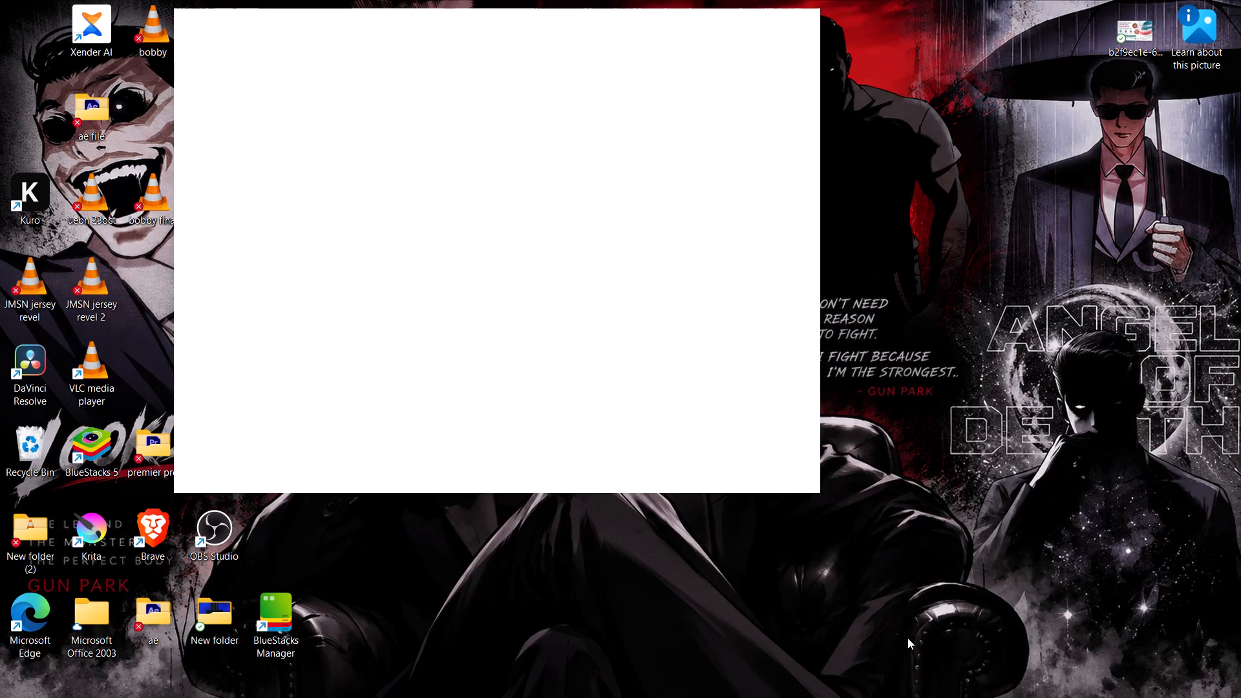
Switch to Adobe Premiere (Beta) and save the open bobby project.
left_click(880, 690)
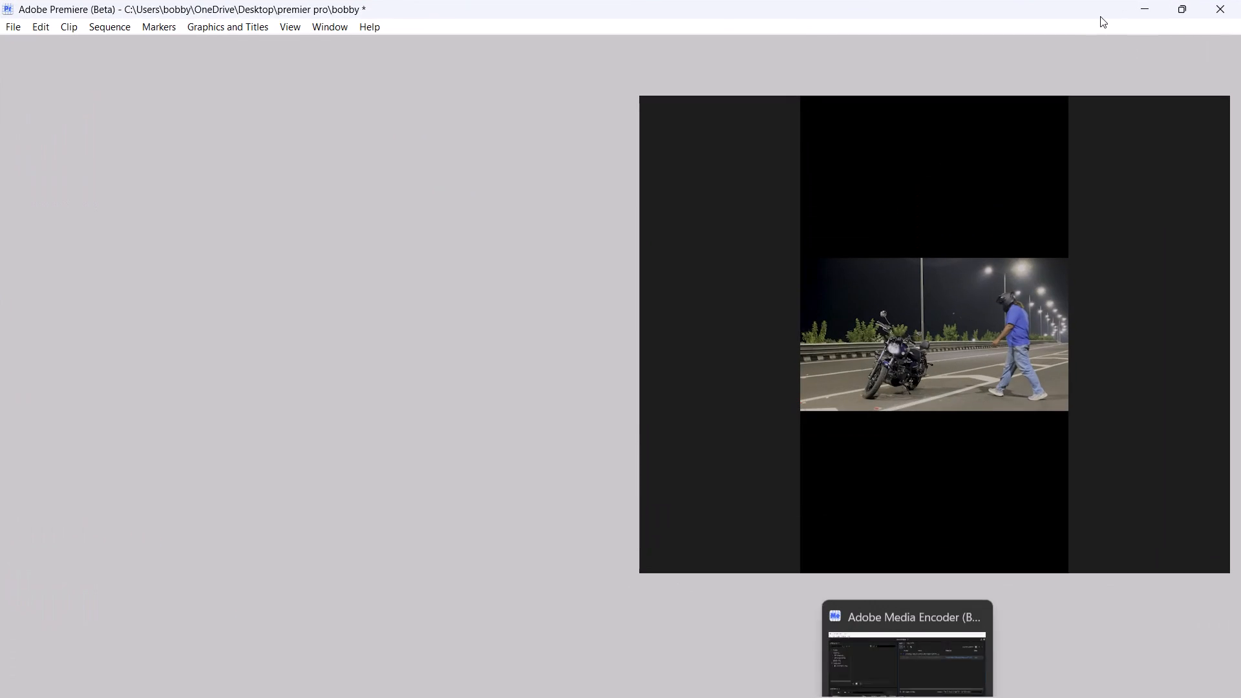
key("ctrl+s")
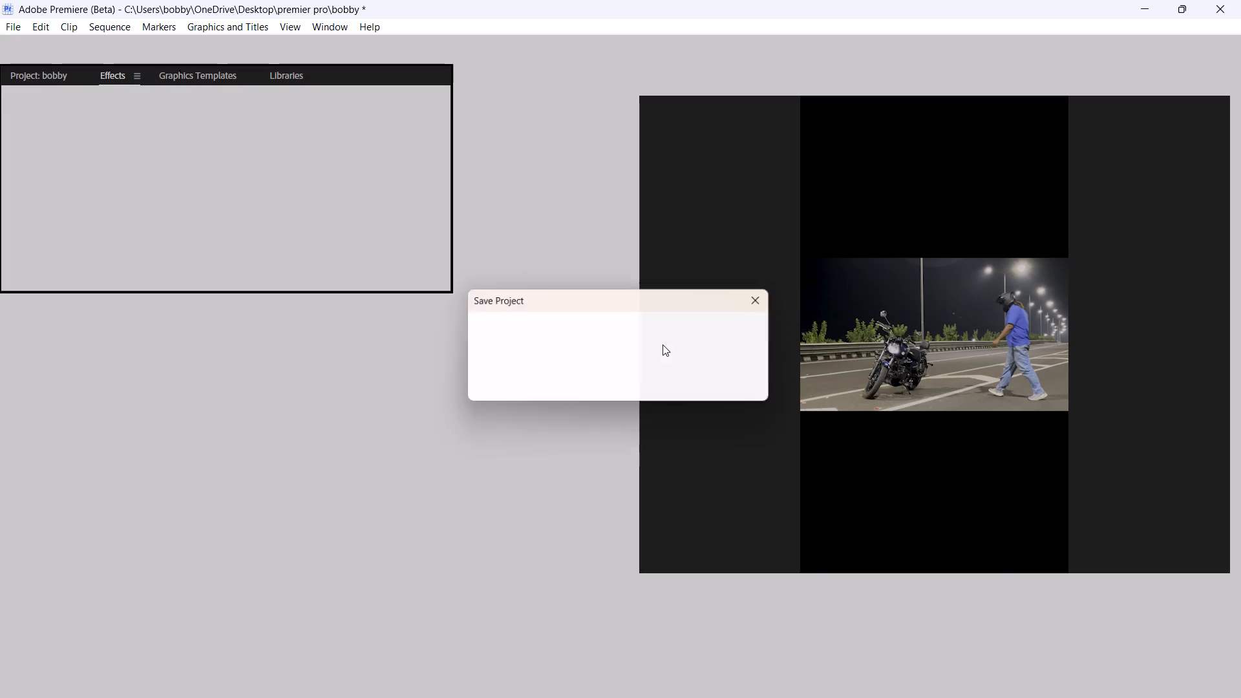
Try to close Adobe Premiere (Beta).
left_click(1214, 10)
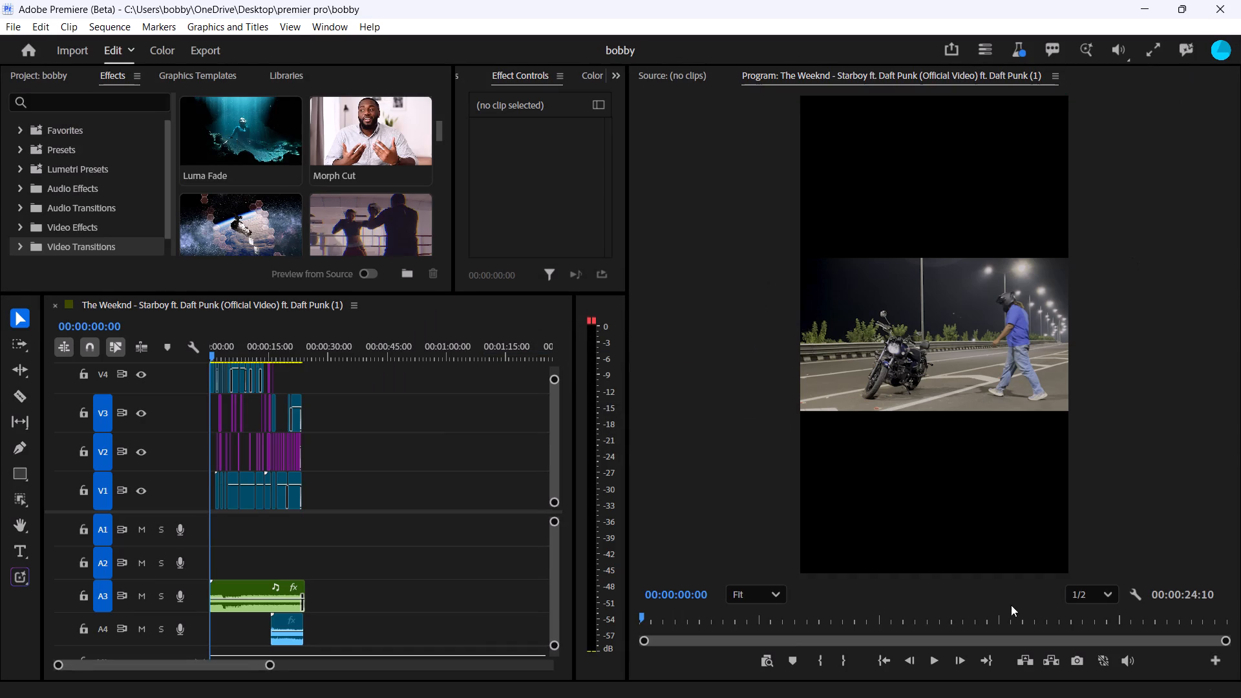
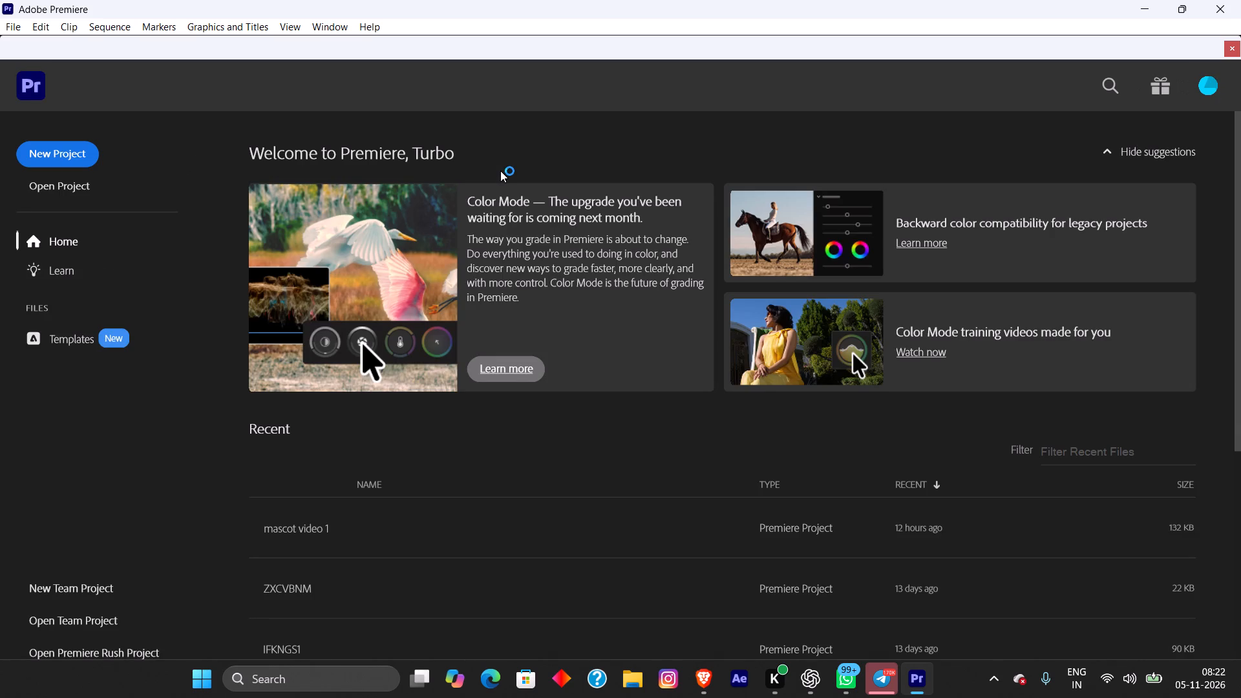
Open the recent project mascot video 1.
left_click(363, 526)
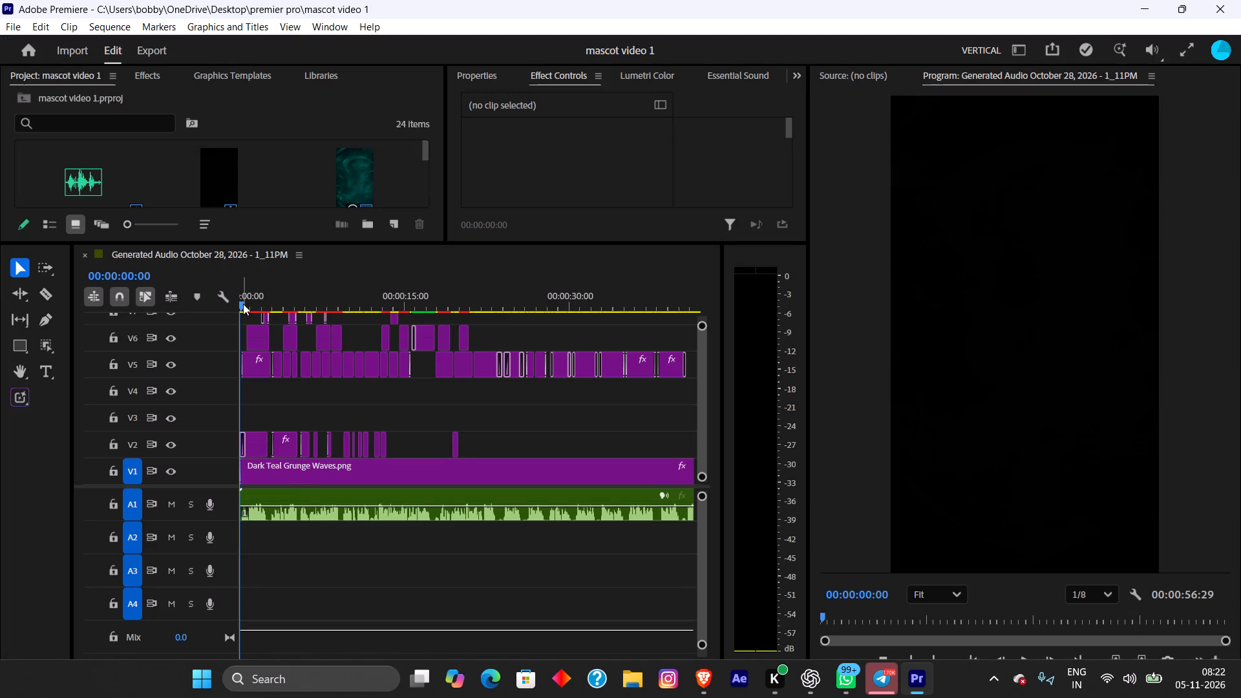
Review the sequence from its start to about 23 seconds, ending with the playhead at 00:00:20:25.
left_click_drag(243, 304, 345, 311)
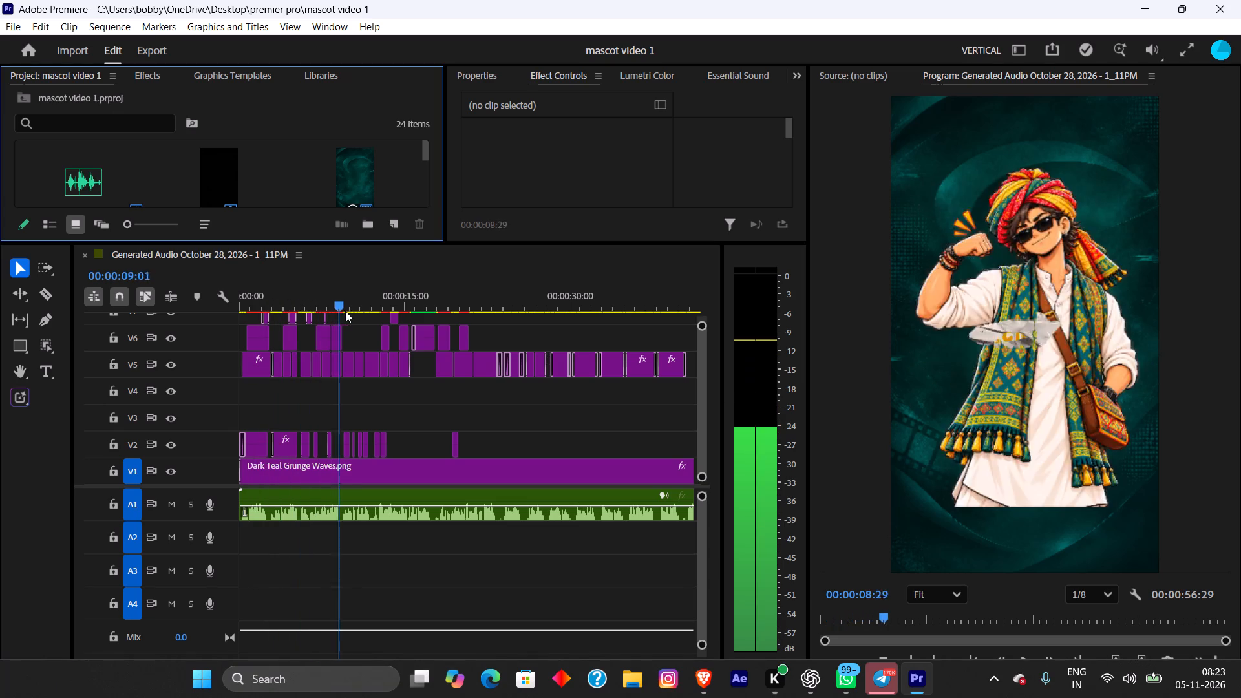
left_click_drag(345, 311, 459, 321)
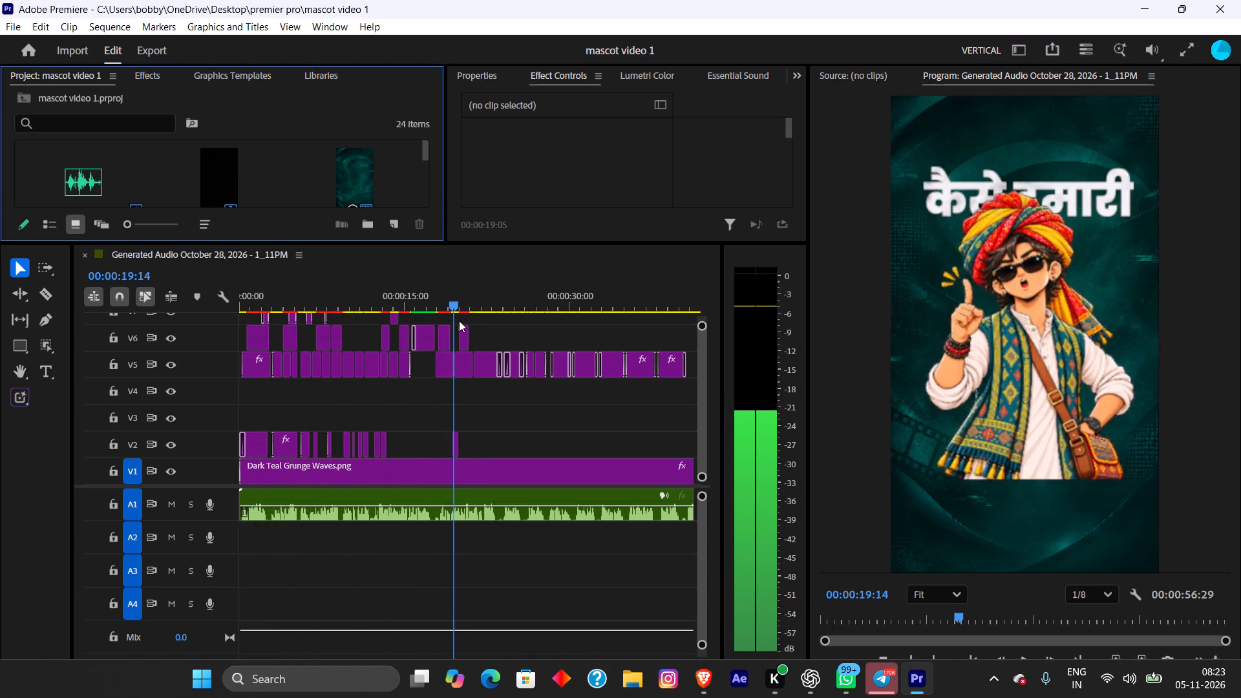
left_click_drag(459, 321, 468, 319)
key("space")
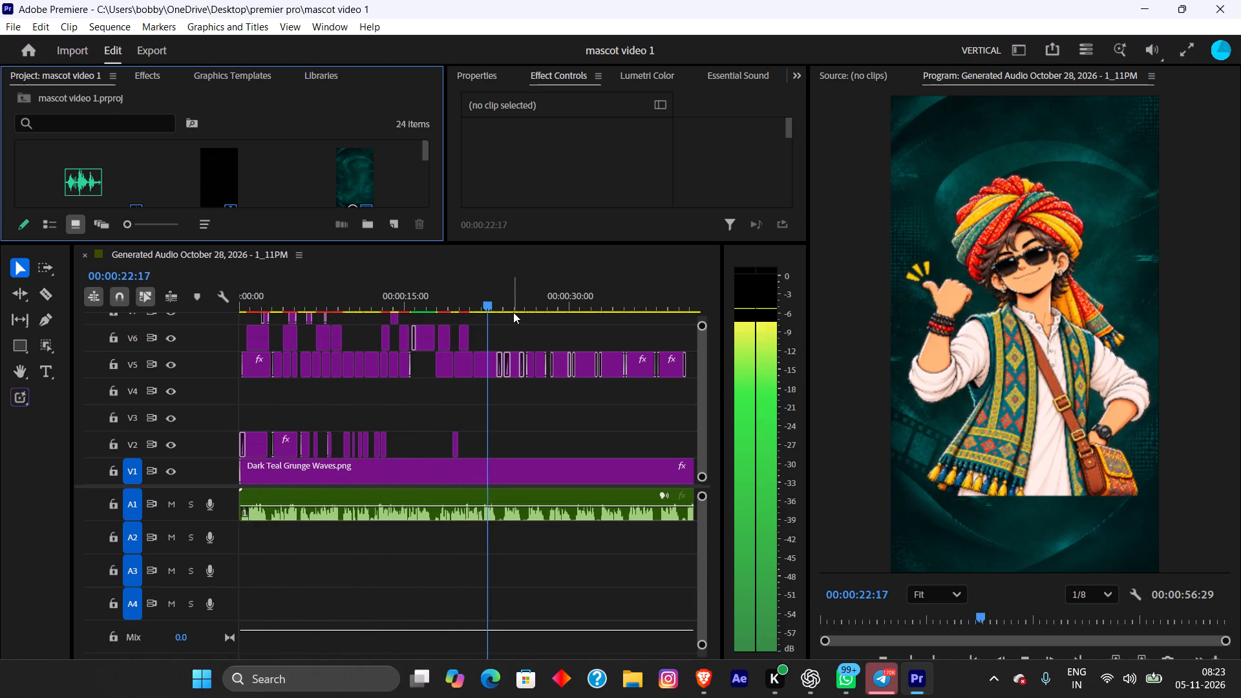
key("space")
left_click_drag(496, 303, 475, 308)
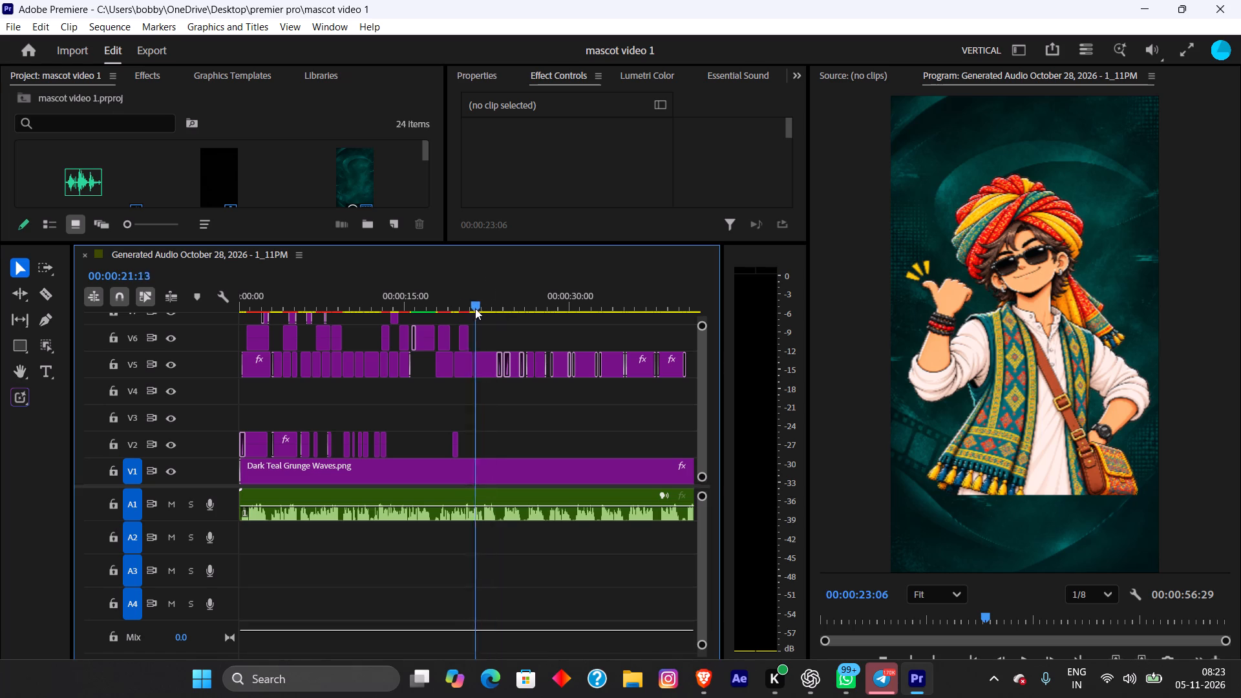
left_click_drag(475, 308, 471, 312)
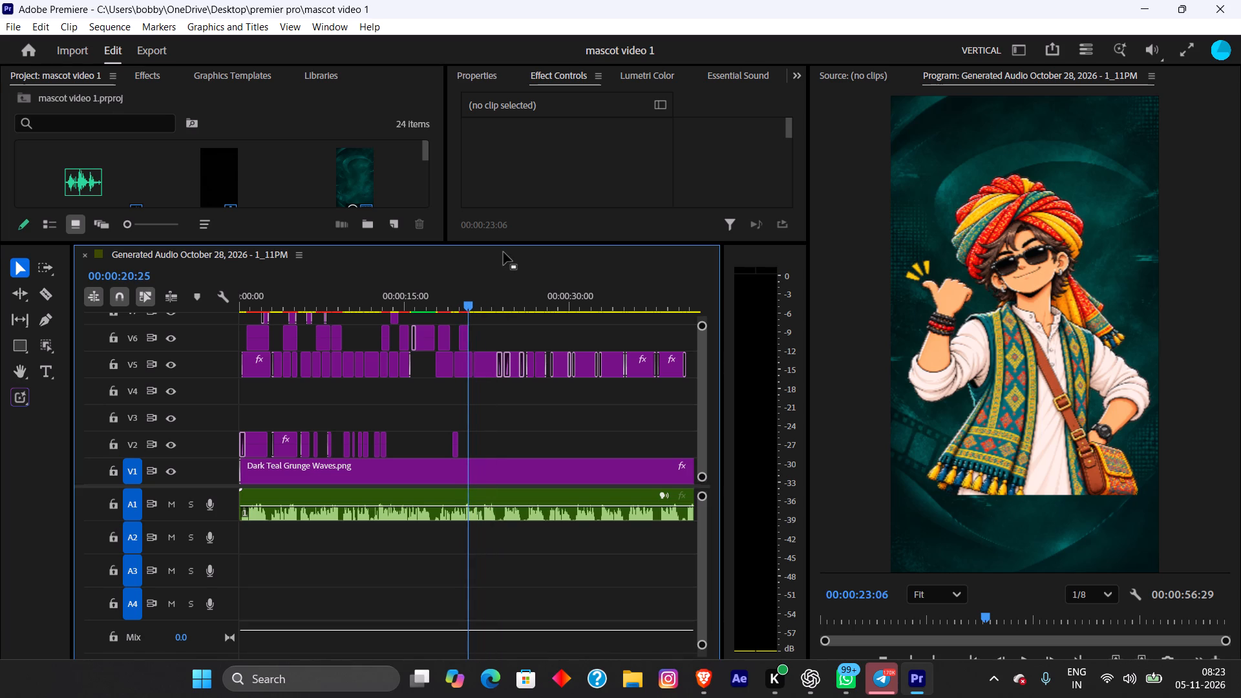
Enlarge the timeline area upward so that the video tracks up to V7 fit in it.
left_click_drag(512, 244, 530, 169)
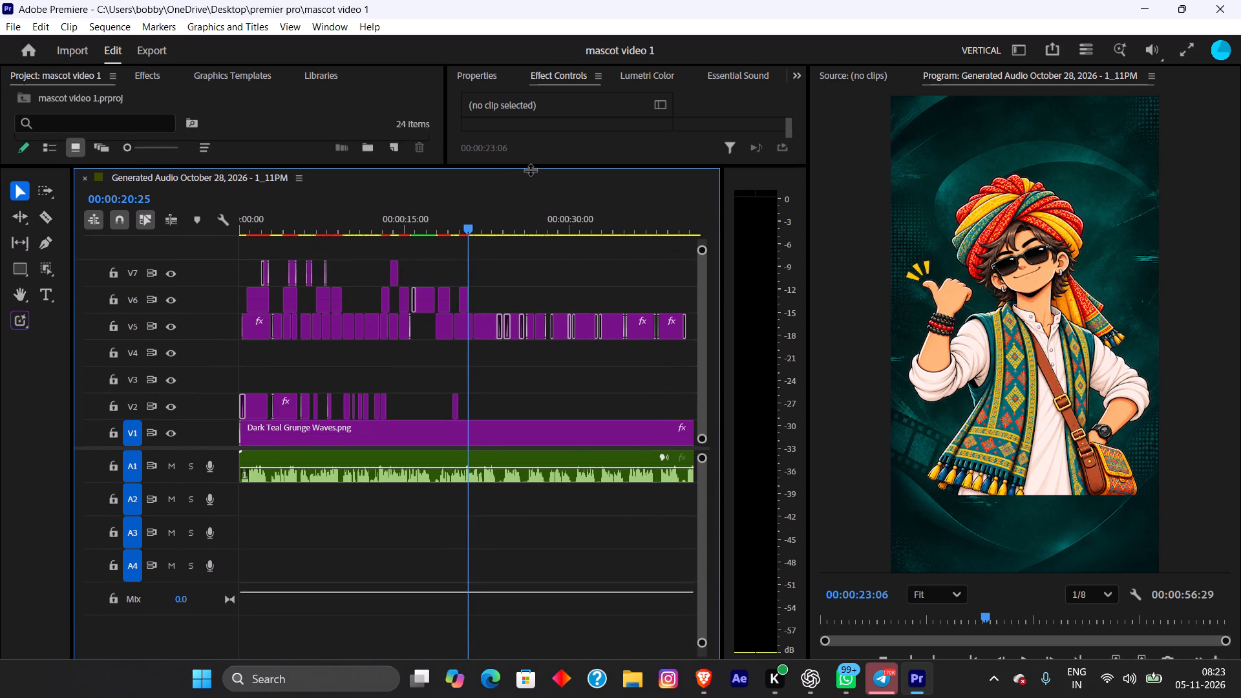
left_click_drag(530, 169, 530, 176)
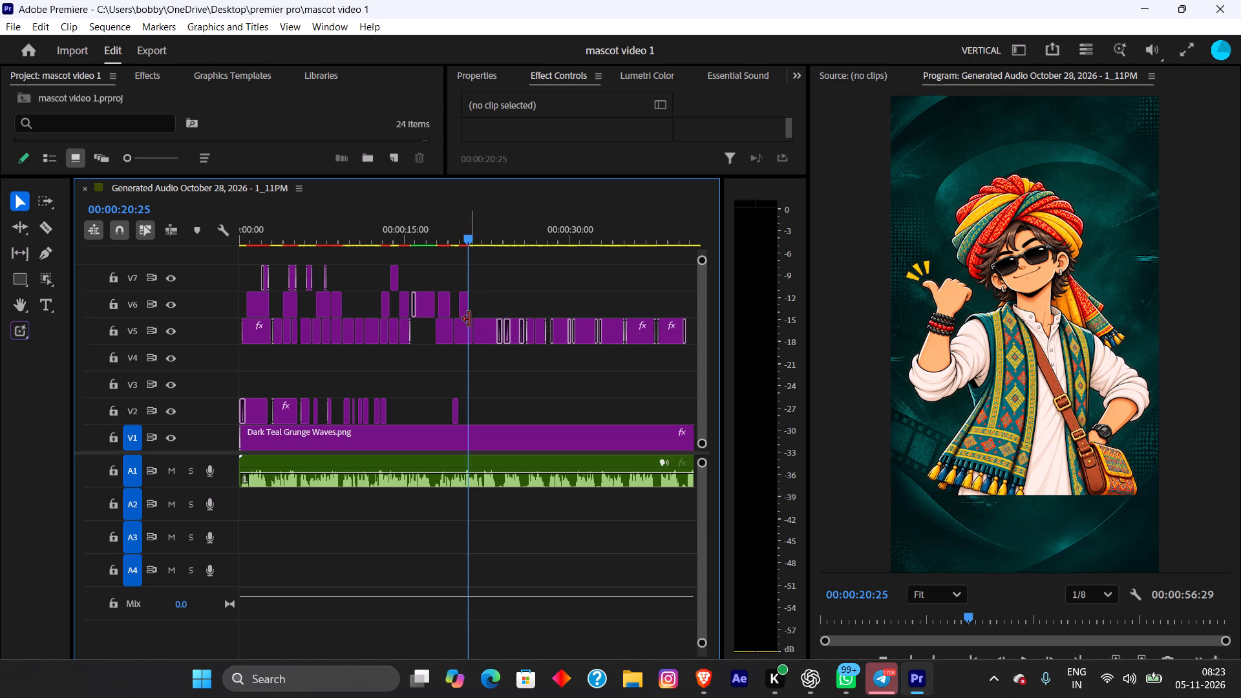
Copy the V7 clip at about 14 seconds and paste it at the playhead, 00:00:20:25.
left_click(478, 271)
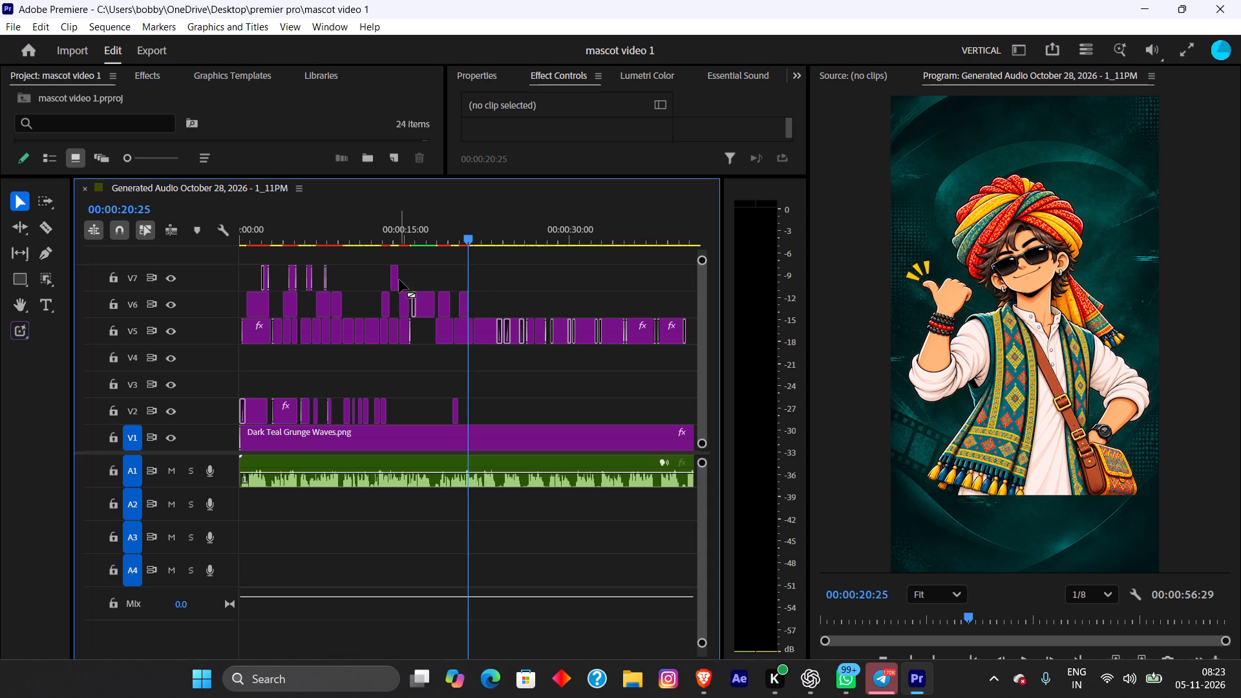
left_click(396, 280)
key("ctrl+c")
key("ctrl+v")
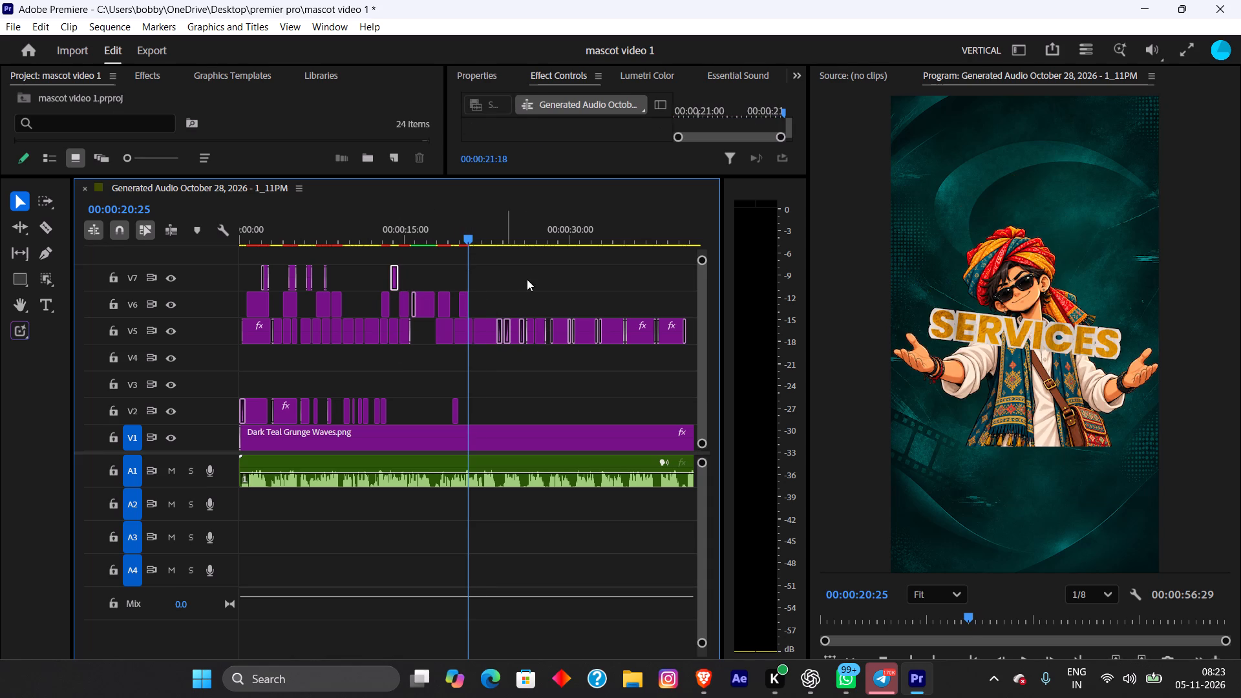
Preview the pasted V7 clip by scrubbing across it, stopping at 00:00:21:04 with nothing selected.
left_click_drag(477, 237, 466, 242)
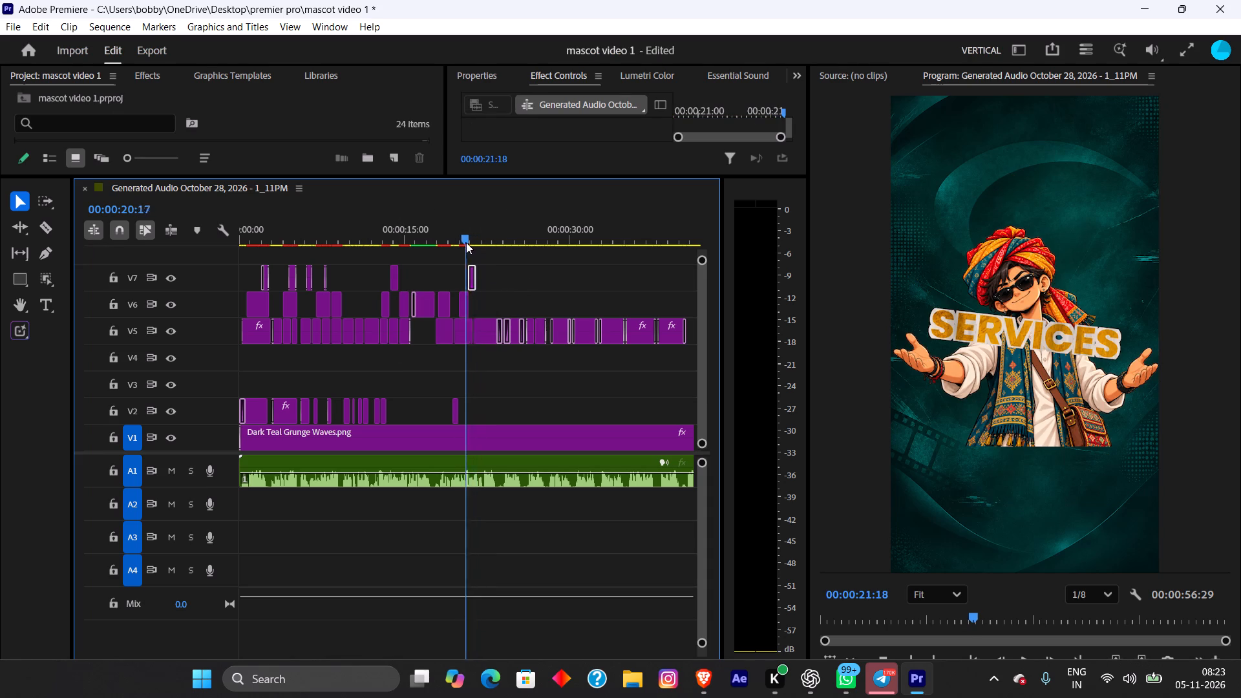
left_click_drag(466, 242, 475, 242)
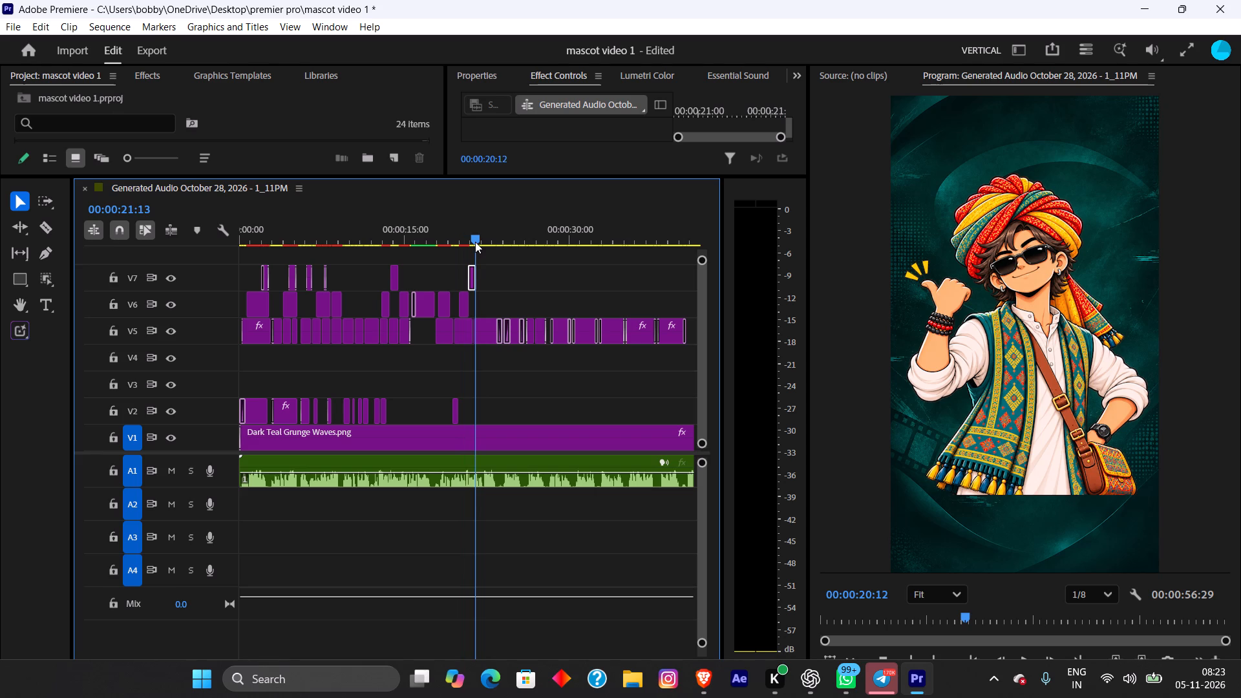
left_click_drag(475, 242, 472, 244)
left_click(498, 294)
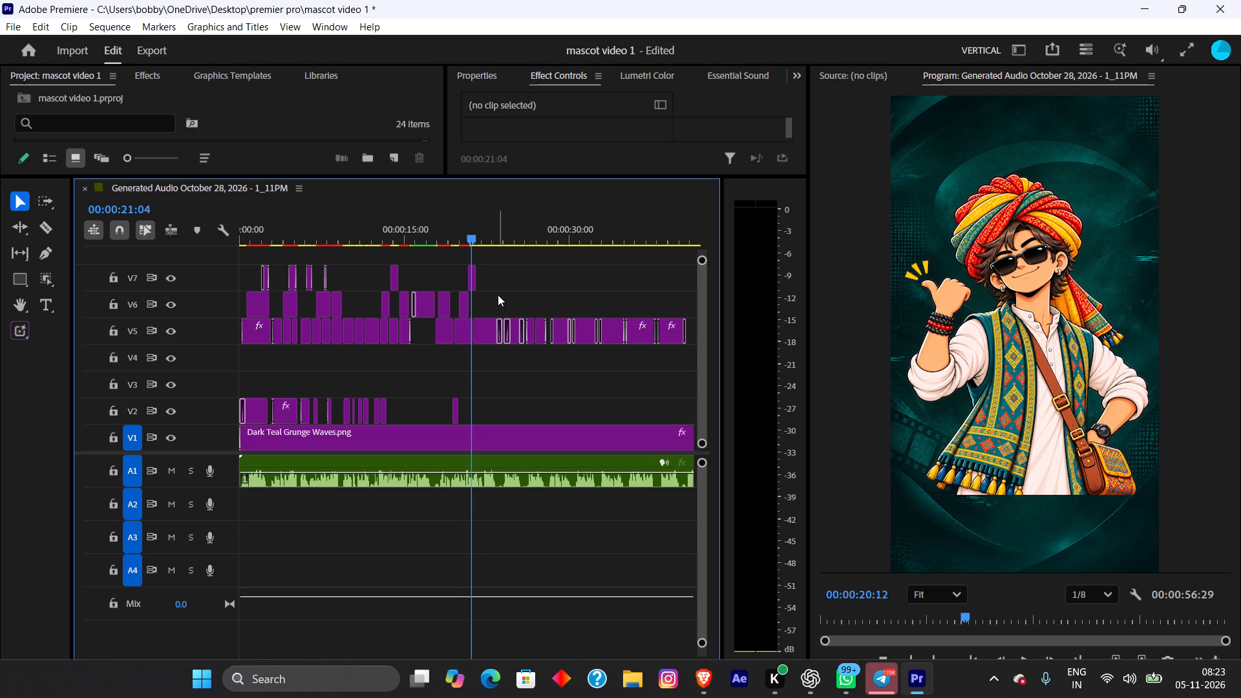
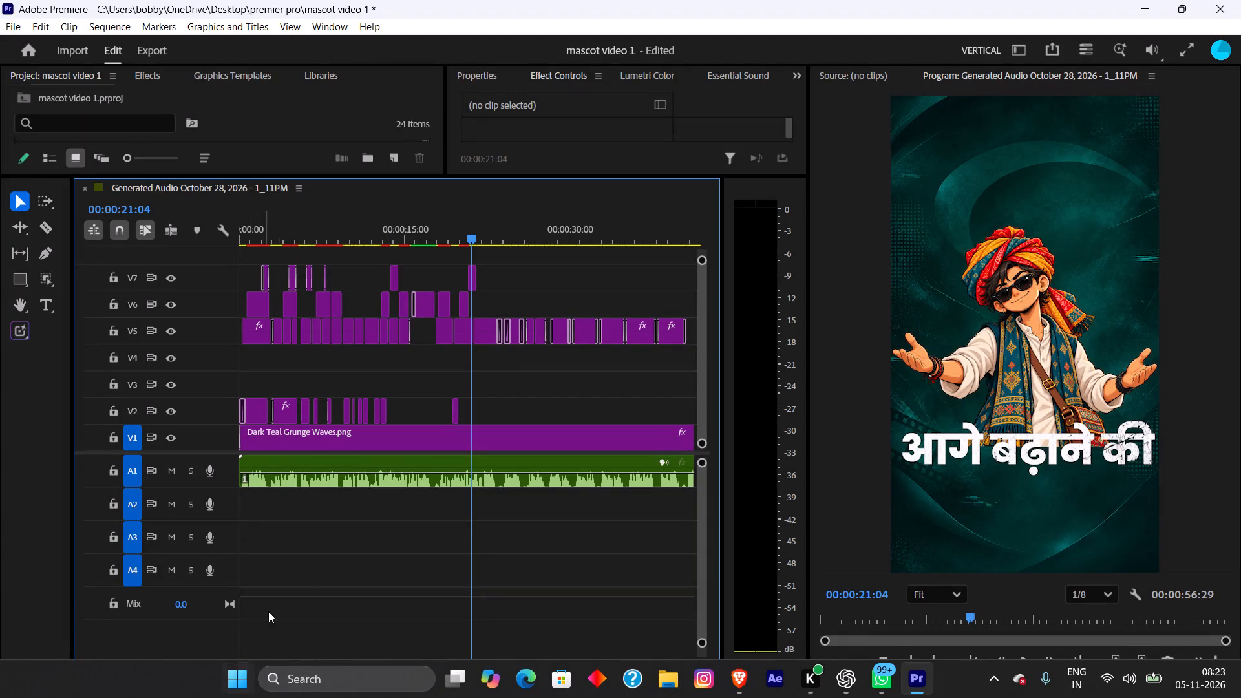
Select the pasted V7 text clip at about 21 seconds, with the playhead over it at 00:00:21:07.
left_click(296, 651)
left_click_drag(253, 667, 166, 687)
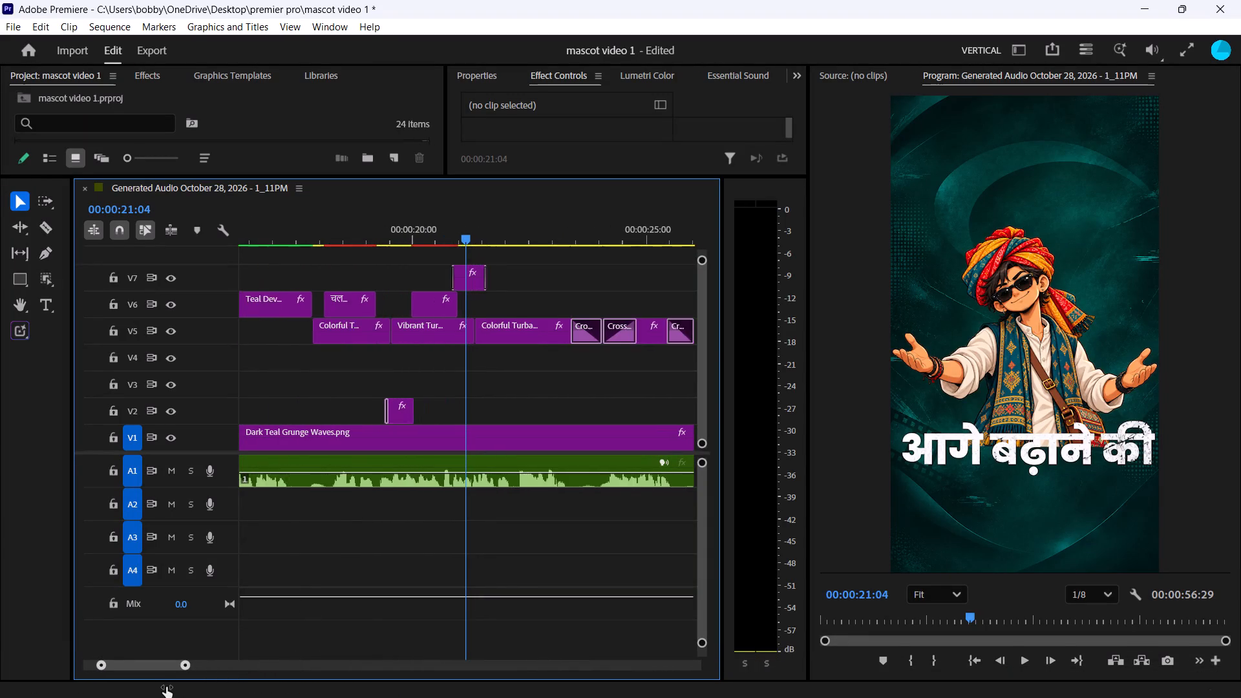
left_click_drag(166, 687, 156, 690)
left_click_drag(467, 234, 428, 248)
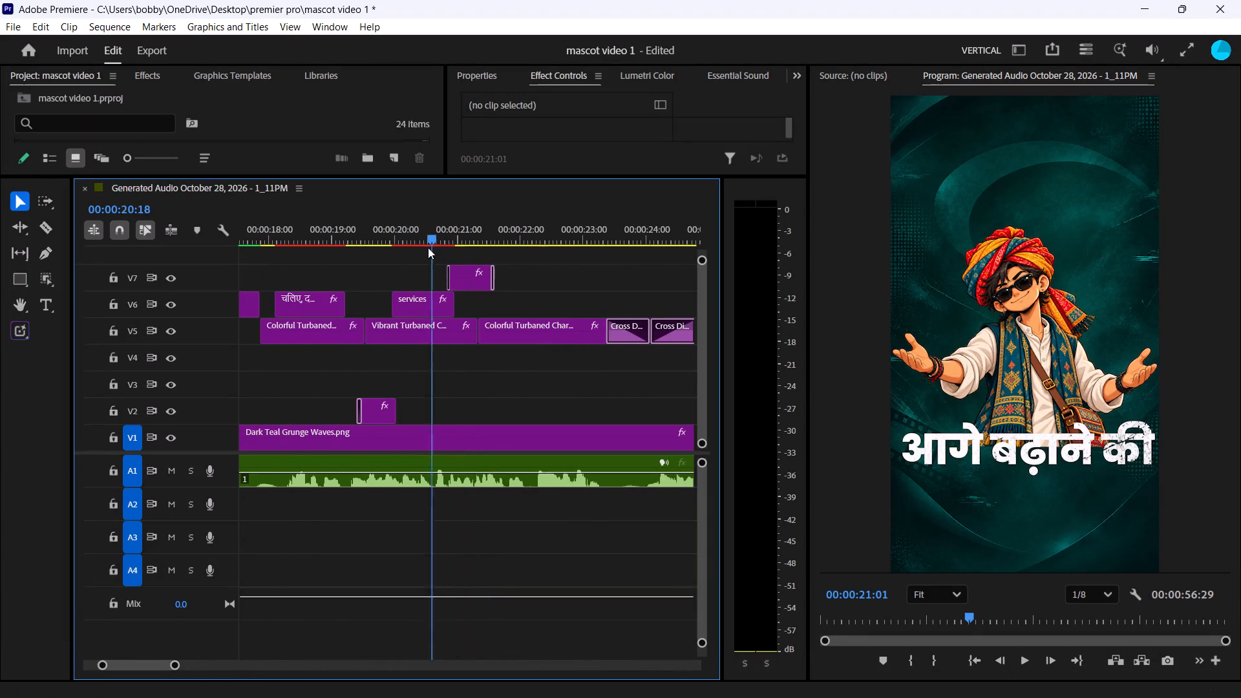
left_click_drag(428, 248, 472, 246)
left_click(465, 287)
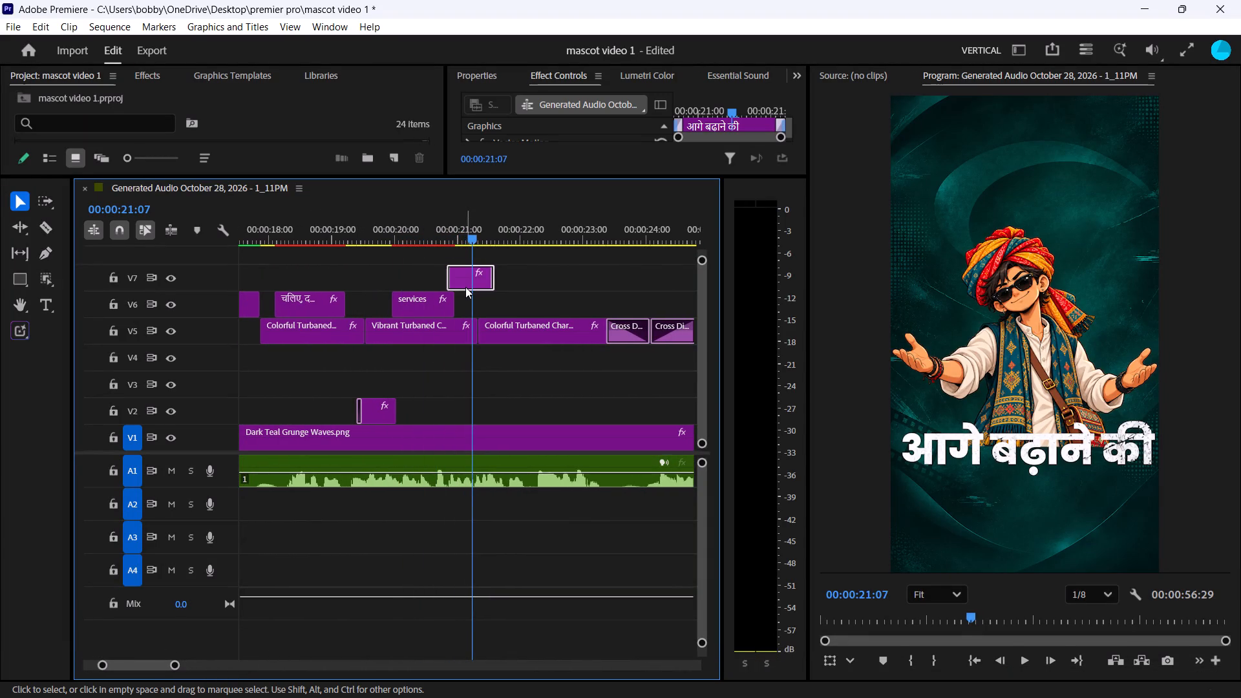
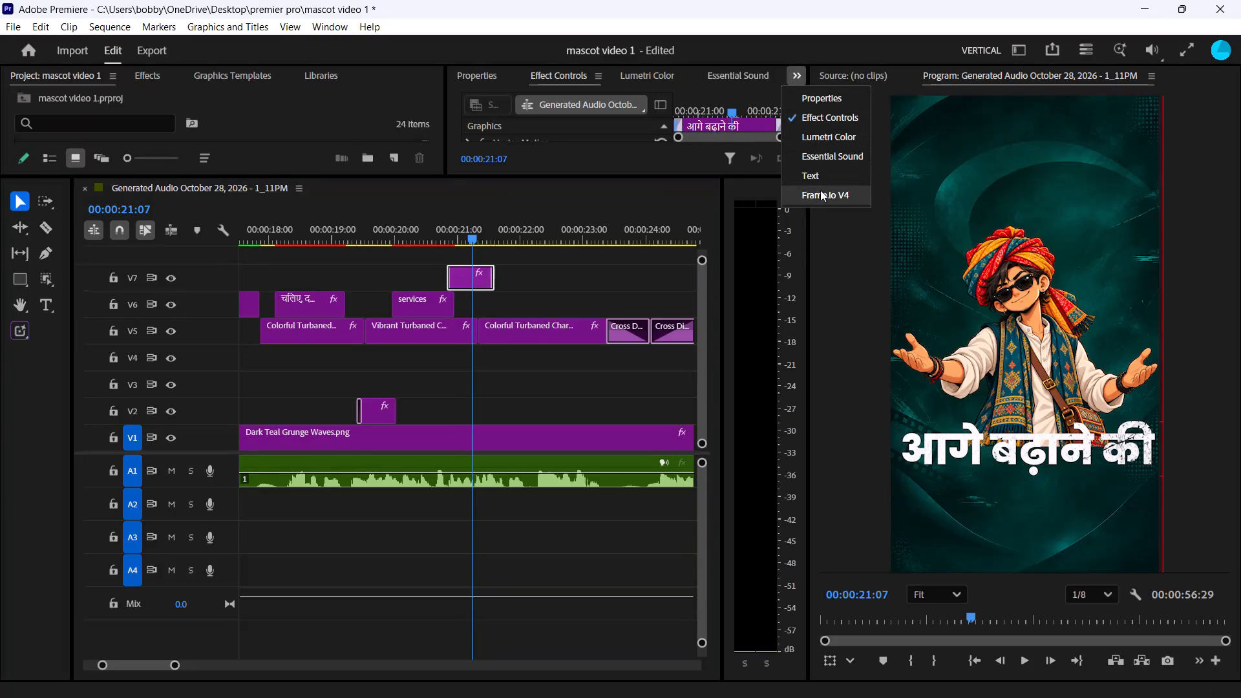
Replace the text of the V7 graphic starting at 00:00:20:25 with the copied phrase "आपके बिज़नेस को".
left_click(822, 182)
scroll(697, 133, "down", 1)
scroll(697, 135, "up", 1)
scroll(697, 136, "down", 3)
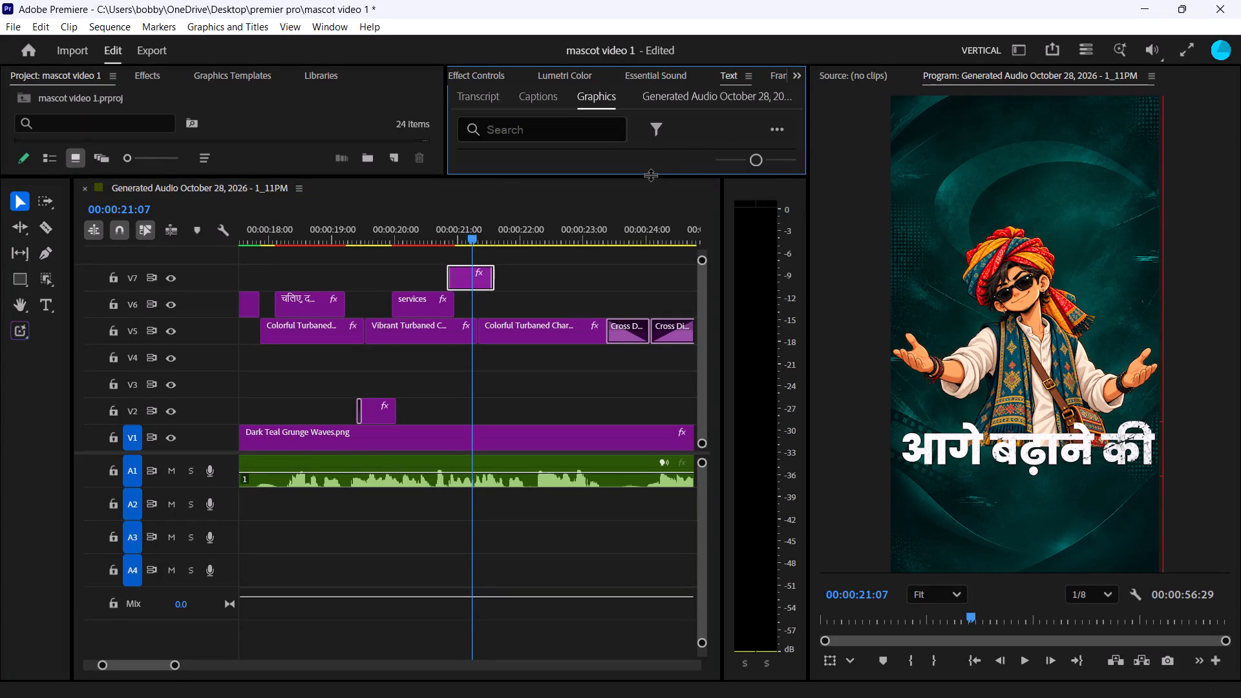
left_click_drag(650, 177, 646, 261)
scroll(691, 209, "down", 2)
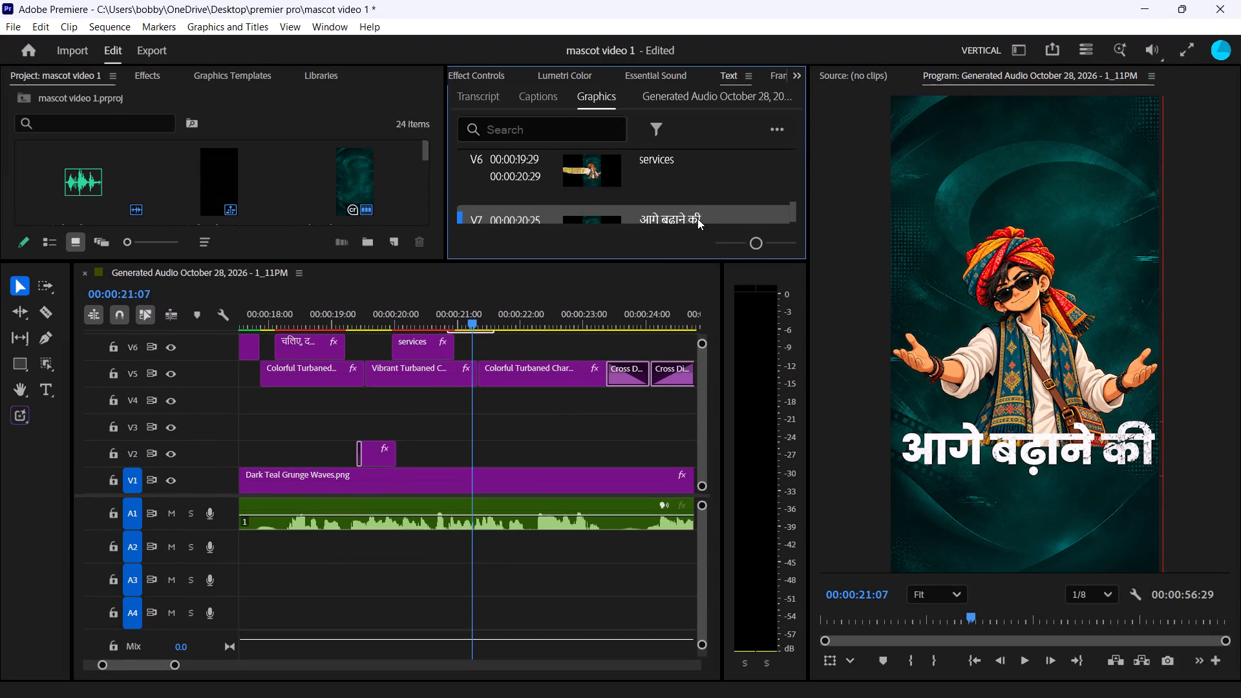
double_click(708, 219)
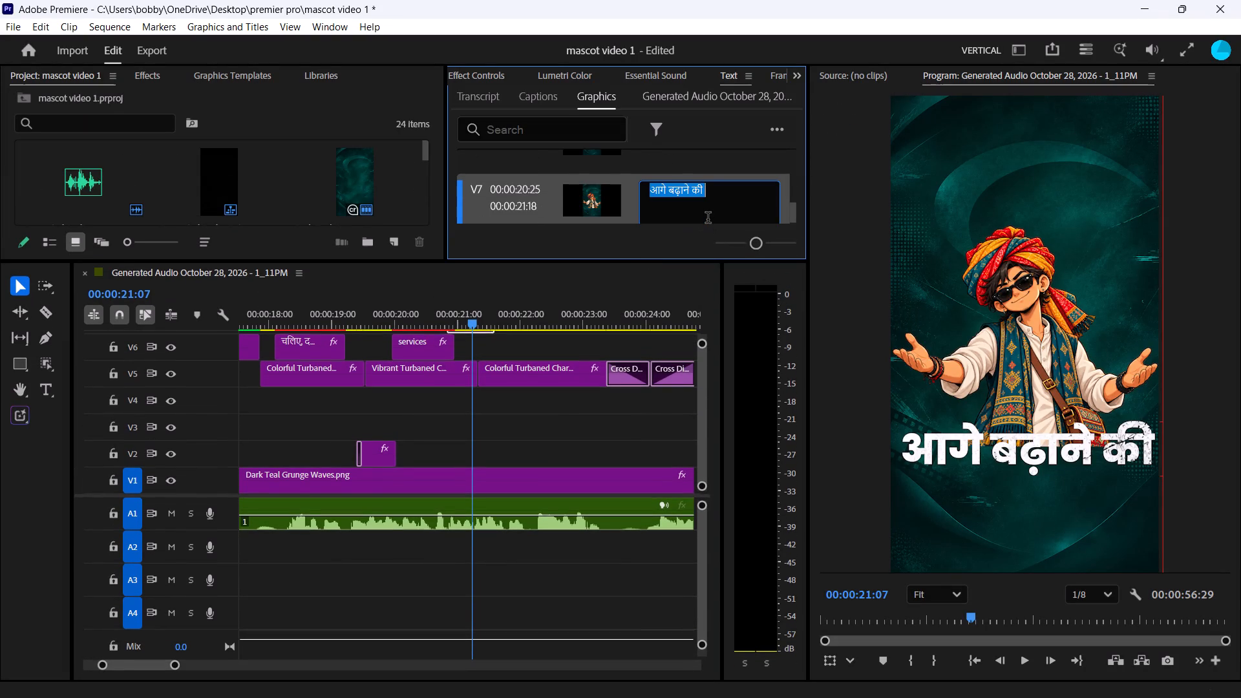
key("ctrl+v")
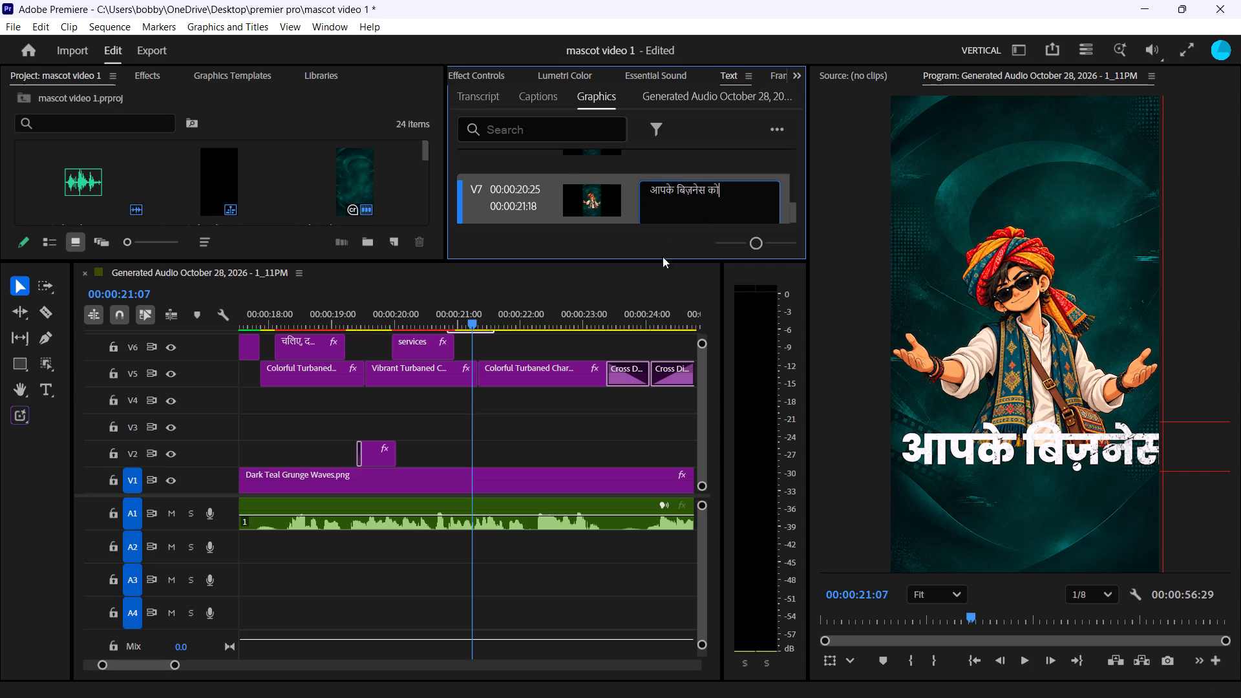
left_click(670, 249)
Reduce the font size of the "आपके बिज़नेस को" text layer to 109 so the phrase fits the frame width.
scroll(482, 412, "up", 3)
scroll(498, 382, "down", 2)
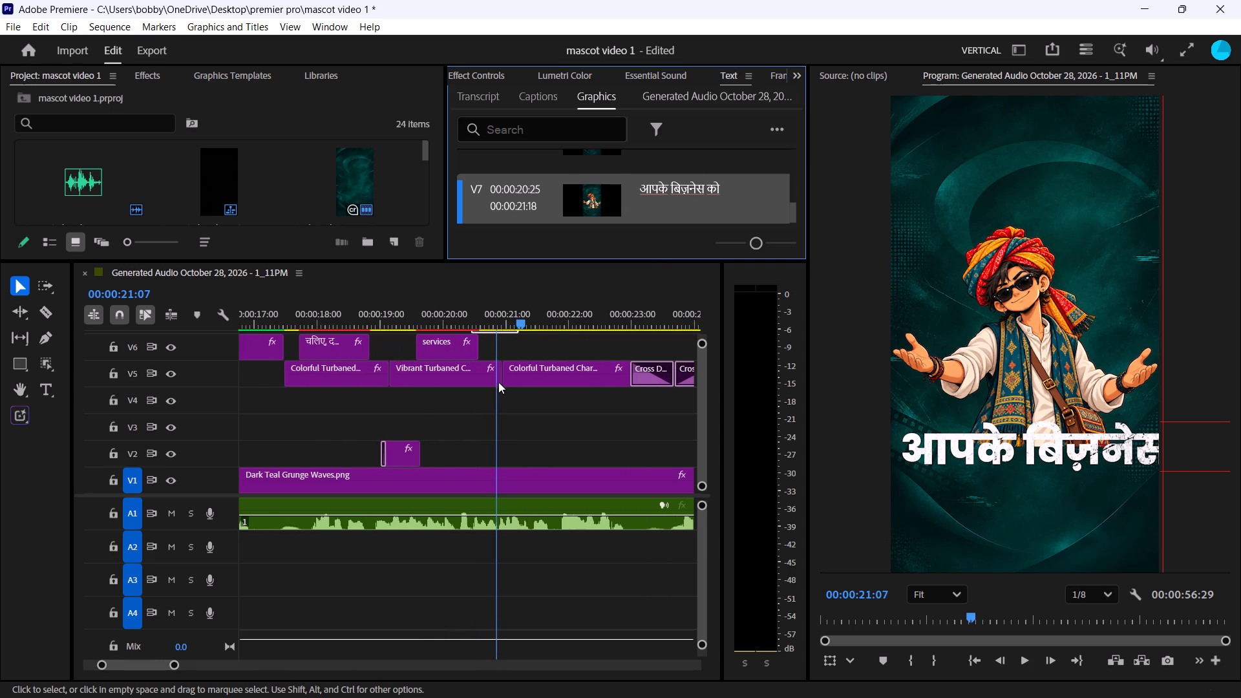
left_click(469, 74)
left_click(447, 78)
left_click(458, 75)
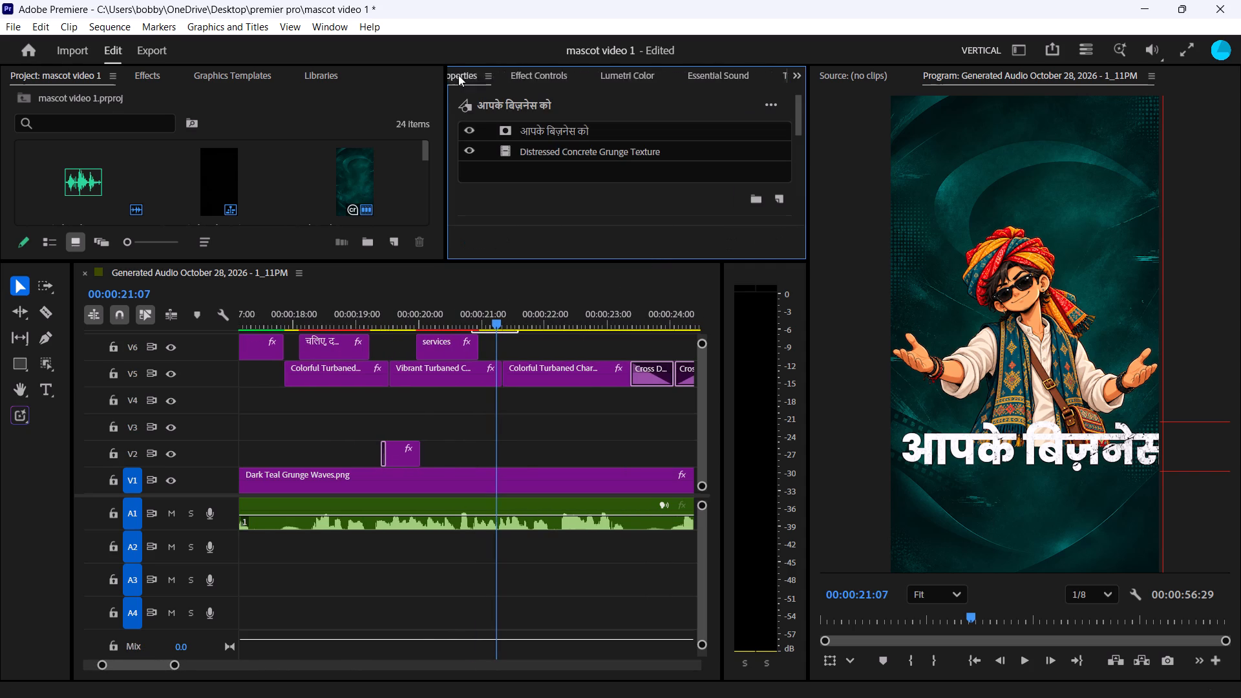
left_click(572, 132)
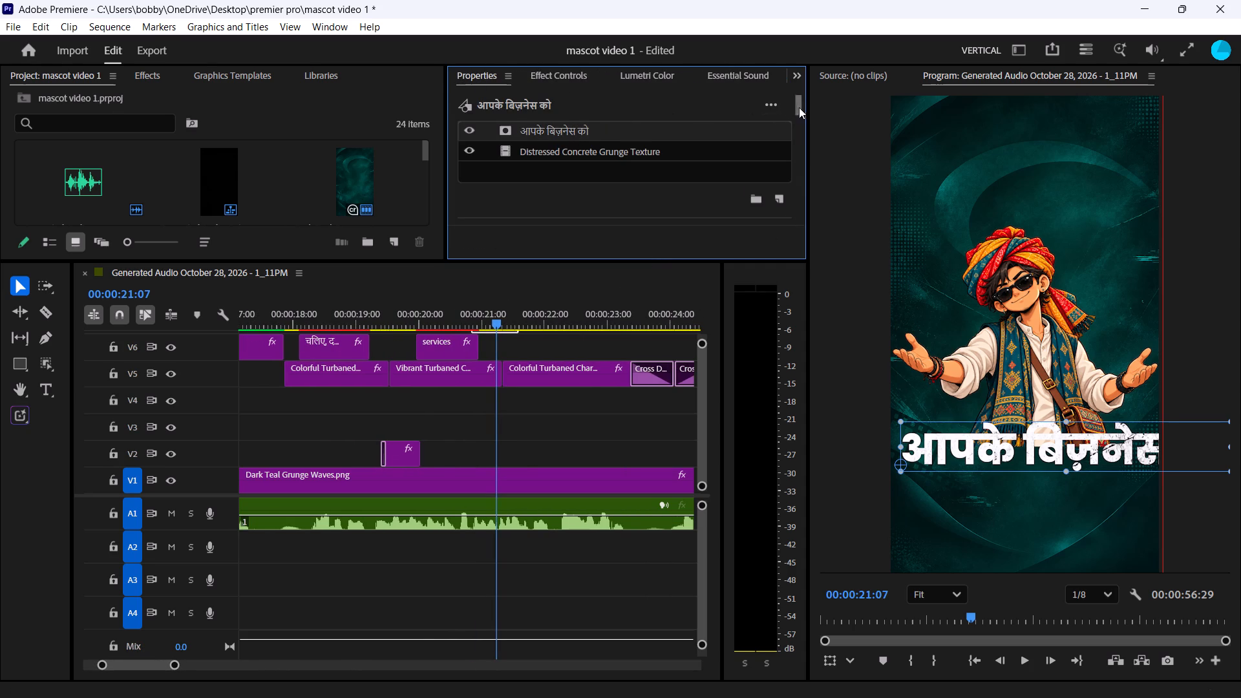
left_click_drag(797, 109, 797, 128)
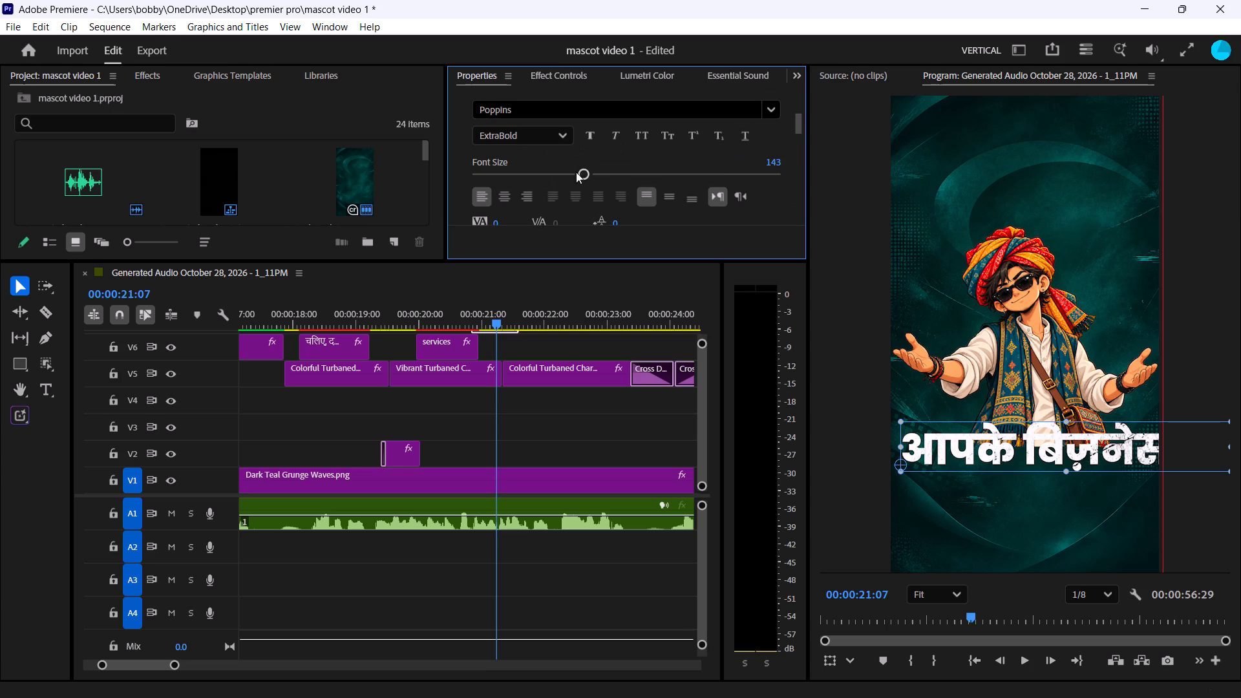
left_click_drag(585, 174, 560, 176)
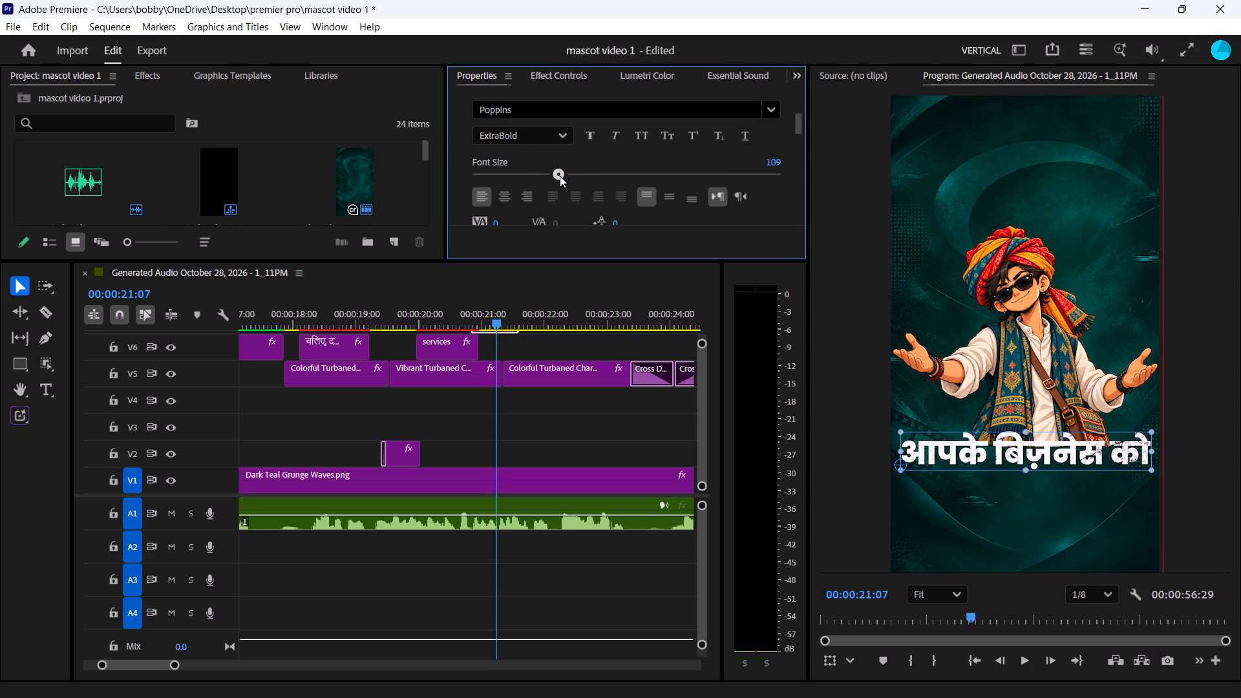
left_click_drag(560, 176, 560, 175)
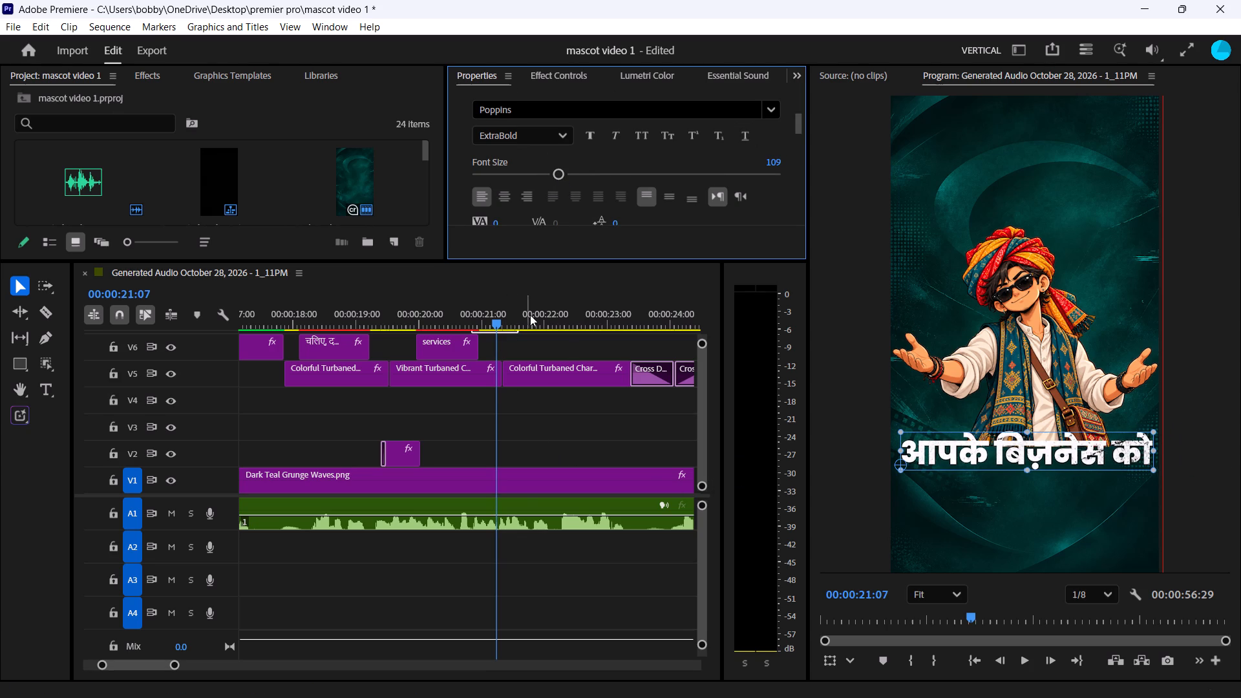
Move the playhead back to 00:00:20:28, near the start of the V7 text clip.
left_click_drag(499, 323, 480, 327)
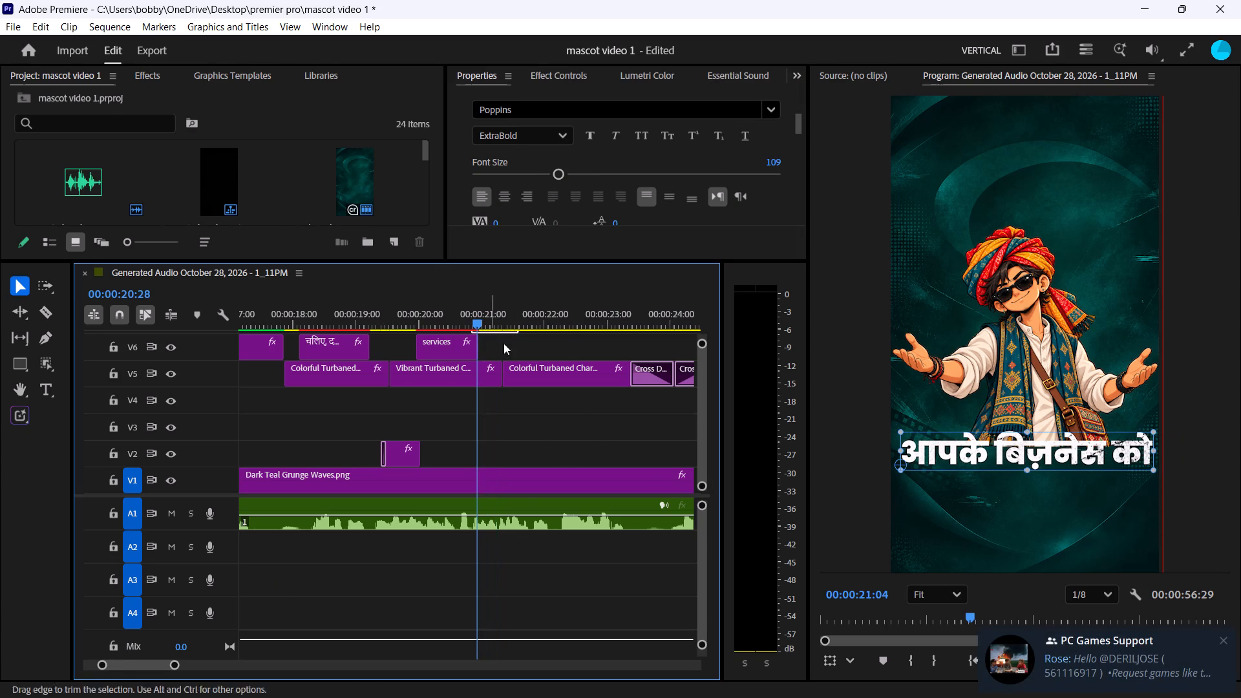
Duplicate the "आपके बिज़नेस को" text clip on V7, placing the copy directly after the original at 00:00:21:18.
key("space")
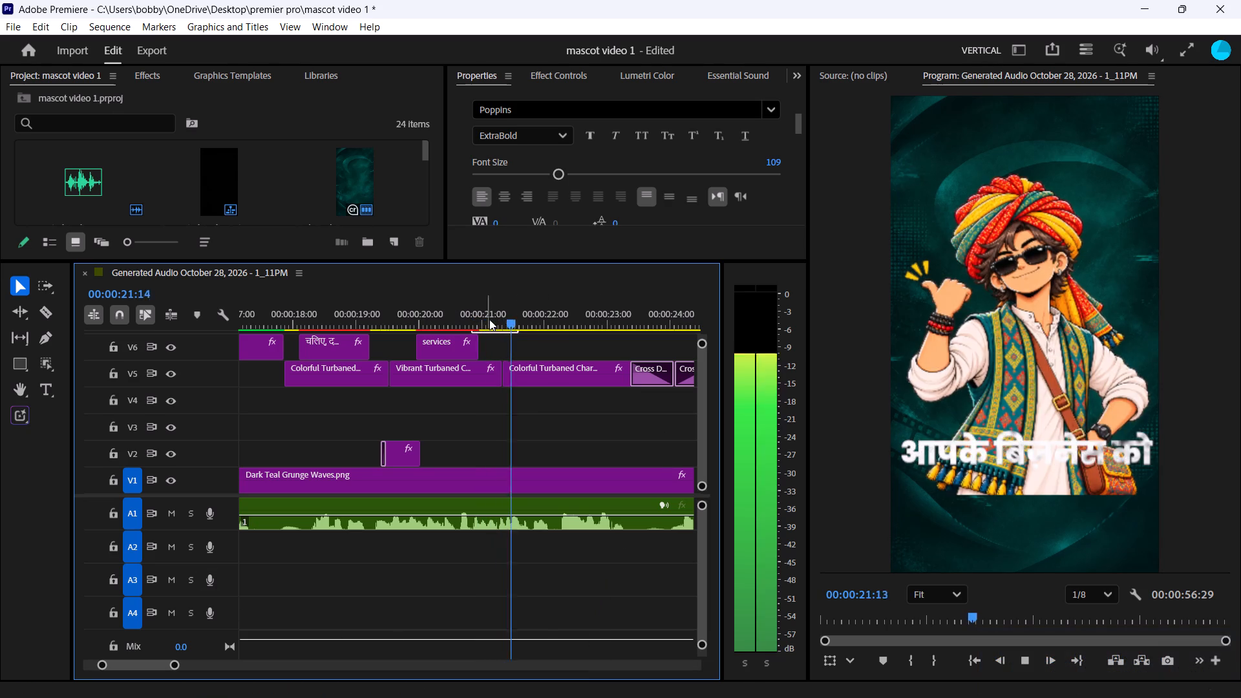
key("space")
left_click_drag(545, 312, 463, 328)
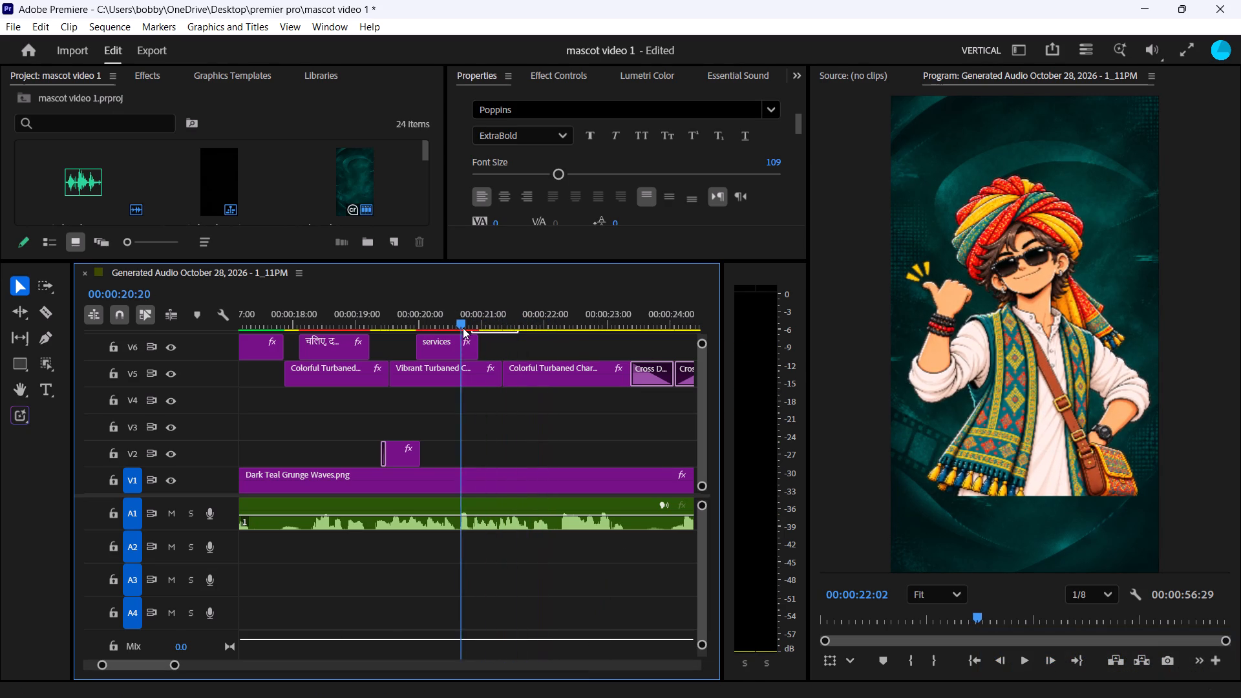
left_click_drag(463, 328, 521, 333)
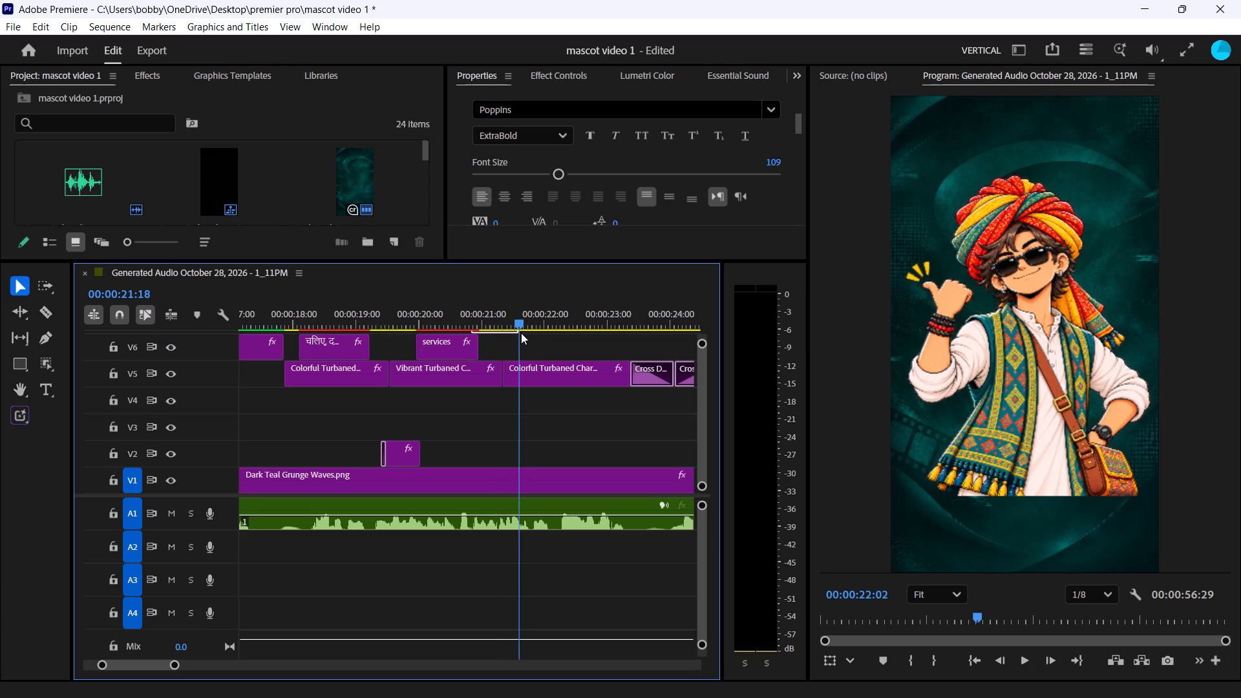
left_click_drag(521, 333, 522, 333)
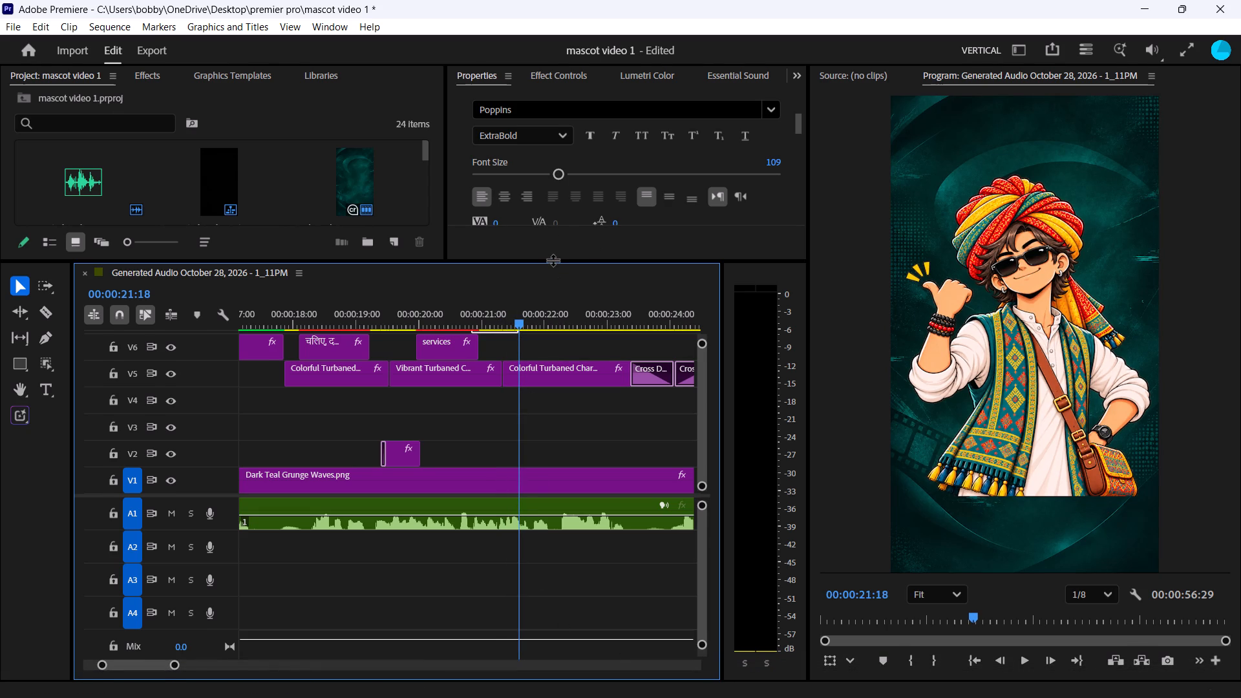
left_click_drag(553, 260, 573, 206)
key("ctrl+c")
key("ctrl+v")
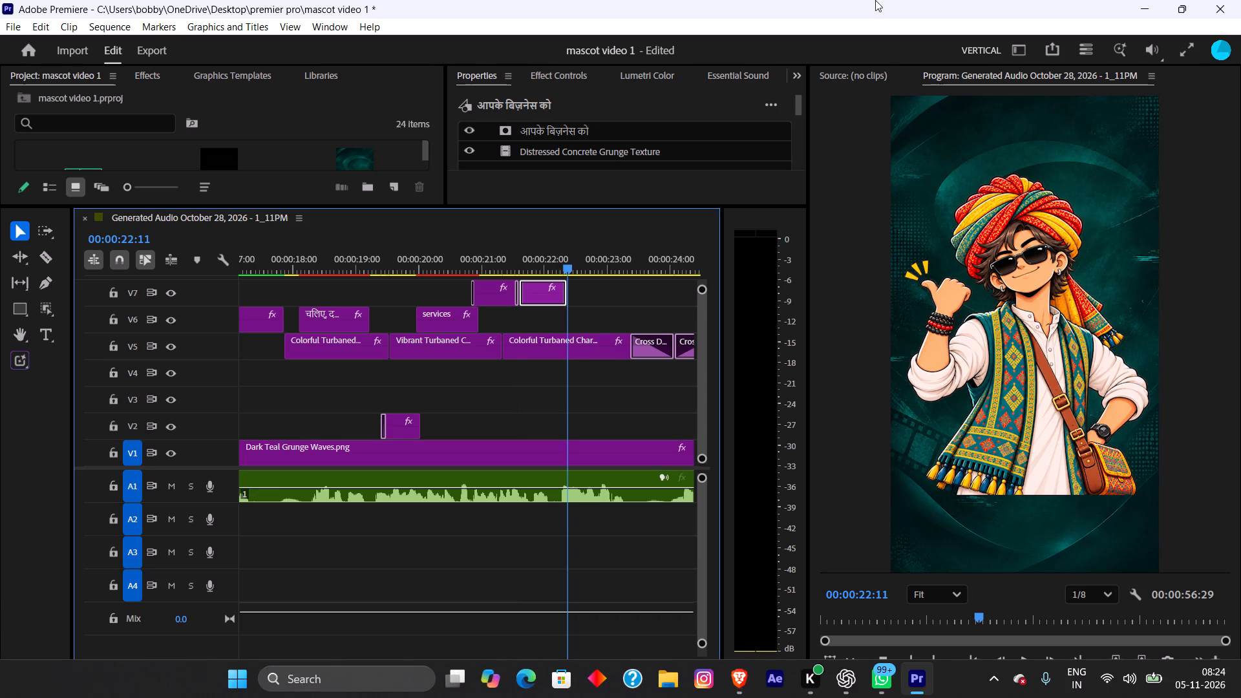
Open the sequence's graphics text list and enlarge it to show the entry of the V7 copy starting at 00:00:21:18.
left_click(795, 73)
left_click(818, 178)
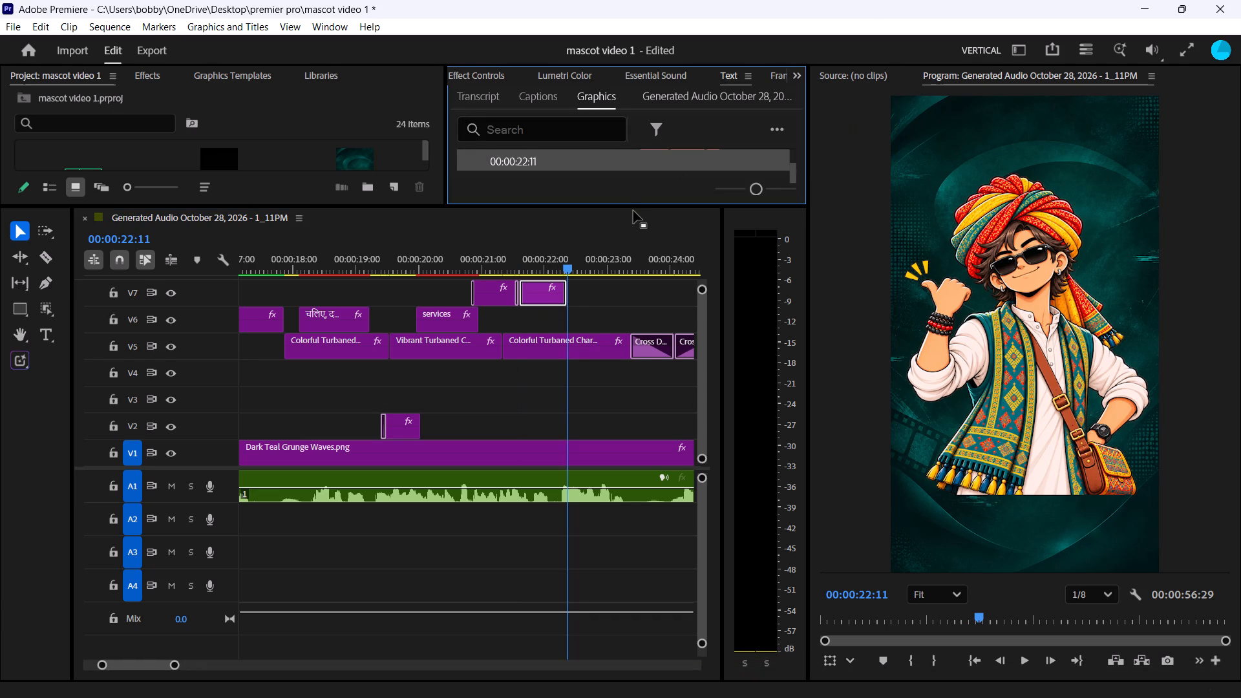
left_click_drag(639, 206, 639, 286)
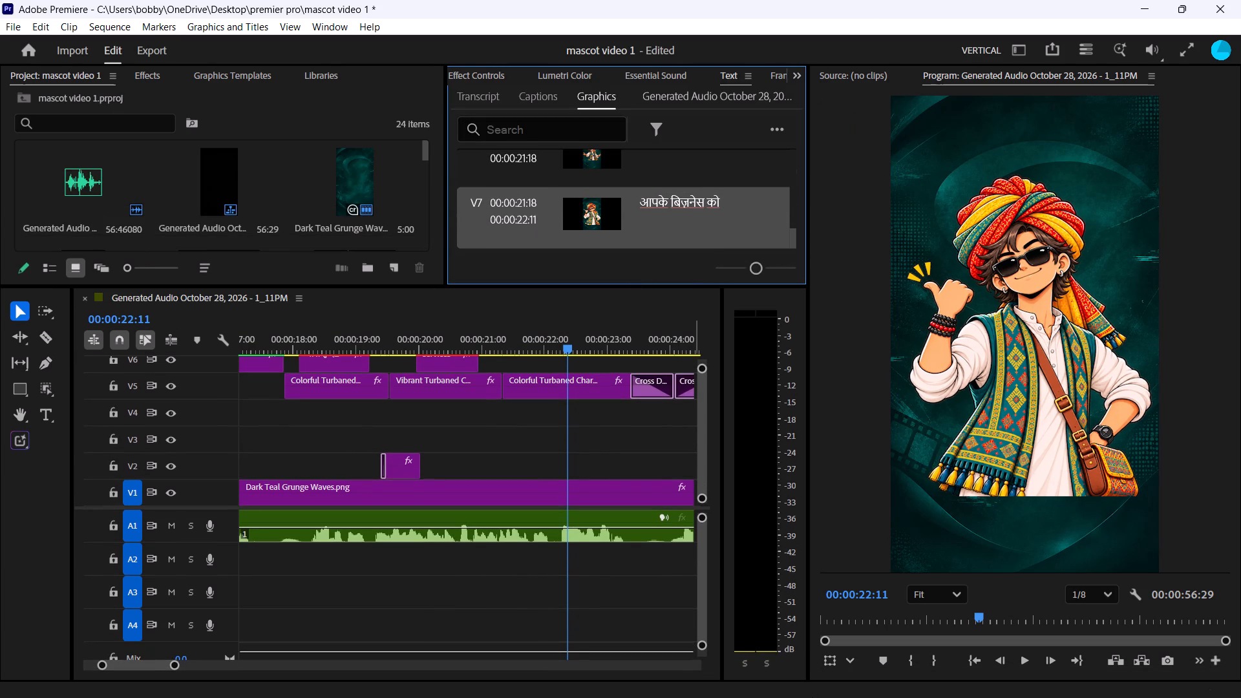
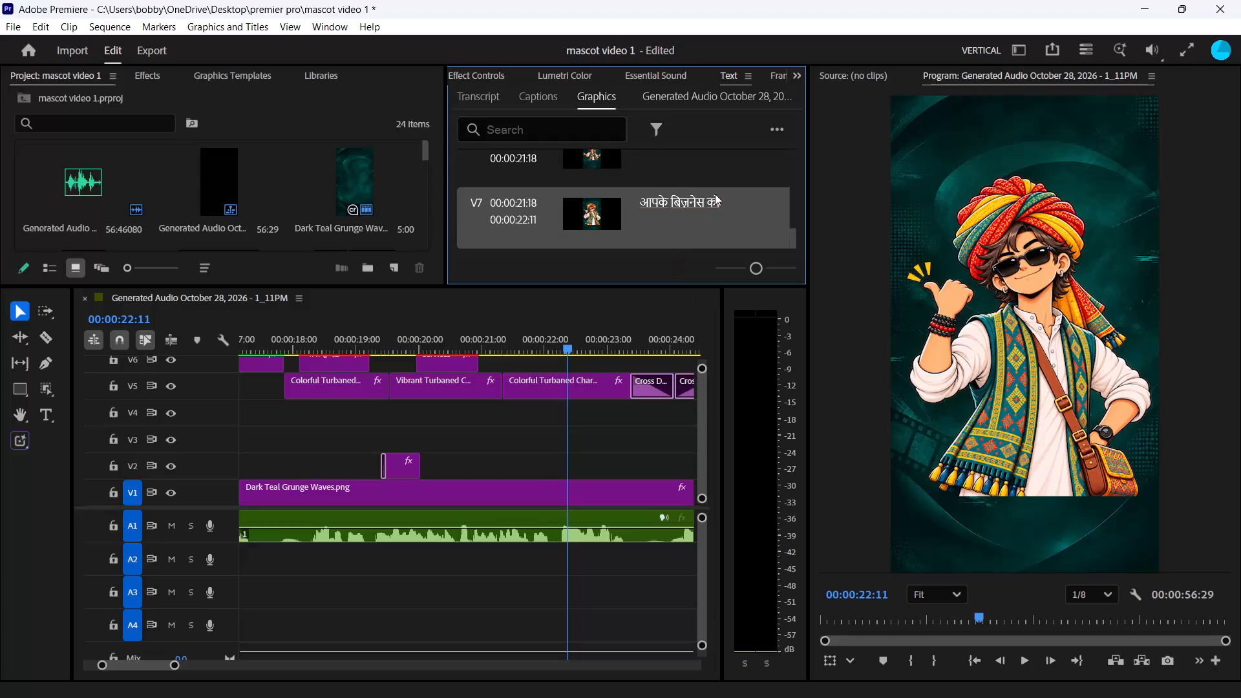
Replace the text of the V7 graphic starting at 00:00:21:18 with the copied phrase "बना सकती हैं".
double_click(715, 194)
key("ctrl+v")
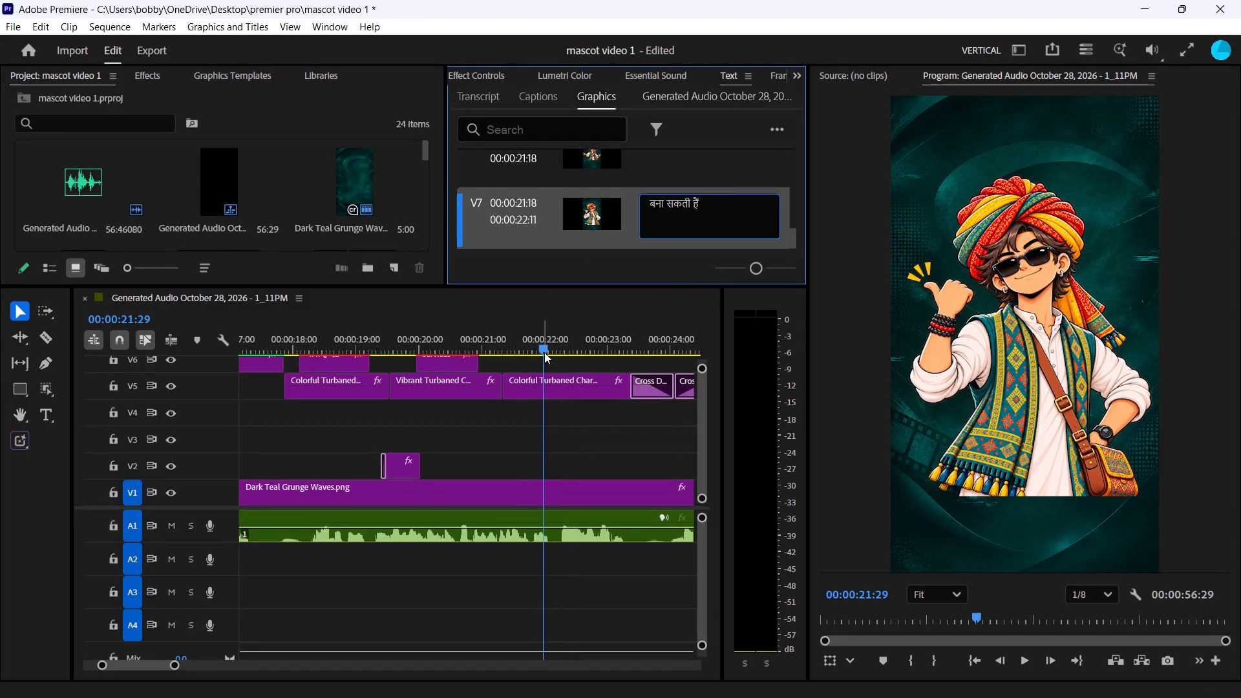
Move the playhead back to 00:00:21:18, the start of the "बना सकती हैं" clip, and bring track V7 into view.
left_click_drag(546, 343, 522, 348)
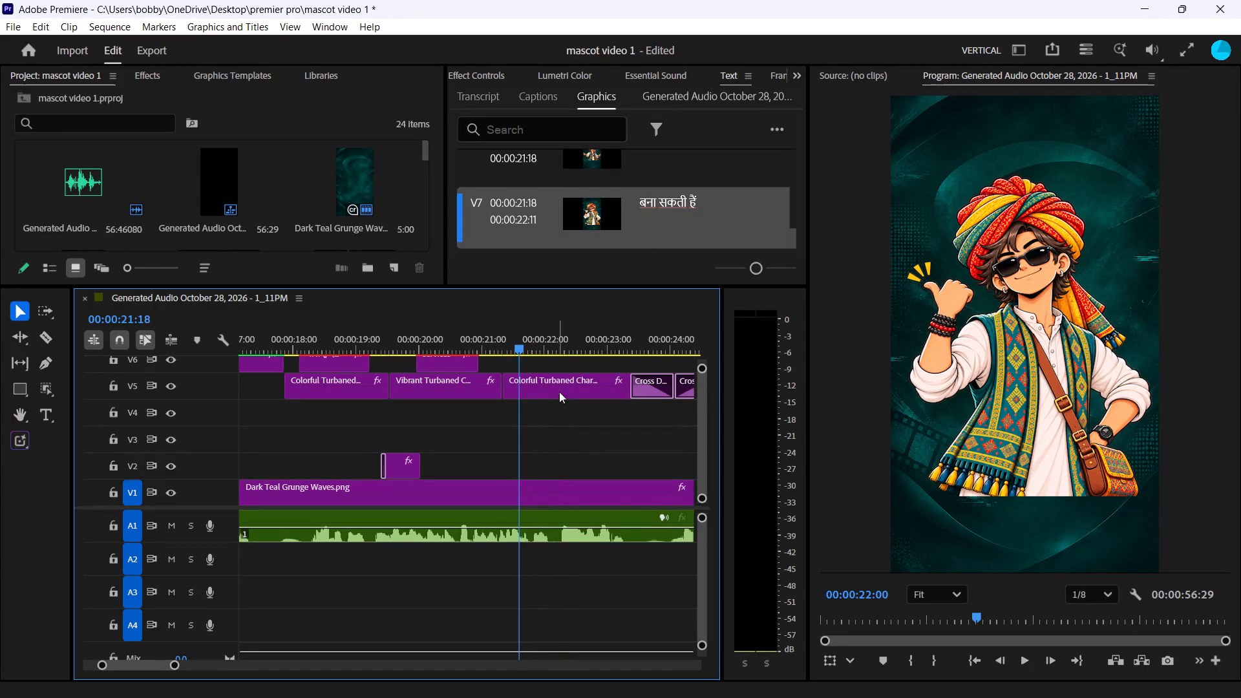
left_click(700, 368)
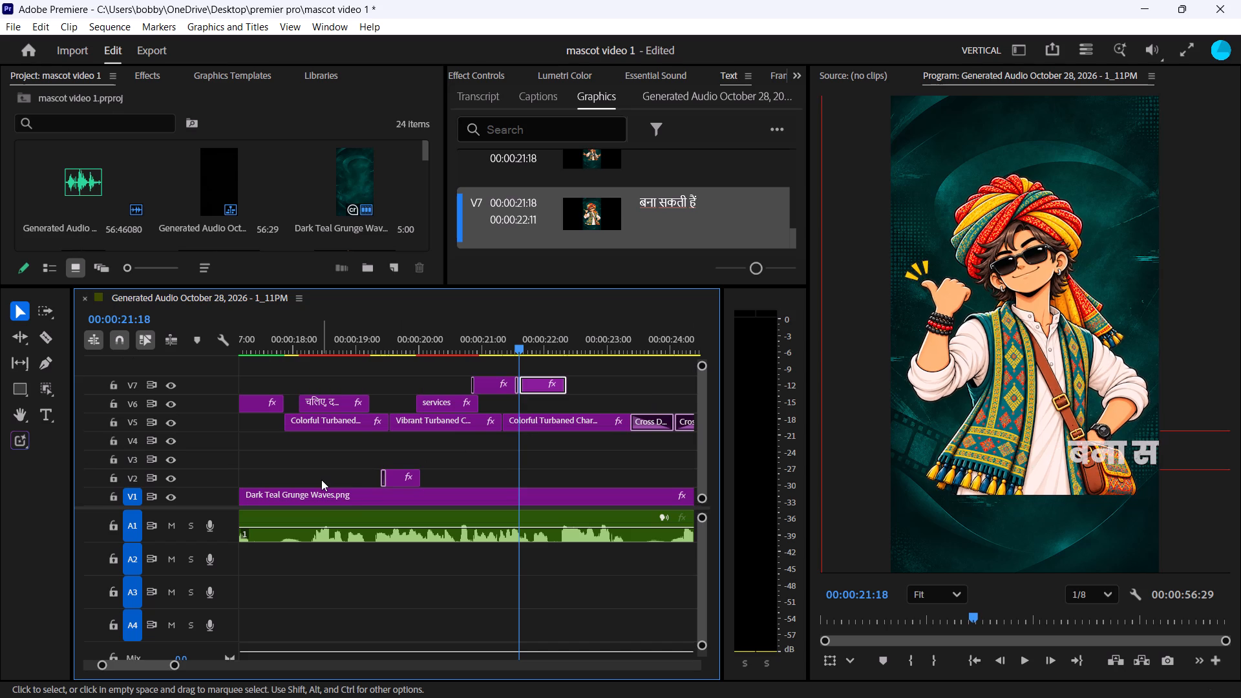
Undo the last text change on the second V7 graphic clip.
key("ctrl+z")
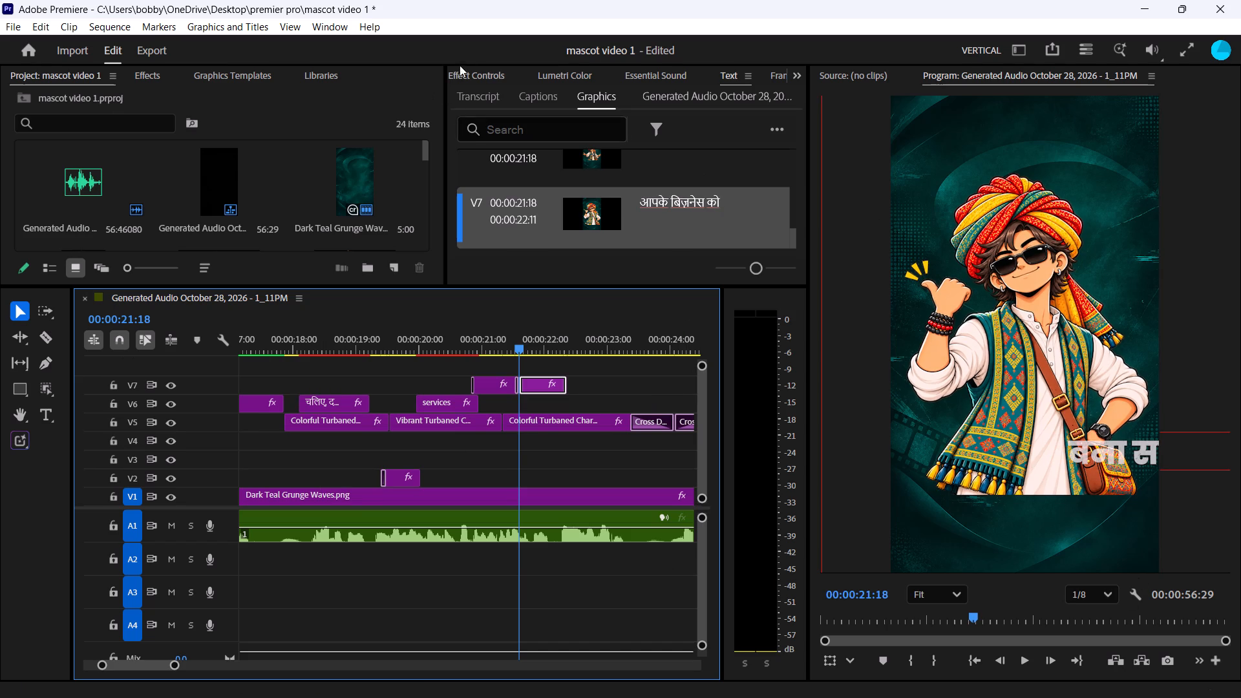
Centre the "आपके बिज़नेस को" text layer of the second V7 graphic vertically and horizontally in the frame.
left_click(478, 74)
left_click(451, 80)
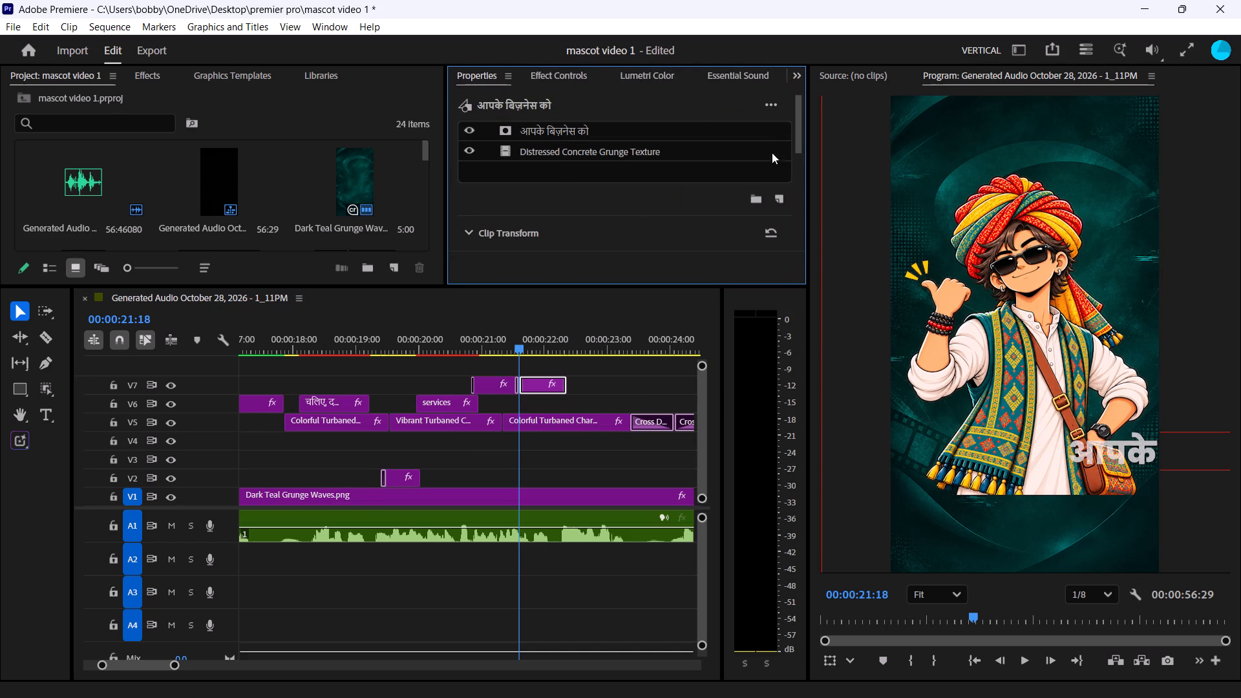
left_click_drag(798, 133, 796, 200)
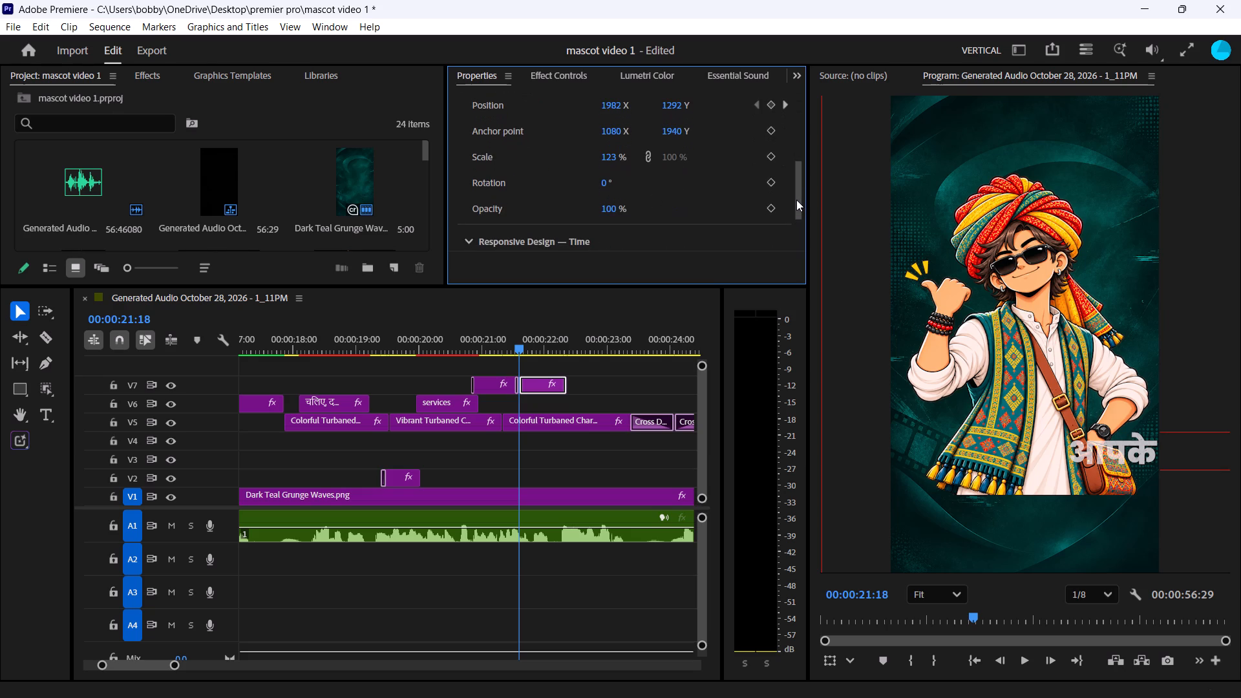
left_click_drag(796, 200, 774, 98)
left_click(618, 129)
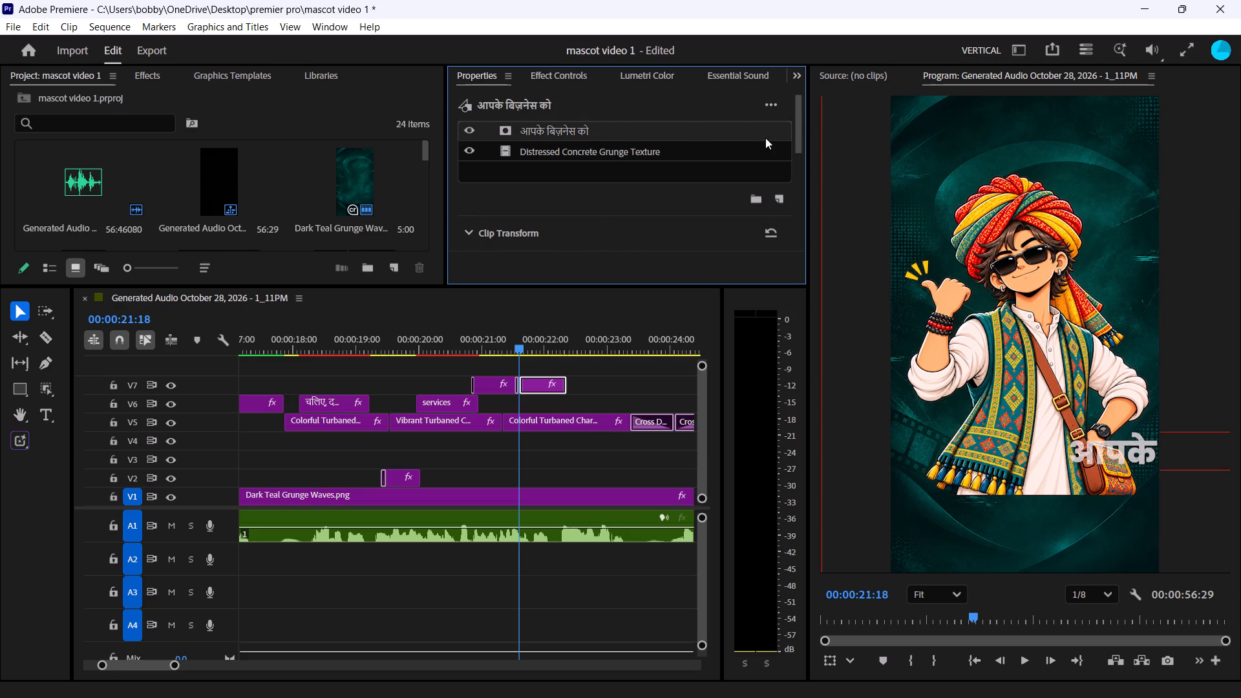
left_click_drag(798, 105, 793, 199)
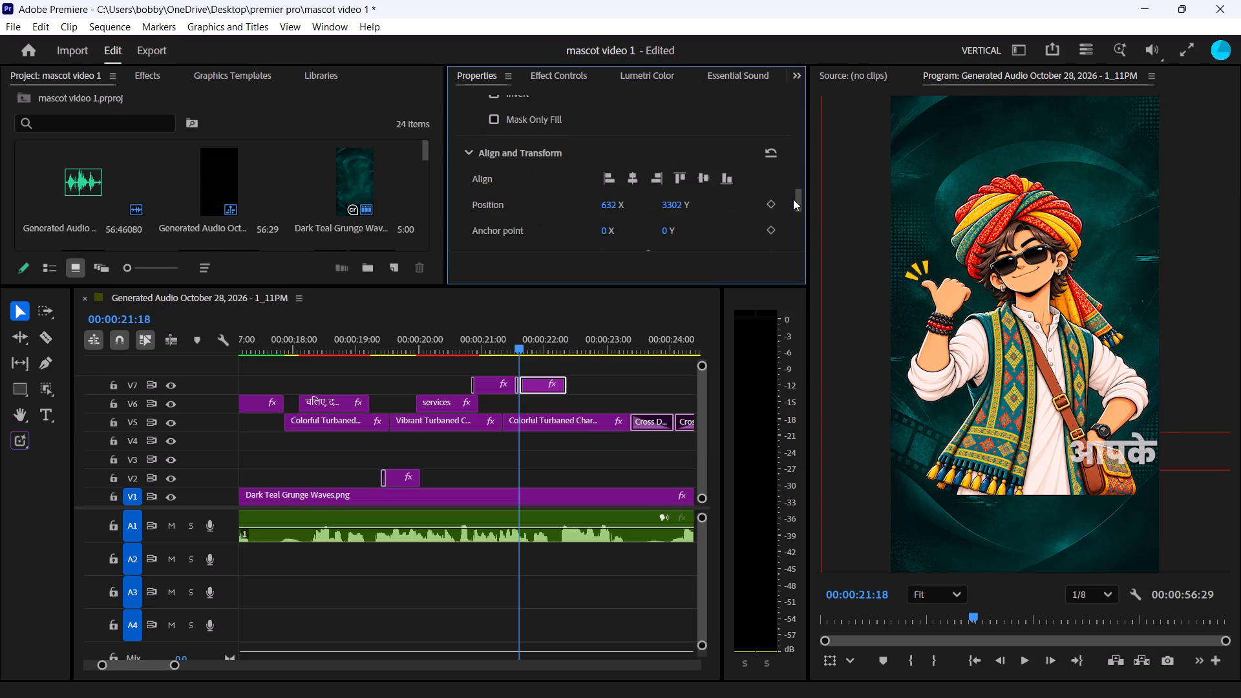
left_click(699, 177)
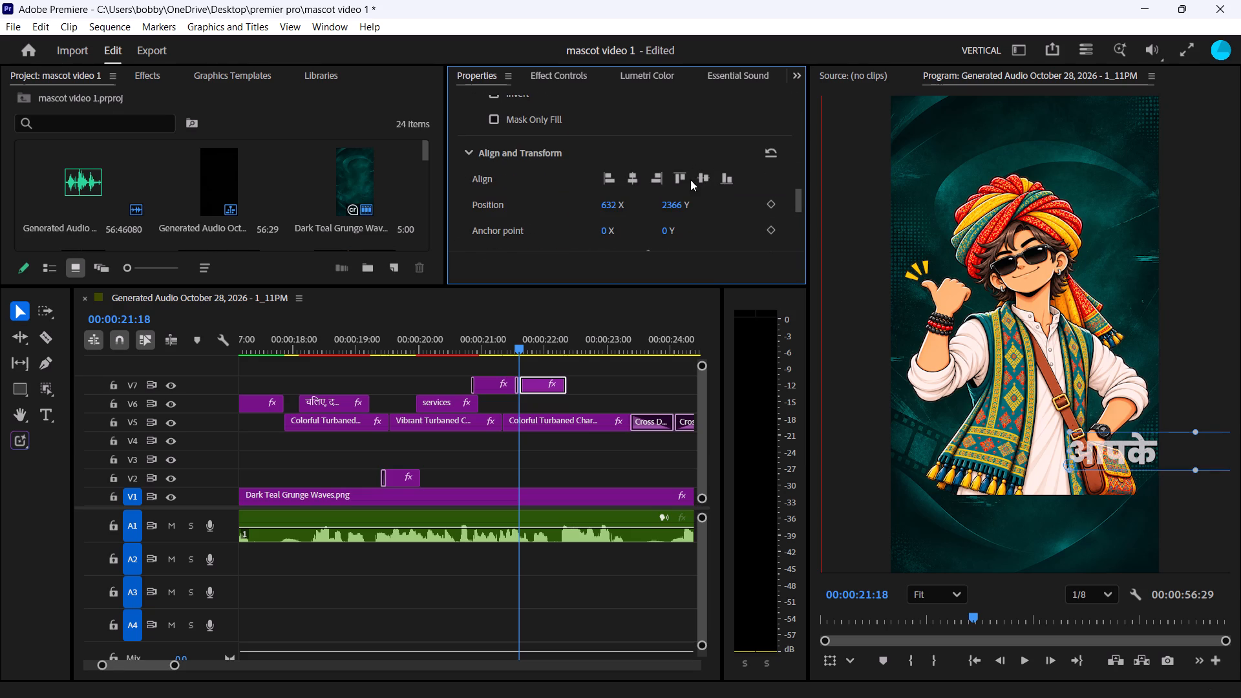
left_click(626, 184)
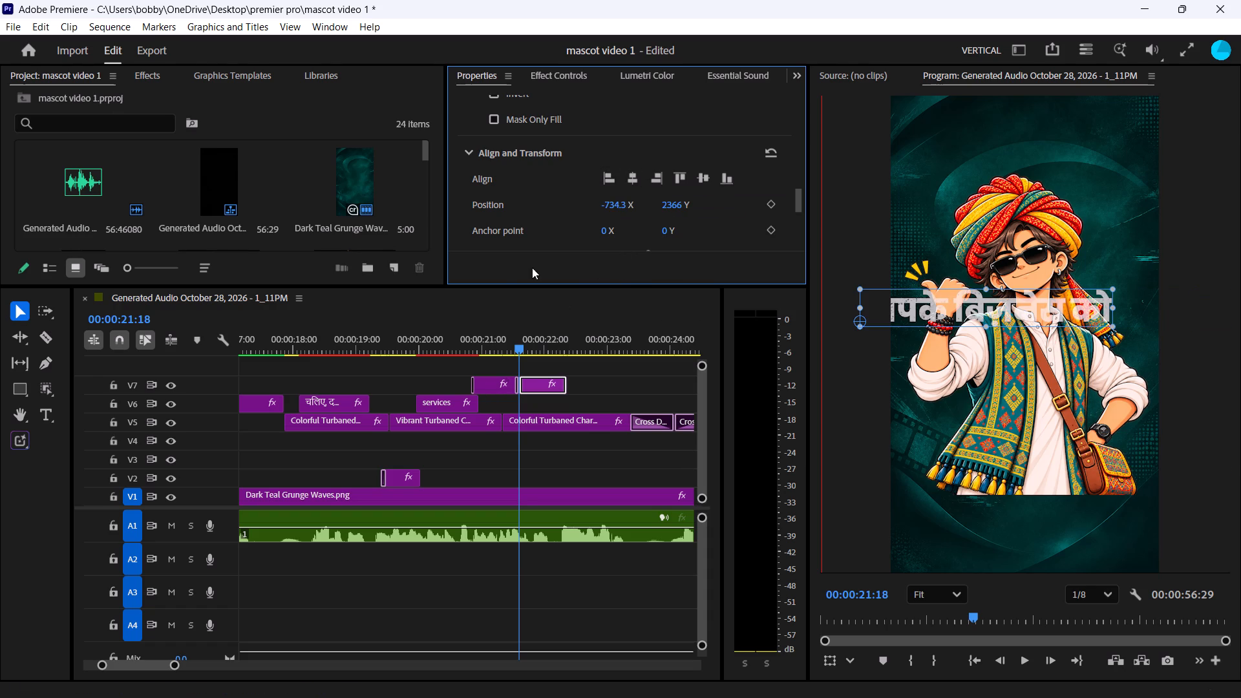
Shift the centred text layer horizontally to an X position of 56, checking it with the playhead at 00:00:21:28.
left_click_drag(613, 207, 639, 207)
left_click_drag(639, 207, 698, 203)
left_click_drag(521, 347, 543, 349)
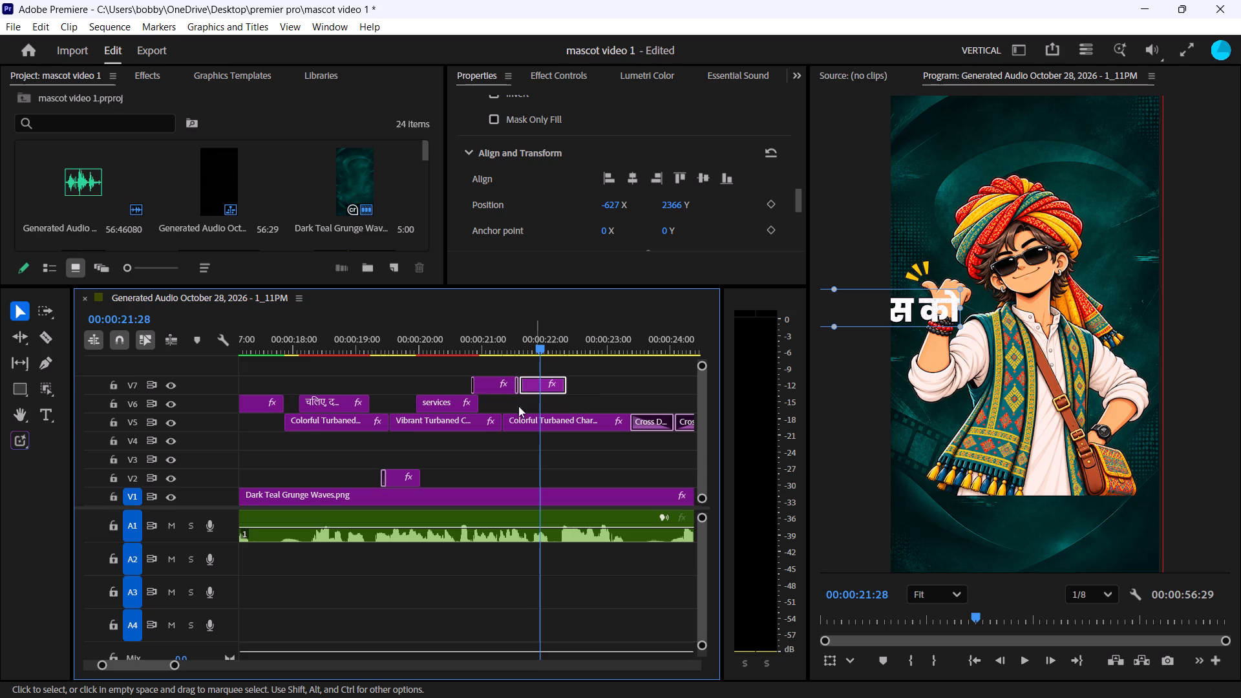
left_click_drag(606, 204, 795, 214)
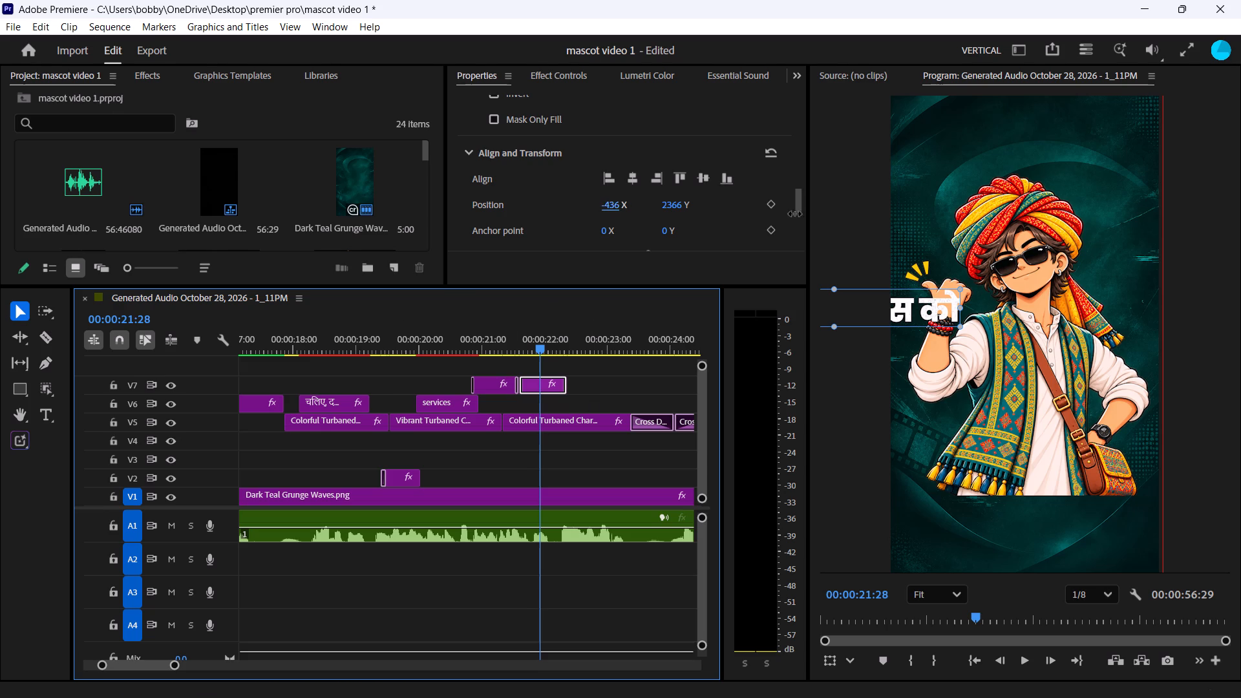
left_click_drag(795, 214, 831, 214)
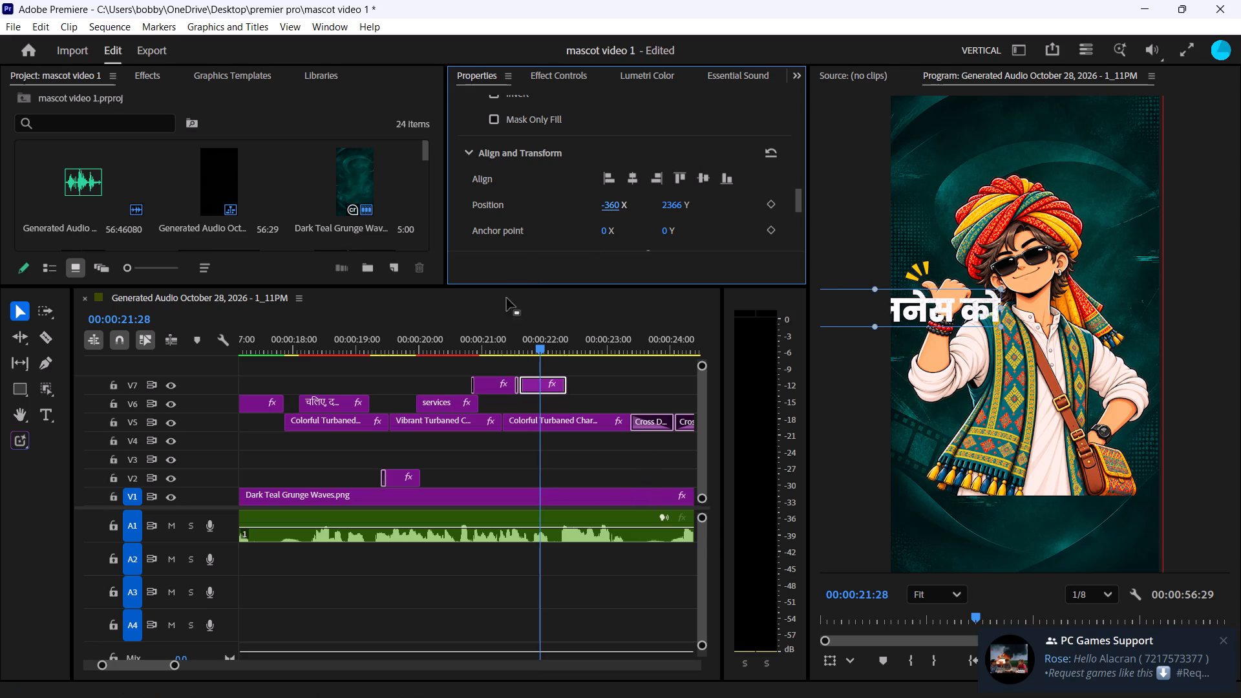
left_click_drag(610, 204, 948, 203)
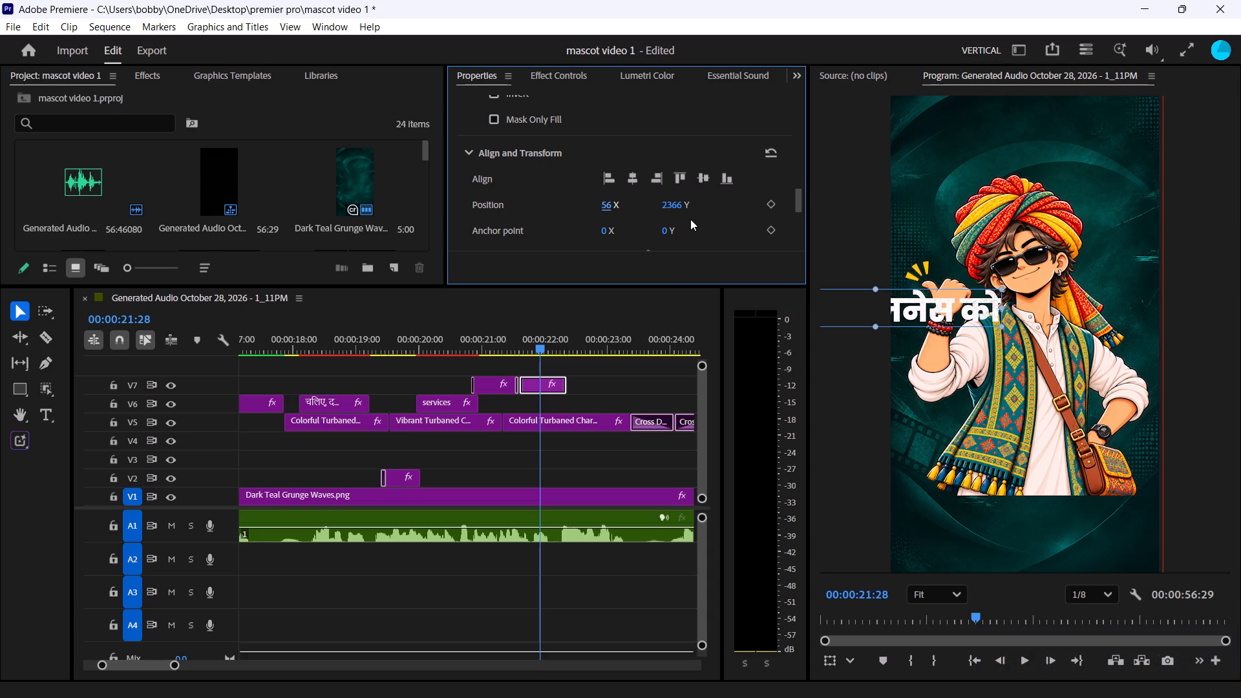
Delete the second V7 graphic clip, which starts at 00:00:21:18, from the timeline.
left_click(548, 384)
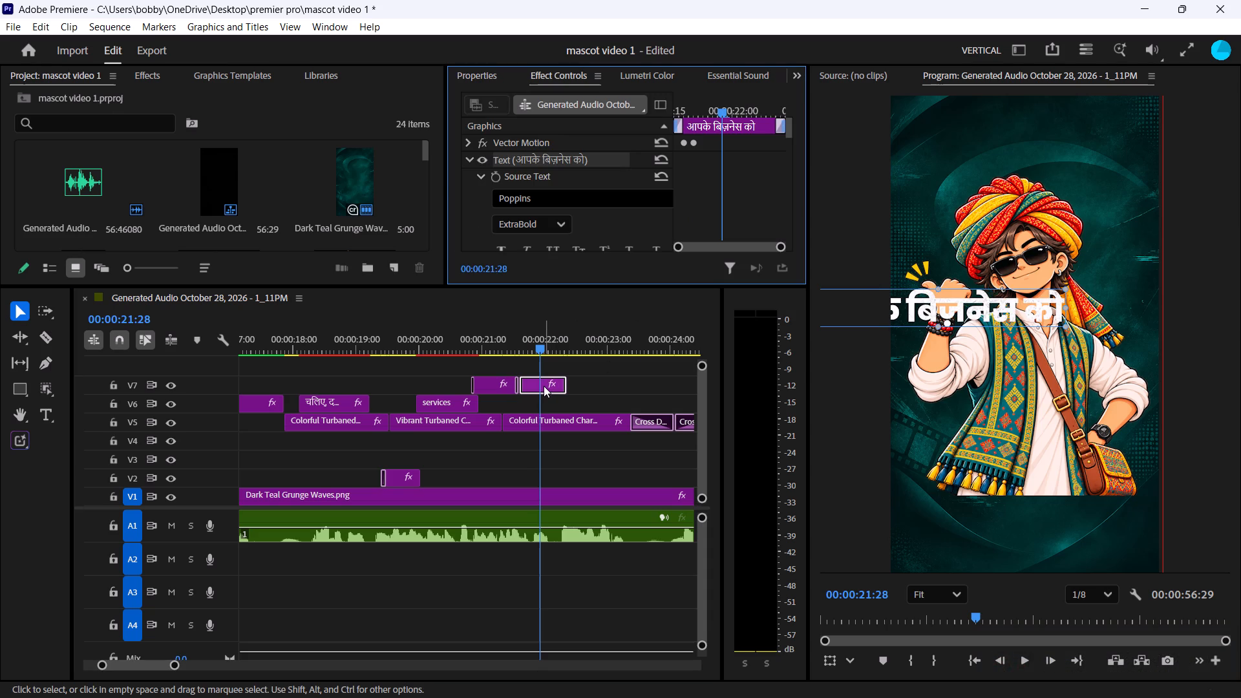
key("BackSpace")
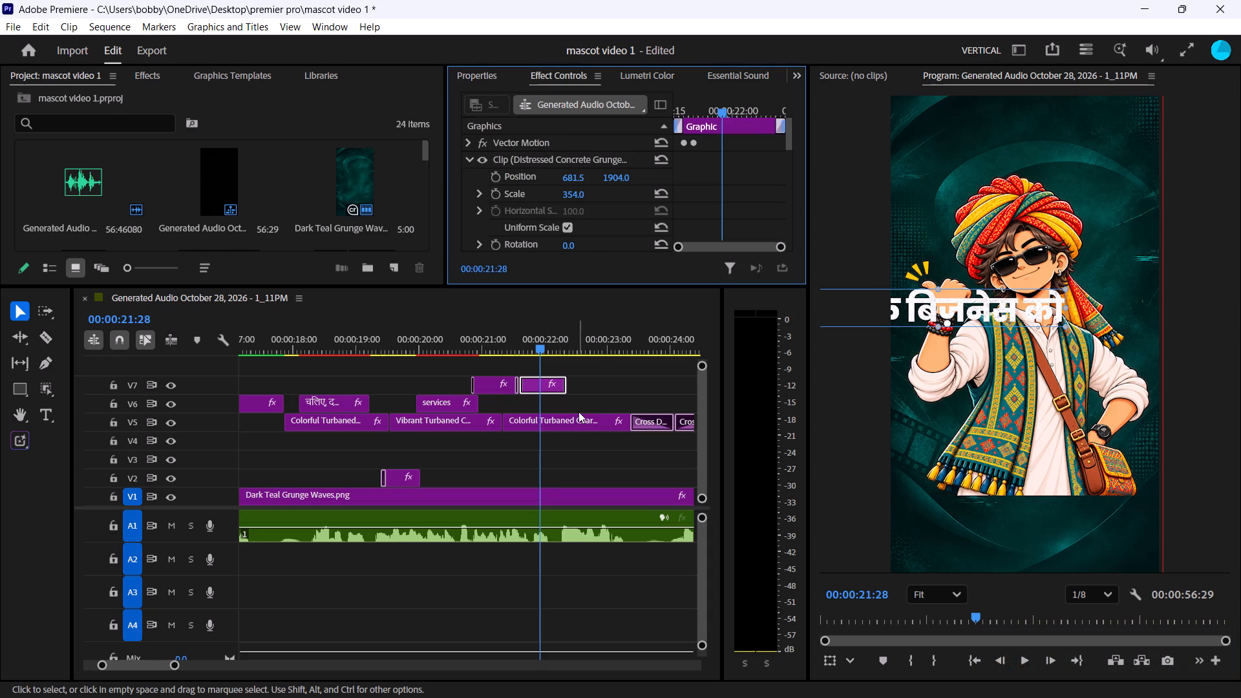
left_click(540, 388)
key("BackSpace")
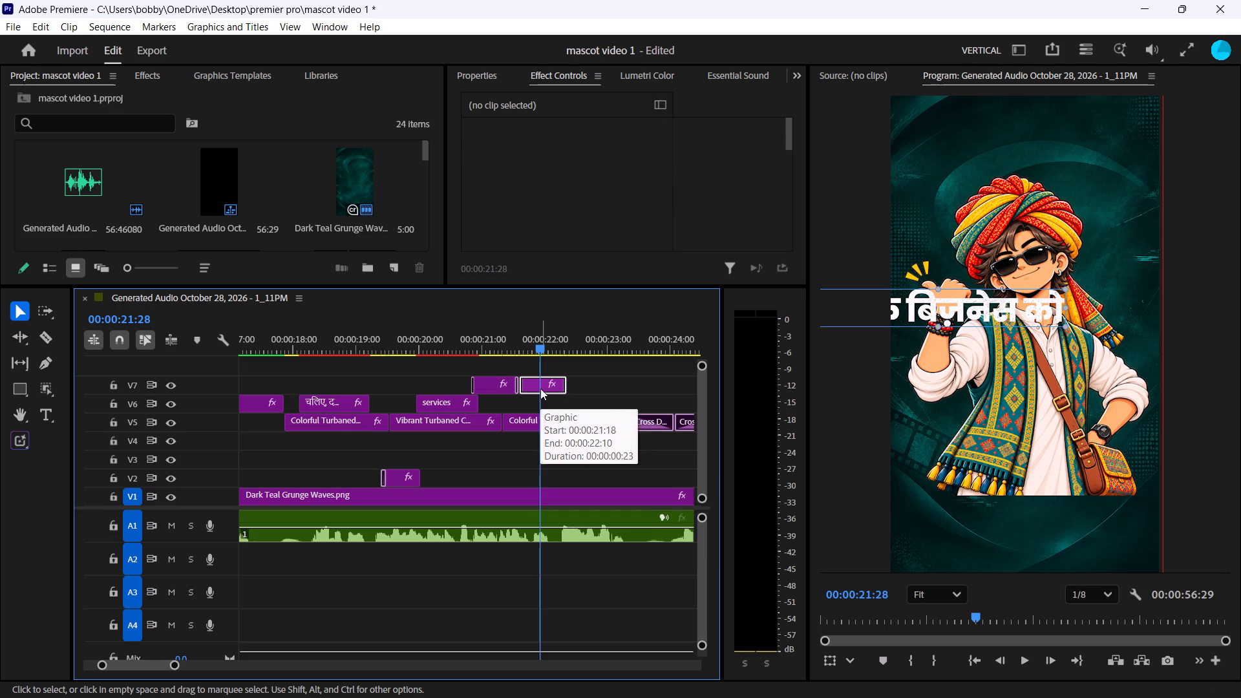
Copy the remaining "आपके बिज़नेस को" graphic clip on V7 and paste the duplicate on the same track at 00:00:21:19.
left_click(505, 389)
key("ctrl+c")
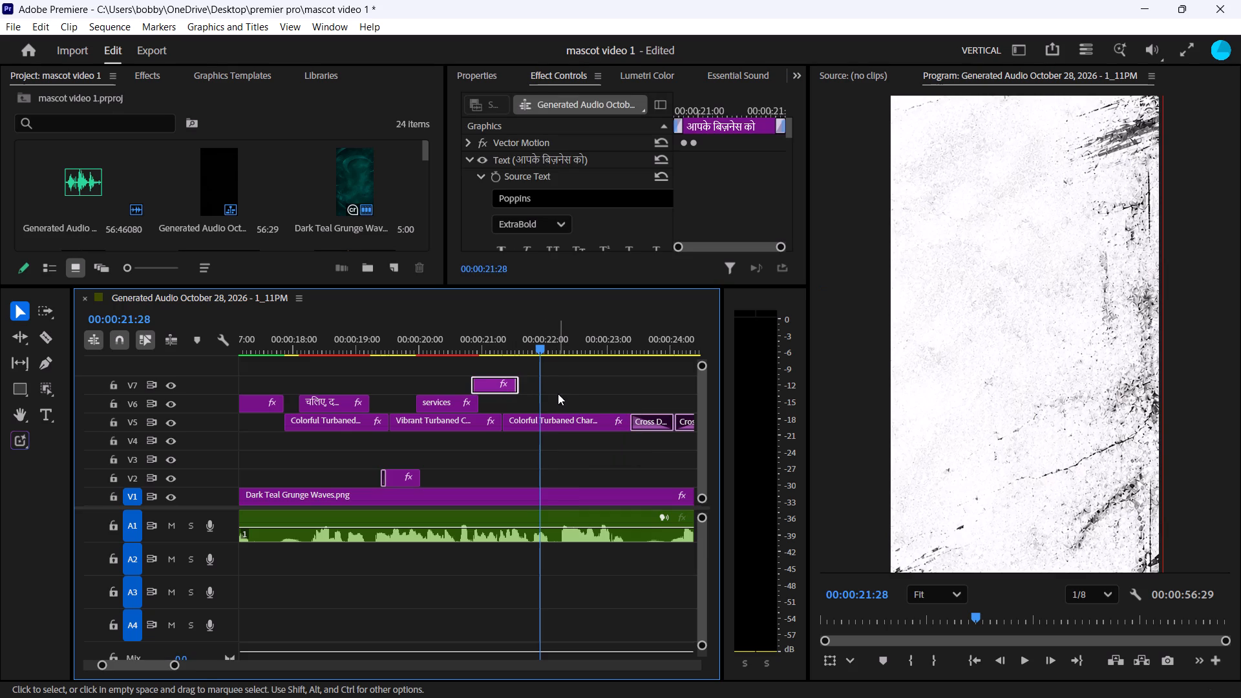
left_click(555, 389)
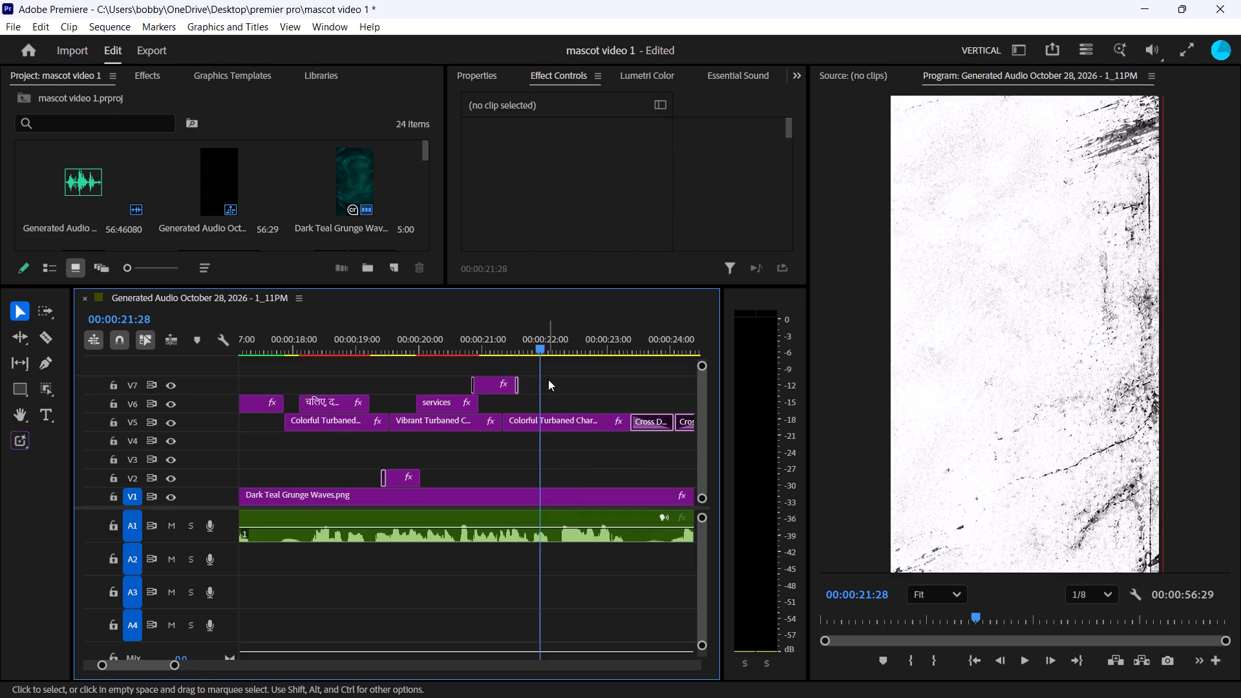
left_click_drag(539, 346, 566, 343)
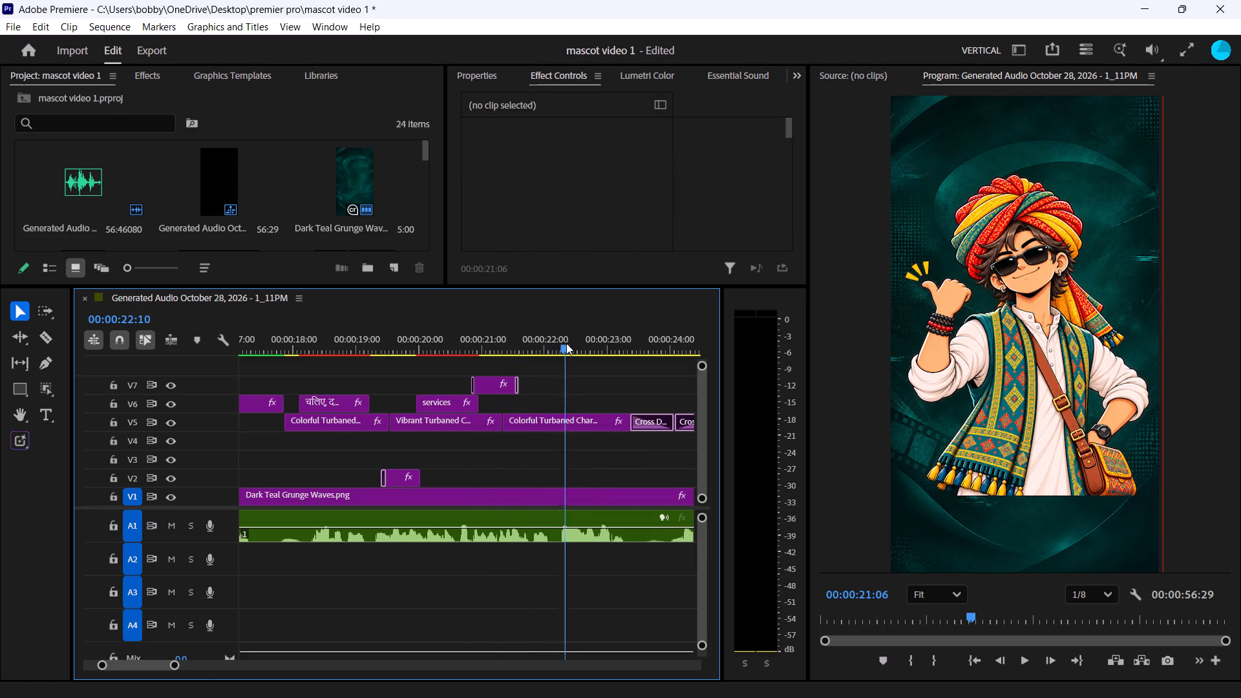
left_click_drag(566, 343, 520, 359)
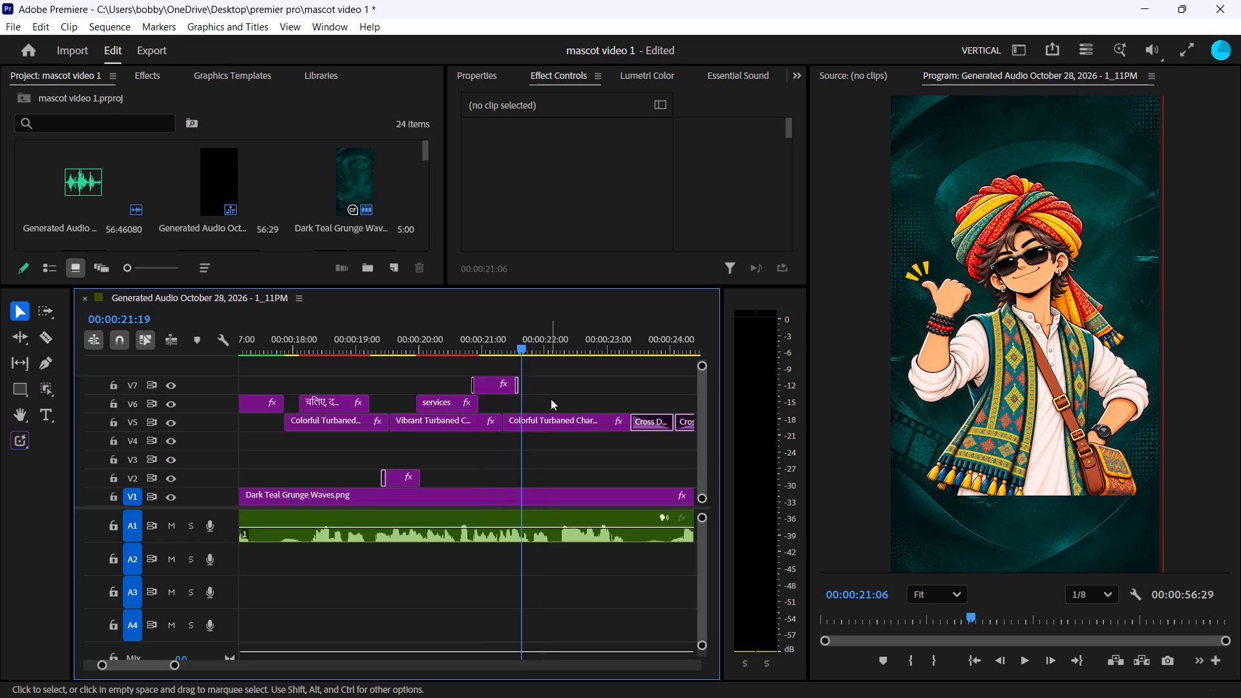
left_click(547, 388)
key("ctrl+v")
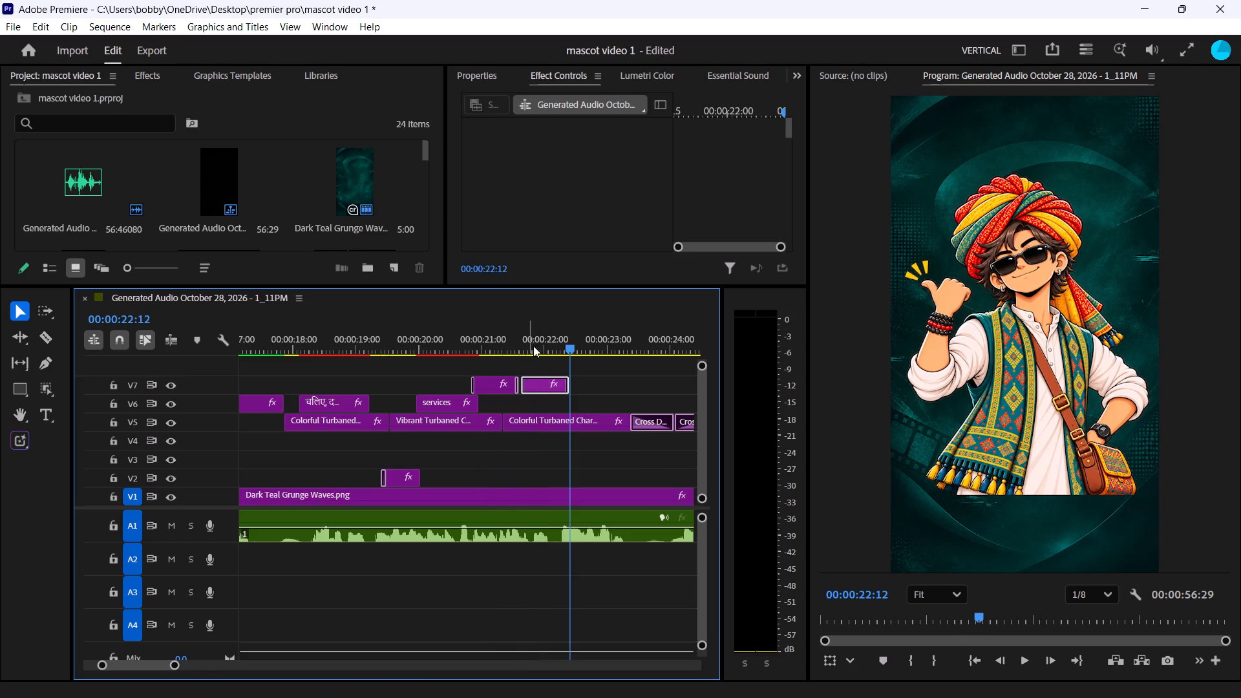
Move the pasted V7 clip slightly earlier so it sits directly against the end of the first V7 graphic.
left_click_drag(567, 342, 504, 356)
left_click(544, 391)
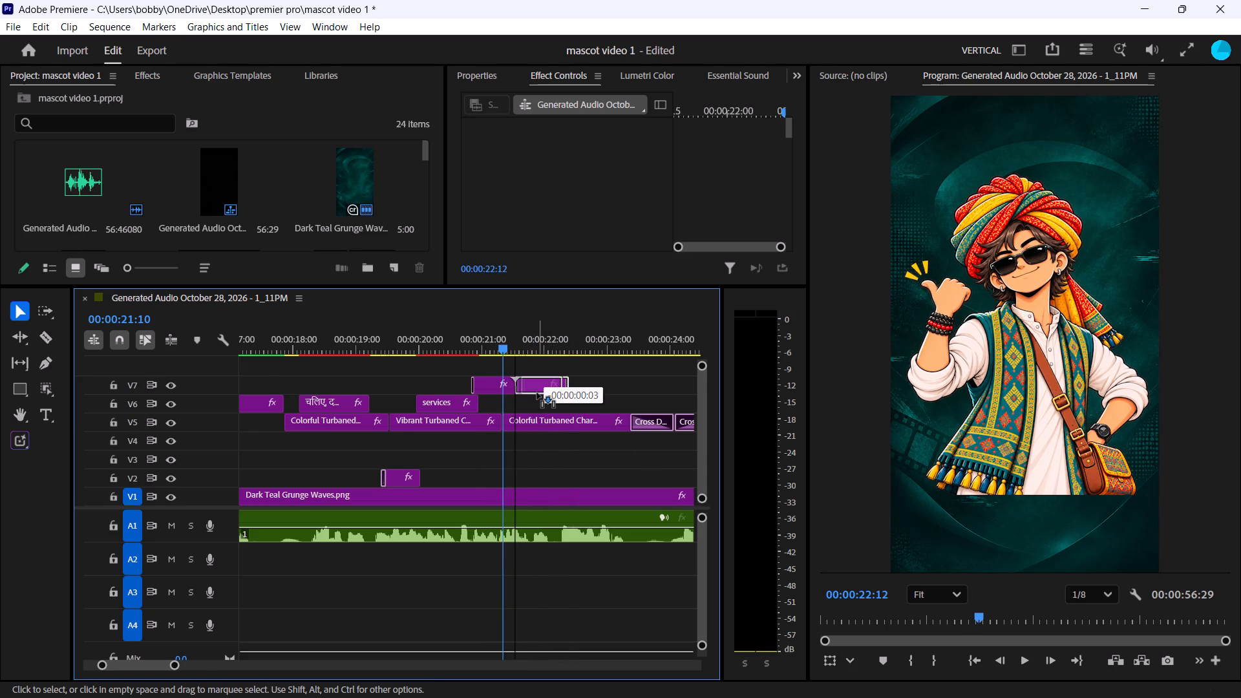
Place the playhead at 00:00:21:27 inside the duplicated V7 clip and bring up the sequence's text list.
left_click(538, 335)
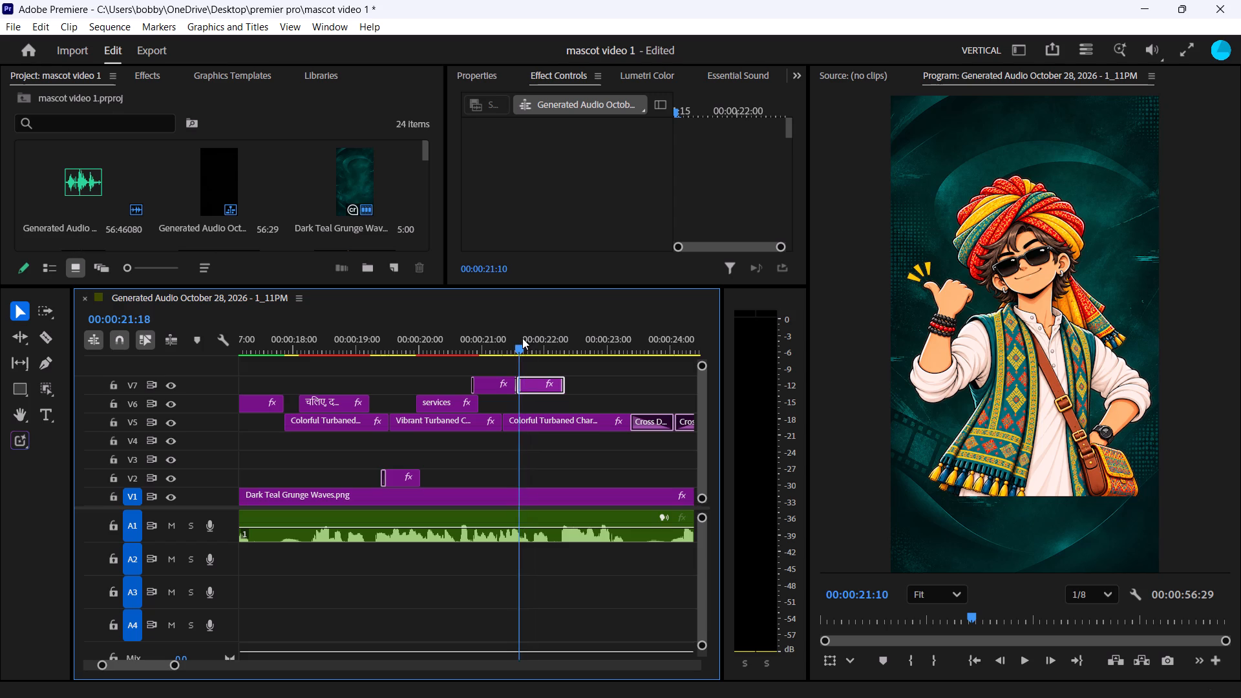
left_click(795, 75)
left_click(811, 180)
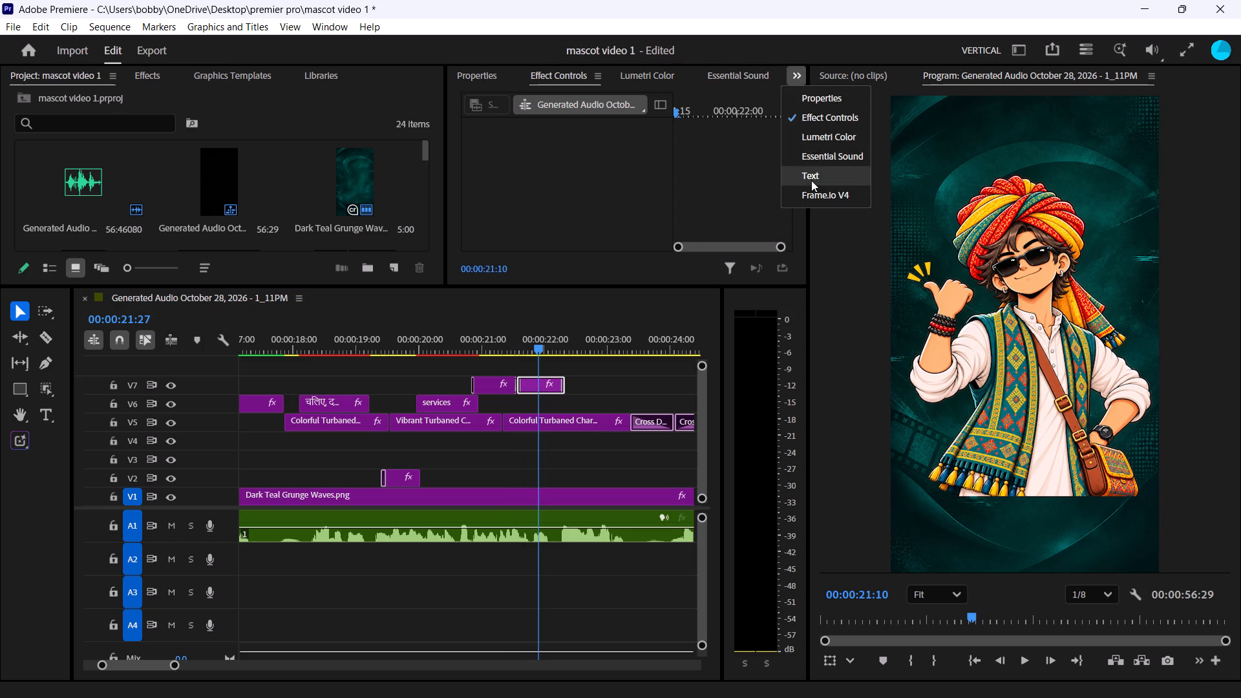
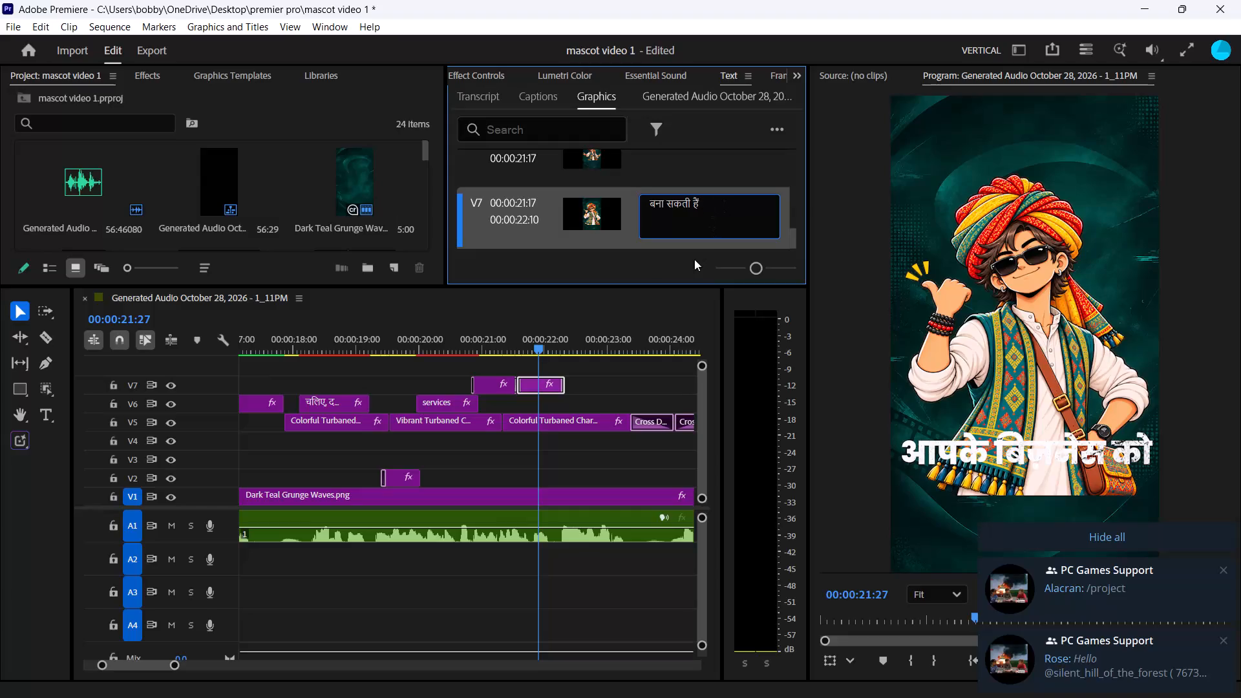
Commit "बना सकती हैं" as the text of the duplicated V7 caption.
left_click(656, 261)
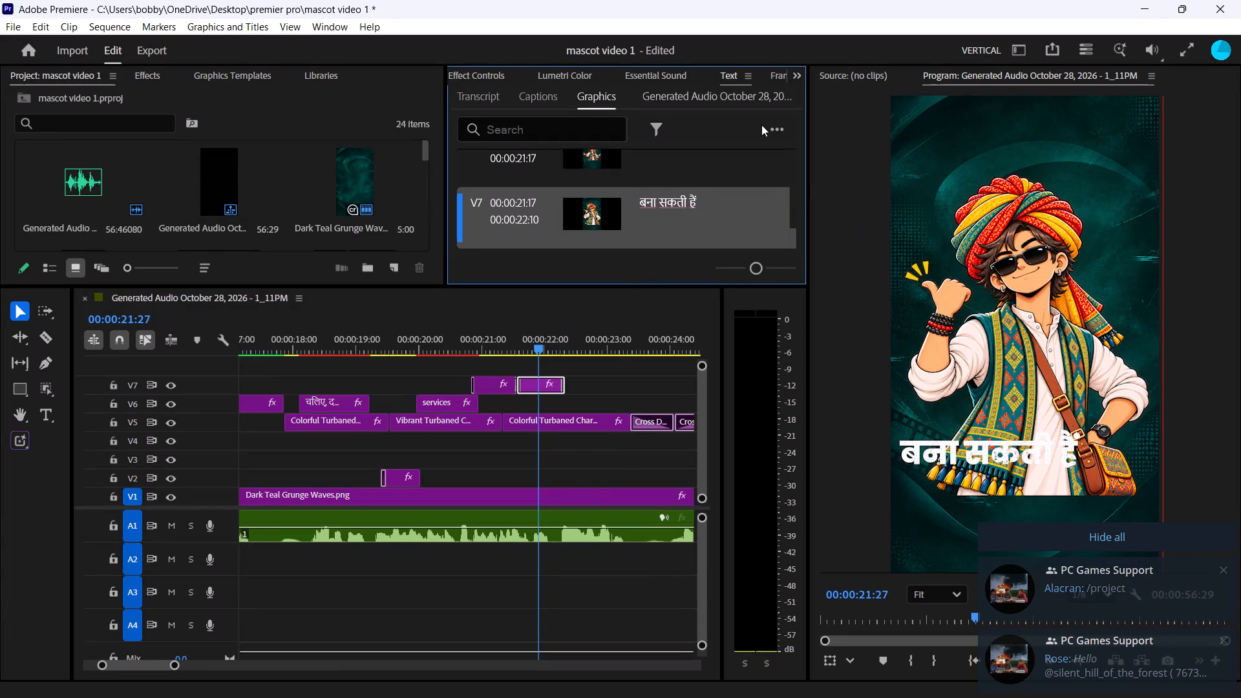
Enlarge the "बना सकती हैं" text layer of the second V7 graphic to font size 146.
left_click(487, 78)
left_click(454, 83)
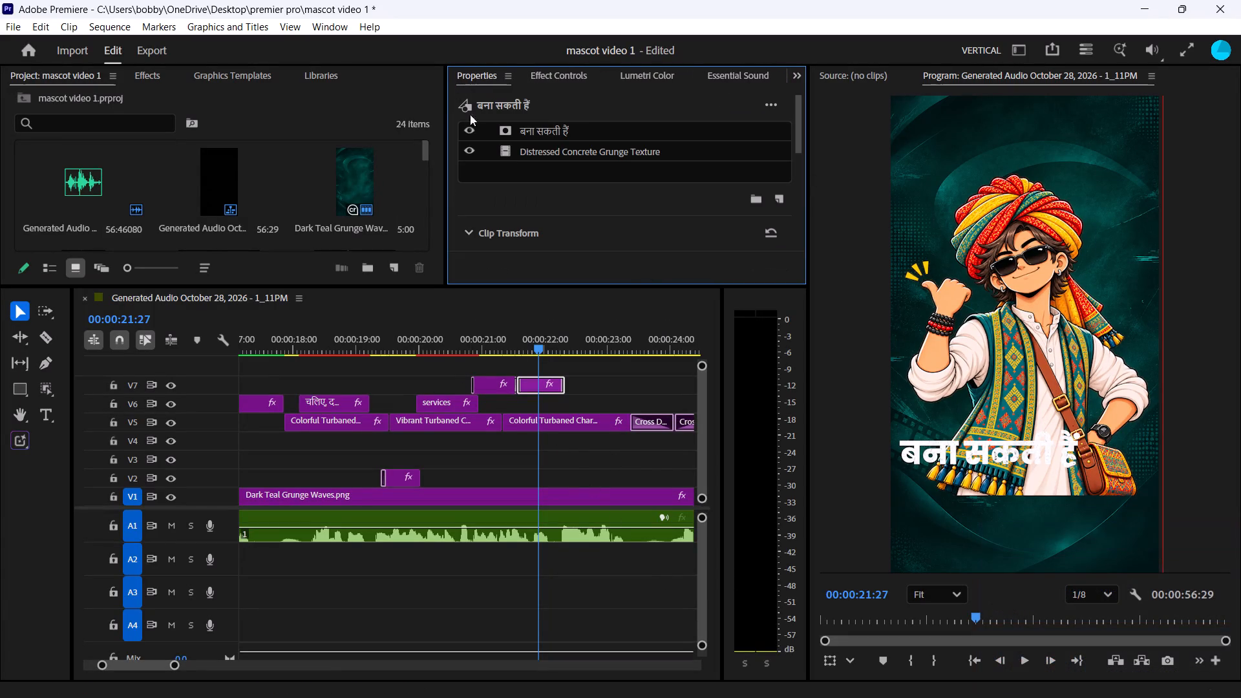
left_click(670, 132)
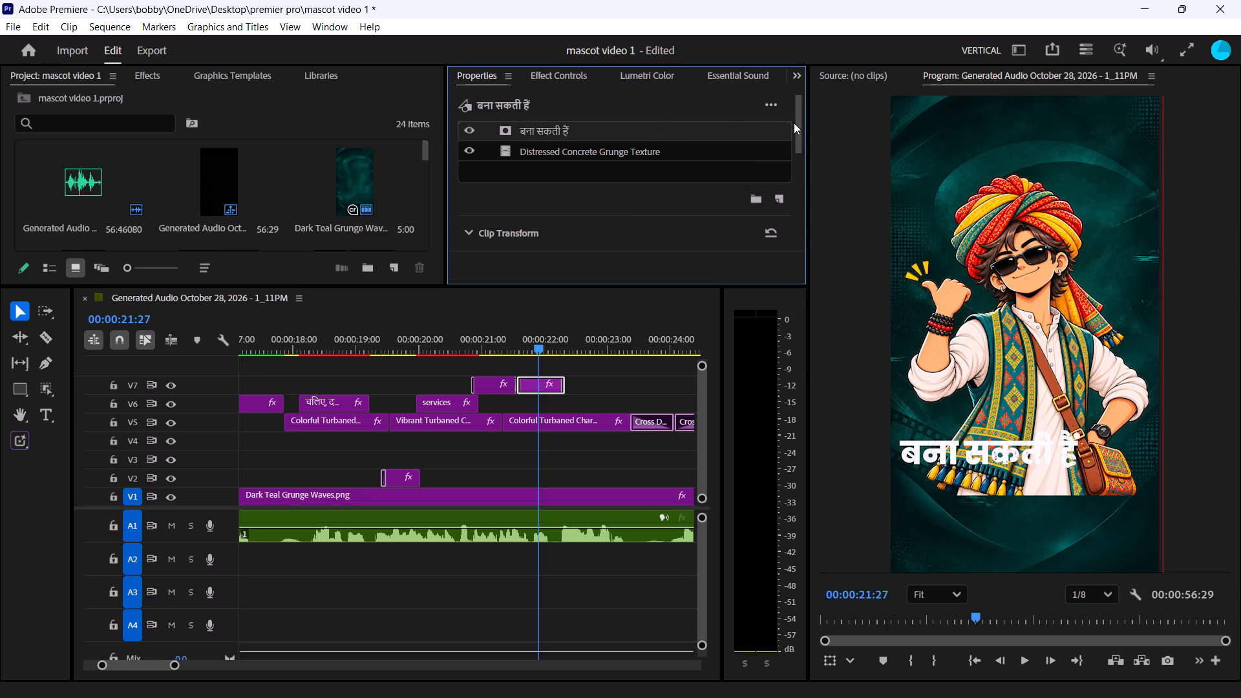
left_click_drag(798, 111, 809, 140)
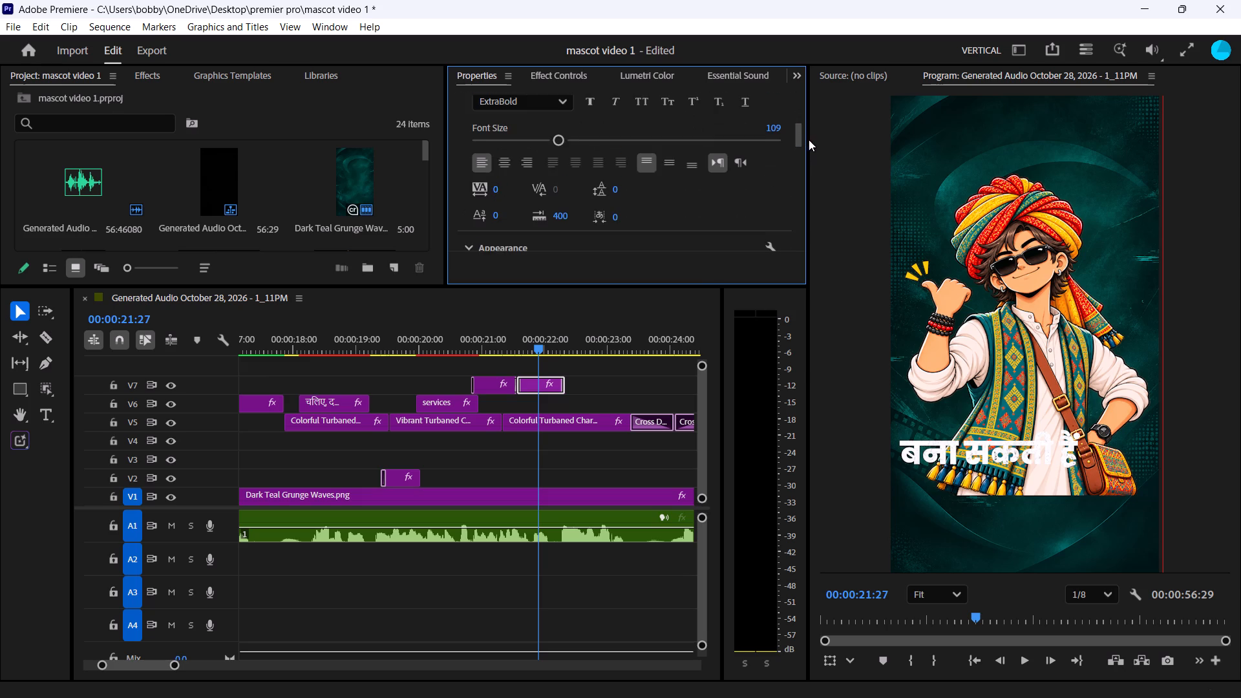
left_click_drag(809, 140, 809, 139)
left_click_drag(557, 146, 575, 149)
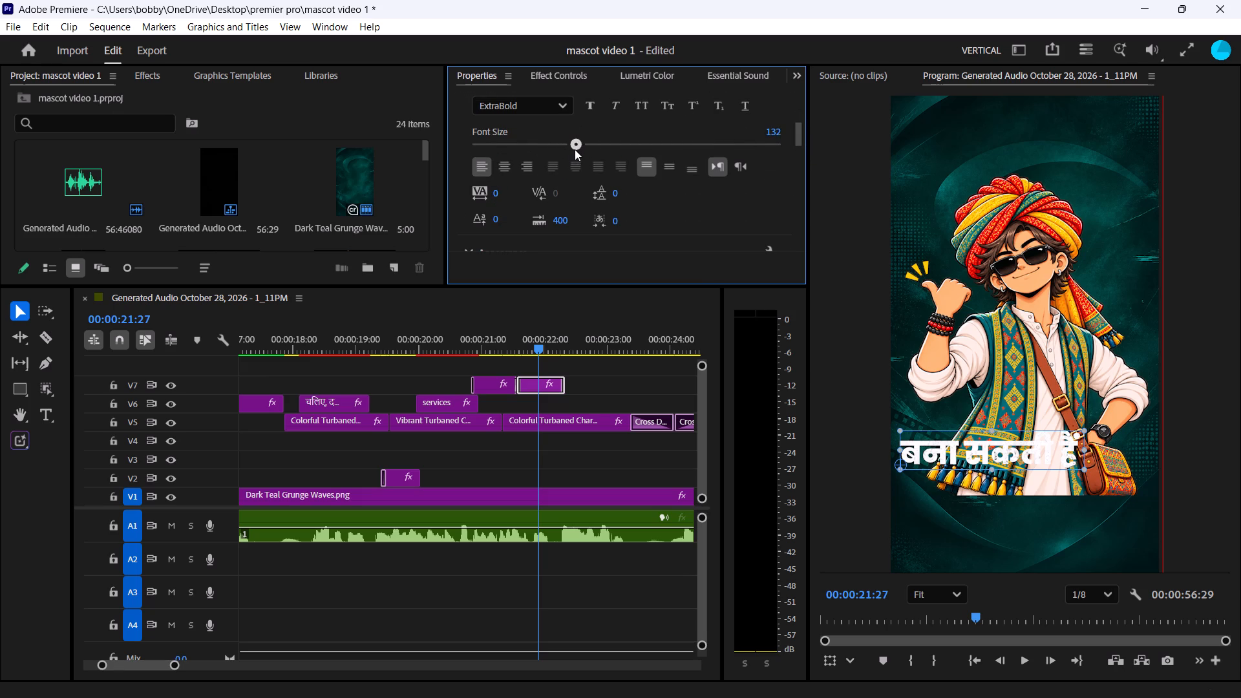
left_click_drag(575, 149, 584, 149)
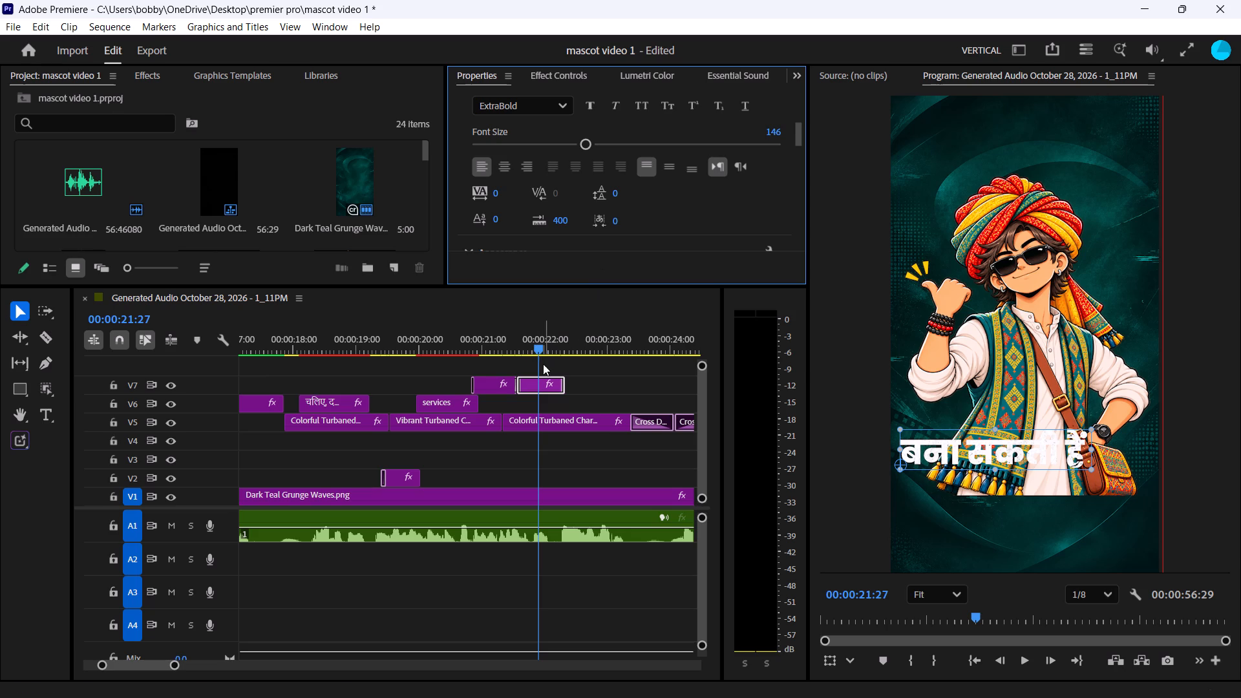
Move the playhead back to 00:00:18:00 and render the sequence preview.
left_click_drag(542, 344, 295, 357)
key("Return")
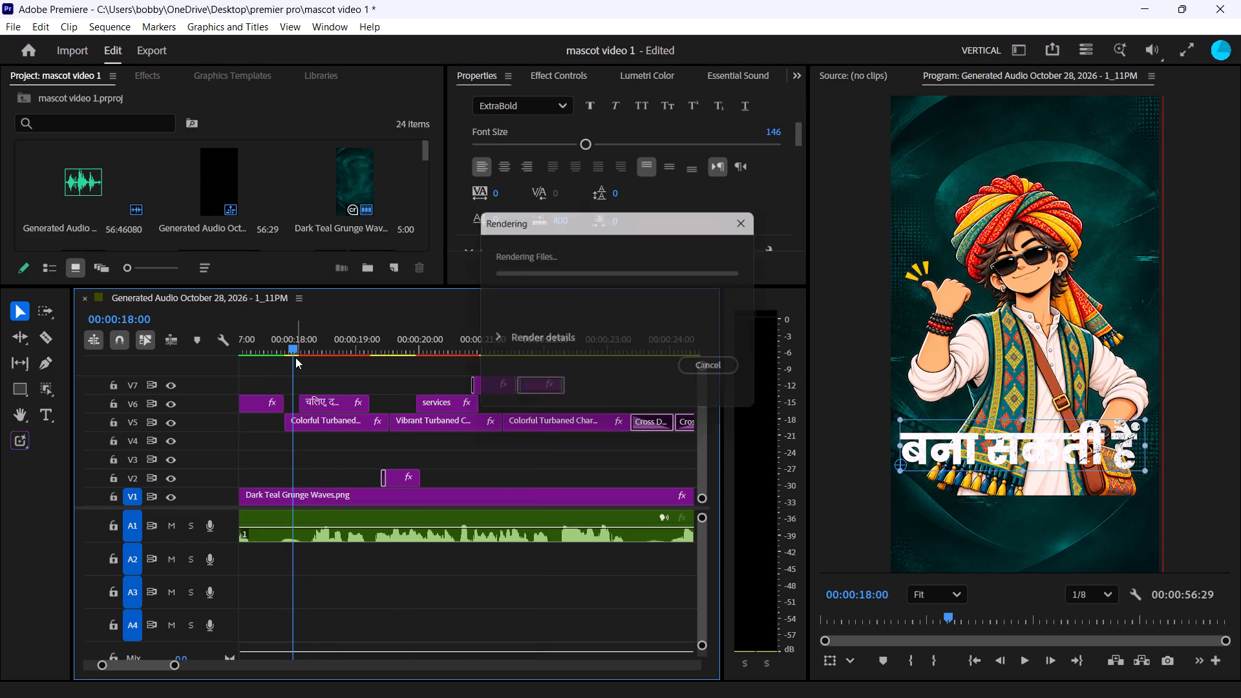
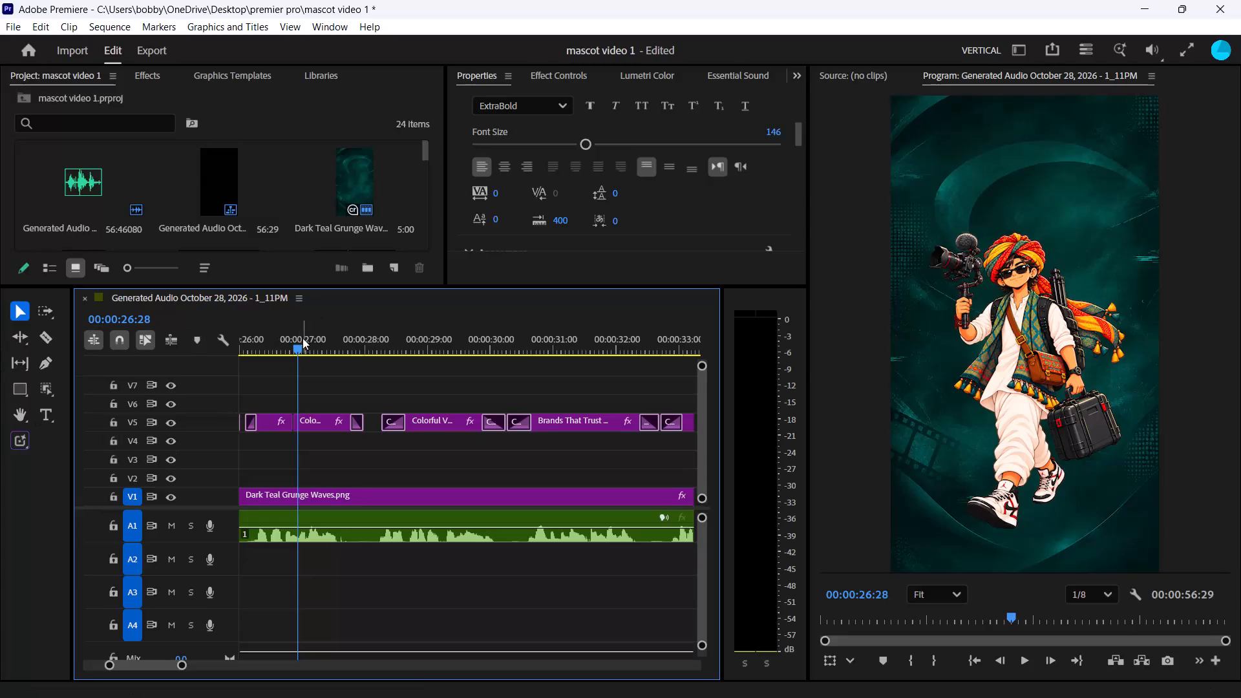
Scrub through the captions from about 00:00:15:10 up to the "बना सकती हैं" caption at 00:00:21:18.
left_click_drag(299, 350, 578, 357)
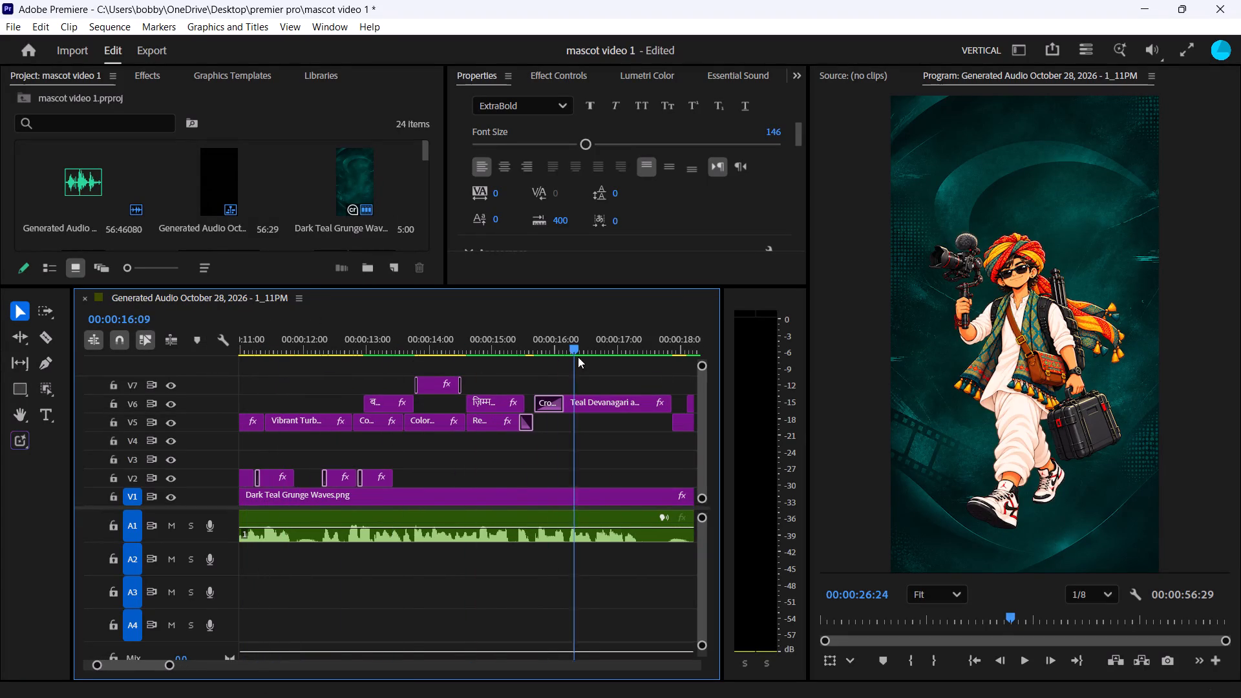
left_click_drag(578, 357, 515, 366)
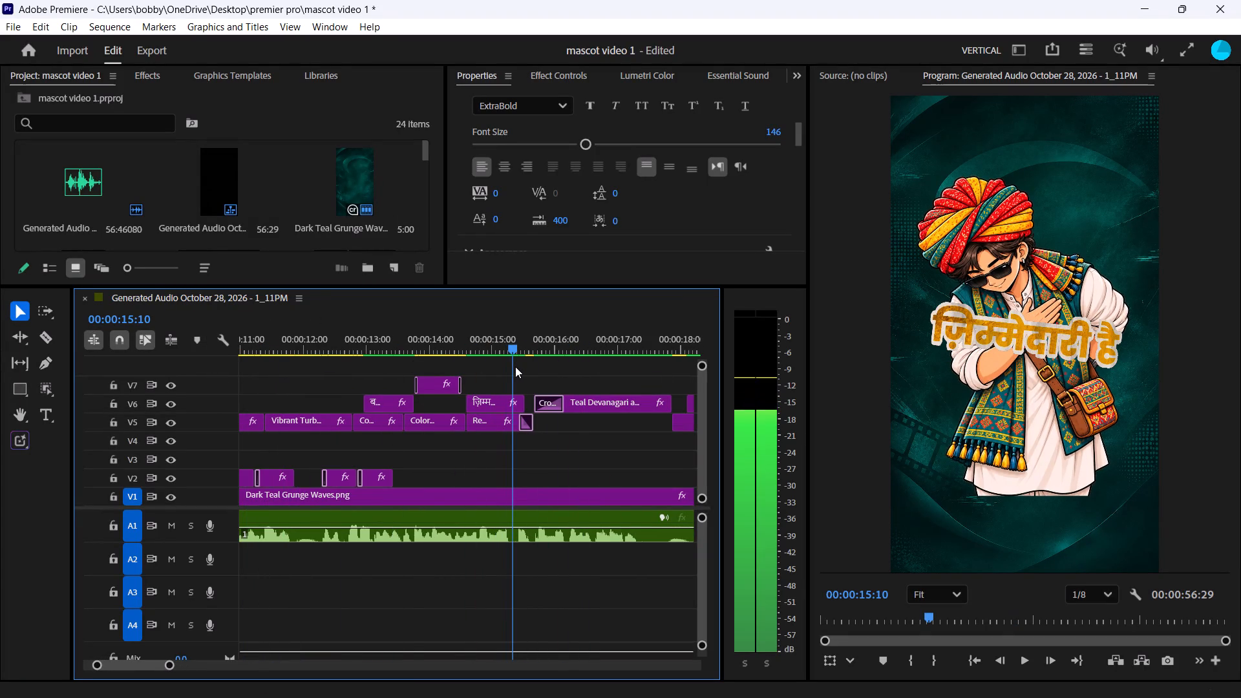
left_click_drag(515, 366, 594, 361)
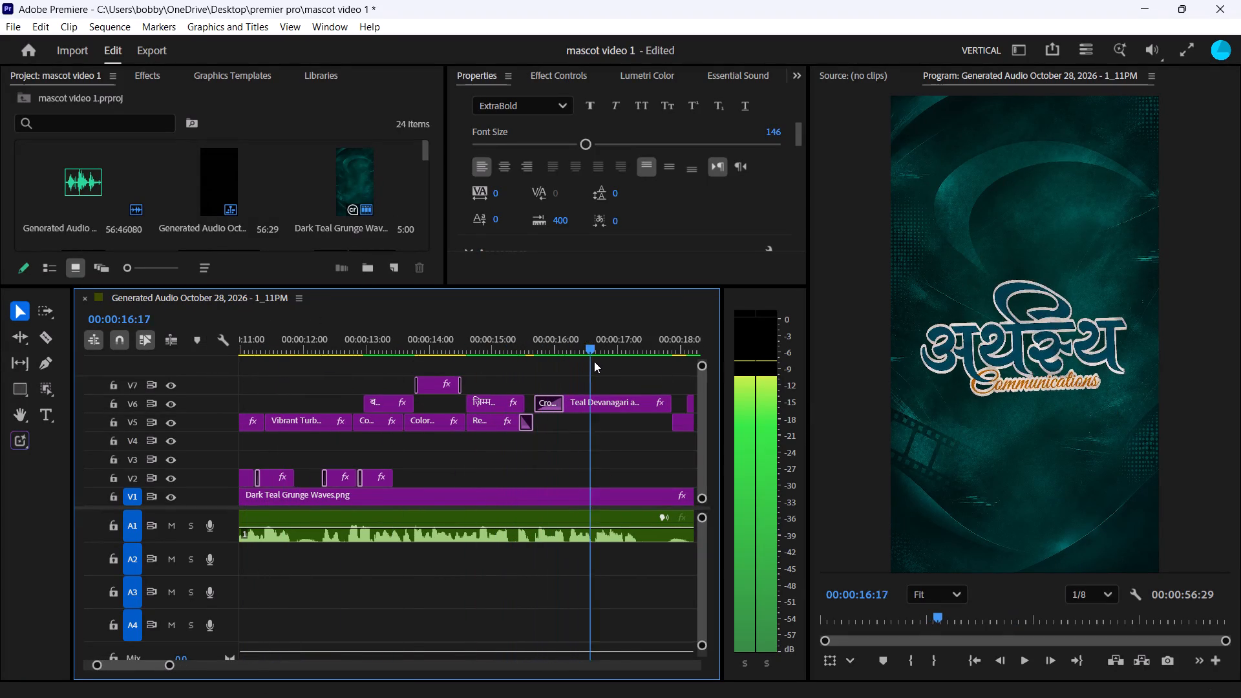
left_click_drag(594, 361, 710, 366)
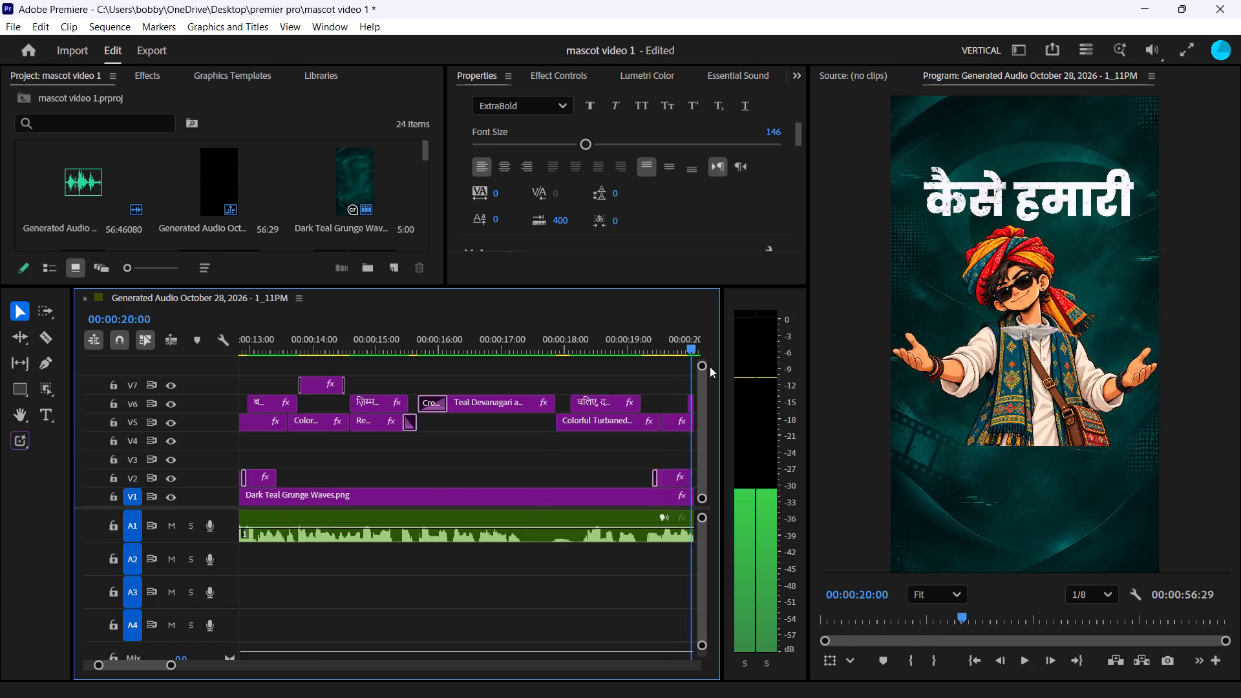
left_click_drag(710, 366, 430, 332)
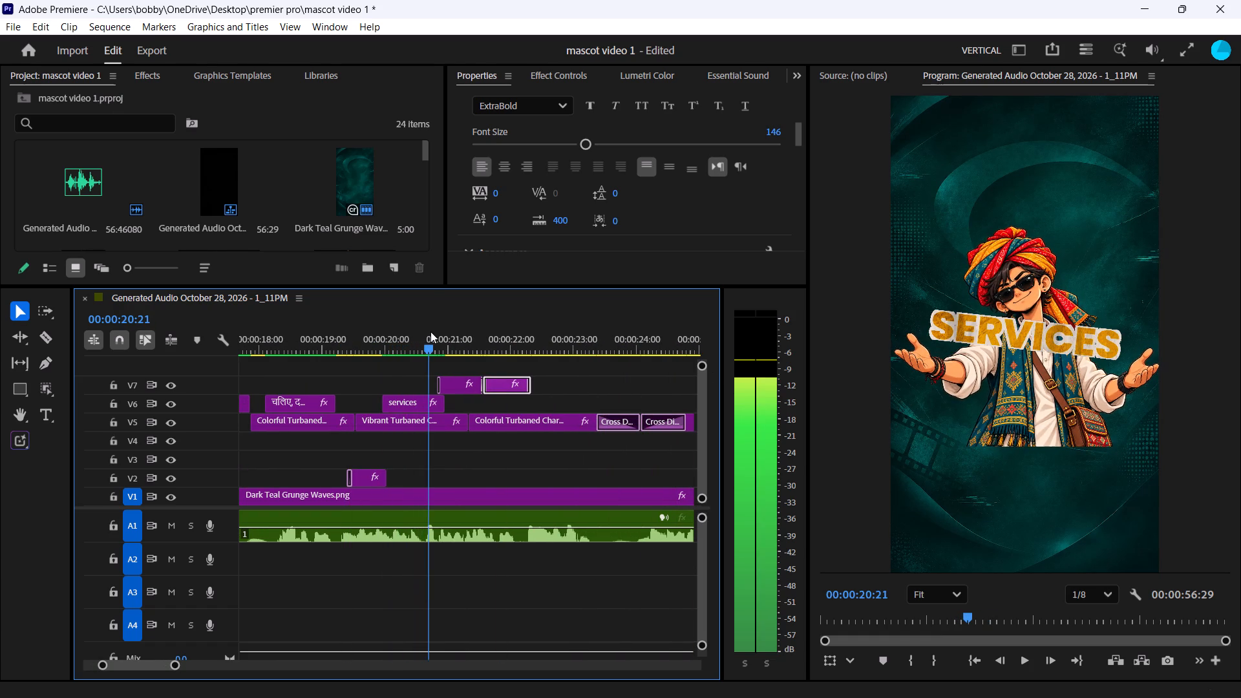
left_click_drag(430, 332, 452, 329)
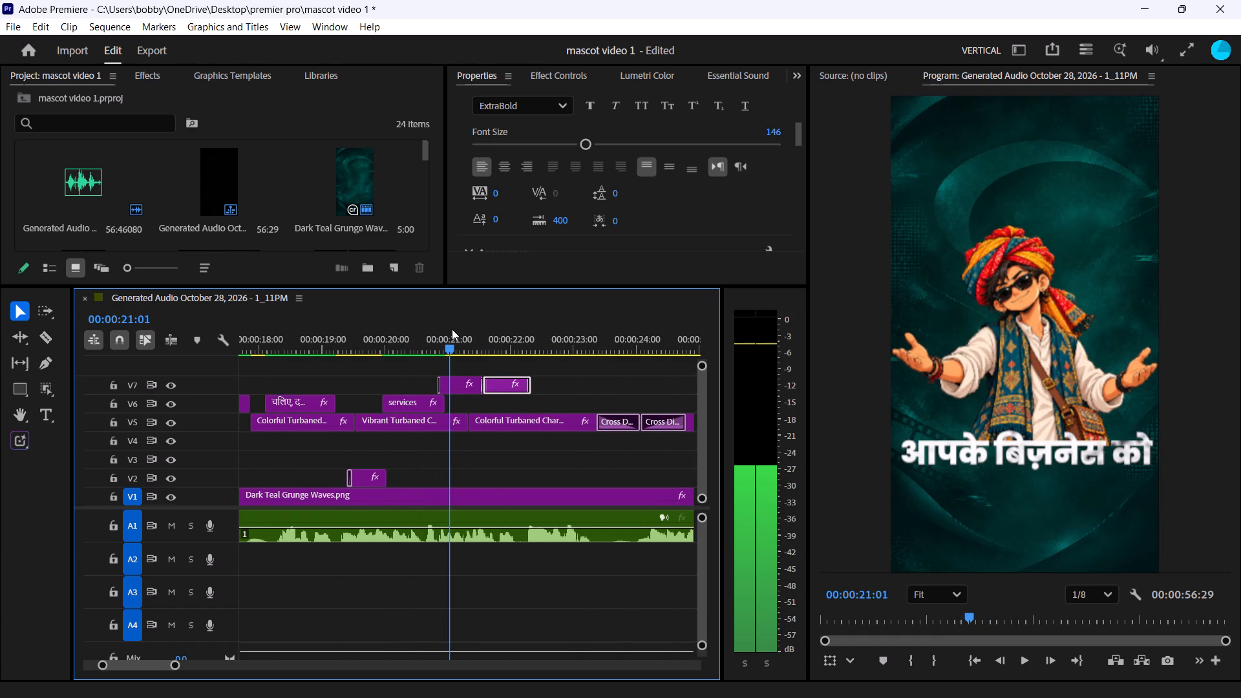
left_click_drag(452, 329, 486, 328)
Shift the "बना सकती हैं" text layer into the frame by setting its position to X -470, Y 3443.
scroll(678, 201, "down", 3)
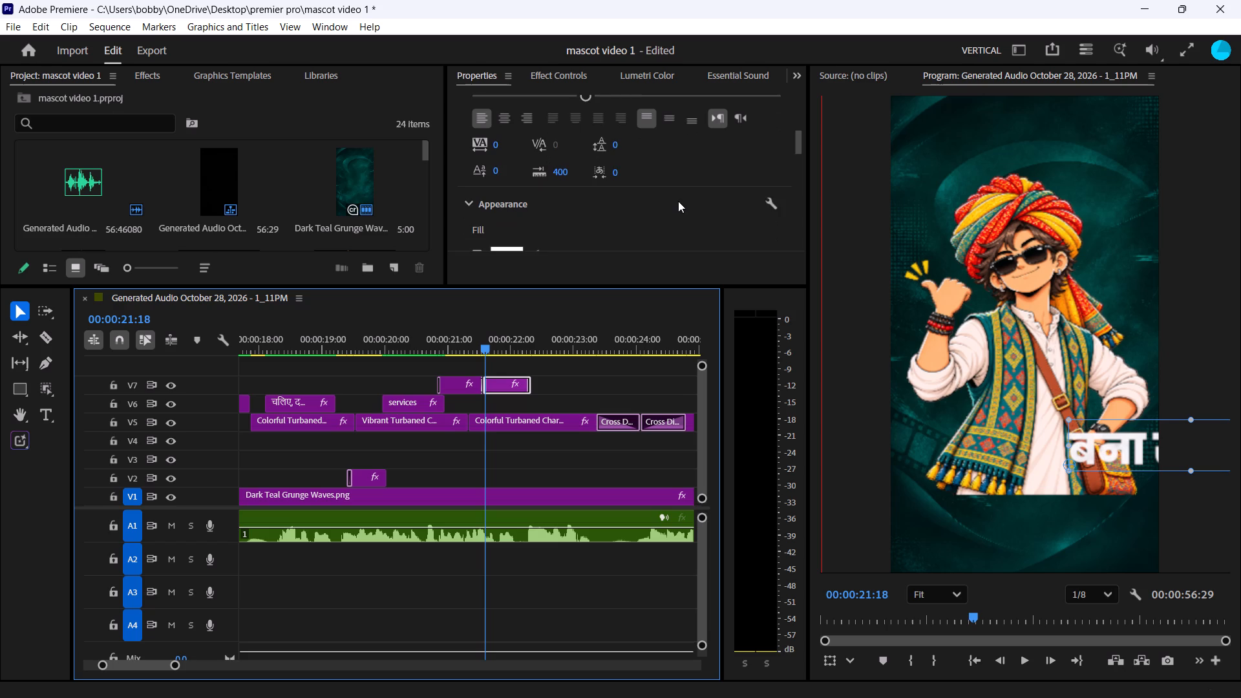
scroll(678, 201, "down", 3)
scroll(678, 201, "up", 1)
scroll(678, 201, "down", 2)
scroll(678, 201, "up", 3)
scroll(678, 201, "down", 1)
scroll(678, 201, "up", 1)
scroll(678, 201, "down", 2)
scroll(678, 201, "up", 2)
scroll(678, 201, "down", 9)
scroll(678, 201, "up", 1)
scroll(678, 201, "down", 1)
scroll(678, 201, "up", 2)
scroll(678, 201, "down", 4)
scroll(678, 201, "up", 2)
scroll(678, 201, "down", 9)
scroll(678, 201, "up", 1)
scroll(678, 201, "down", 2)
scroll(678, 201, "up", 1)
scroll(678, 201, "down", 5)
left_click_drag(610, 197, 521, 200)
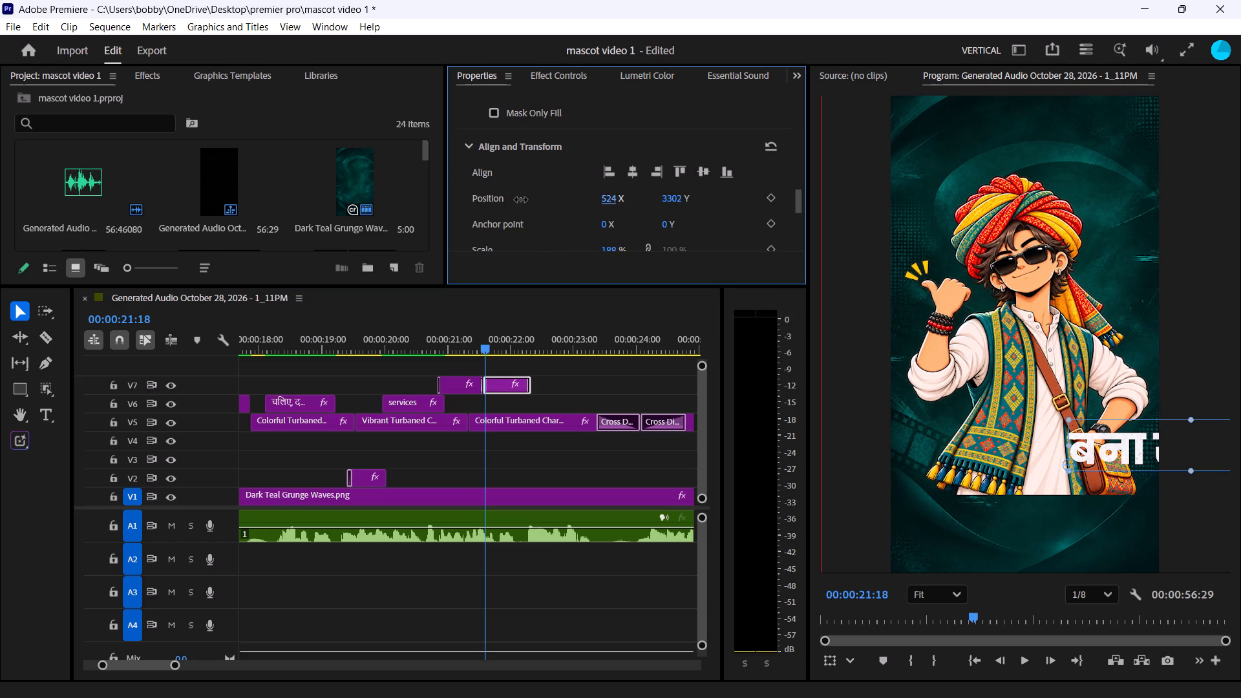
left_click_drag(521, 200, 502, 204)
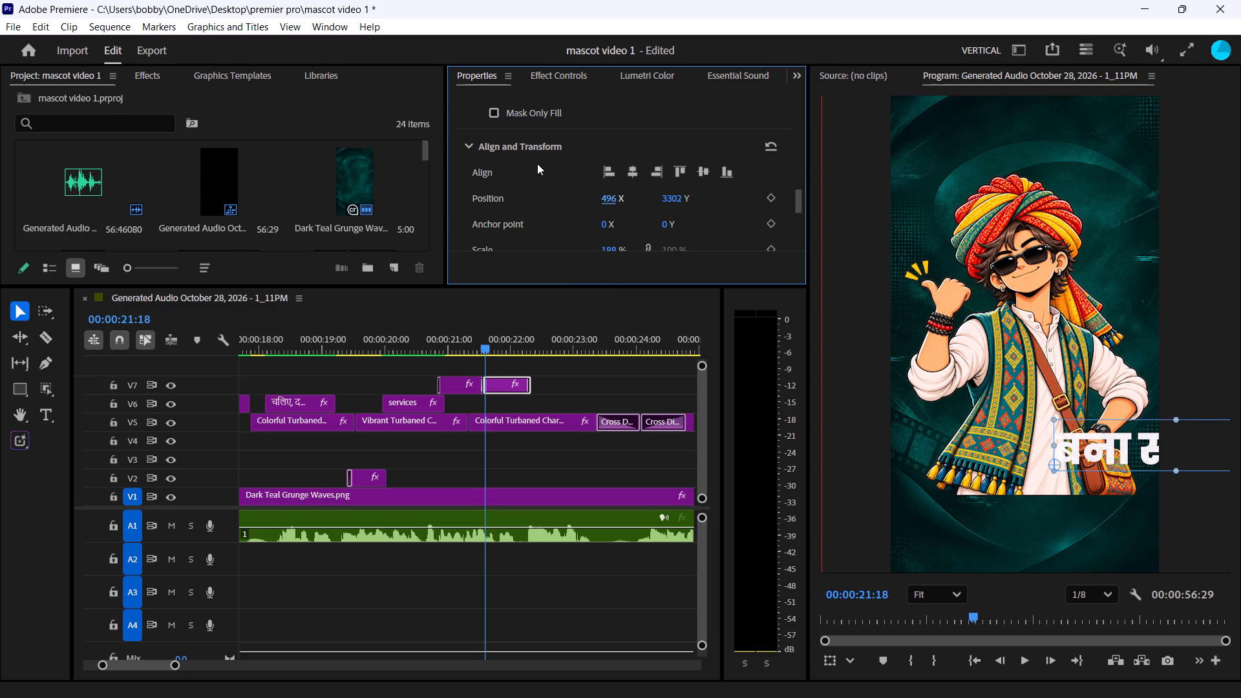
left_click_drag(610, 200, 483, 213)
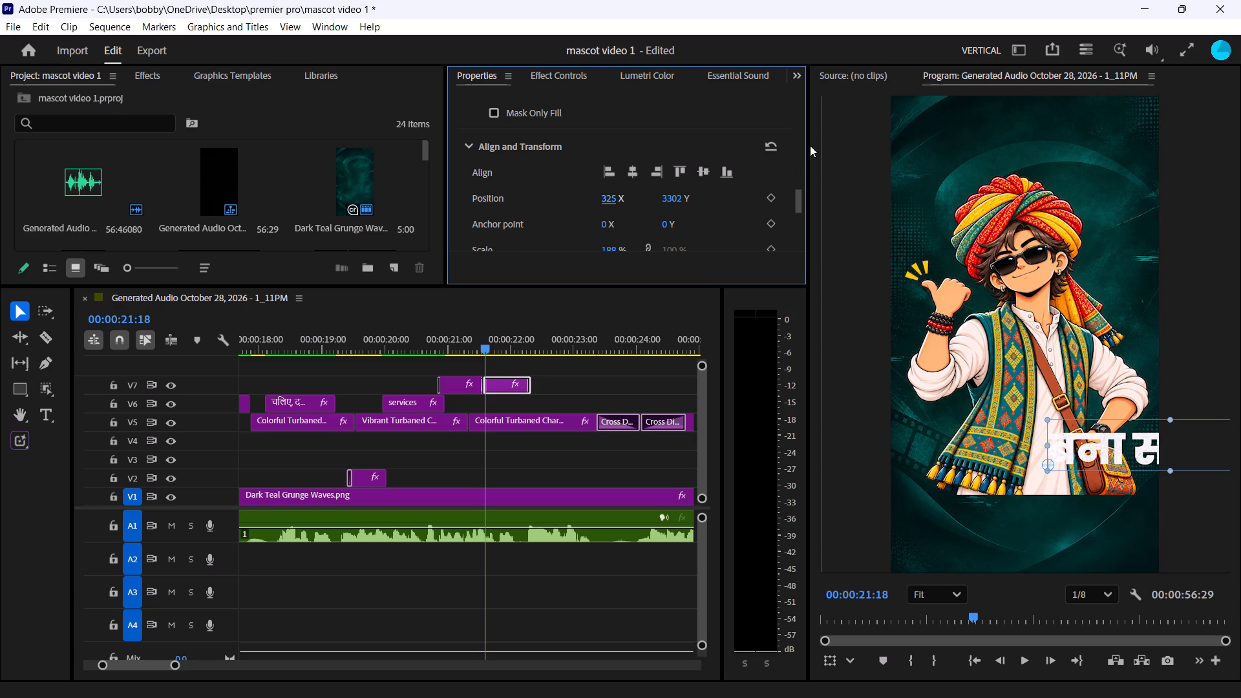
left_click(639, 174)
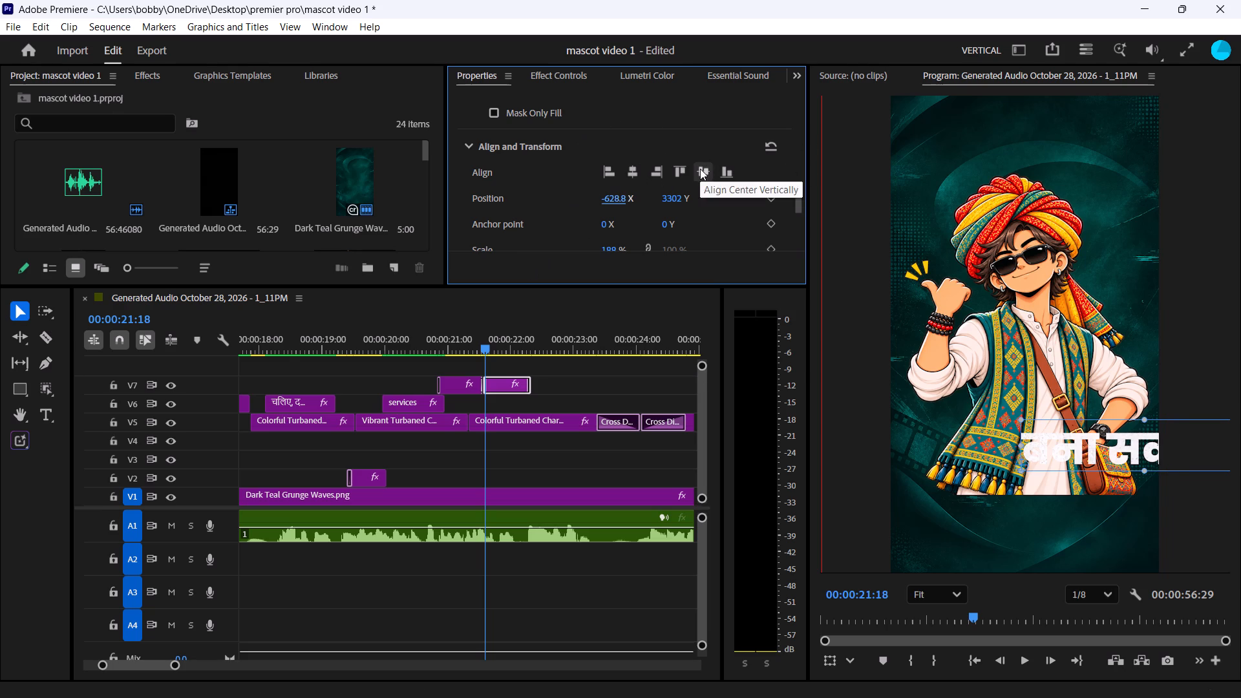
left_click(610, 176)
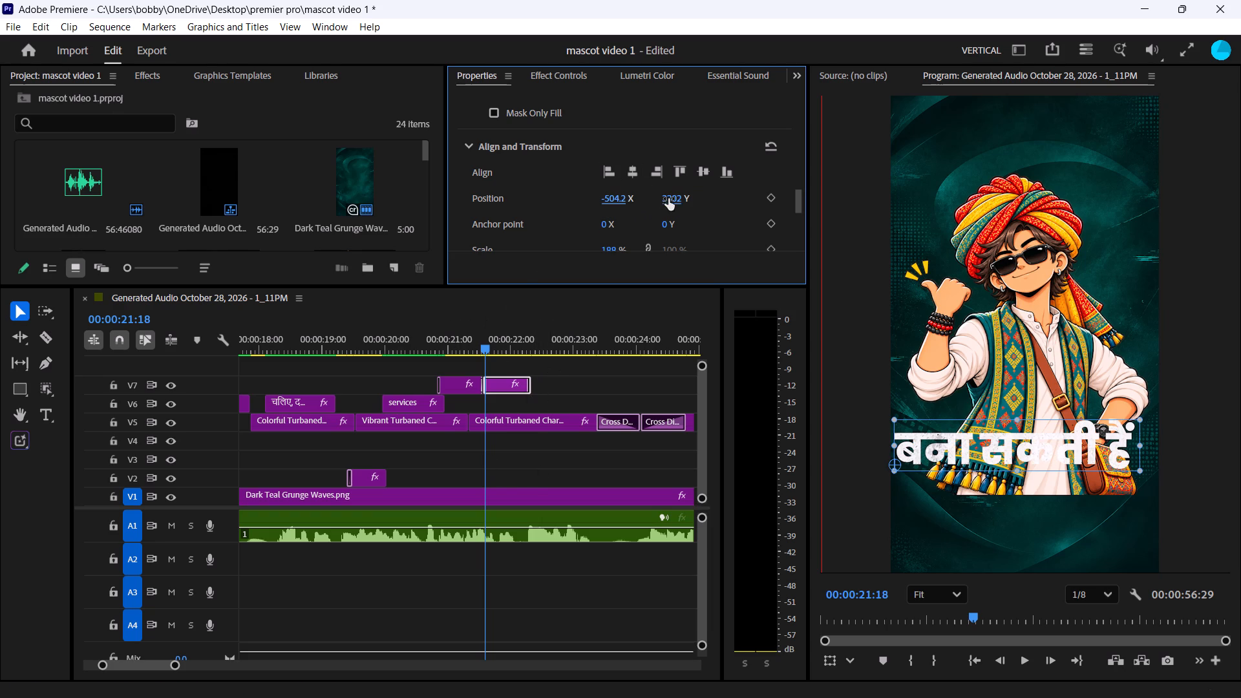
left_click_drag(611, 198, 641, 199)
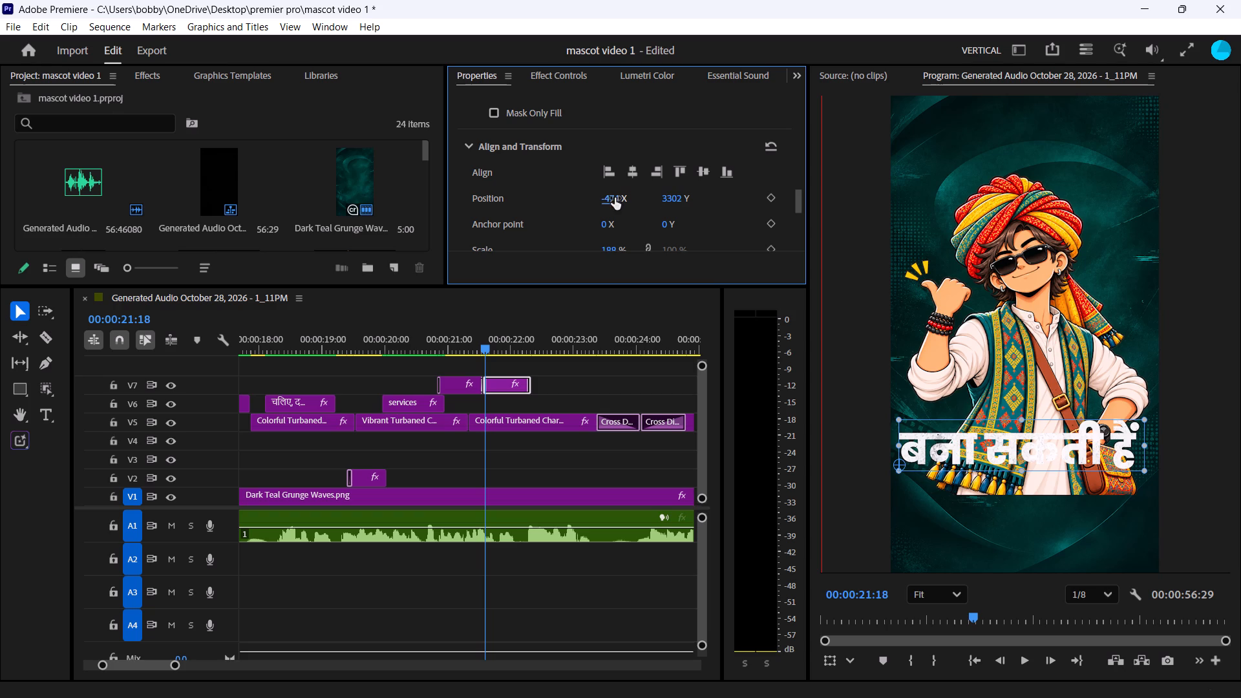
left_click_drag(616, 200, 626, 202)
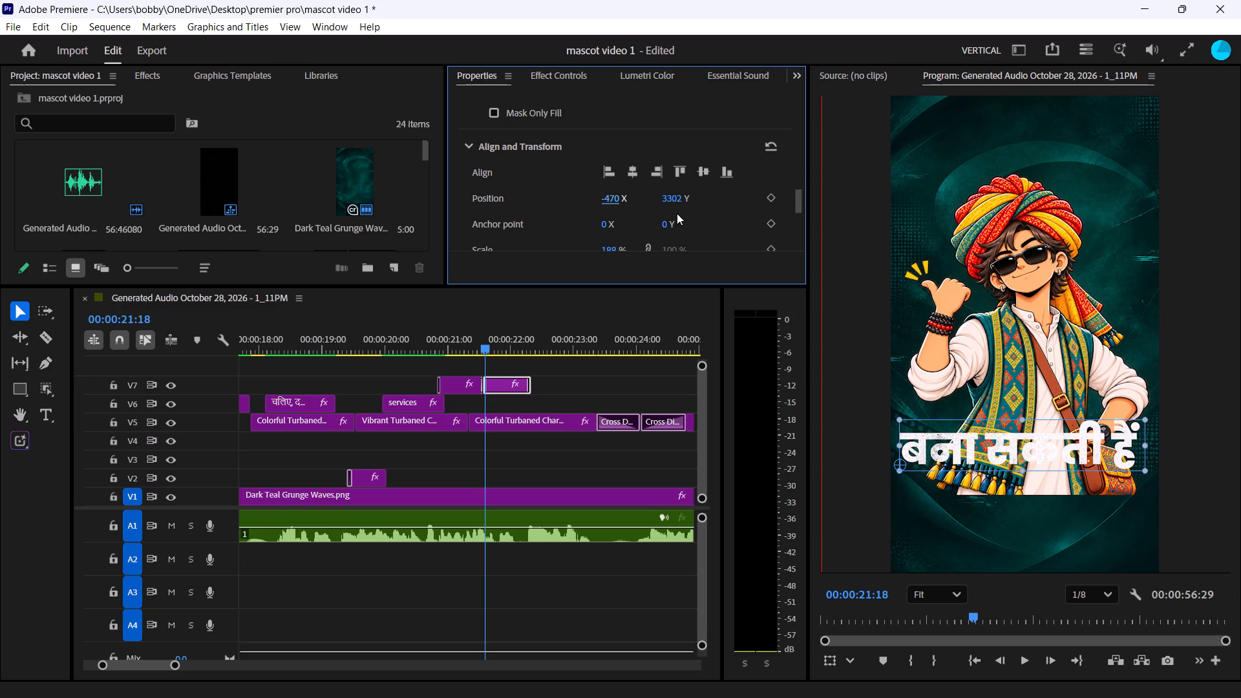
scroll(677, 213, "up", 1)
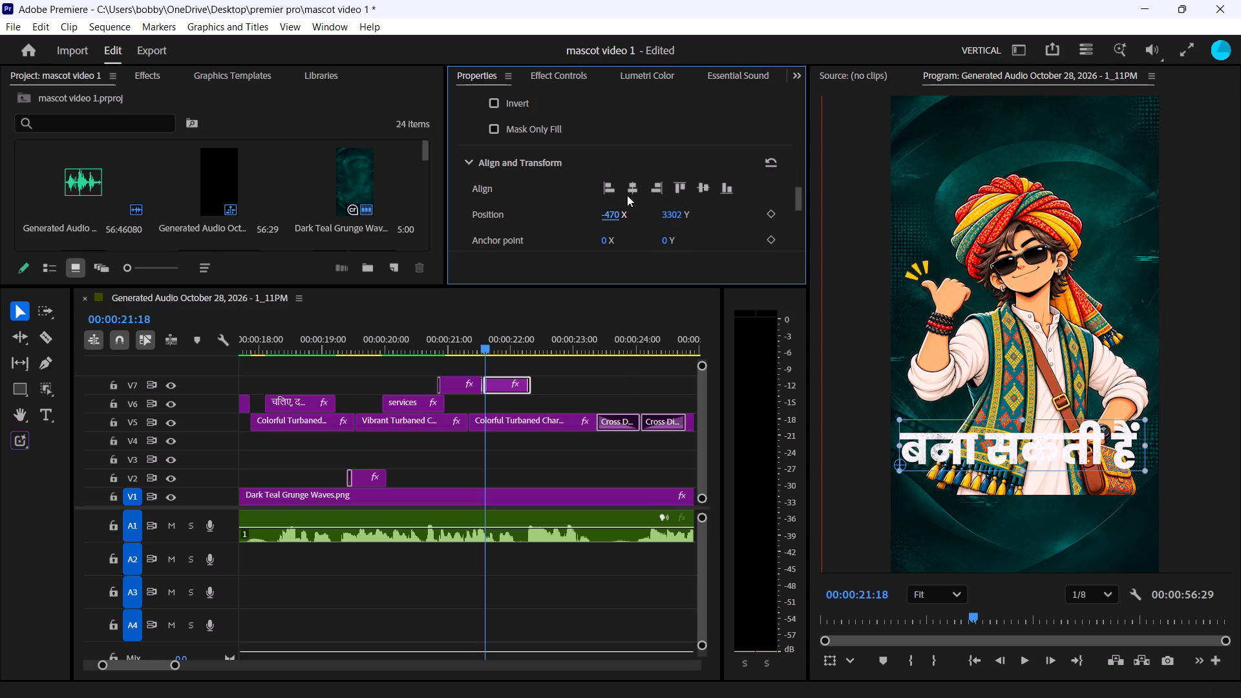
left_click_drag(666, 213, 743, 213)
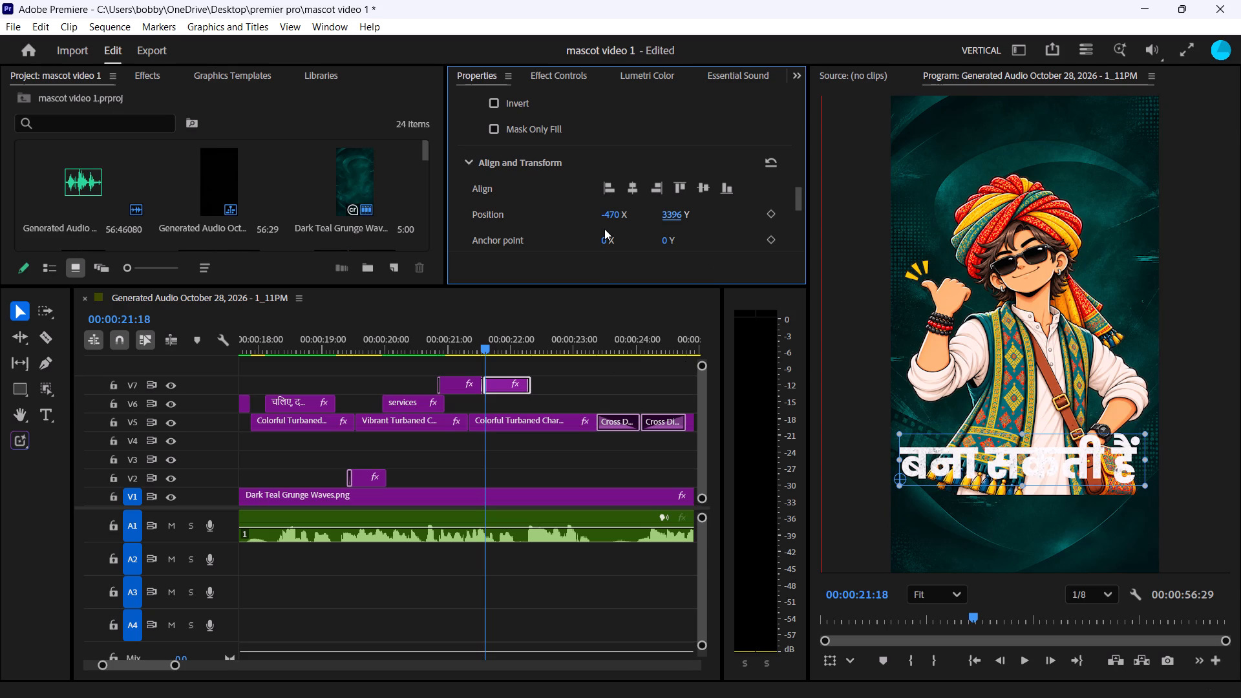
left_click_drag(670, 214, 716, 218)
Scale the Colorful Turbaned Character with Gesture clip on V5, beneath the "बना सकती हैं" caption, to 84%.
left_click(547, 424)
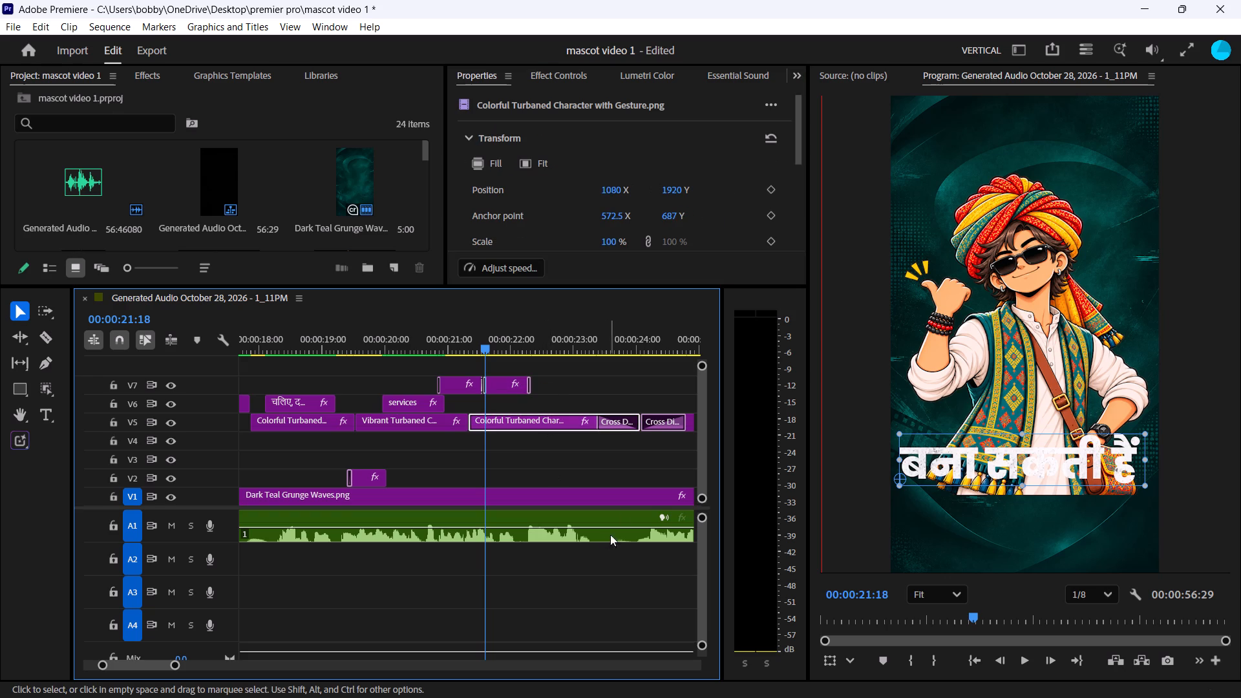
left_click_drag(606, 242, 593, 245)
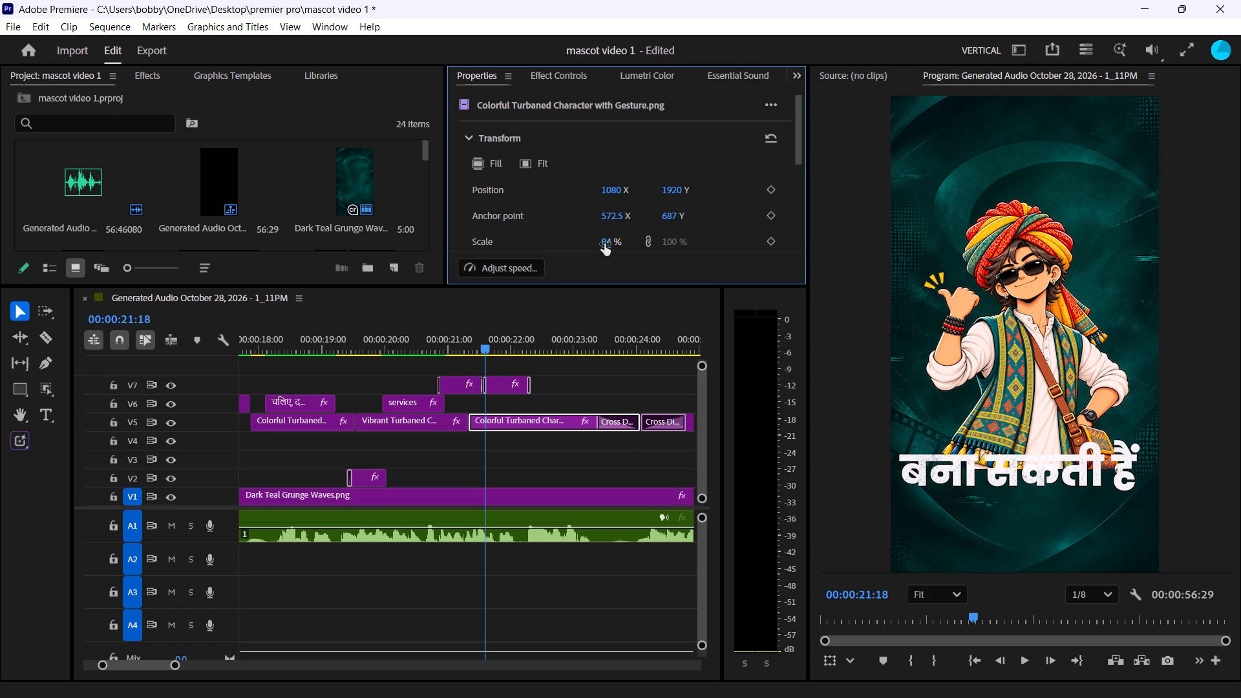
At 00:00:21:28, reposition the "बना सकती हैं" text layer so it sits horizontally centred across the character's lower edge.
left_click(485, 348)
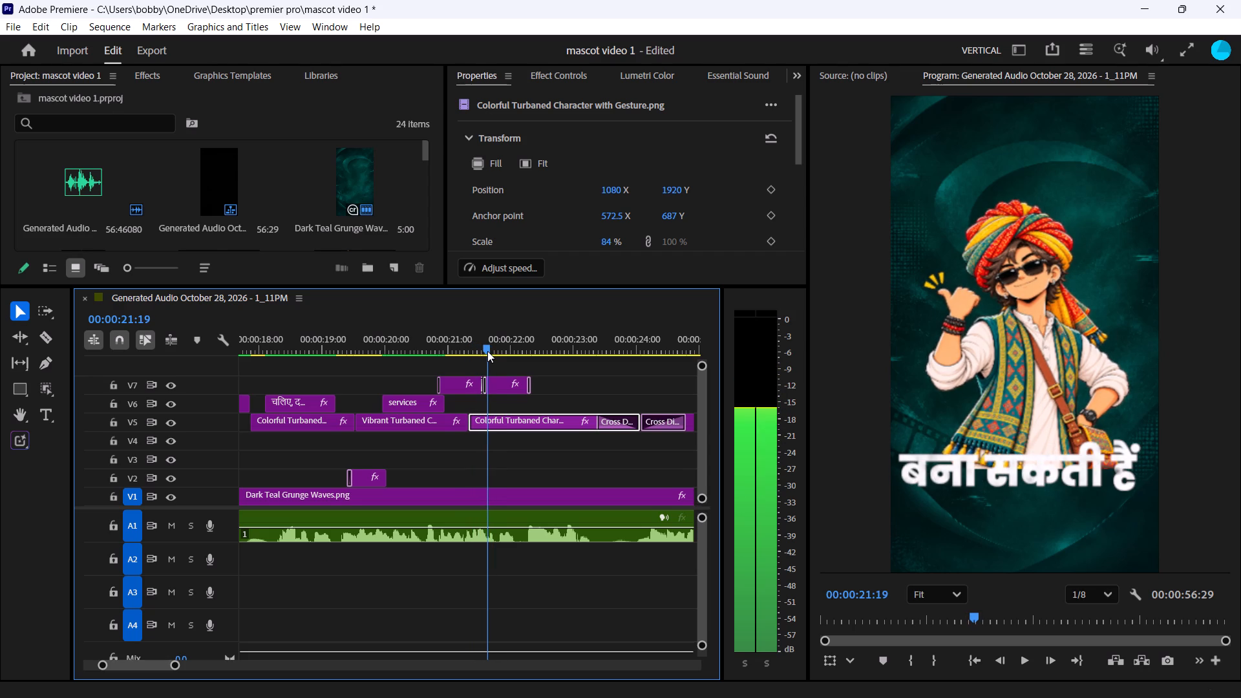
scroll(791, 158, "up", 1)
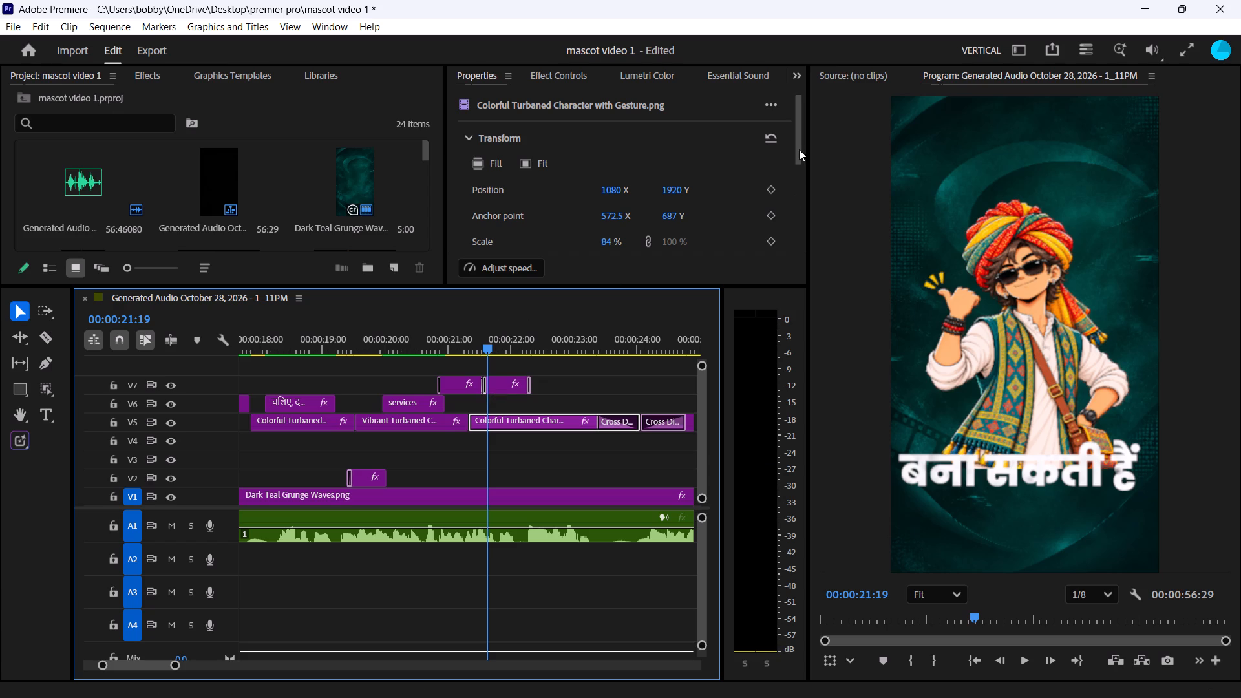
left_click_drag(489, 344, 498, 345)
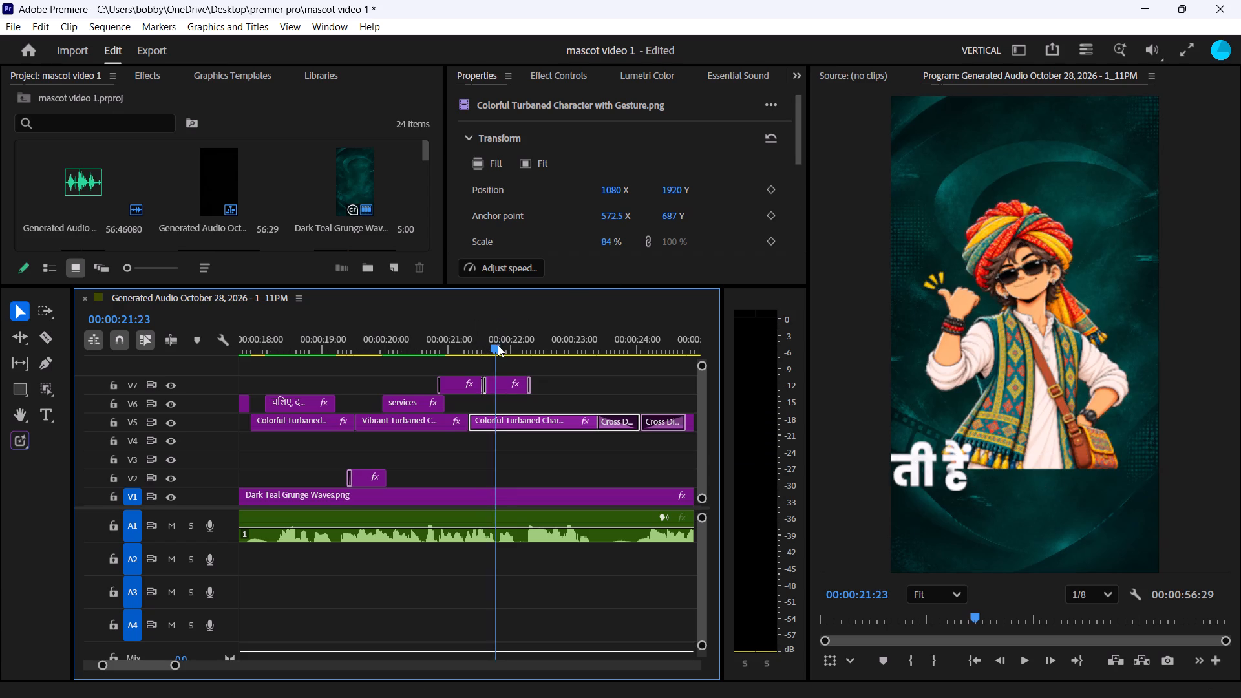
left_click_drag(498, 345, 509, 349)
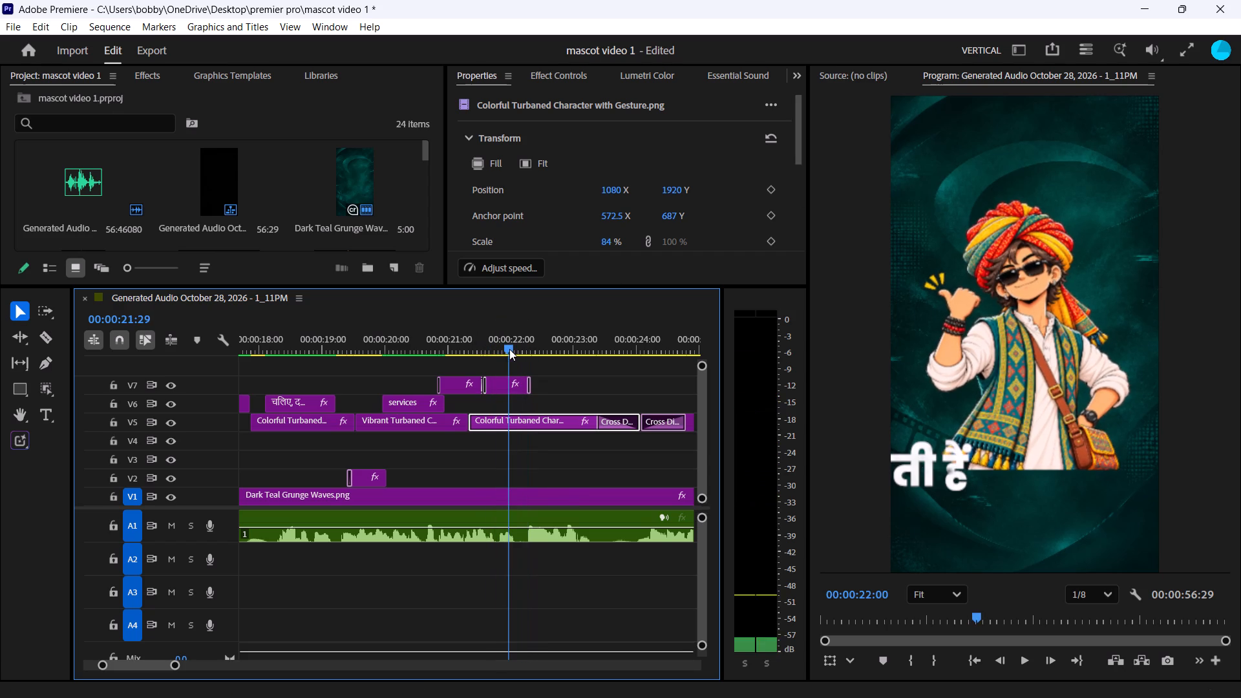
left_click_drag(509, 349, 509, 349)
left_click(496, 385)
right_click(497, 385)
left_click(565, 600)
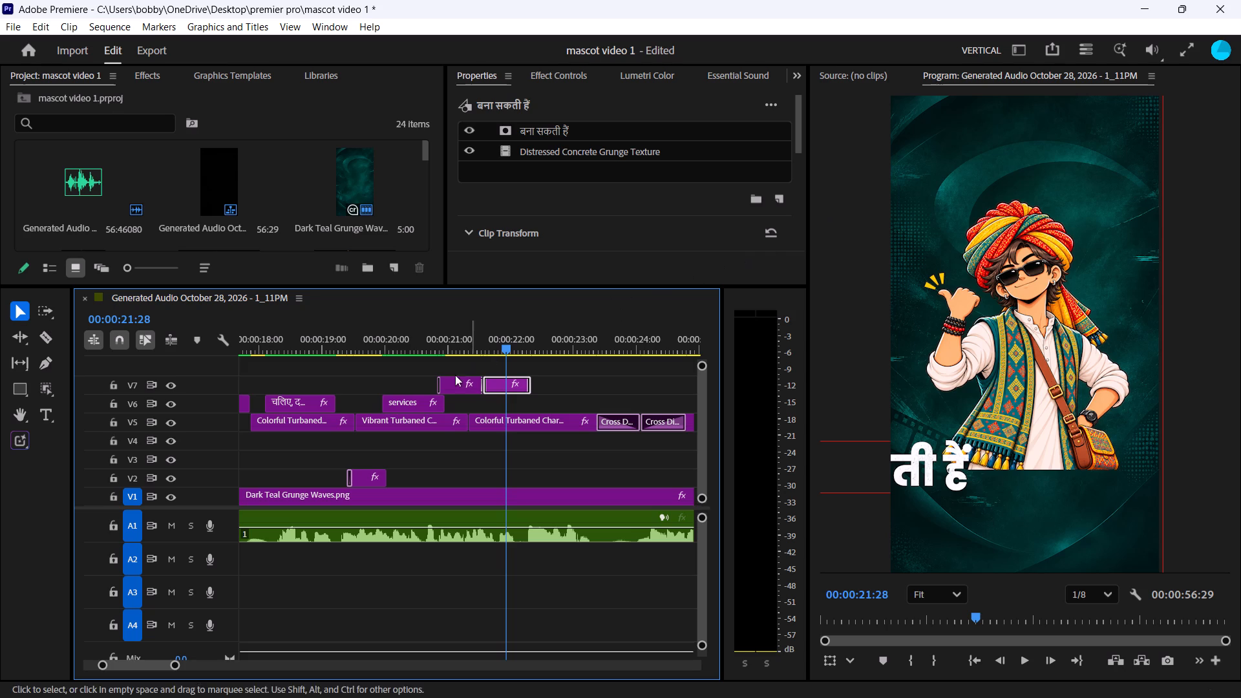
left_click(587, 131)
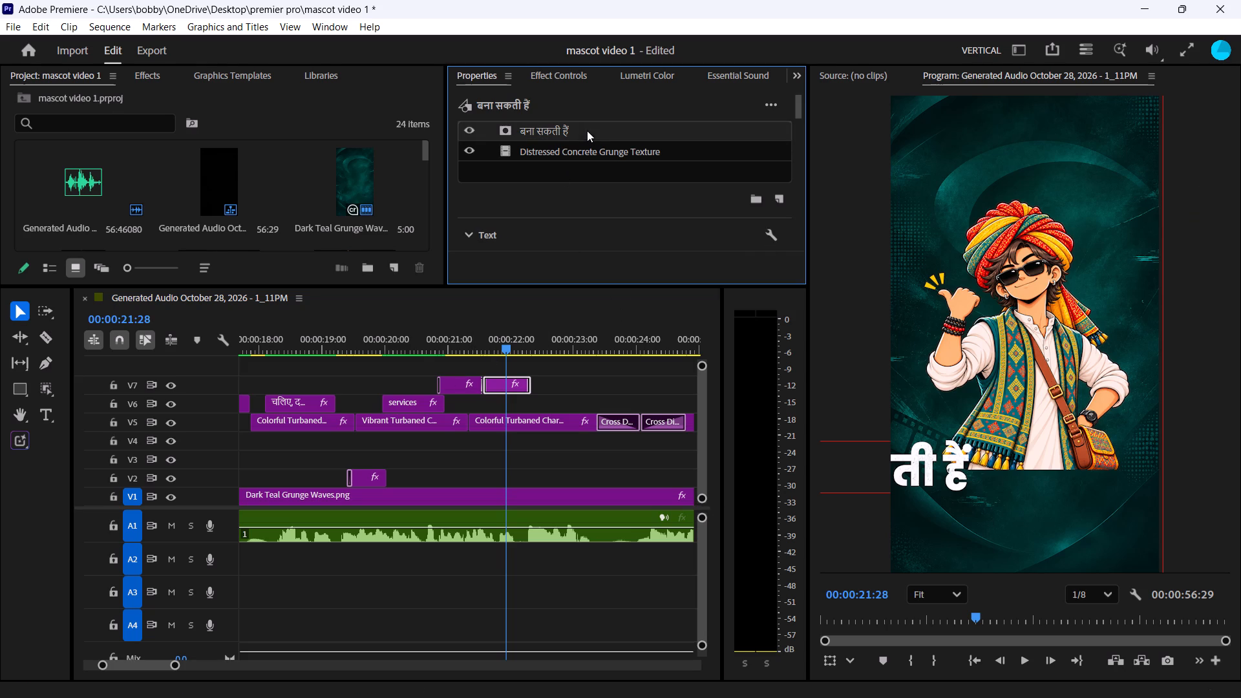
left_click_drag(797, 107, 798, 167)
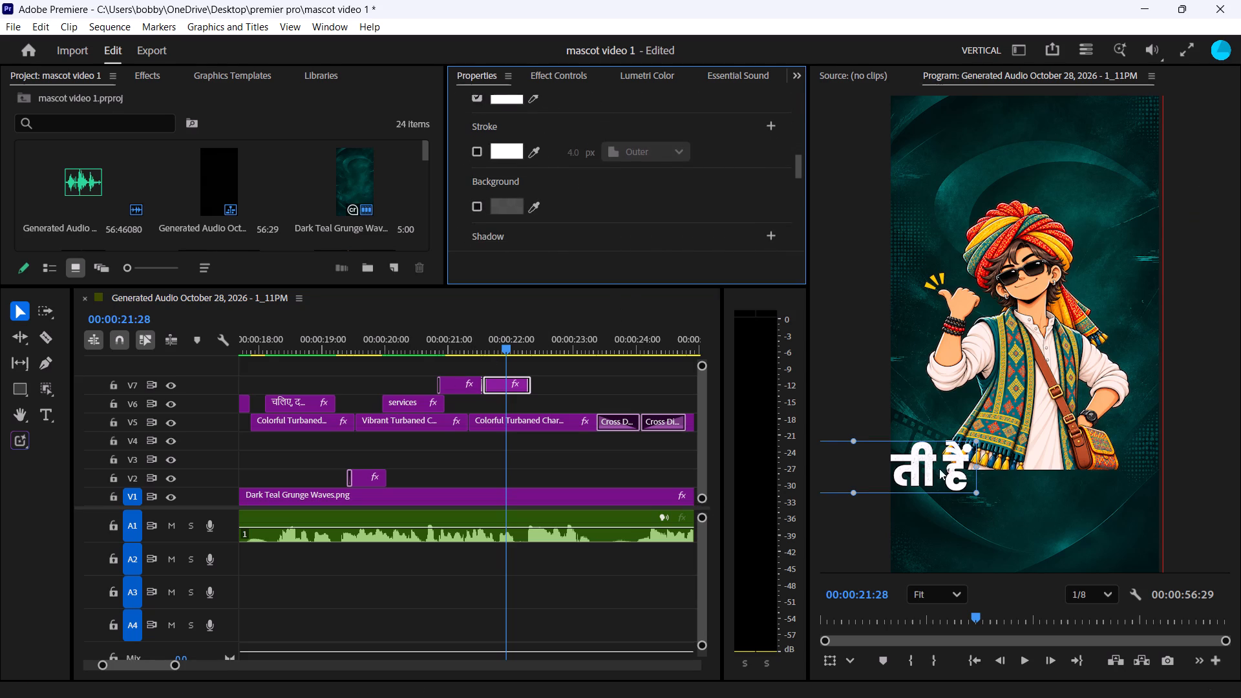
left_click_drag(922, 471, 1098, 485)
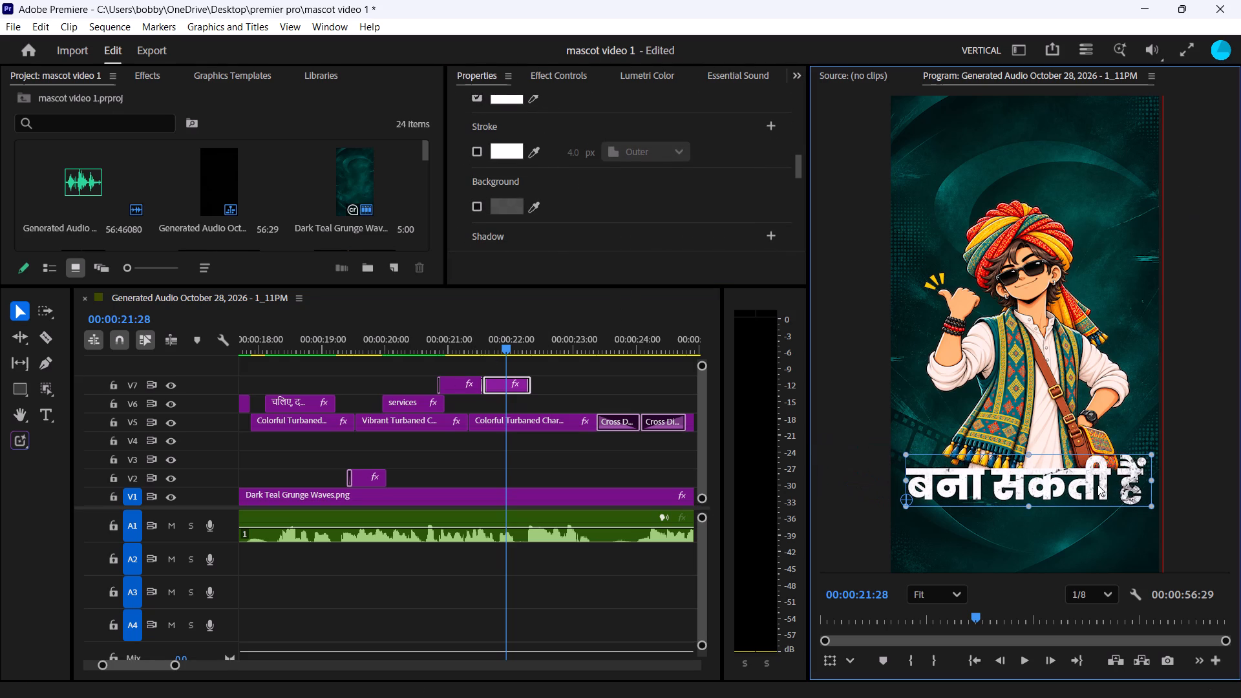
left_click_drag(1098, 485, 1098, 475)
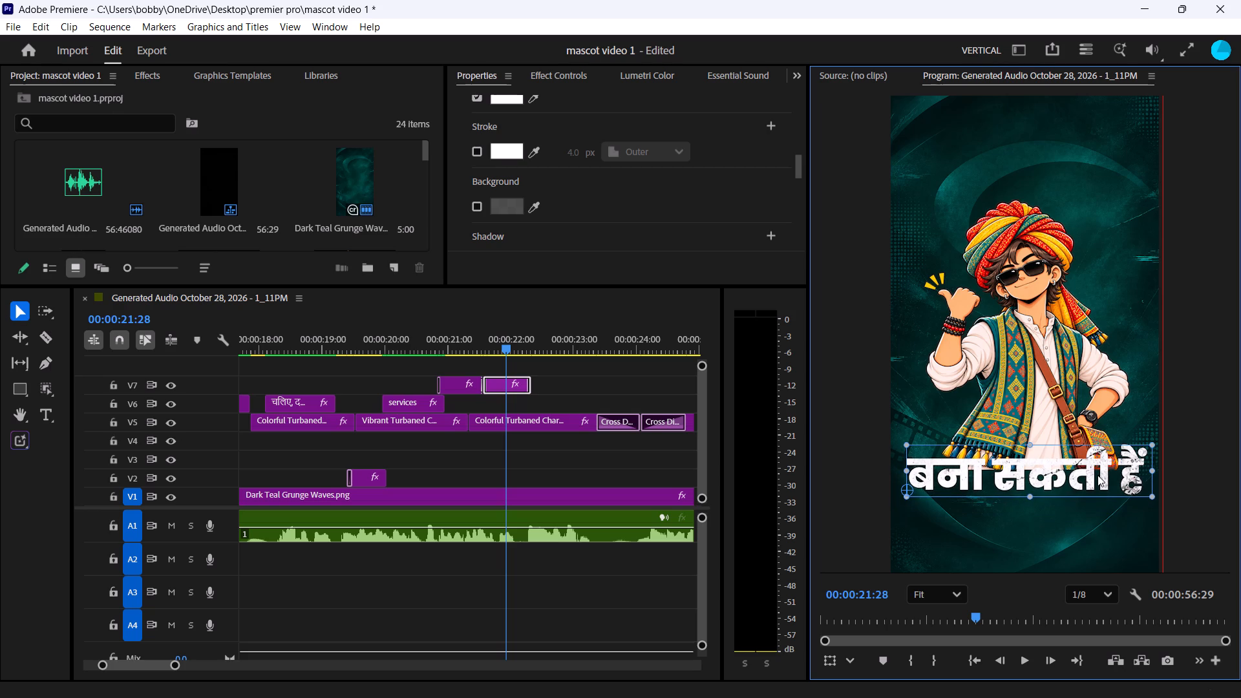
left_click_drag(1098, 475, 1096, 476)
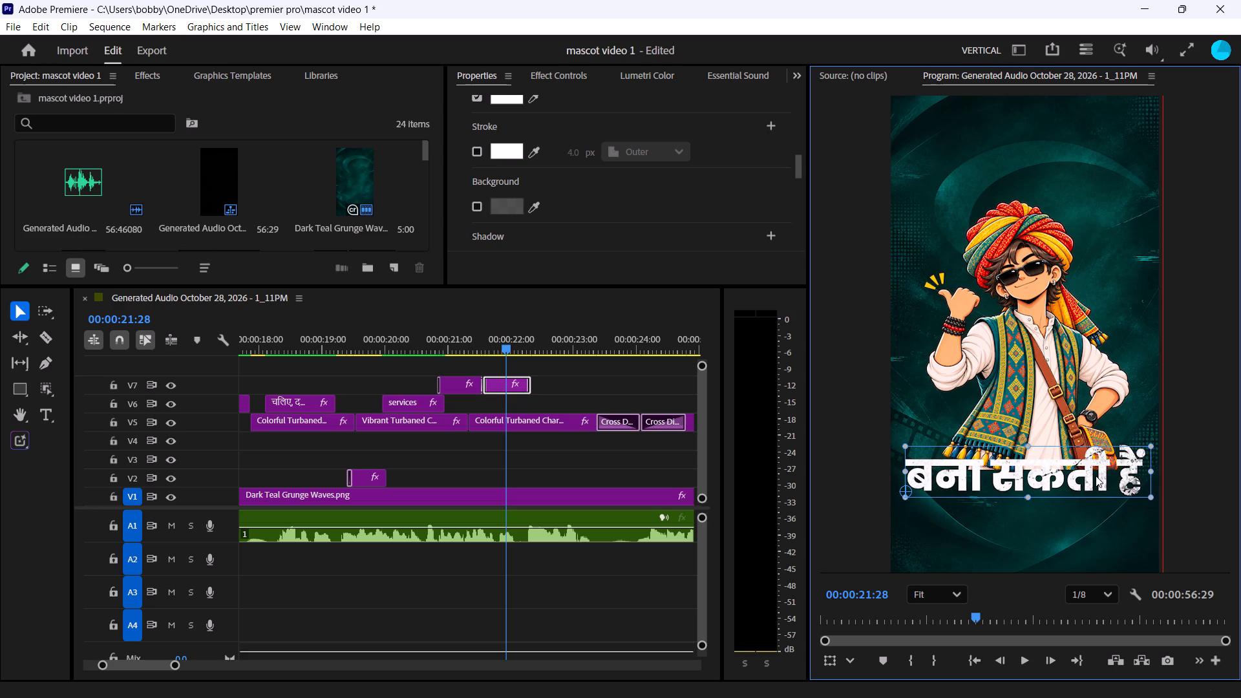
left_click_drag(1096, 476, 1095, 476)
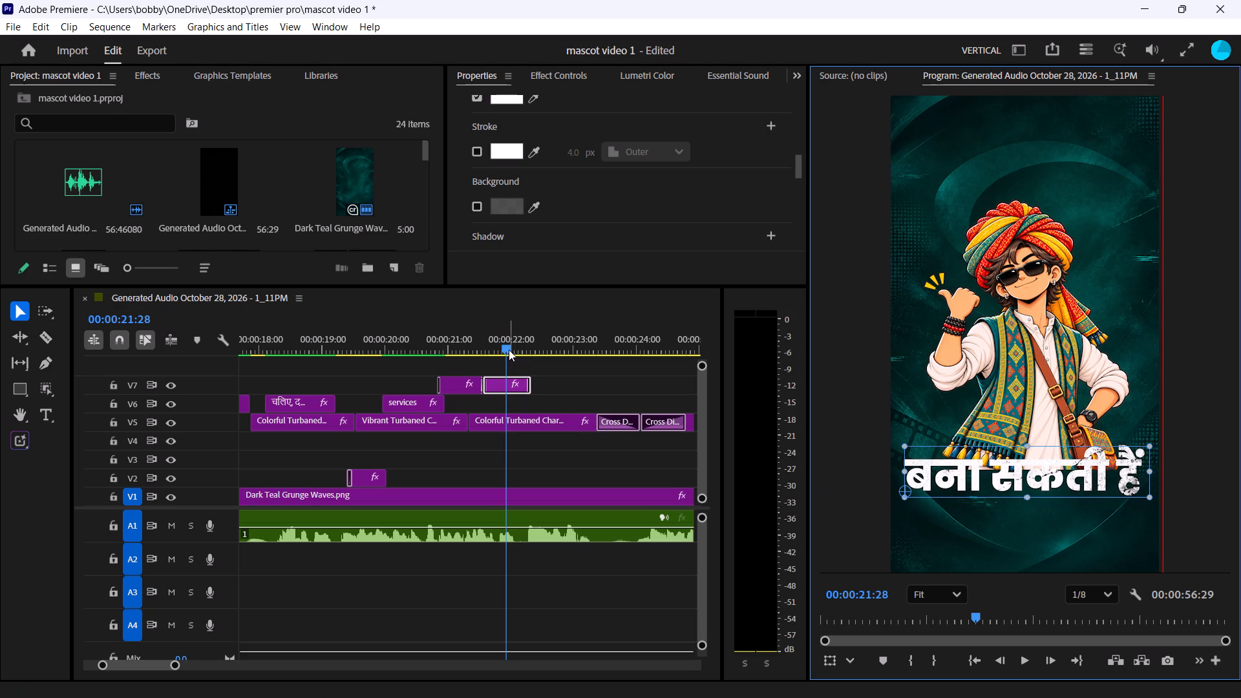
Review the repositioned "बना सकती हैं" caption from about 00:00:21:22 to its end near 00:00:22:11.
left_click_drag(509, 350, 494, 357)
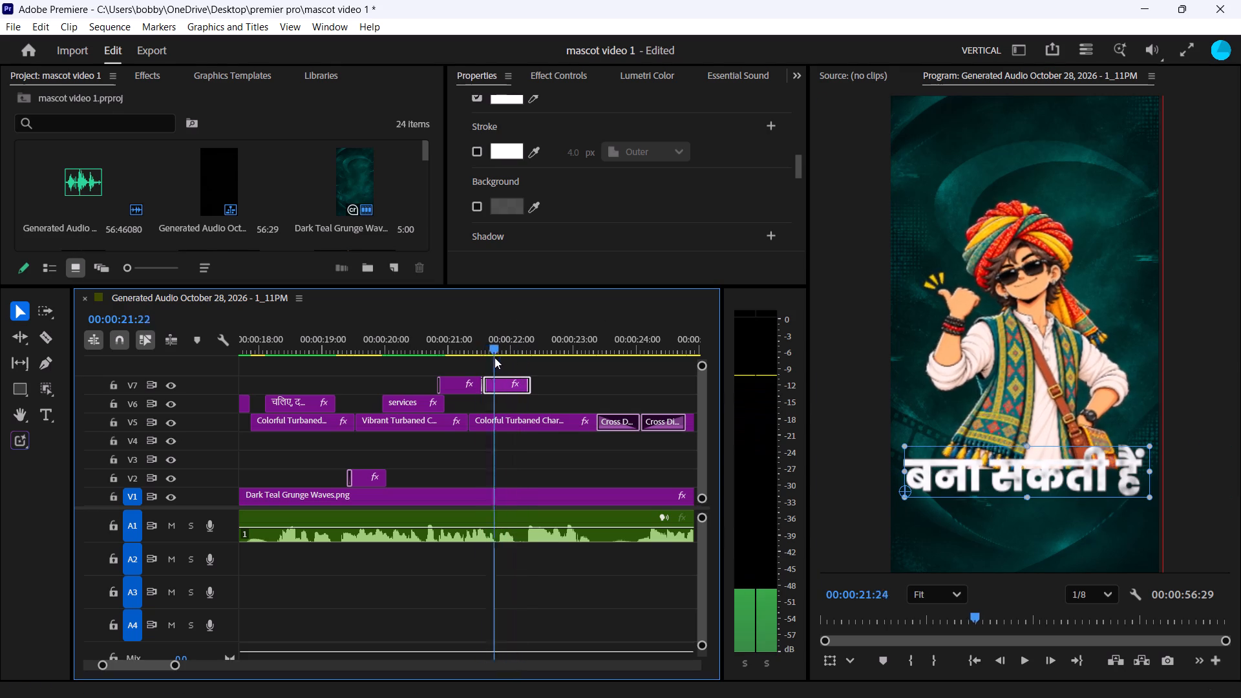
left_click_drag(494, 357, 516, 365)
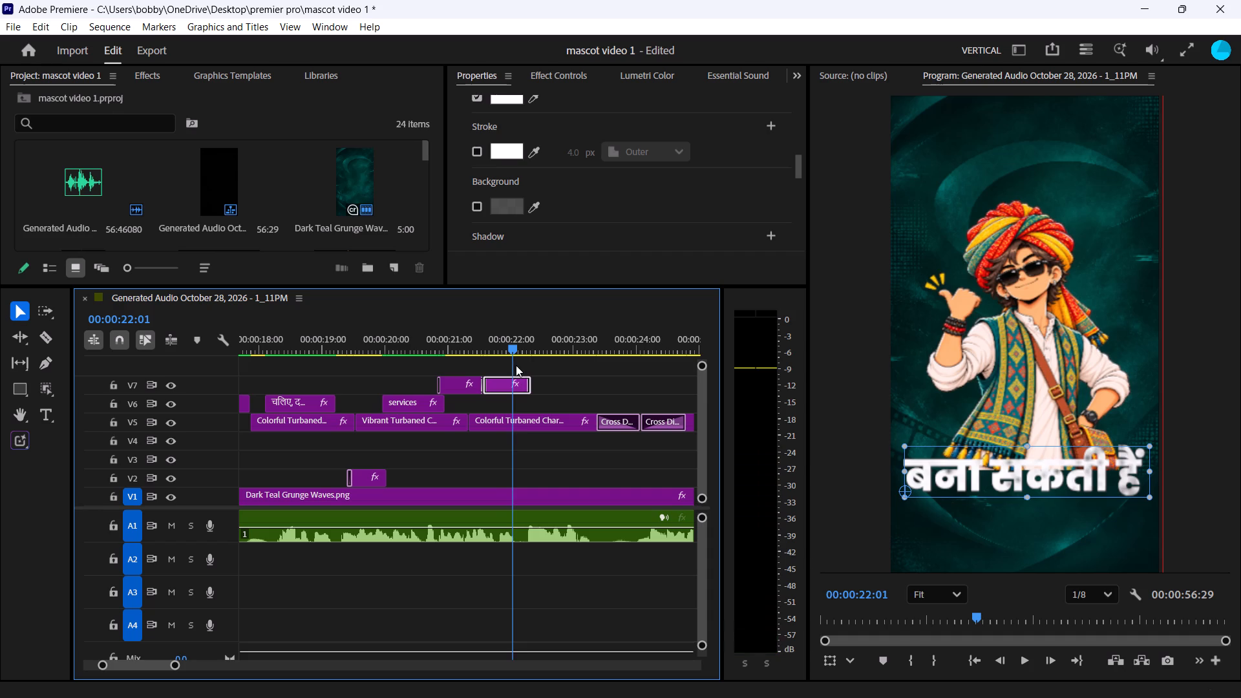
left_click_drag(516, 365, 536, 369)
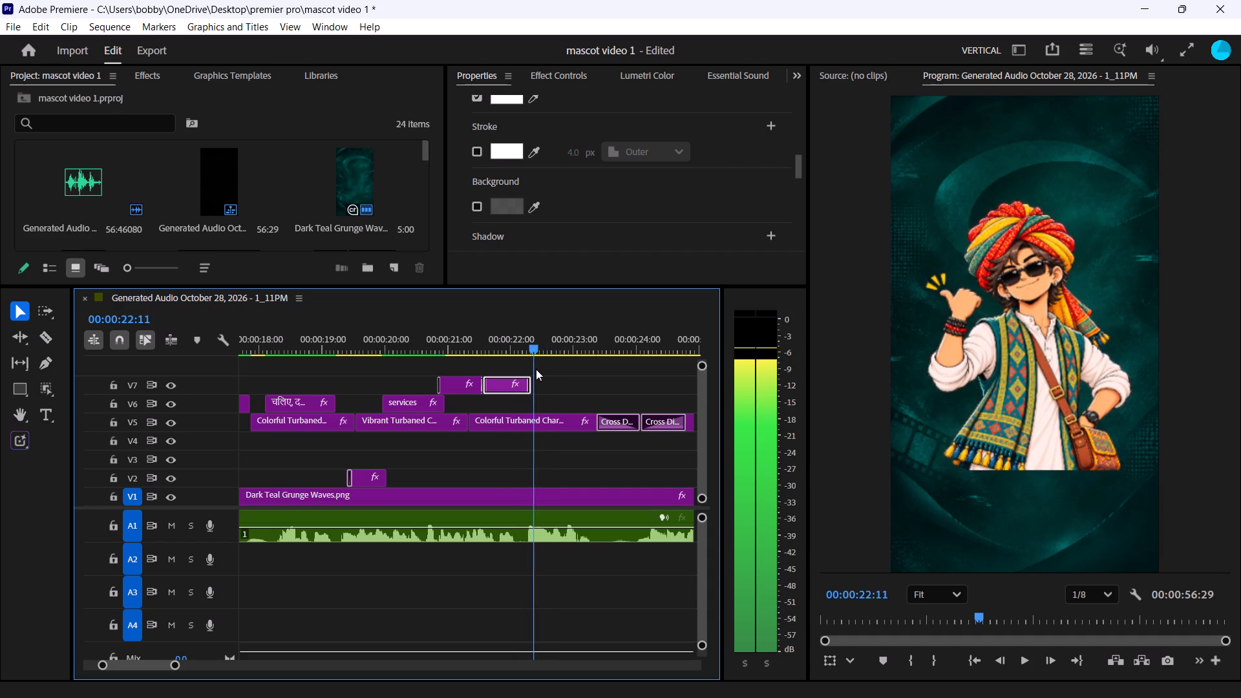
left_click_drag(536, 369, 535, 369)
key("space")
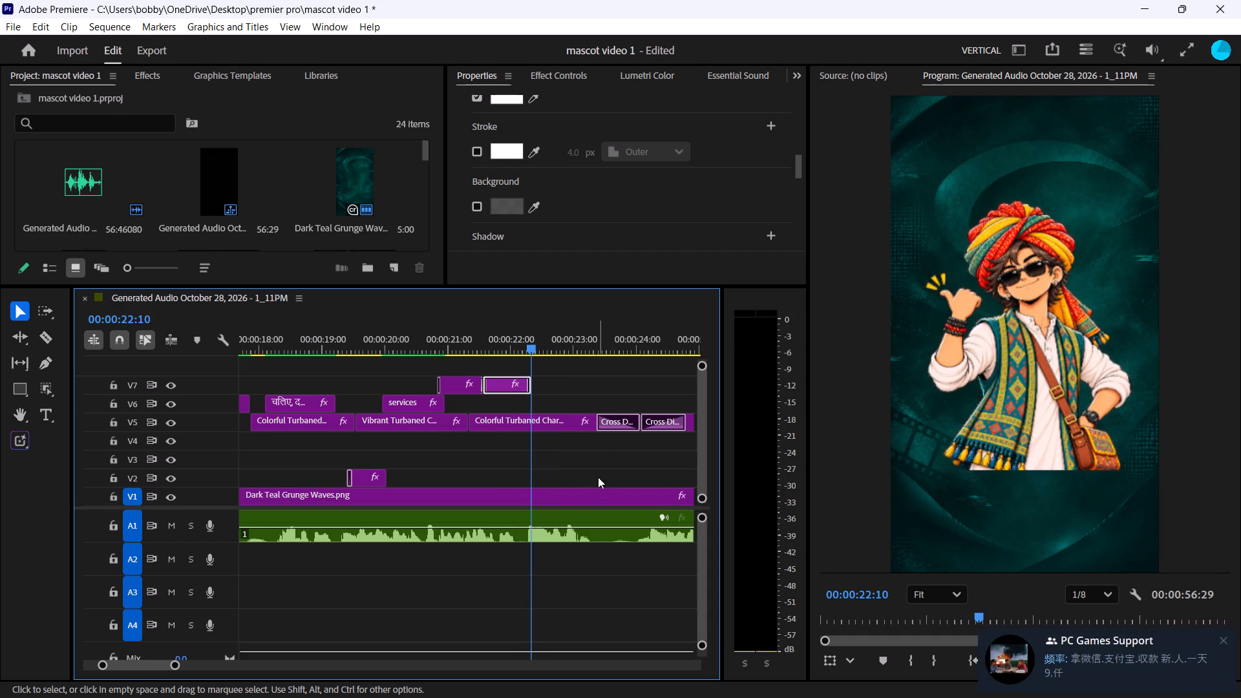
left_click(598, 477)
key("space")
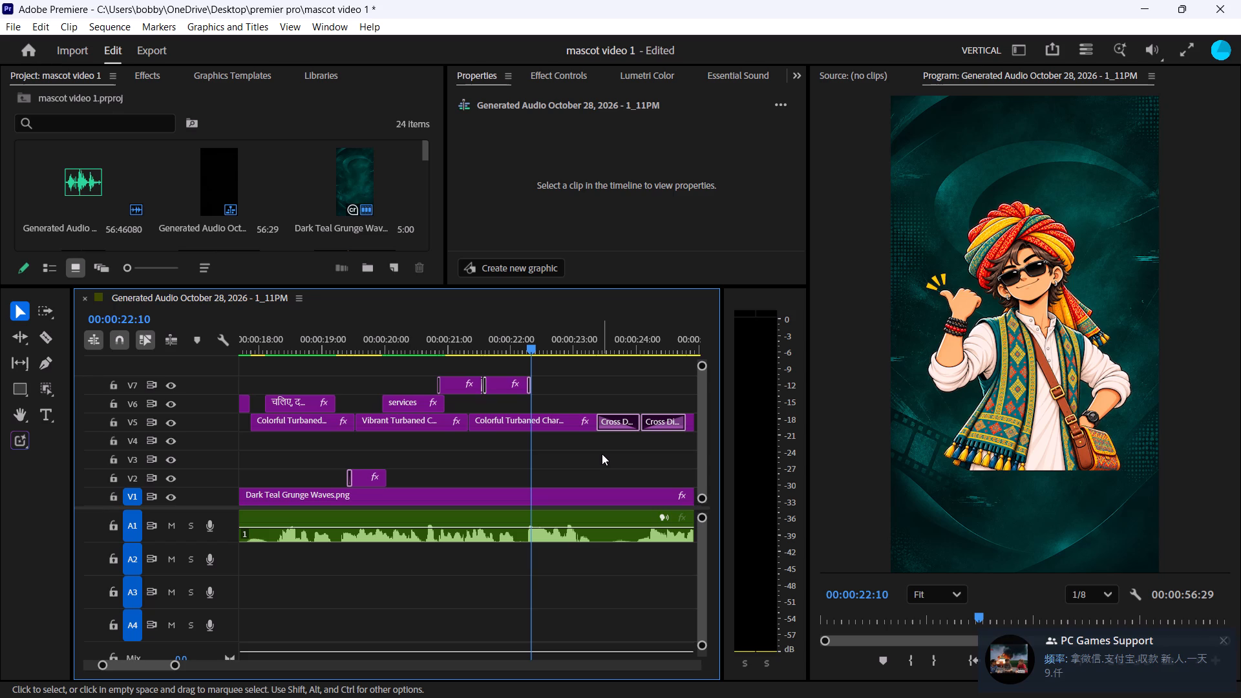
Hide the output of video tracks V1, V2, V3, V4 and V6, leaving V5 and V7 visible.
left_click(179, 500)
left_click(173, 476)
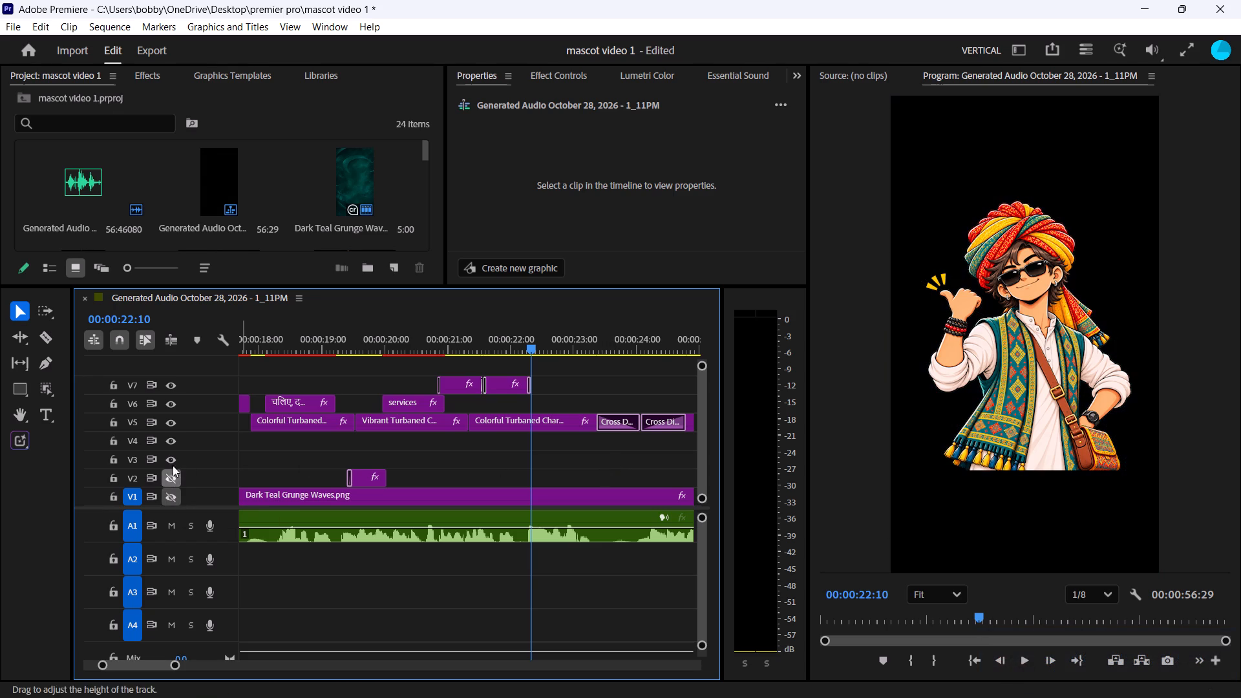
left_click(173, 458)
left_click(169, 437)
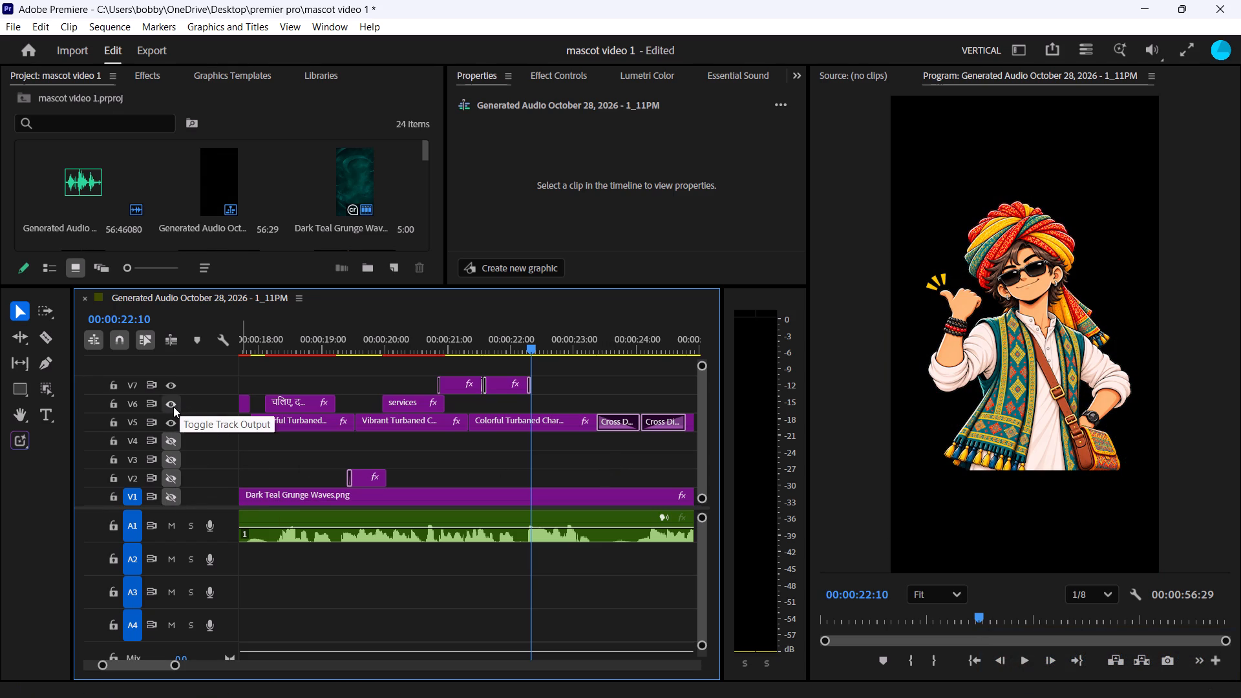
left_click(173, 407)
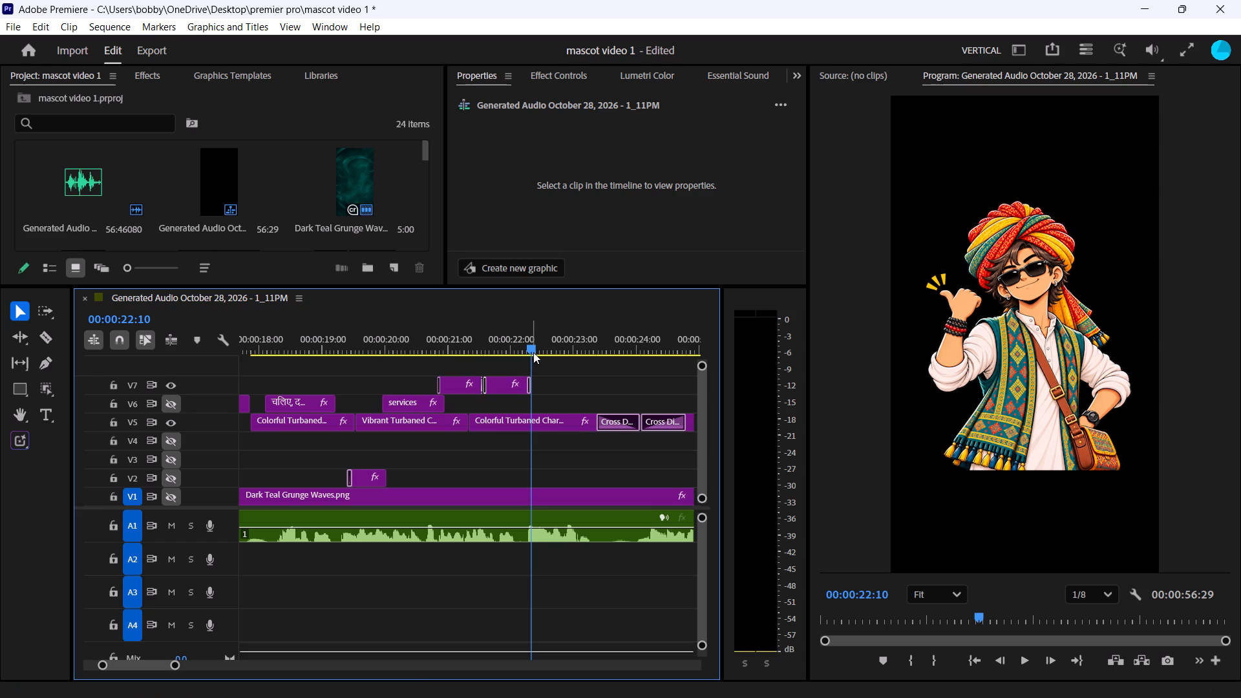
Review the "बना सकती हैं" caption and the voice-over that follows it, from about 00:00:21:24 to 00:00:23:11.
left_click_drag(533, 349, 500, 357)
key("space")
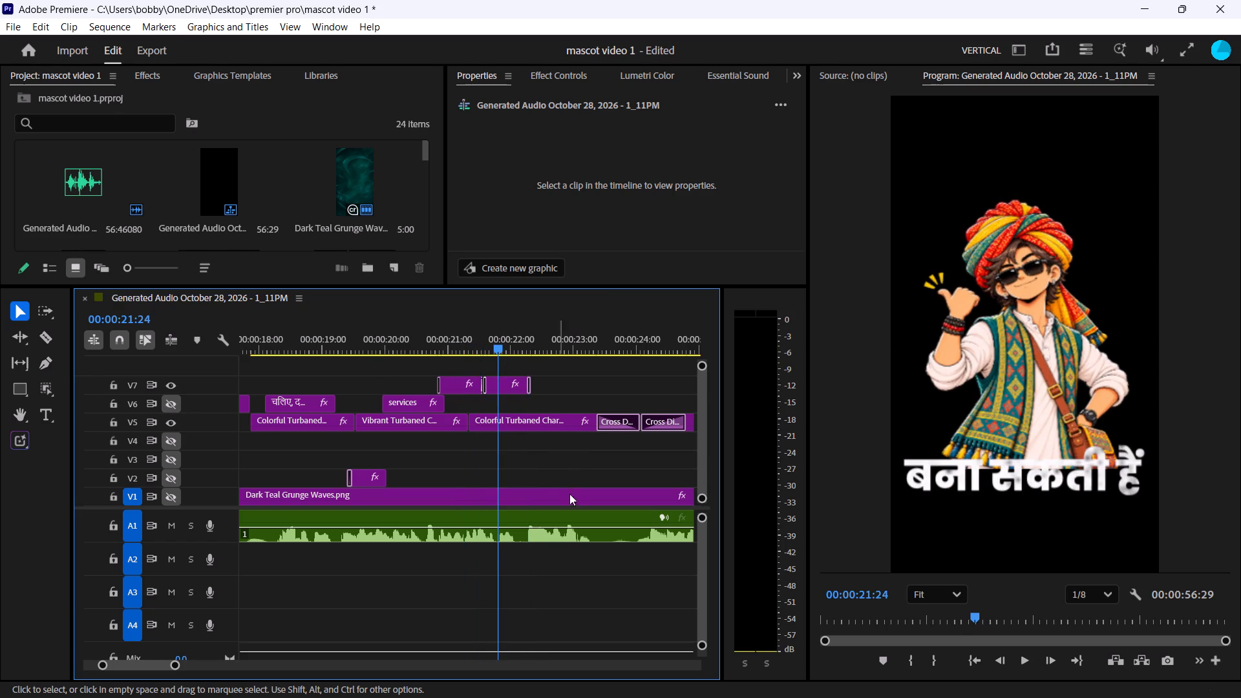
left_click(579, 471)
key("space")
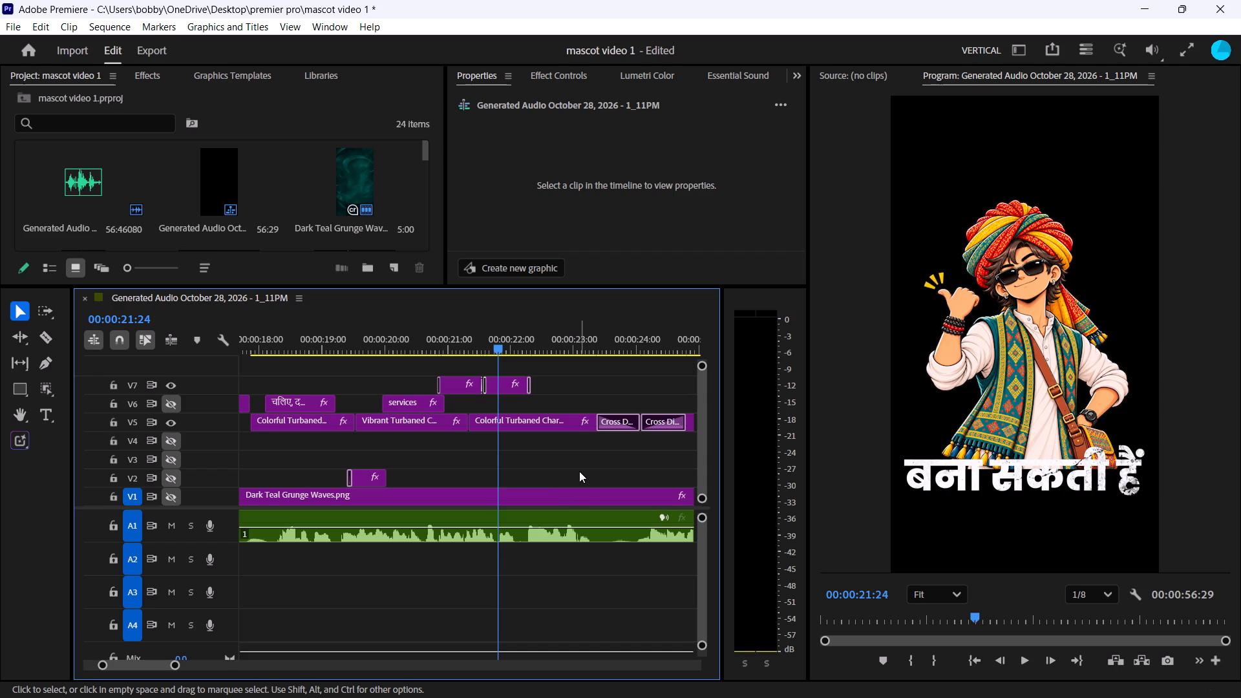
left_click_drag(487, 346, 528, 352)
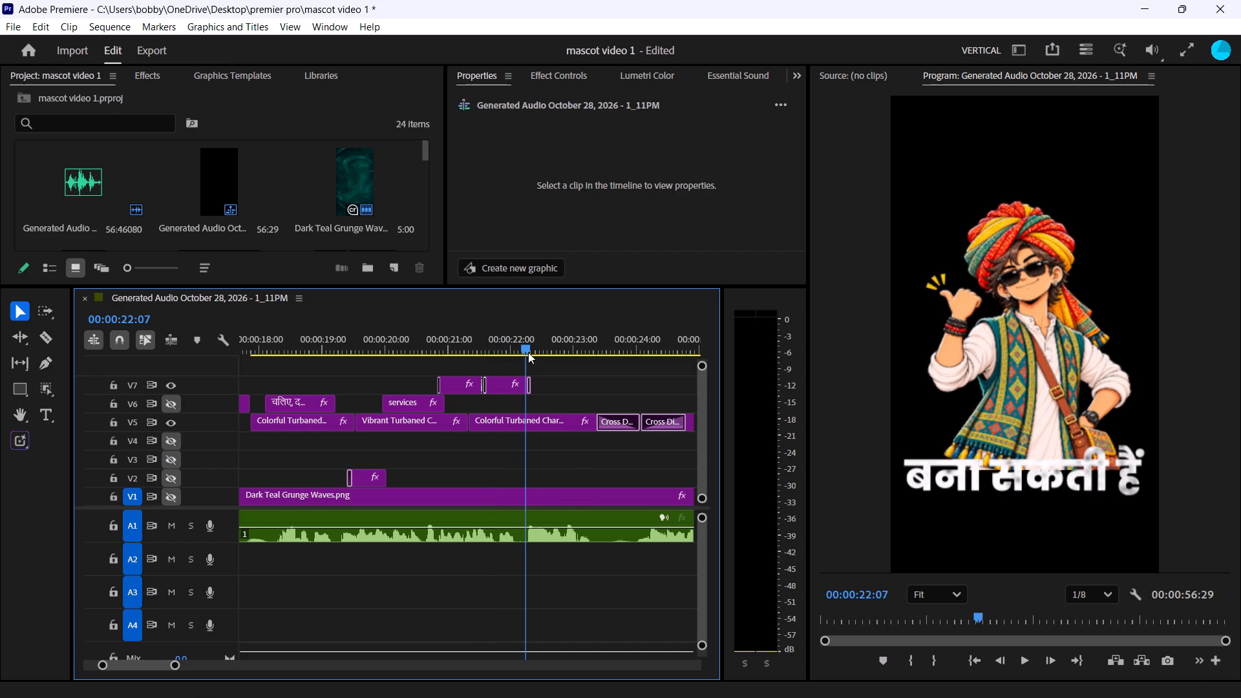
left_click_drag(528, 352, 524, 360)
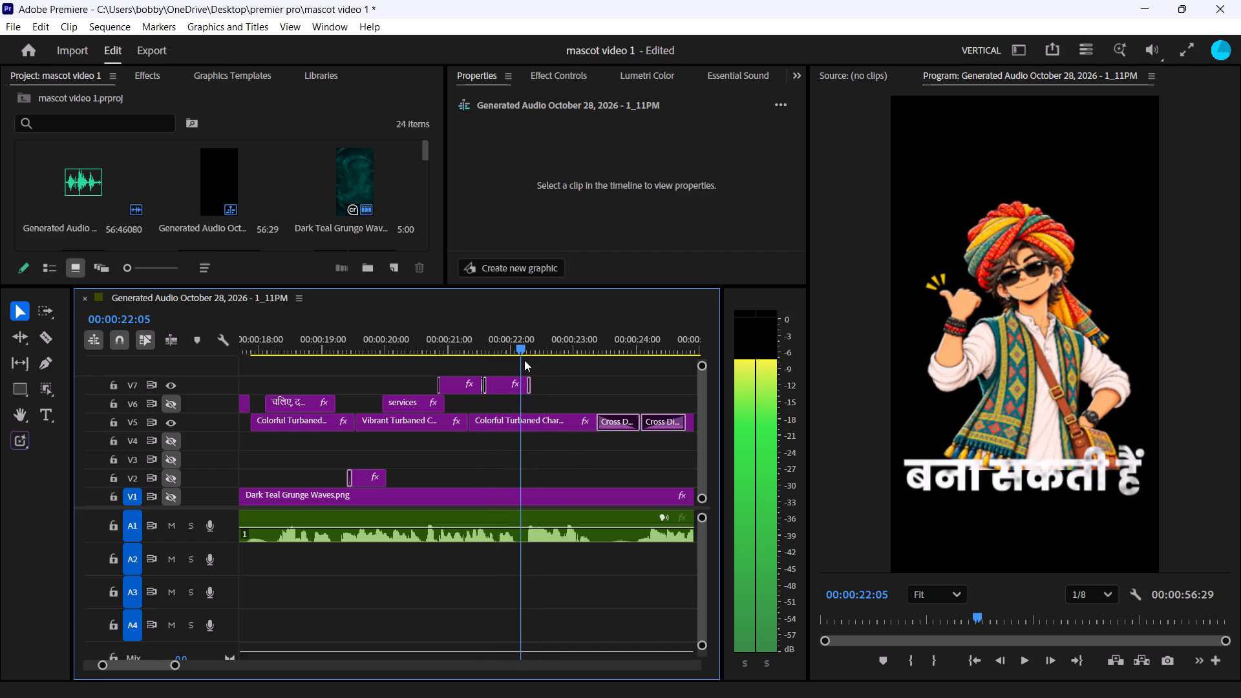
left_click_drag(524, 360, 542, 355)
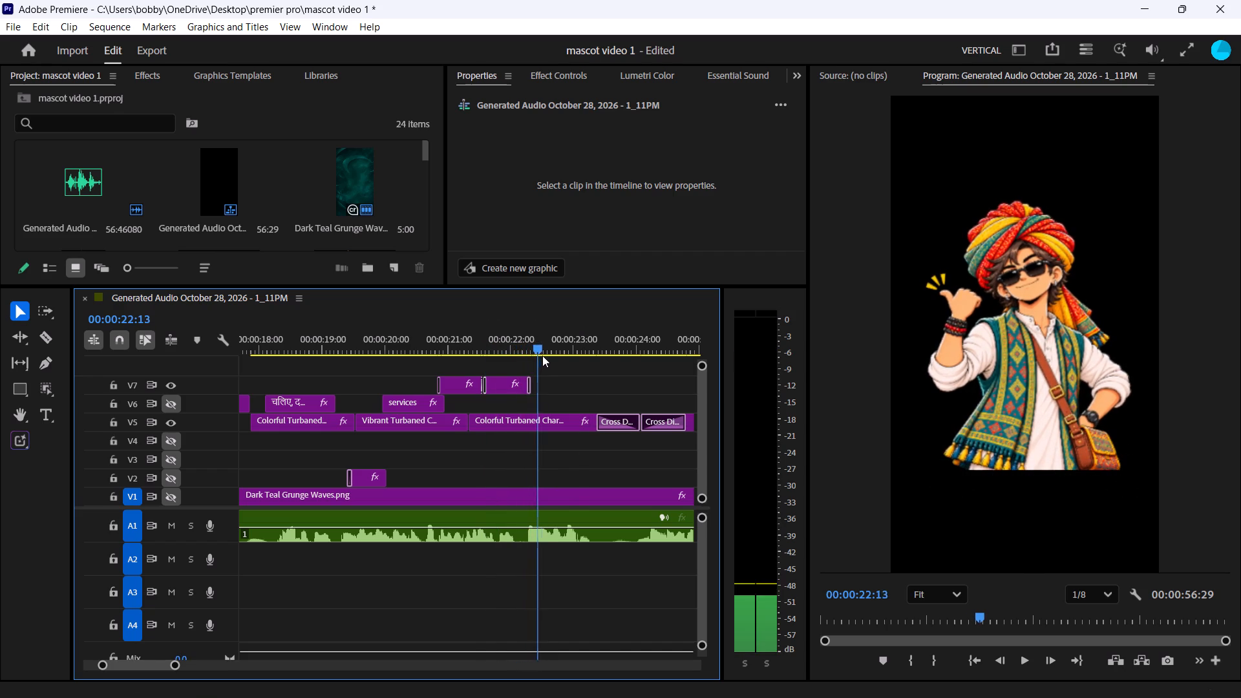
left_click_drag(542, 355, 599, 357)
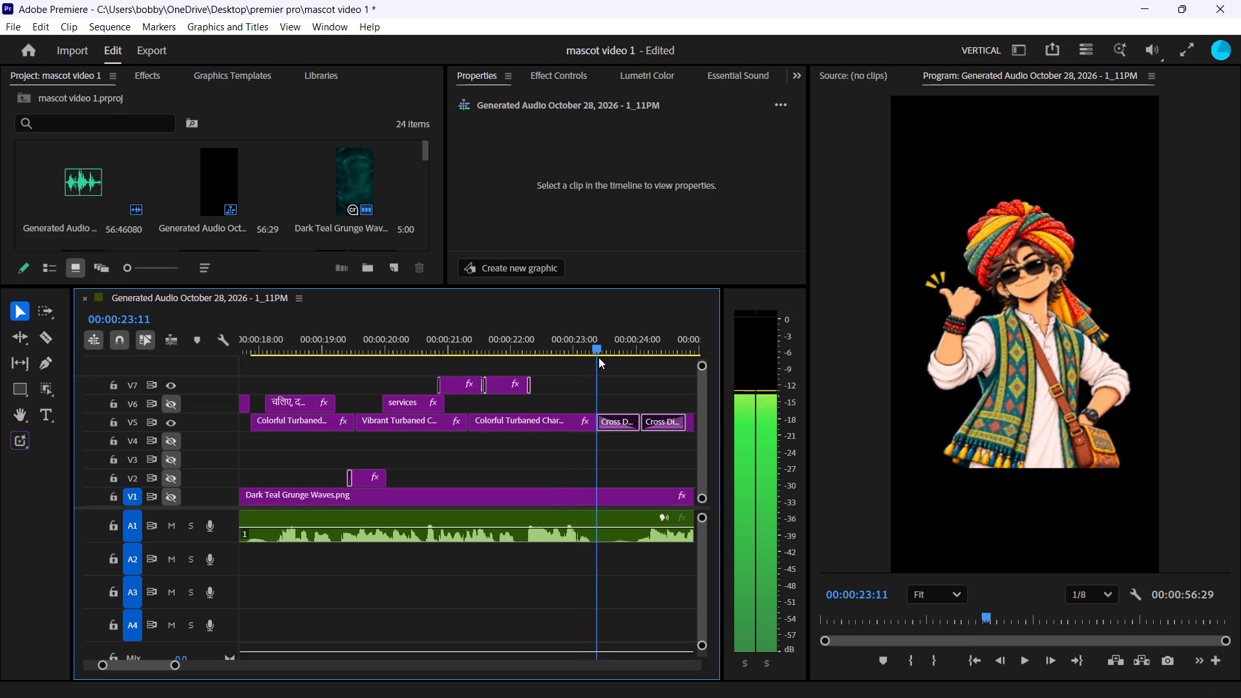
left_click_drag(599, 357, 595, 378)
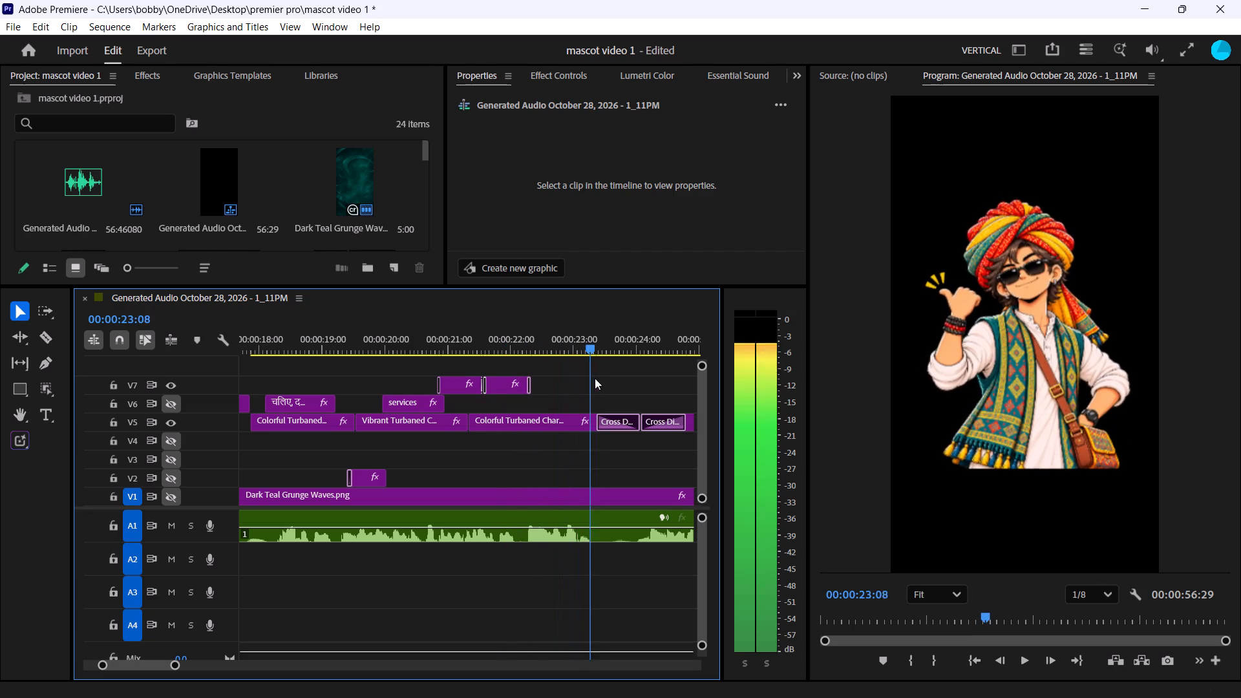
left_click_drag(595, 378, 599, 378)
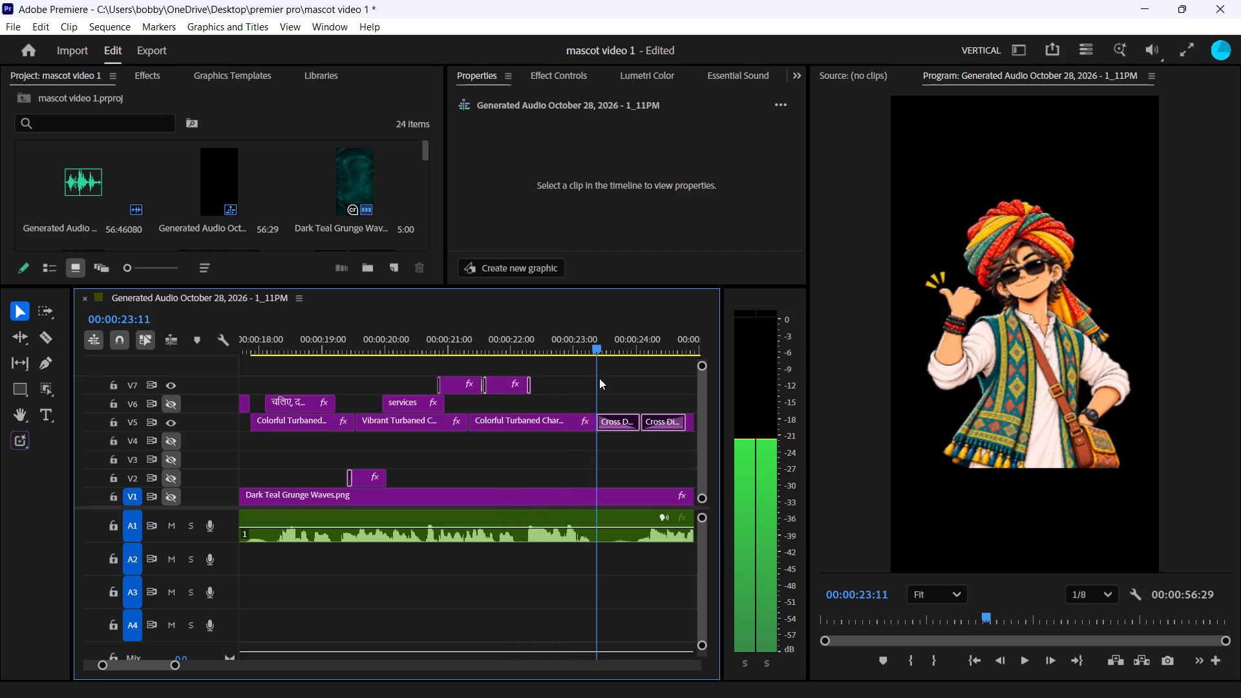
Copy the "आपके बिज़नेस को" caption clip on V7 and paste it at 00:00:22:10, directly after the "बना सकती हैं" caption.
left_click_drag(599, 378, 534, 394)
left_click(457, 383)
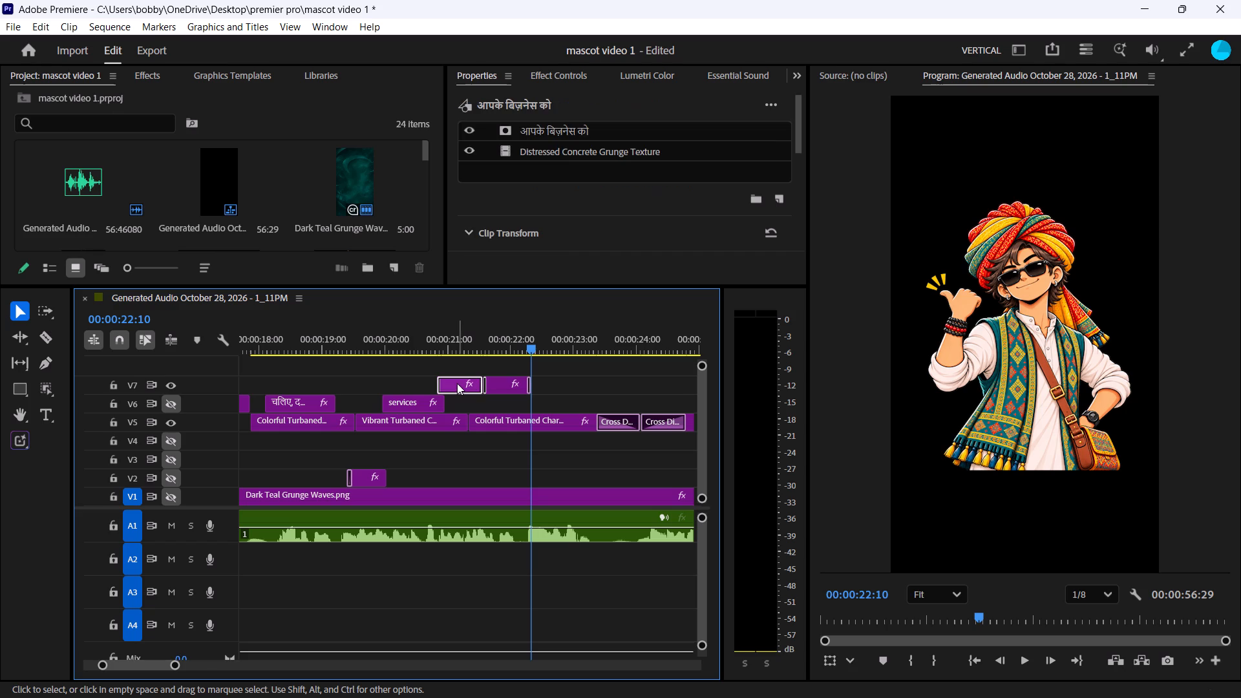
key("ctrl+c")
left_click(555, 387)
key("ctrl+v")
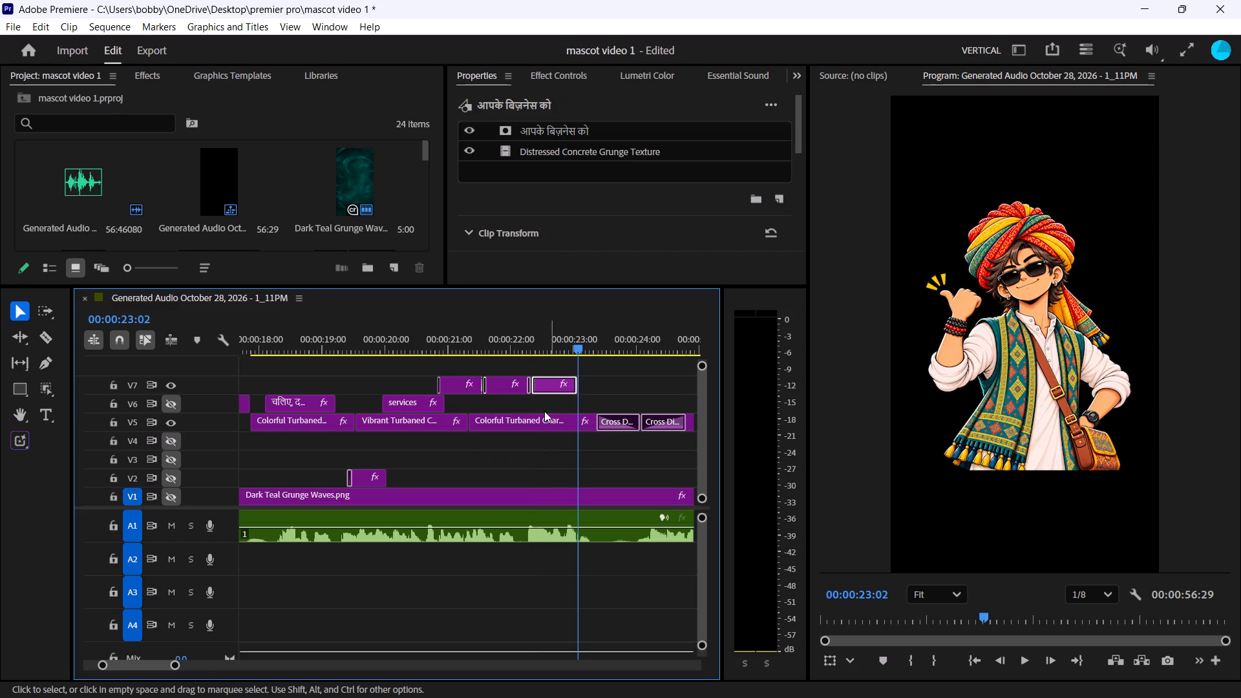
Open the graphics text entry of the pasted "आपके बिज़नेस को" caption that starts at 00:00:22:10 on V7.
left_click_drag(579, 344, 567, 348)
left_click(540, 389)
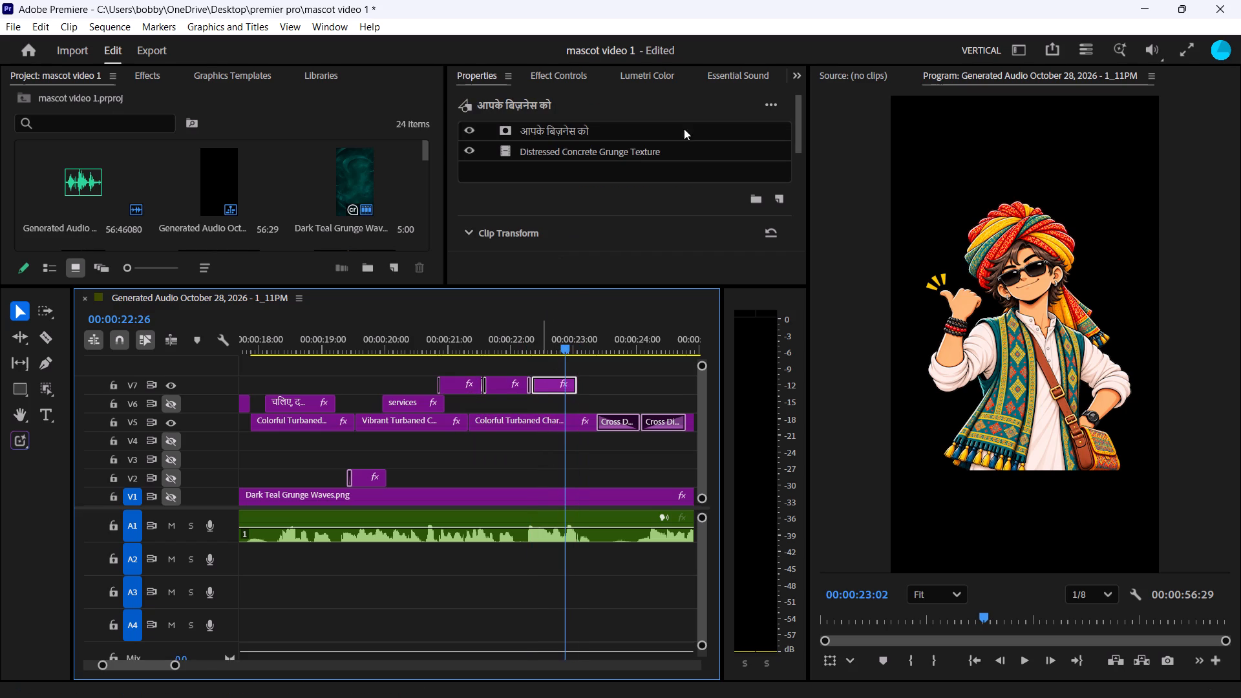
left_click(688, 134)
left_click(797, 78)
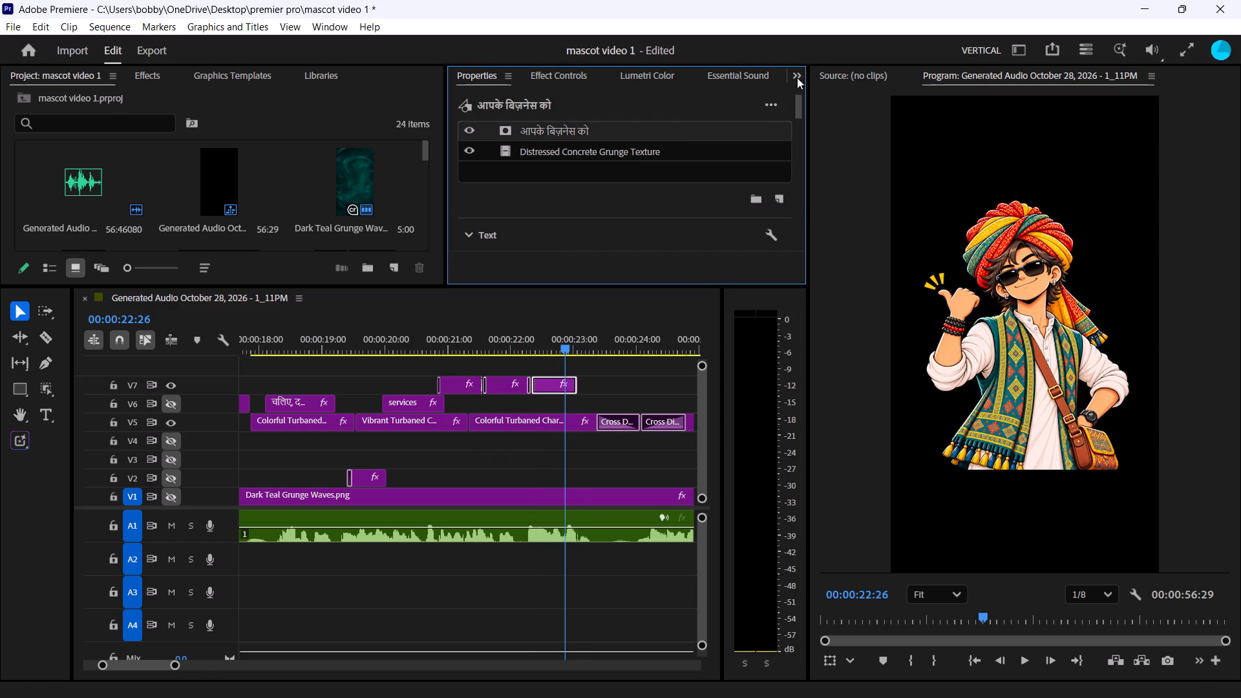
left_click(797, 176)
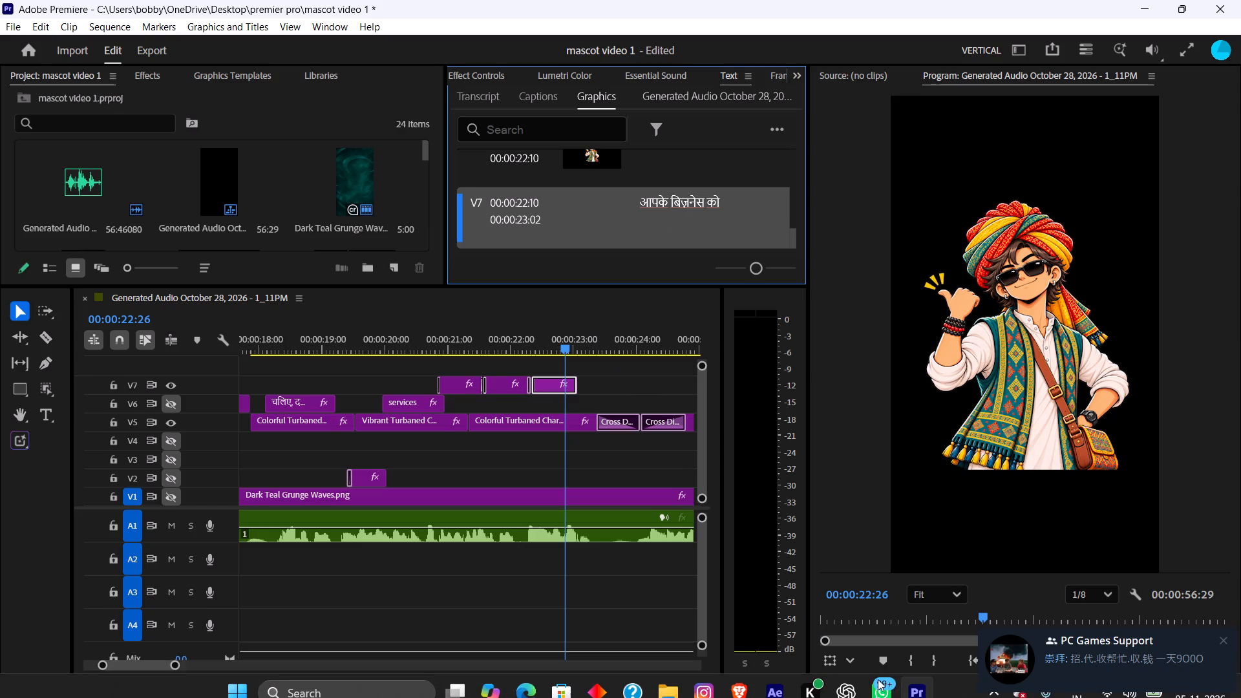
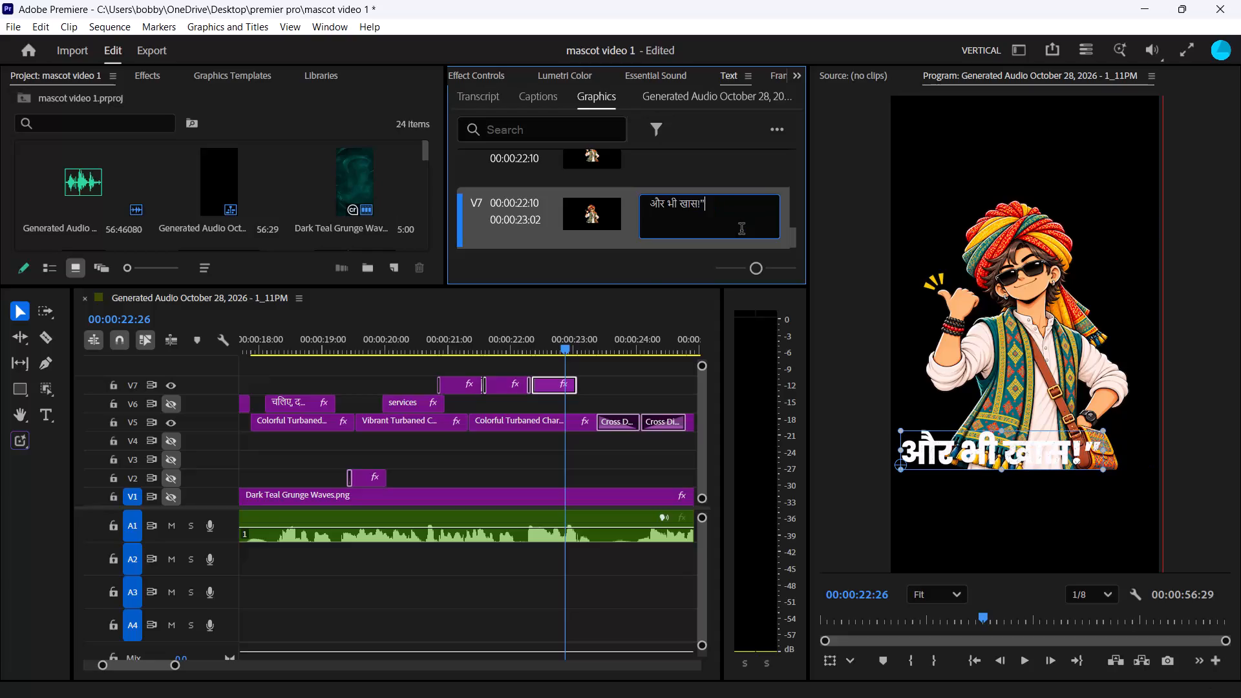
Finish the pasted caption's text as “और भी खास!” and position it across the mascot's lower edge in the frame.
left_click(650, 279)
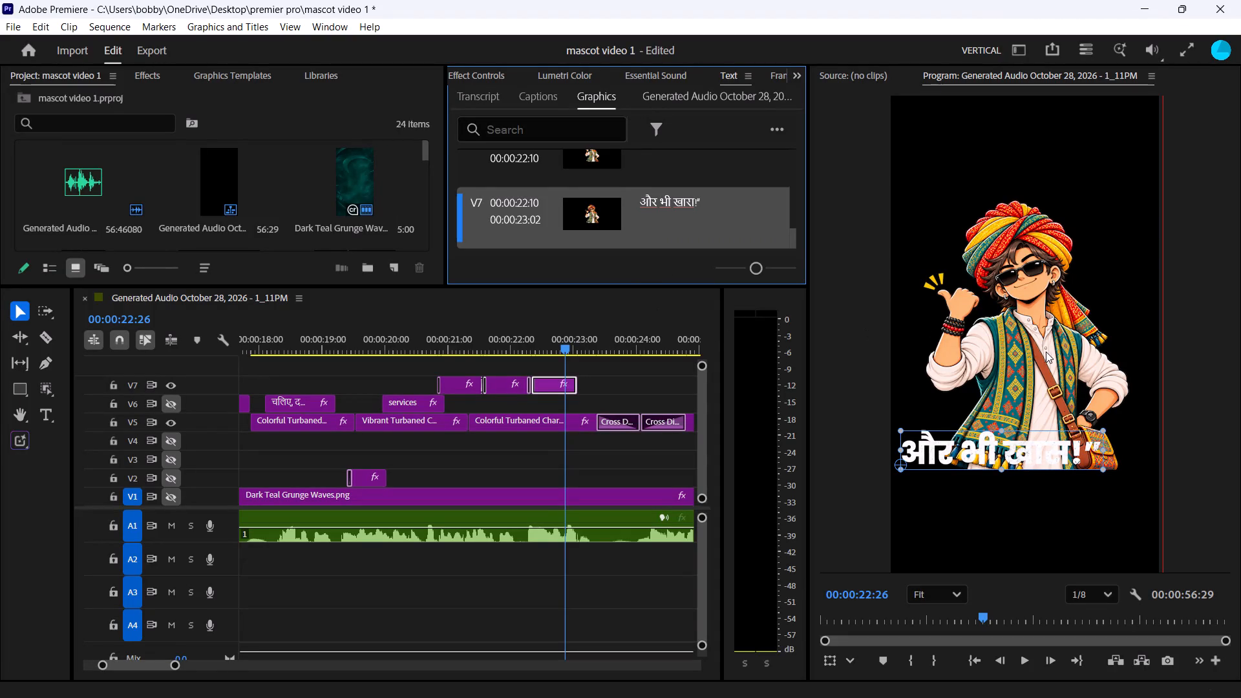
left_click_drag(960, 461, 992, 475)
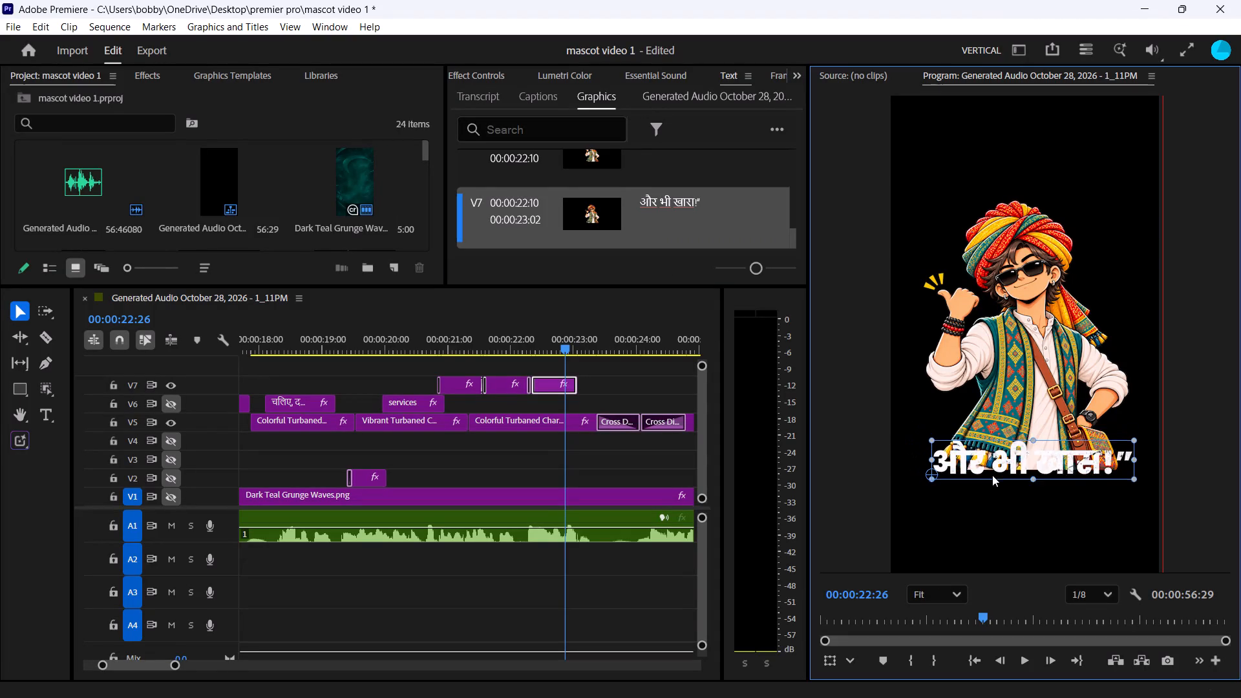
left_click_drag(992, 475, 994, 494)
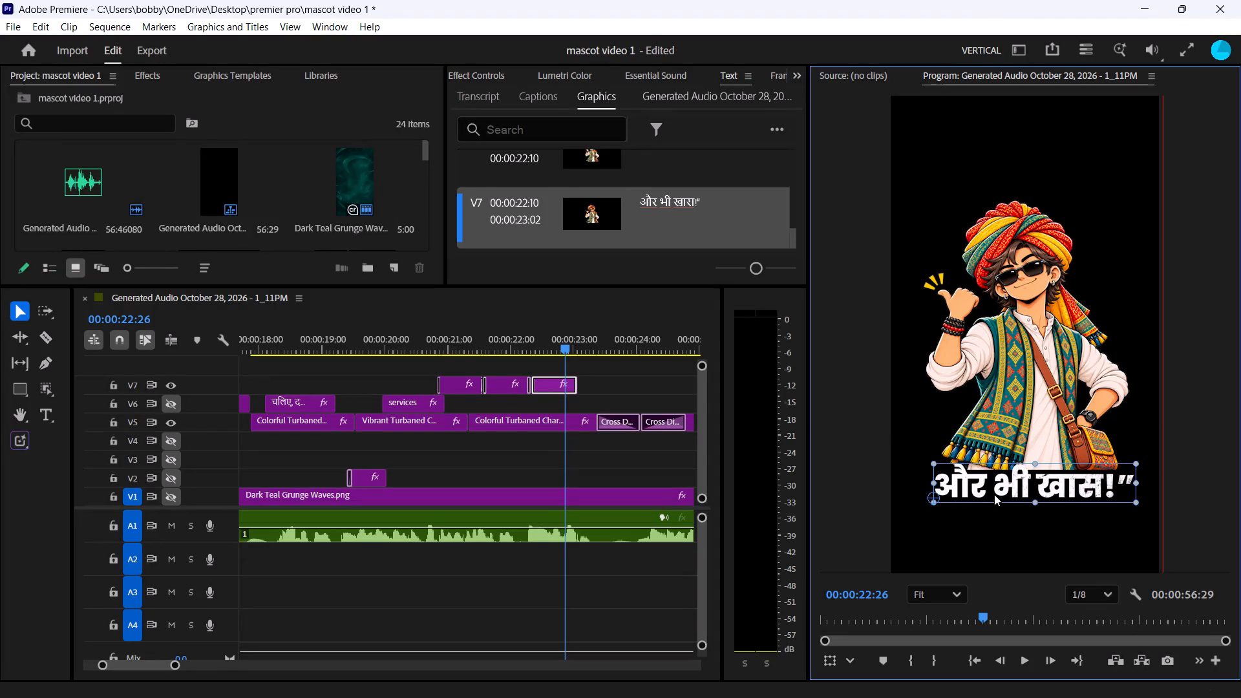
left_click_drag(994, 494, 993, 471)
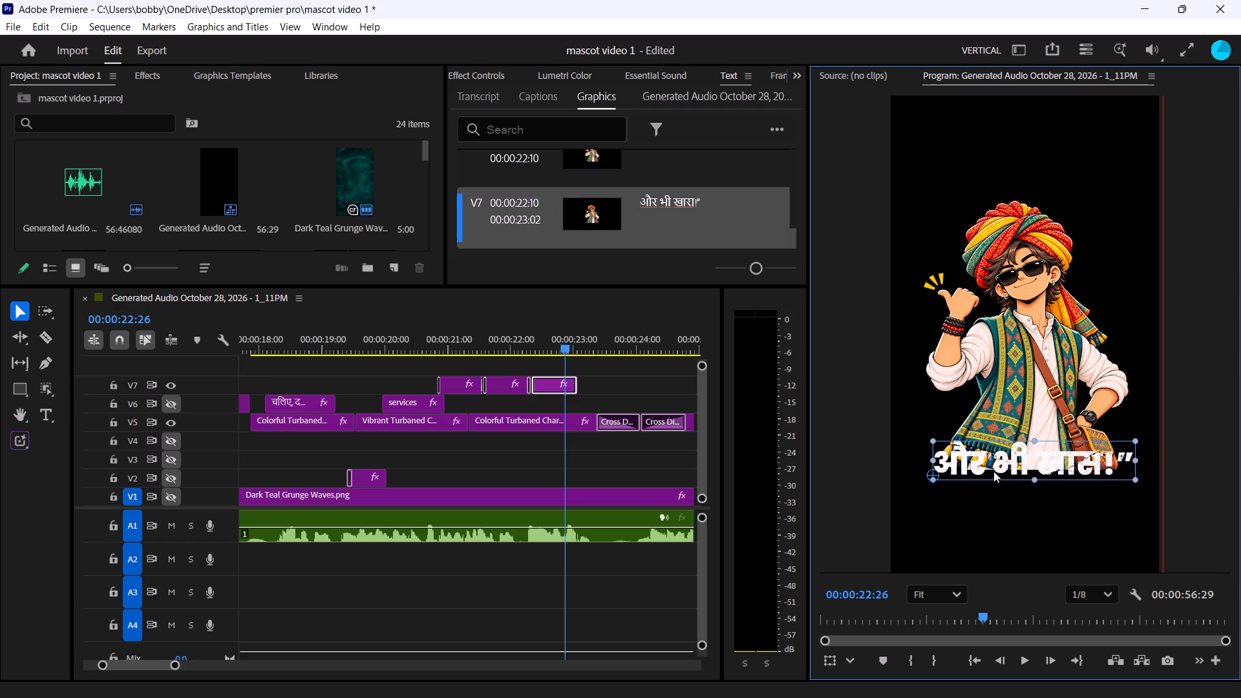
left_click_drag(993, 471, 998, 494)
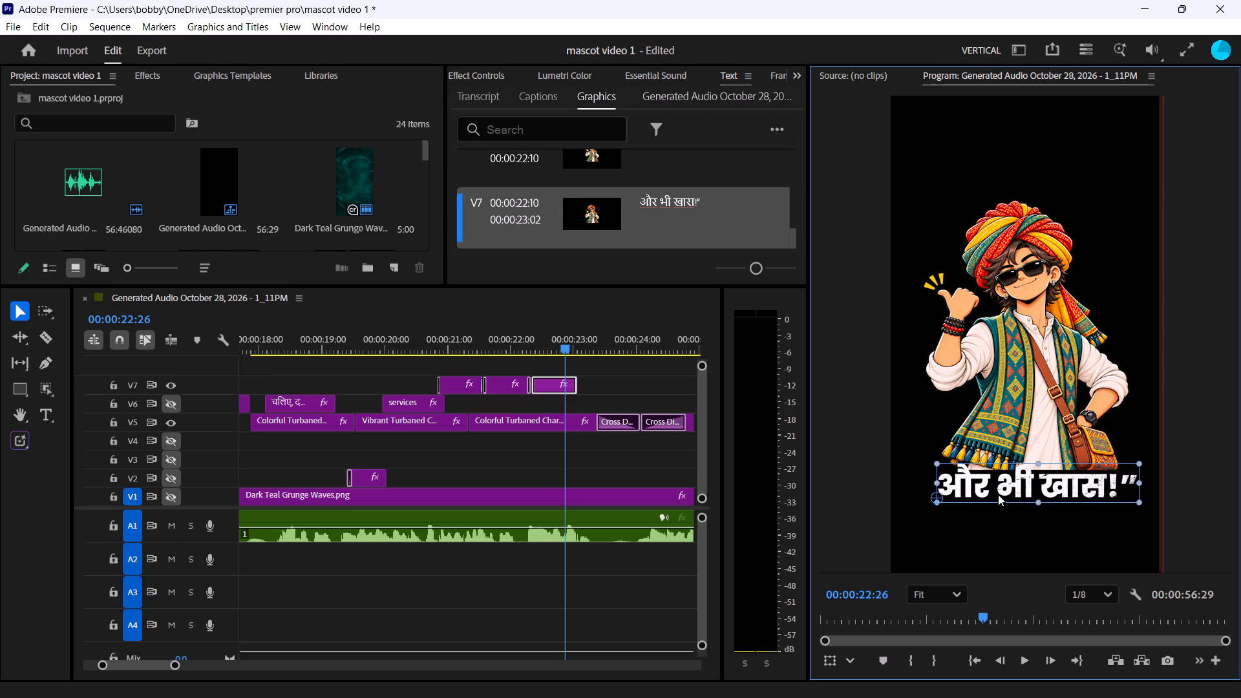
left_click_drag(998, 494, 994, 492)
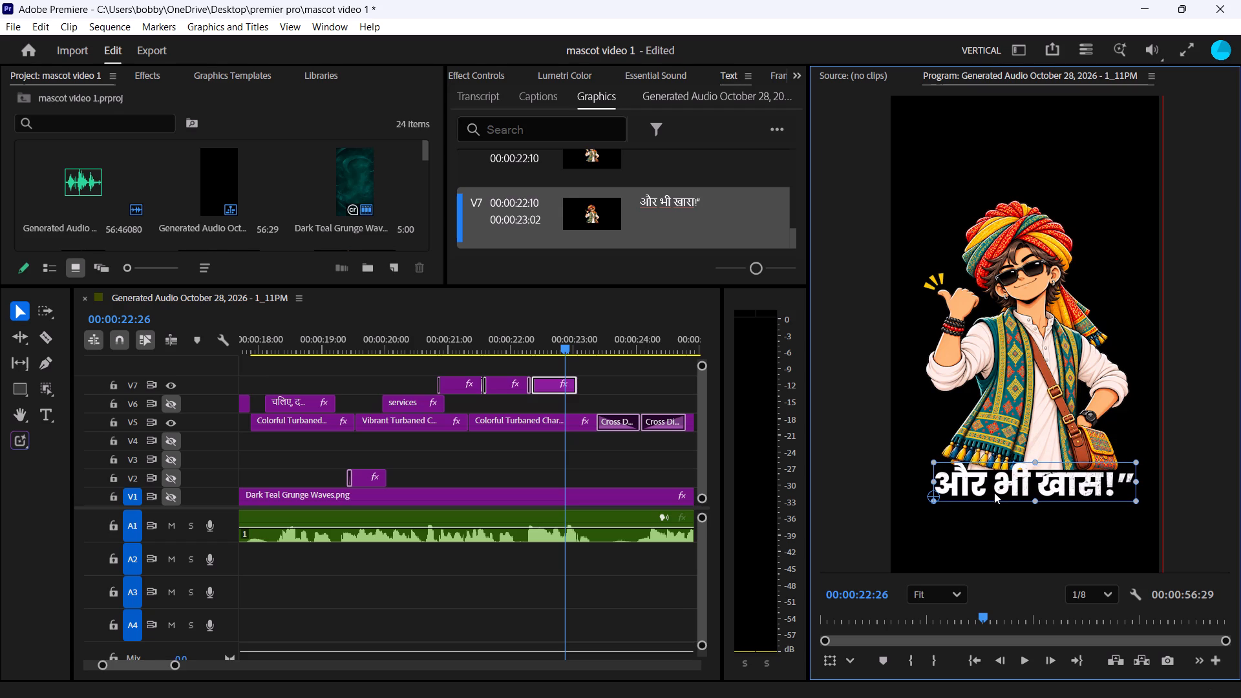
left_click_drag(994, 492, 995, 450)
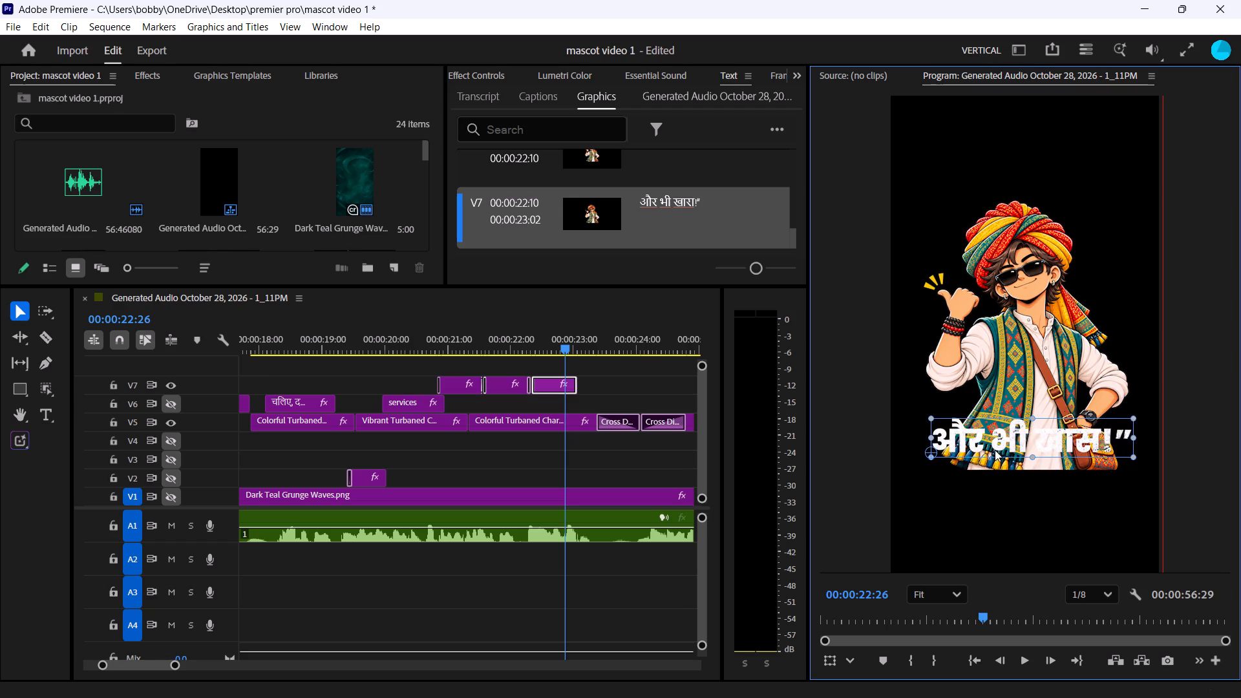
left_click_drag(995, 450, 995, 466)
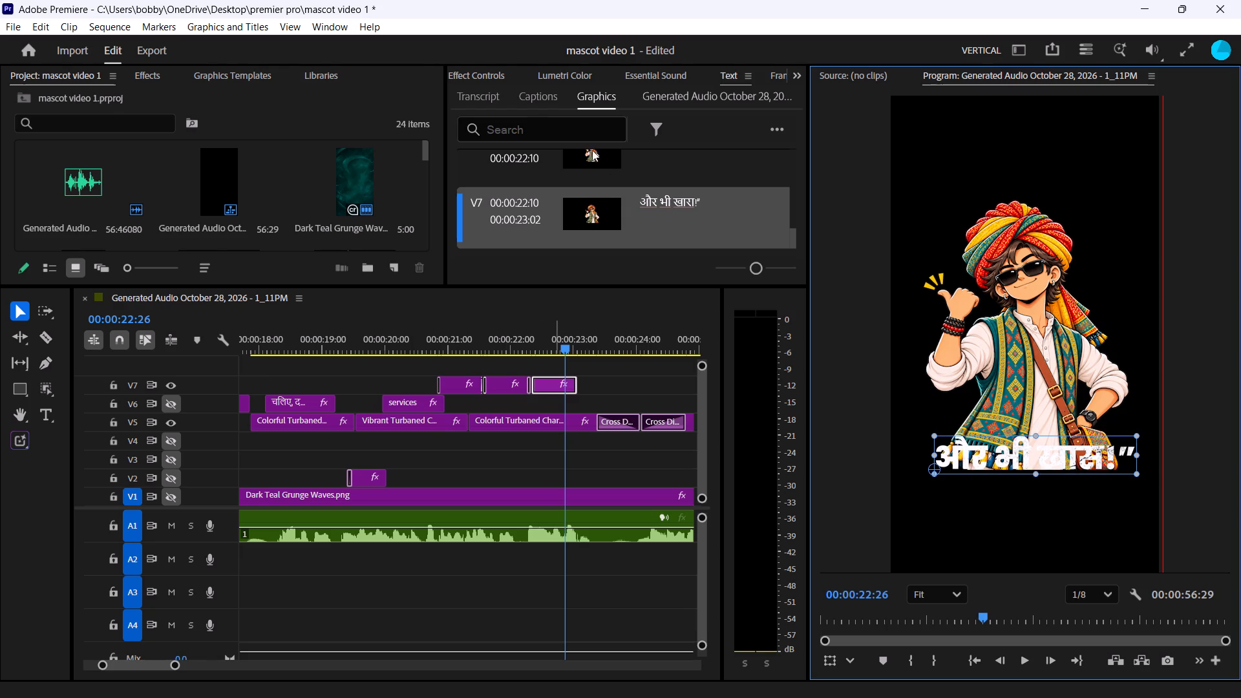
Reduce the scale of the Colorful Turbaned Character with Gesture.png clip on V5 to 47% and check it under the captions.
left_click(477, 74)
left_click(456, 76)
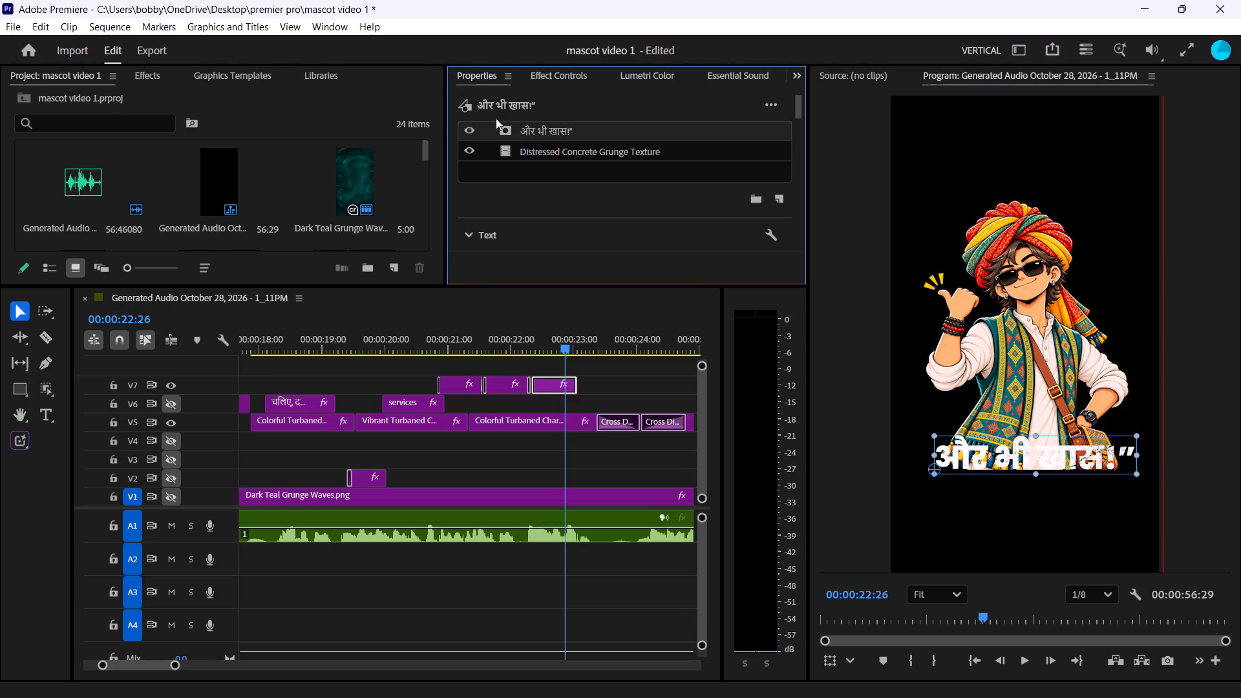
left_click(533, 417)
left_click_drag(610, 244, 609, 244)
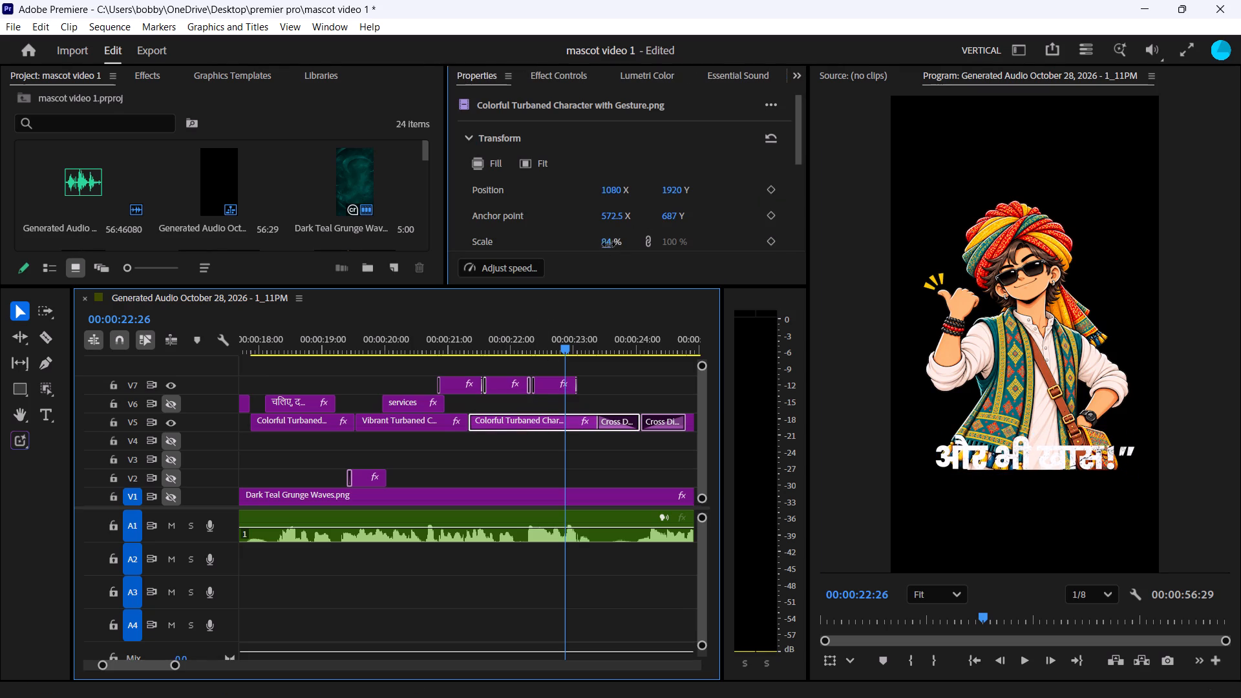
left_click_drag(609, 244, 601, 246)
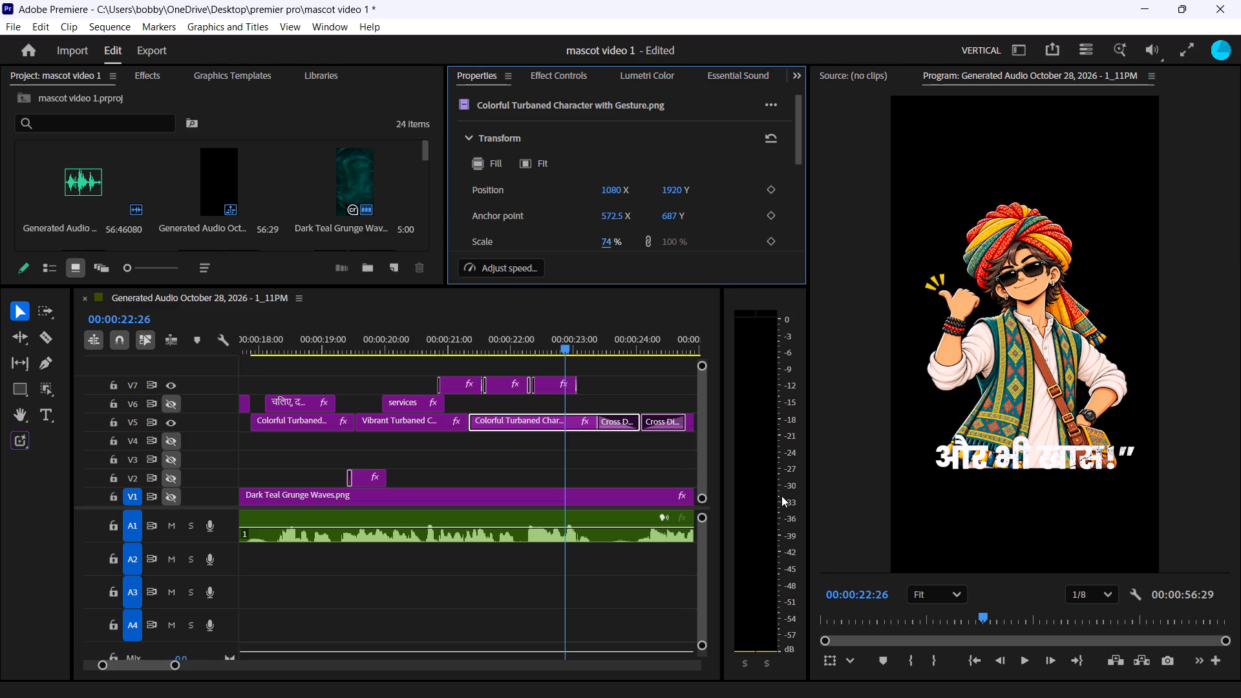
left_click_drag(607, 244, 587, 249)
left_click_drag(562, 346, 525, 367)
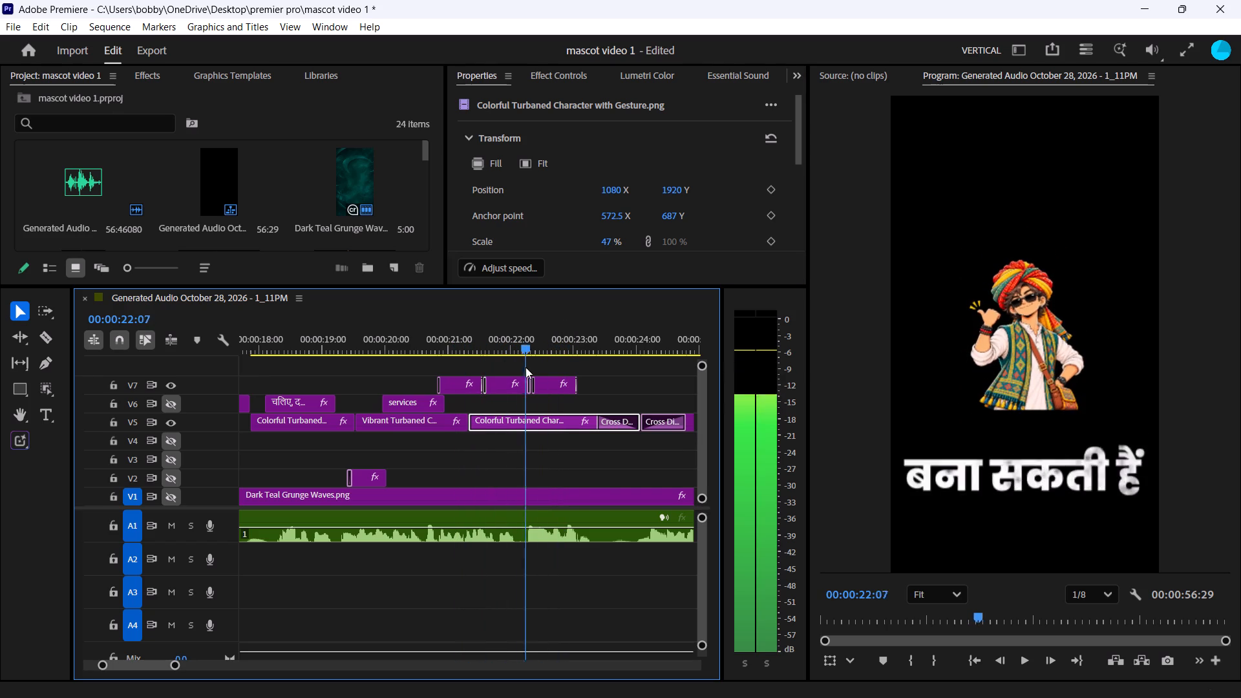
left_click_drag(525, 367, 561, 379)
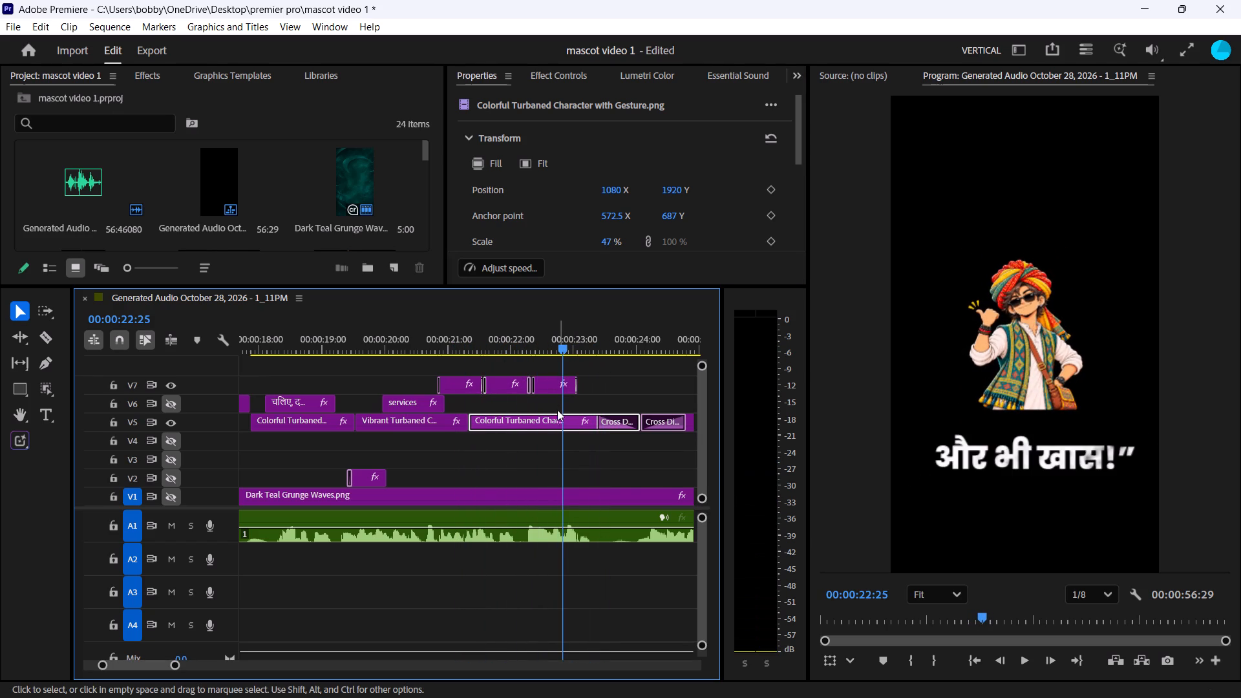
Turn off Scale to Frame Size for the Colorful Turbaned Character with Gesture.png clip on V5.
left_click(551, 419)
right_click(551, 419)
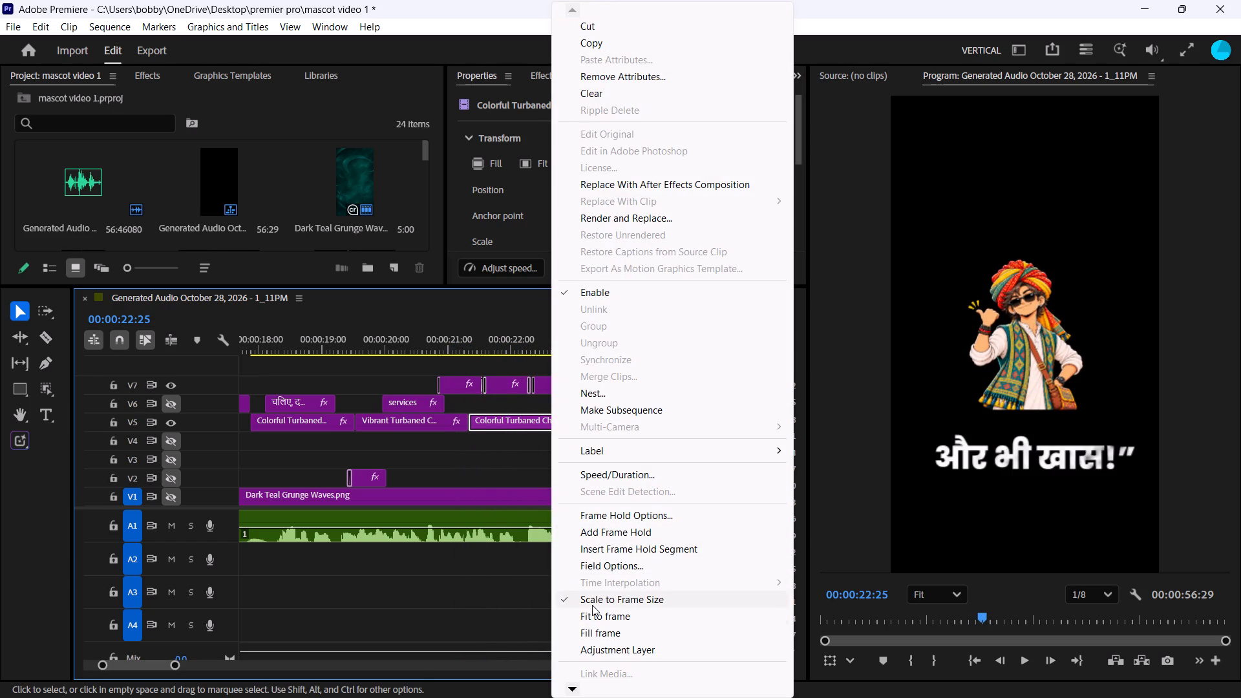
left_click(592, 605)
Set the scale of the Colorful Turbaned Character with Gesture.png clip on V5 to 79% and check it against the captions.
left_click_drag(560, 341, 539, 378)
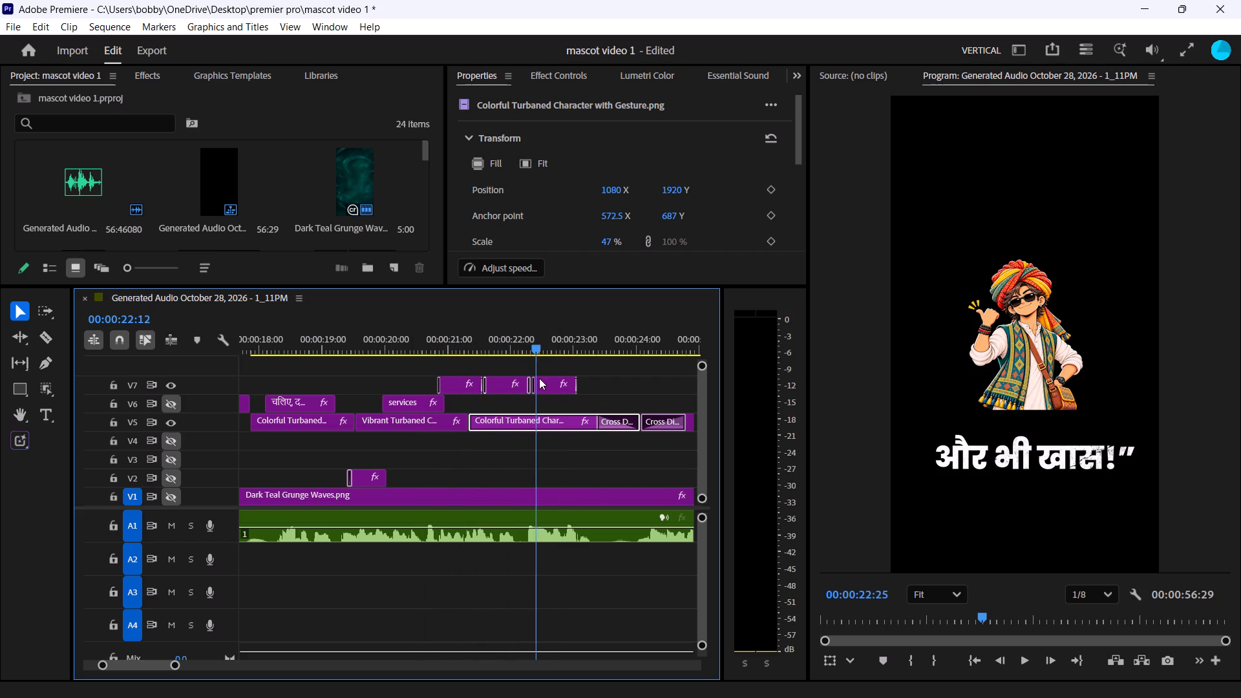
left_click_drag(539, 378, 597, 372)
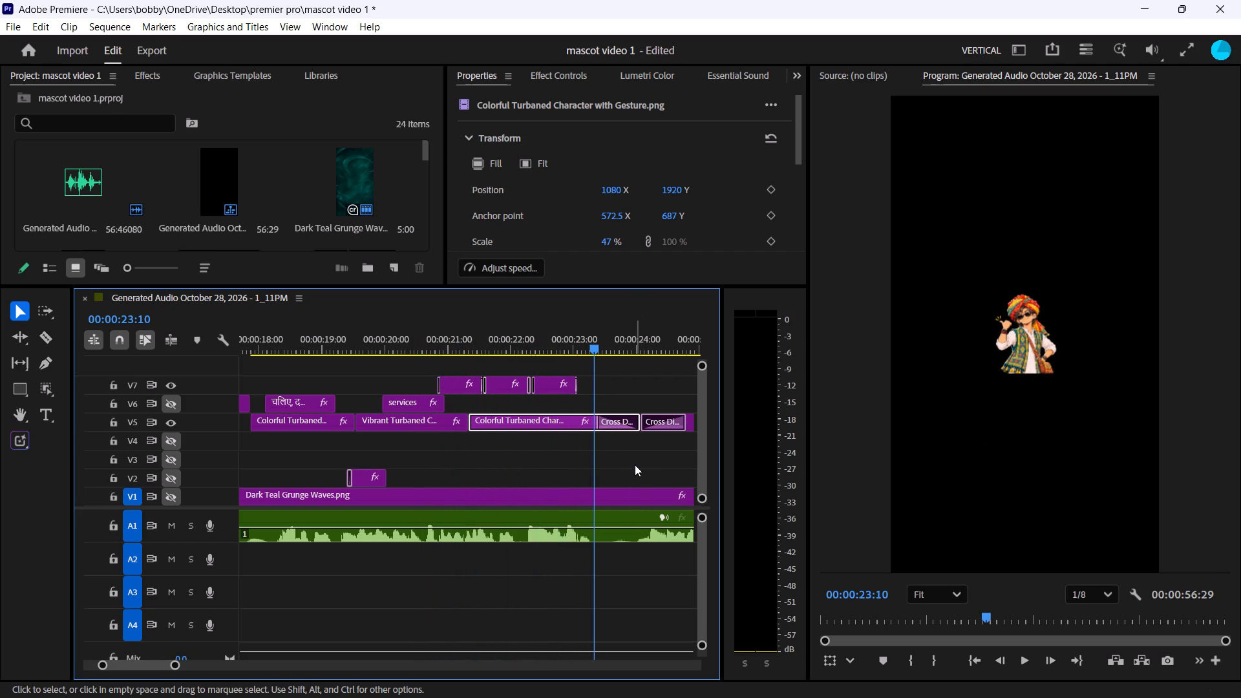
key("space")
left_click_drag(593, 353, 531, 370)
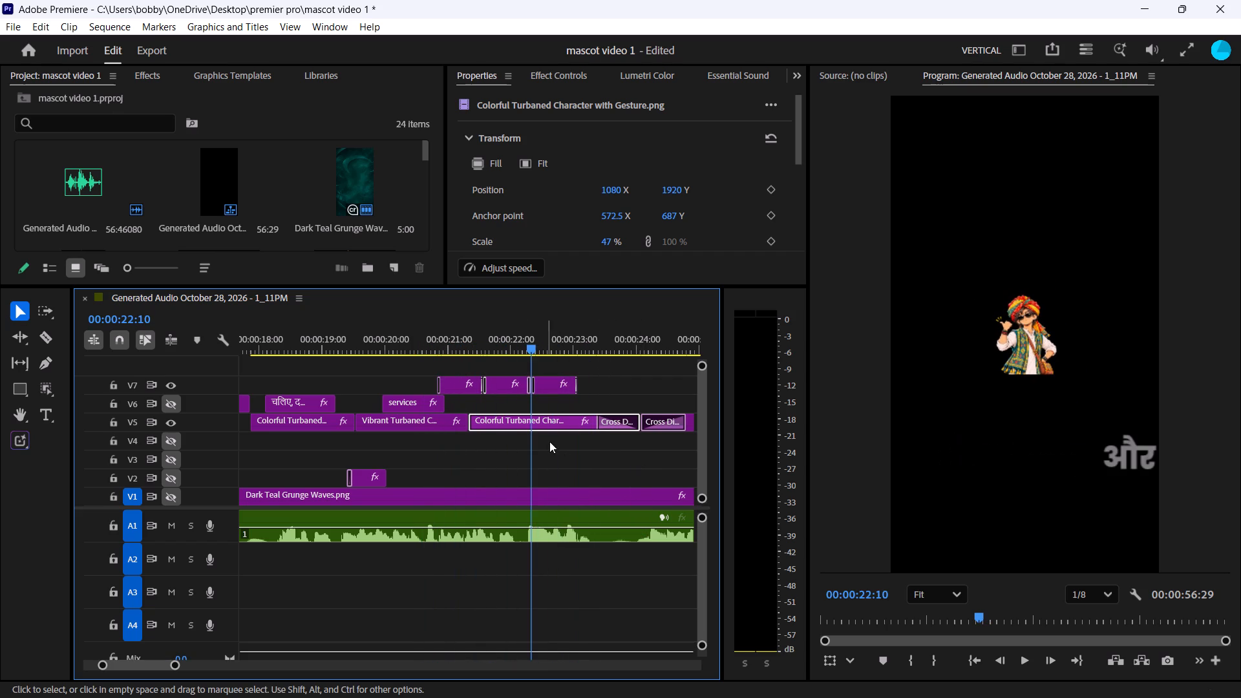
left_click(564, 454)
key("space")
left_click_drag(533, 342, 454, 366)
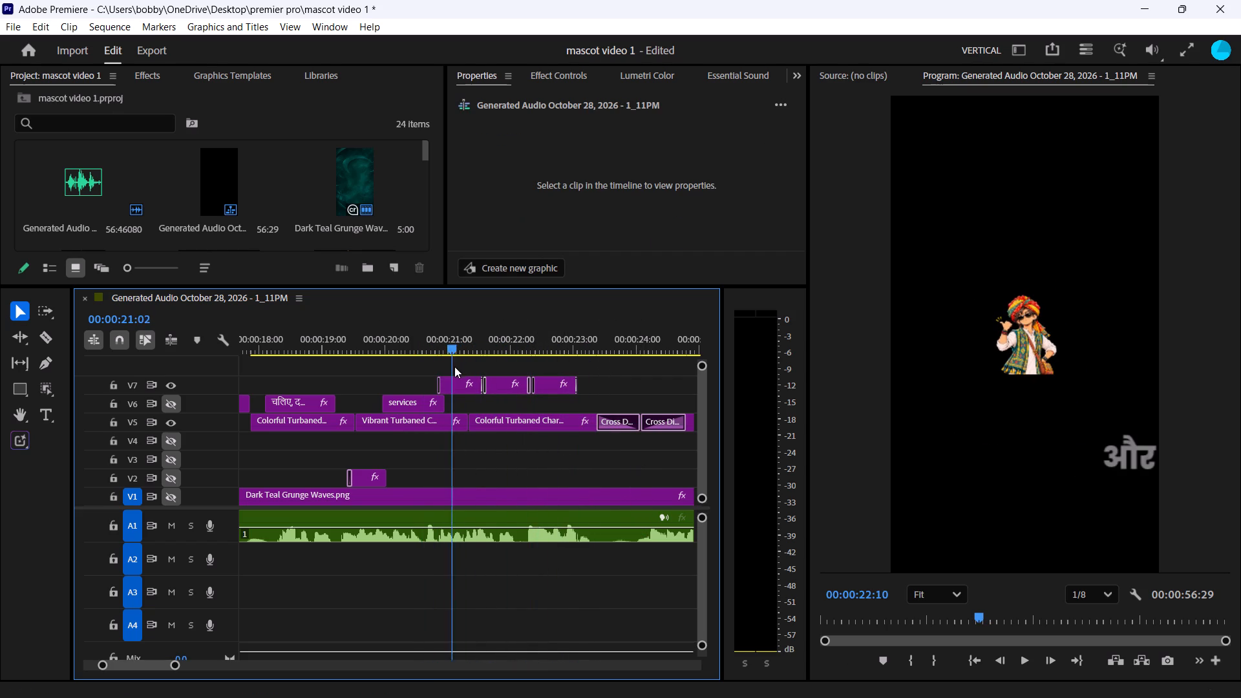
left_click_drag(454, 366, 530, 363)
left_click(544, 432)
left_click(544, 427)
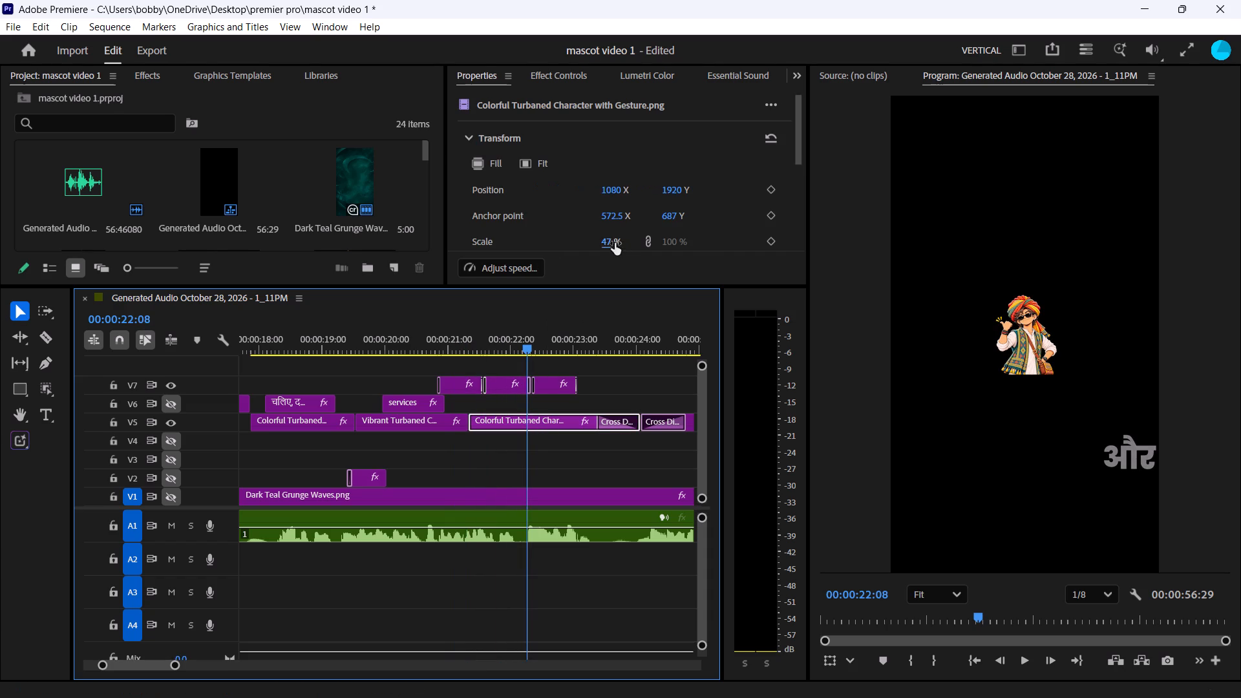
left_click_drag(615, 243, 639, 239)
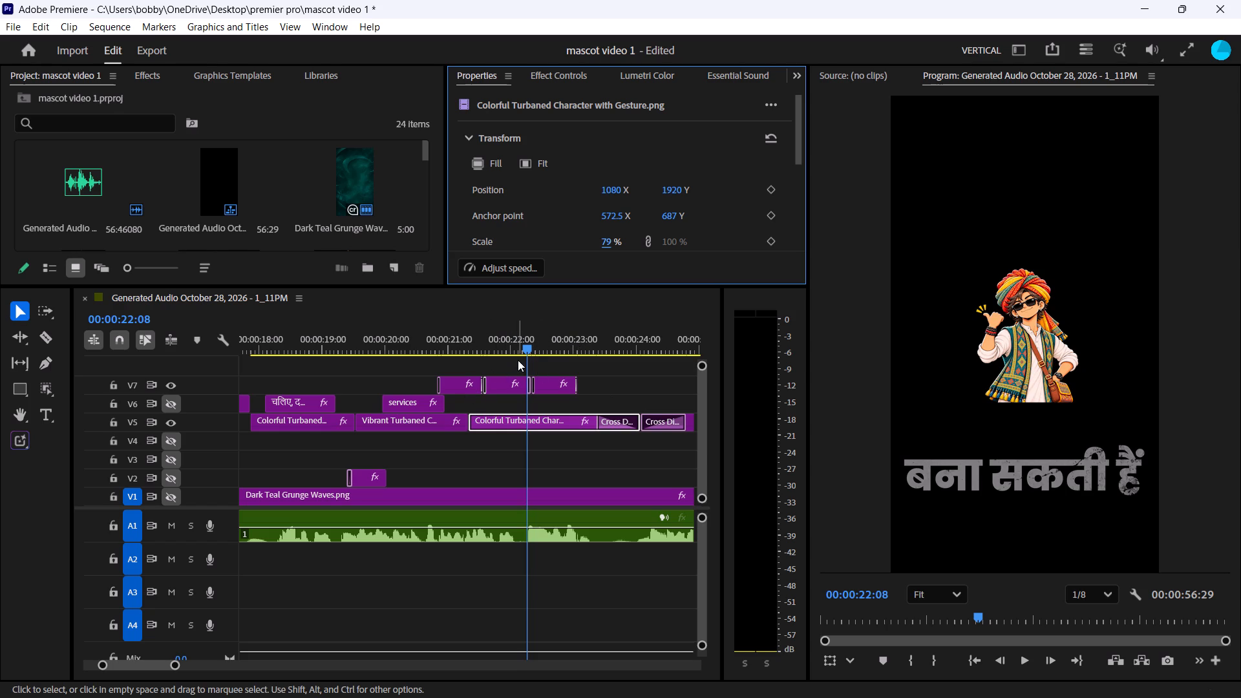
left_click_drag(531, 348, 500, 370)
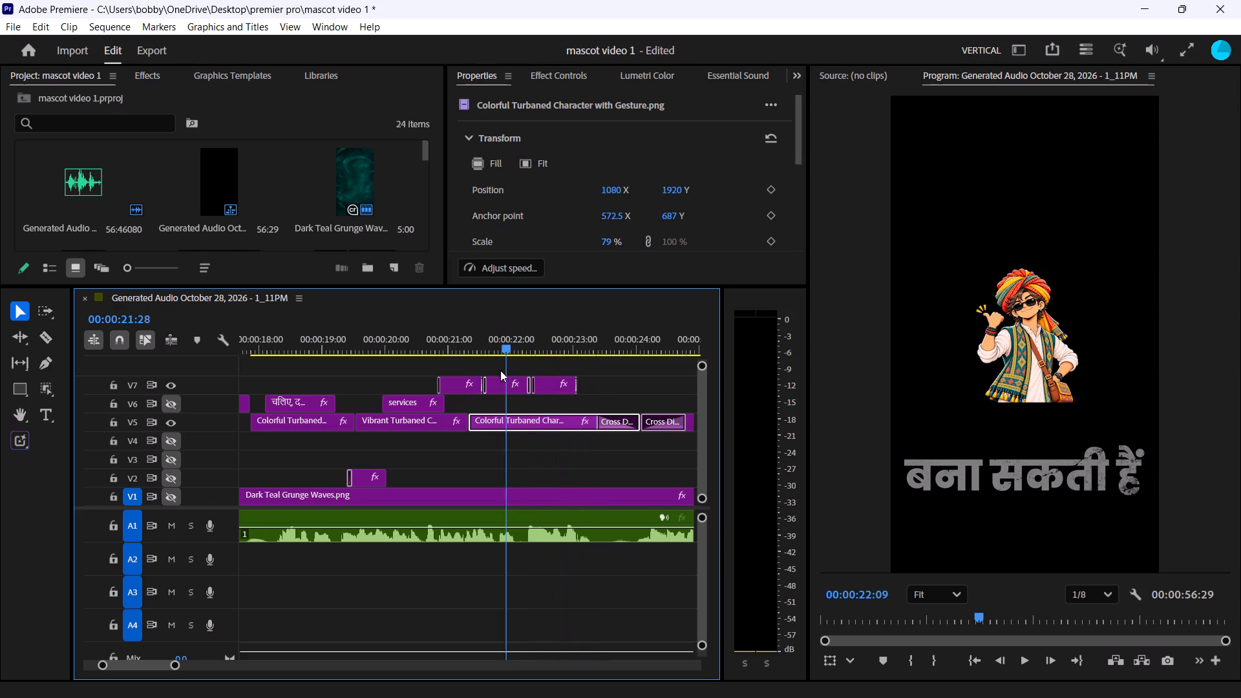
left_click_drag(500, 370, 614, 372)
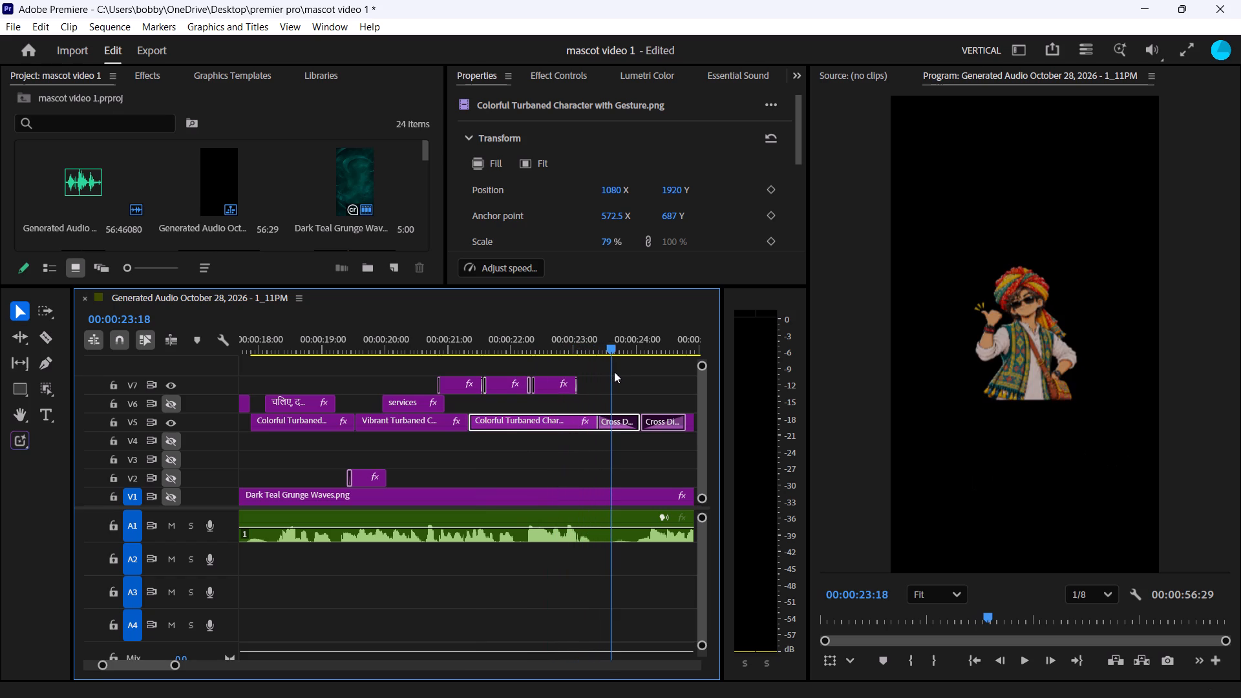
left_click_drag(614, 372, 613, 372)
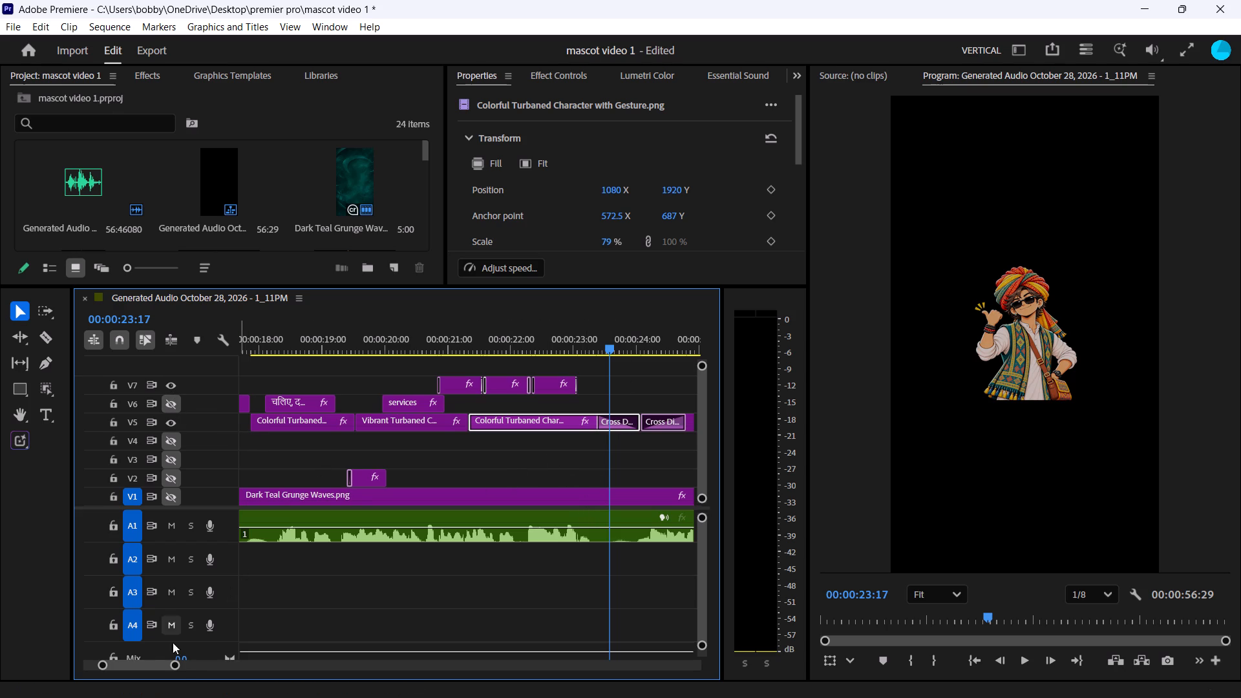
Review the next mascot clip, with the laptop and social media icons, and its voice-over from about 00:00:24:03 to 00:00:25:26.
left_click_drag(177, 663, 195, 662)
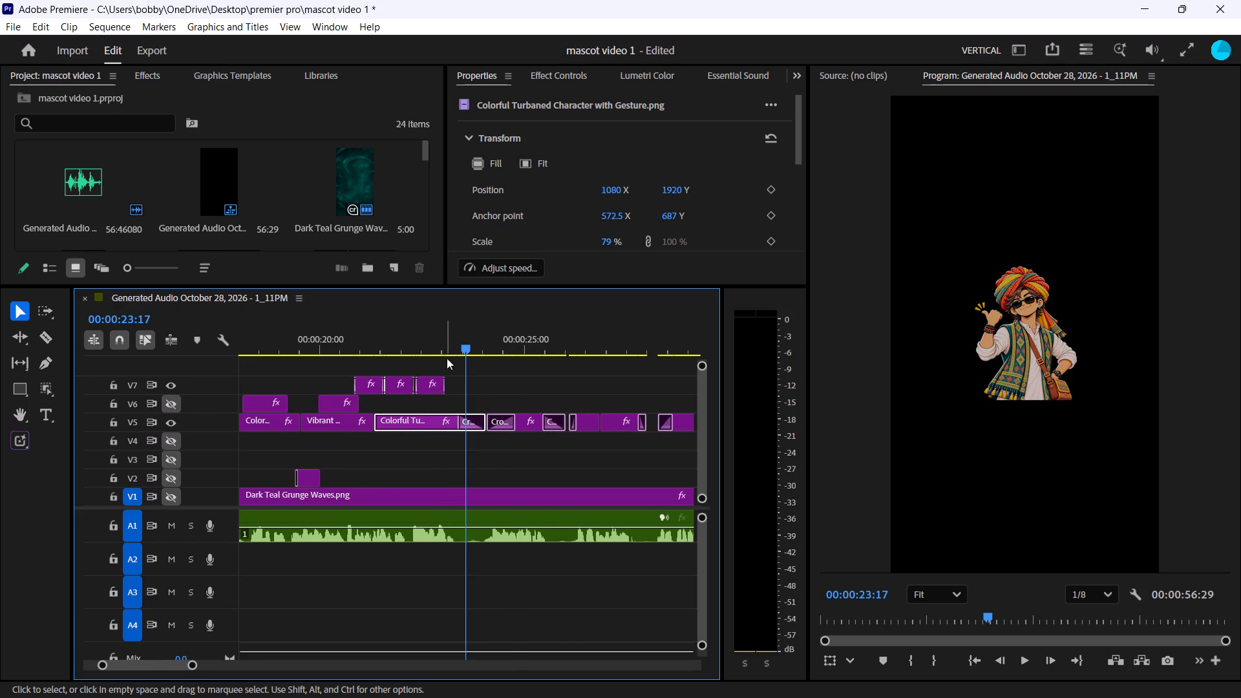
left_click_drag(467, 346, 560, 342)
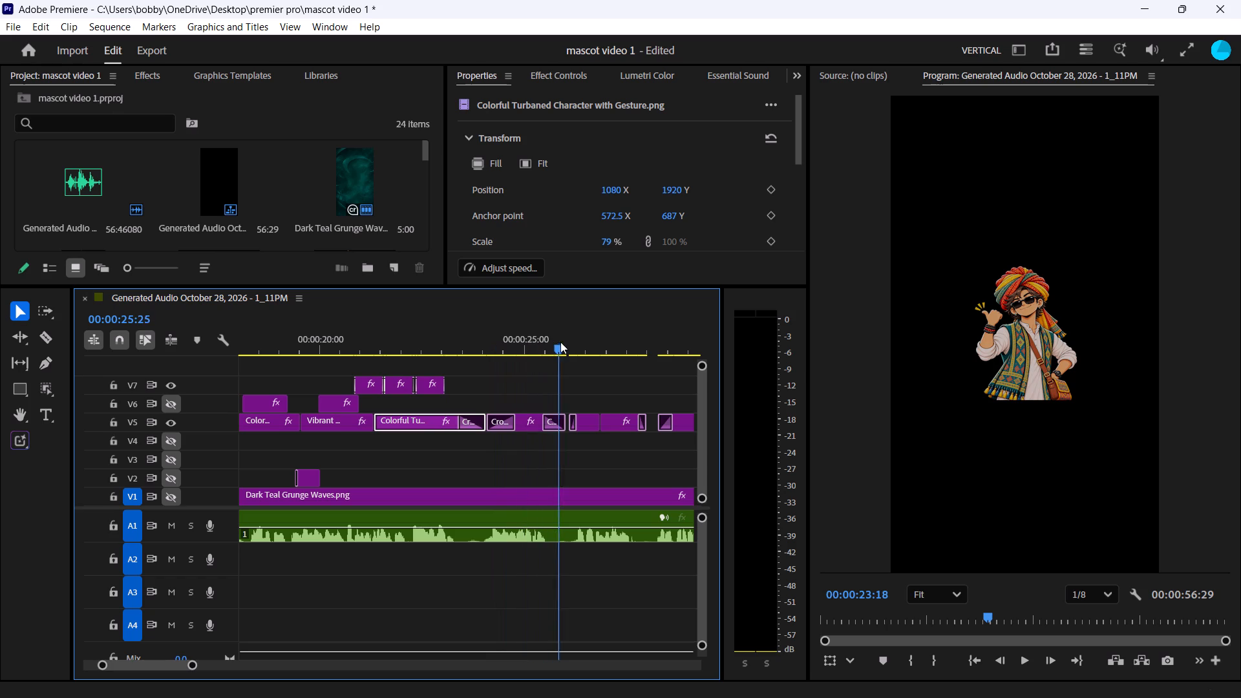
left_click_drag(560, 342, 489, 369)
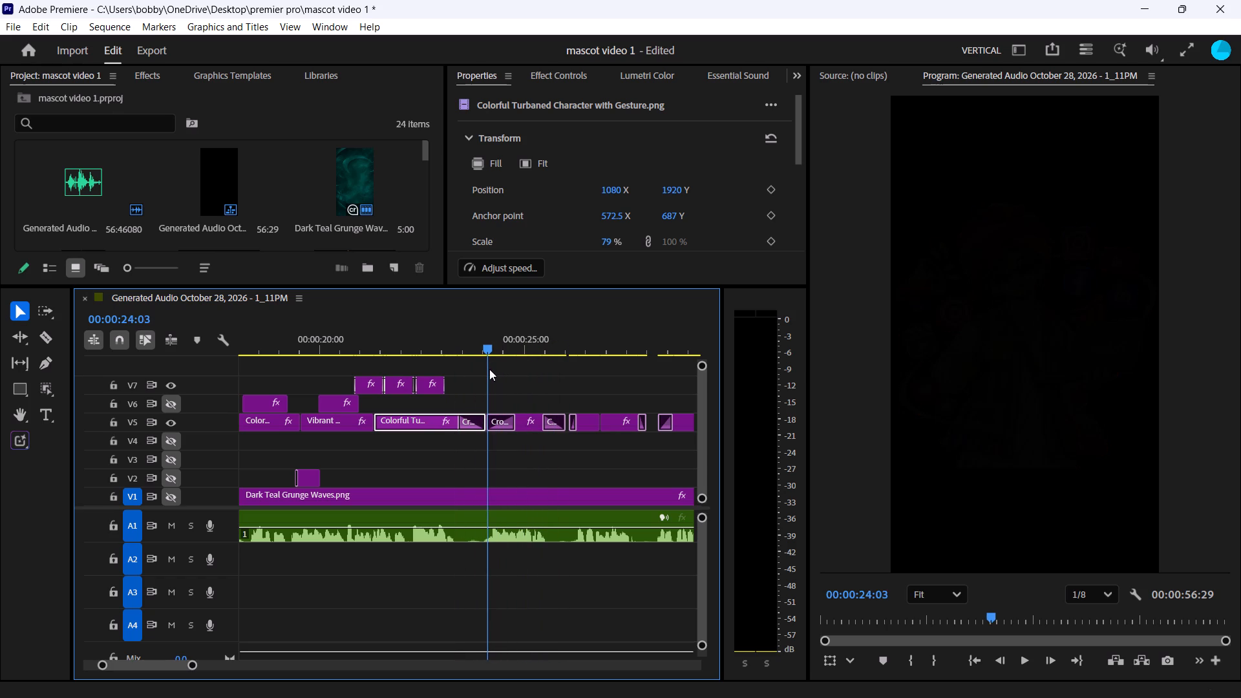
left_click_drag(489, 369, 516, 367)
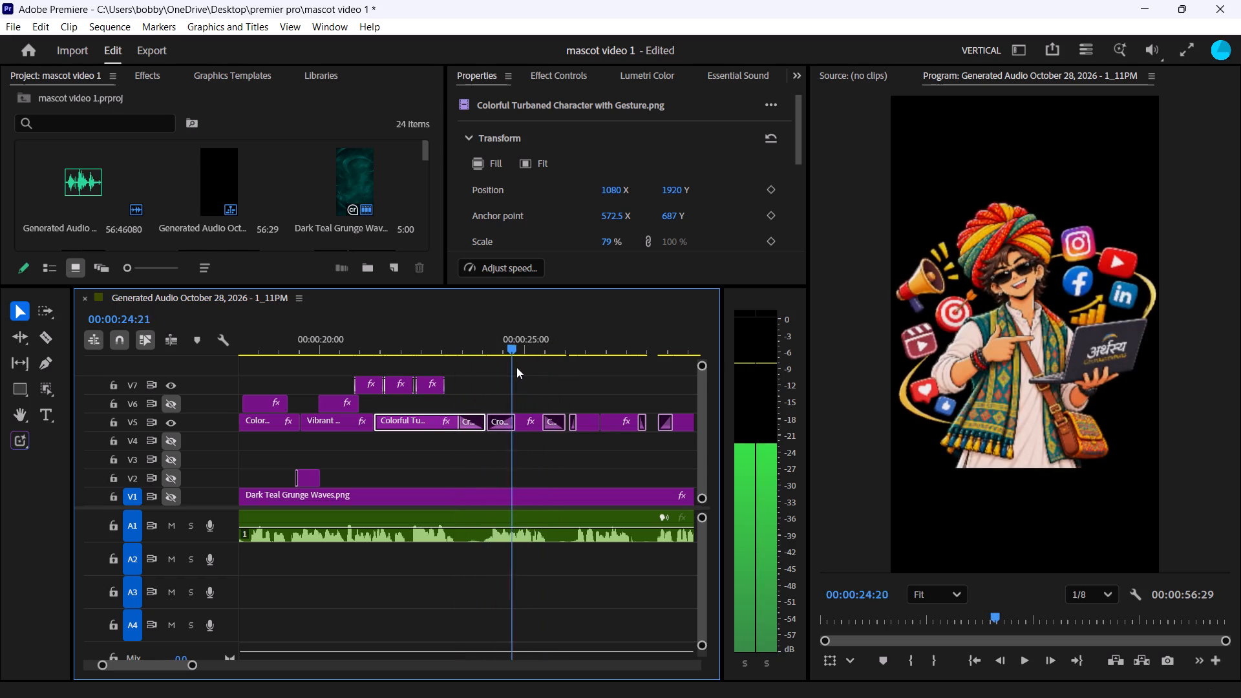
left_click_drag(516, 367, 562, 368)
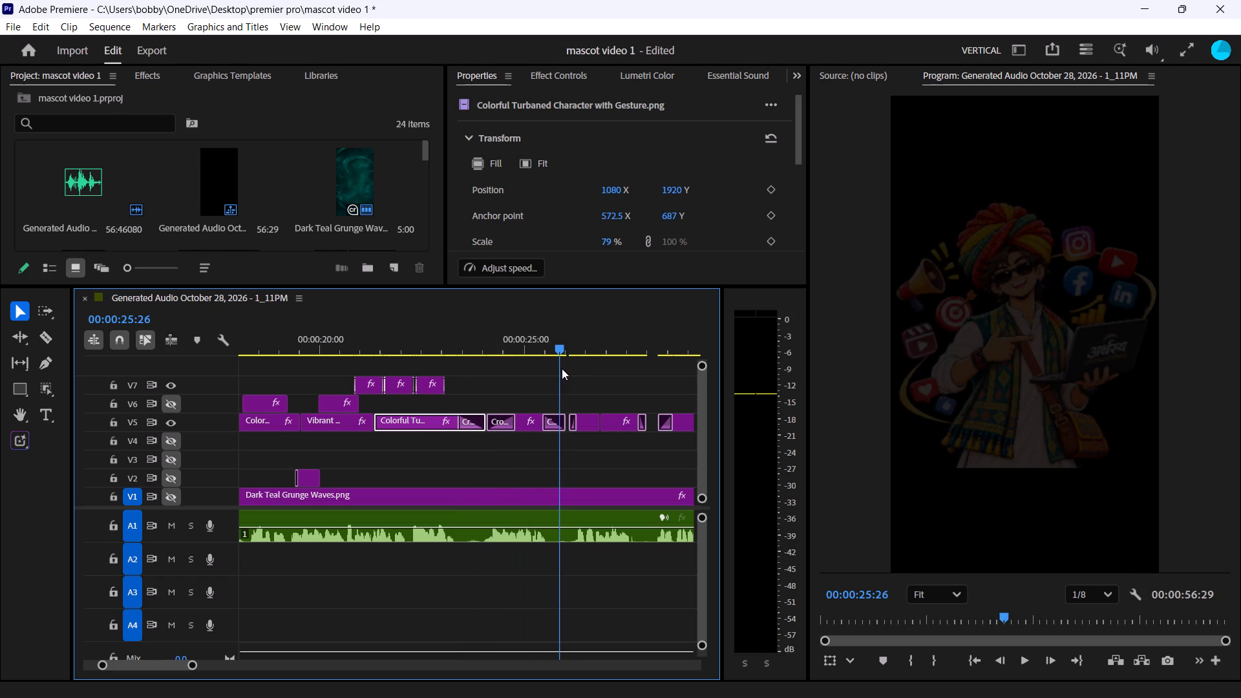
left_click_drag(562, 368, 515, 382)
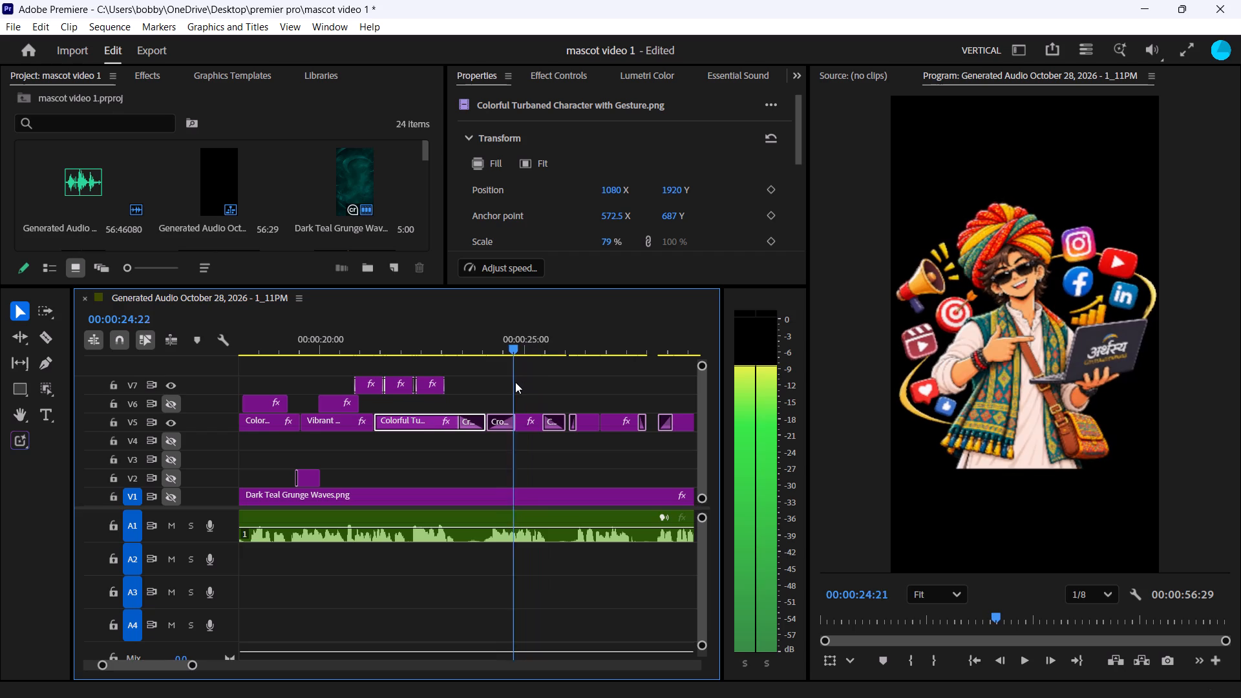
left_click_drag(515, 382, 521, 380)
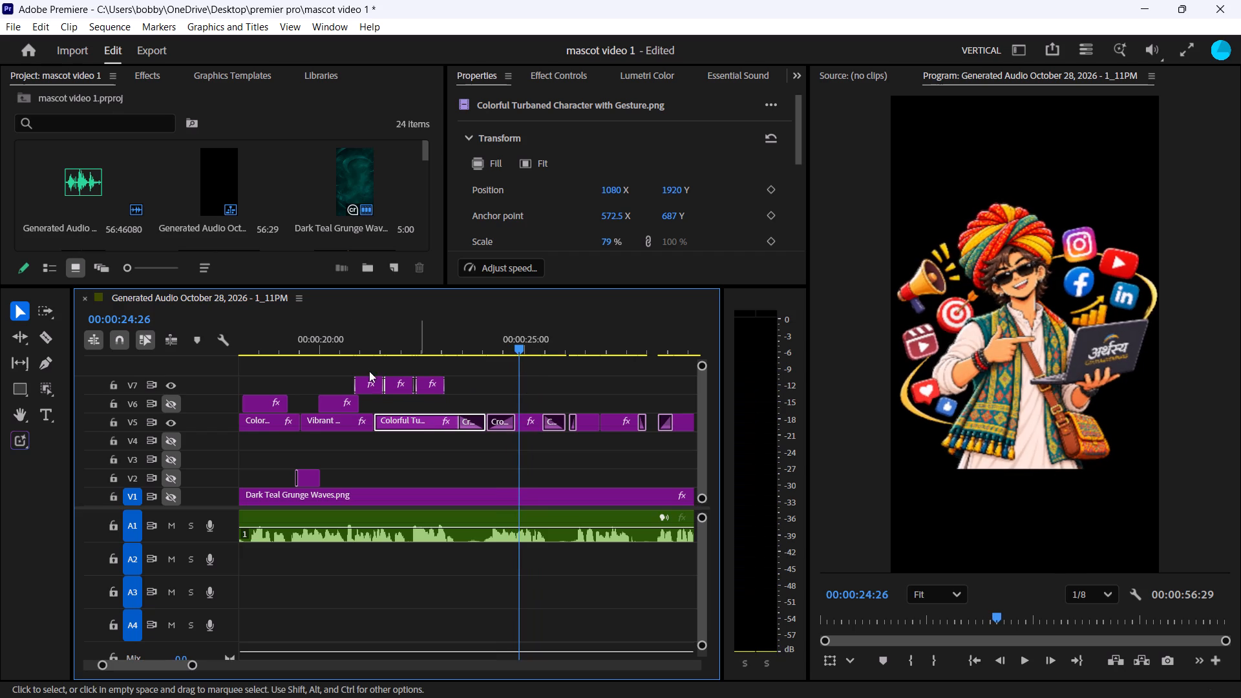
Copy the "कैसे हमारी" caption clip on V2 and paste it on V2 at 00:00:24:26.
left_click(312, 480)
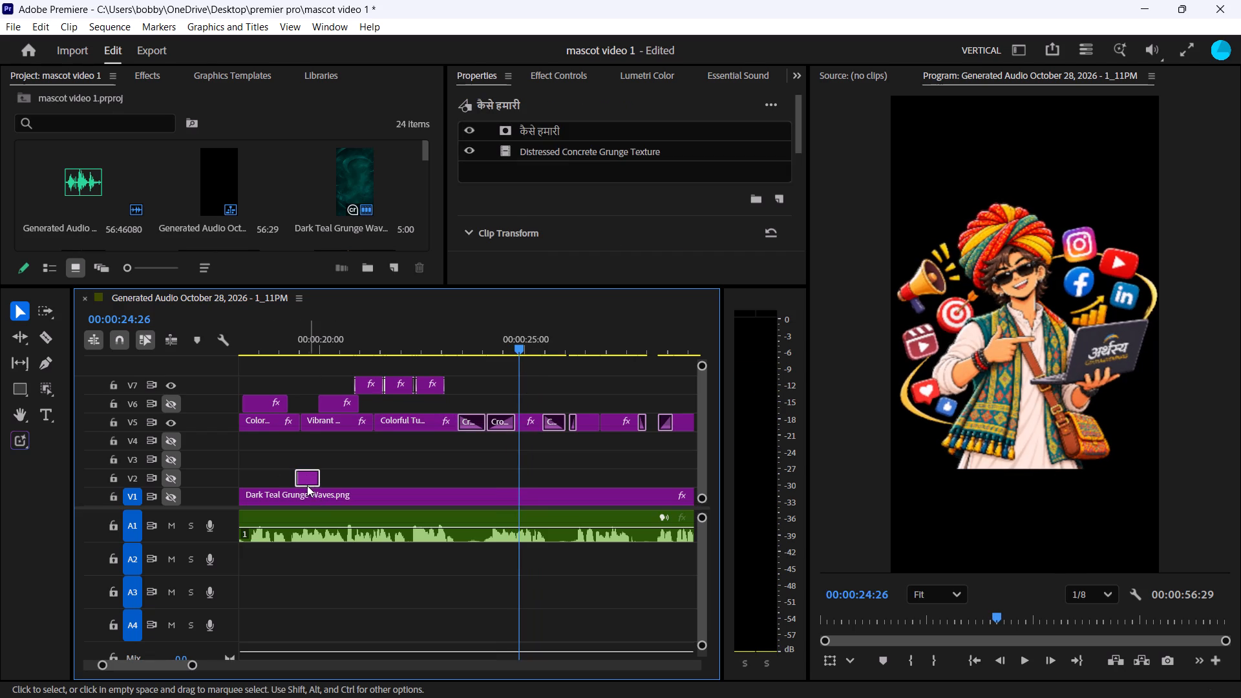
key("ctrl+c")
left_click(506, 481)
key("ctrl+v")
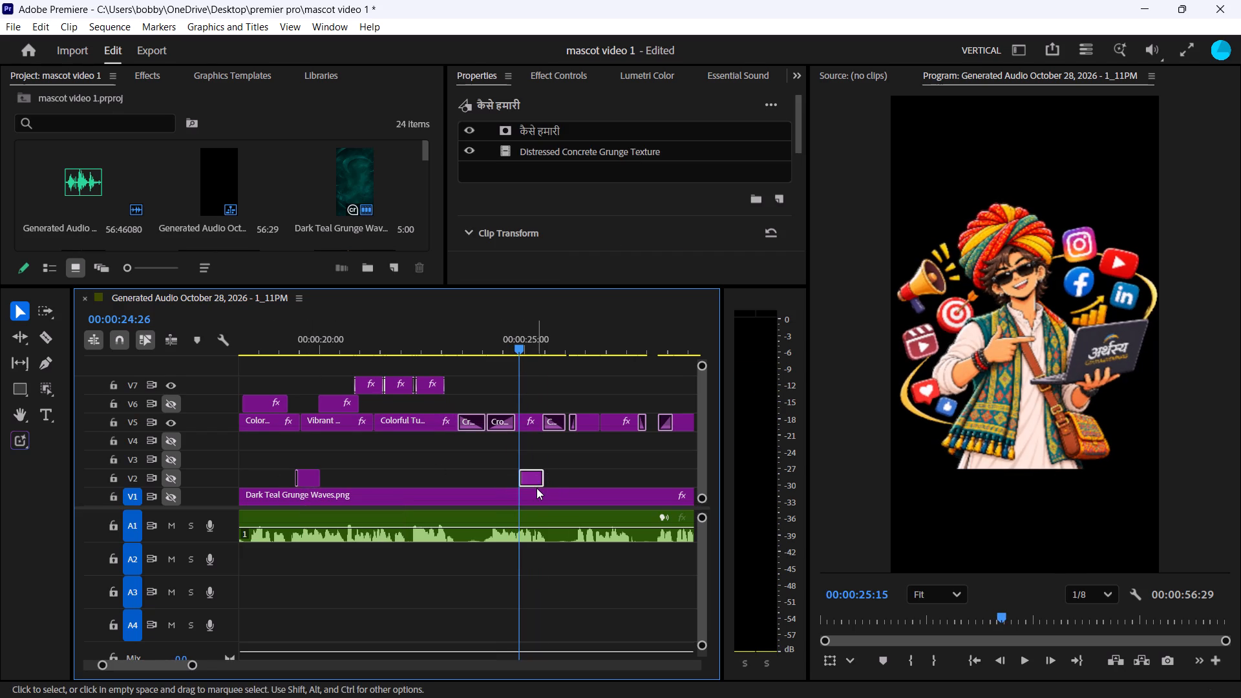
Lengthen the pasted "कैसे हमारी" caption slightly at its end and move it to start with the laptop mascot clip, about 00:00:24:03.
left_click_drag(538, 482, 548, 486)
left_click(548, 486)
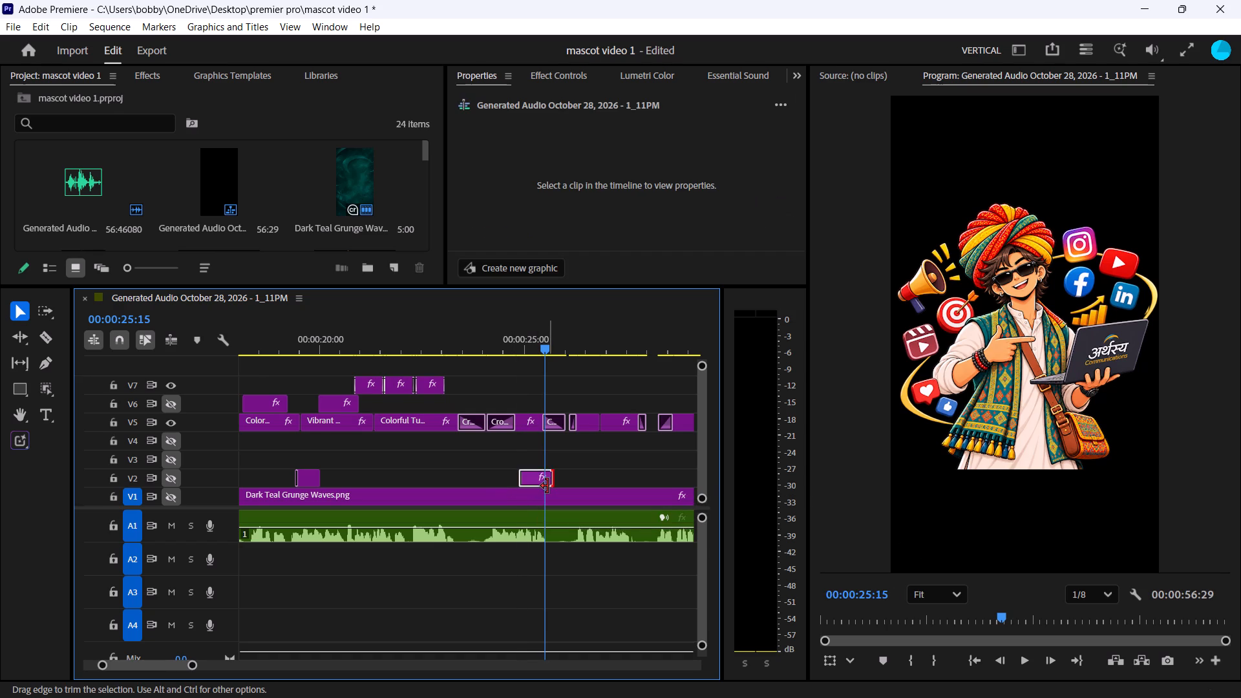
left_click_drag(536, 481, 507, 486)
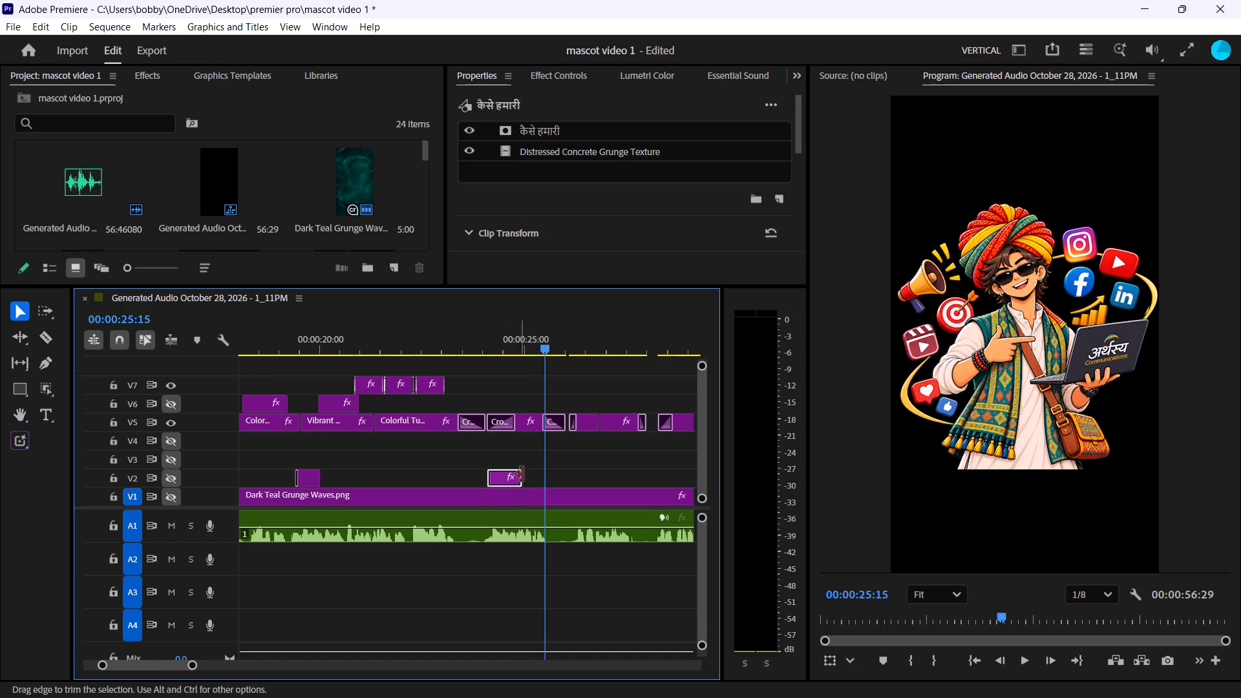
Trim the end of the "कैसे हमारी" caption on V2 back to the end of the laptop mascot clip's opening transition on V5.
left_click_drag(525, 474, 516, 477)
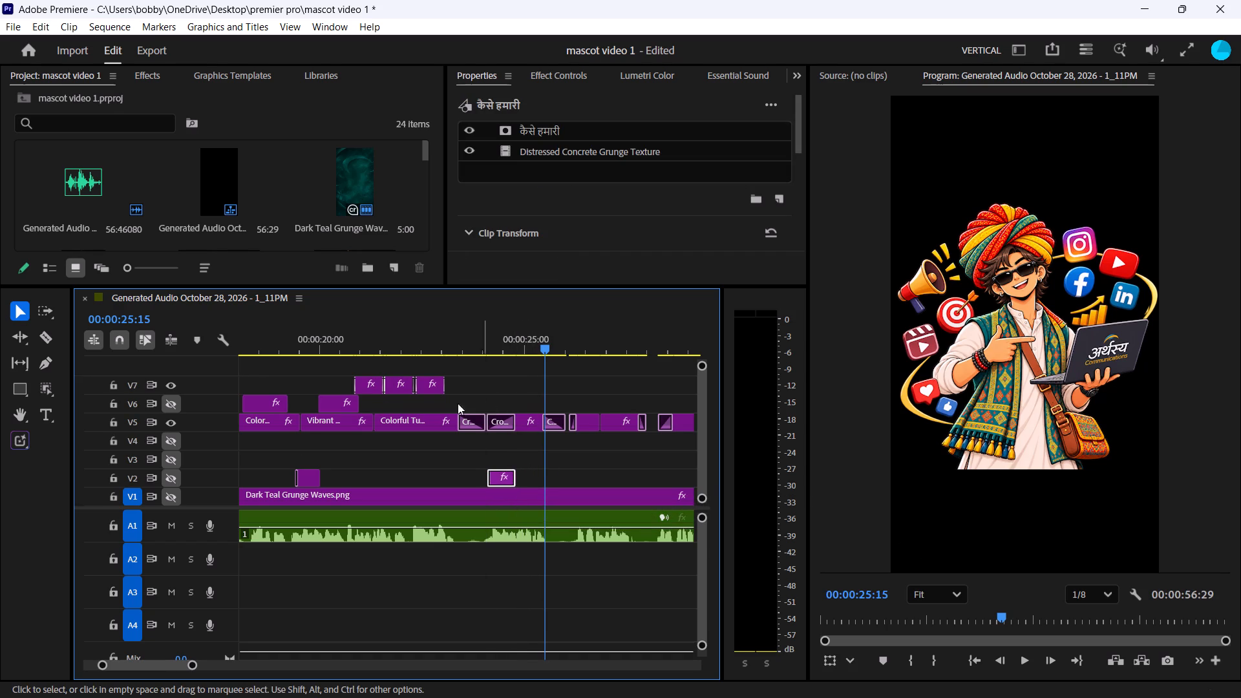
Copy the "और भी खास!" caption clip on V7 and paste it on V7 at 00:00:25:15.
left_click_drag(195, 667, 223, 666)
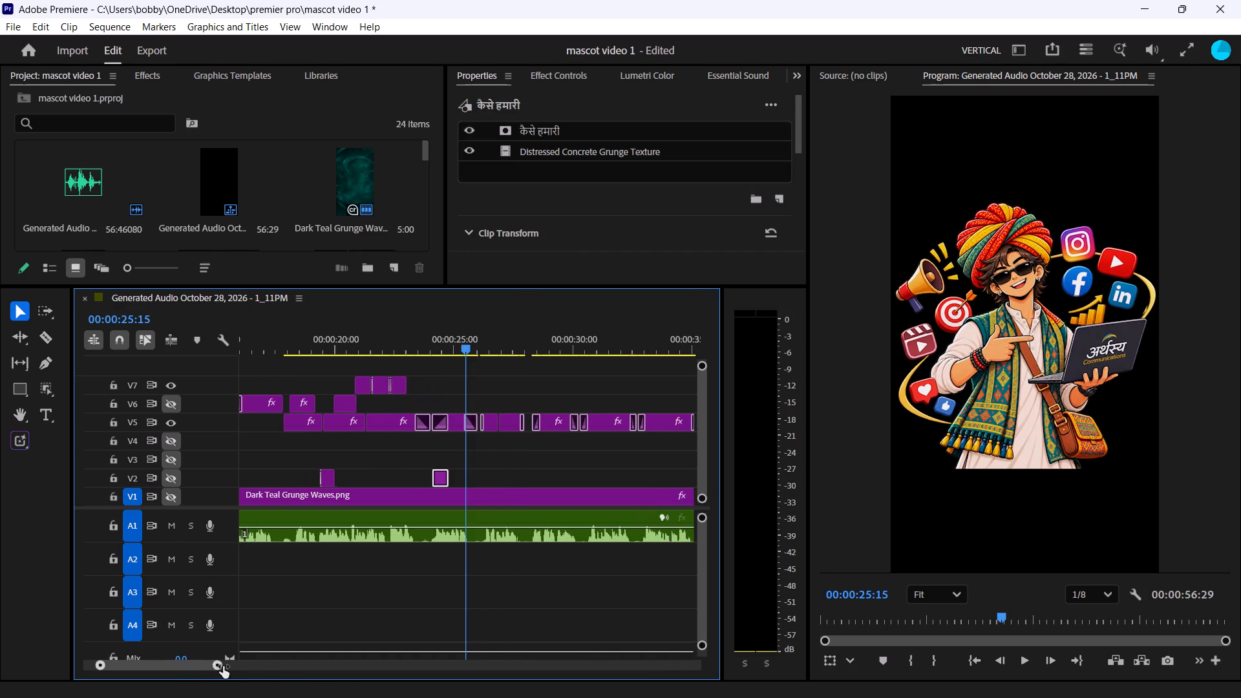
left_click_drag(223, 666, 195, 674)
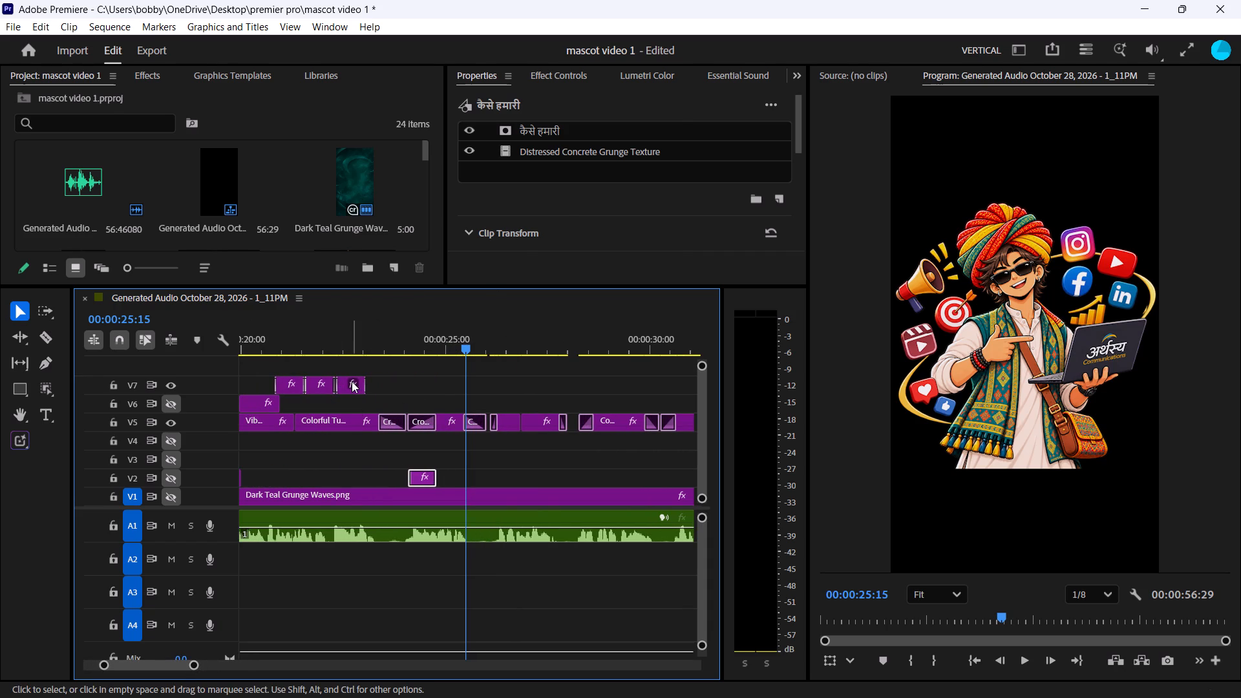
left_click(351, 381)
key("ctrl+c")
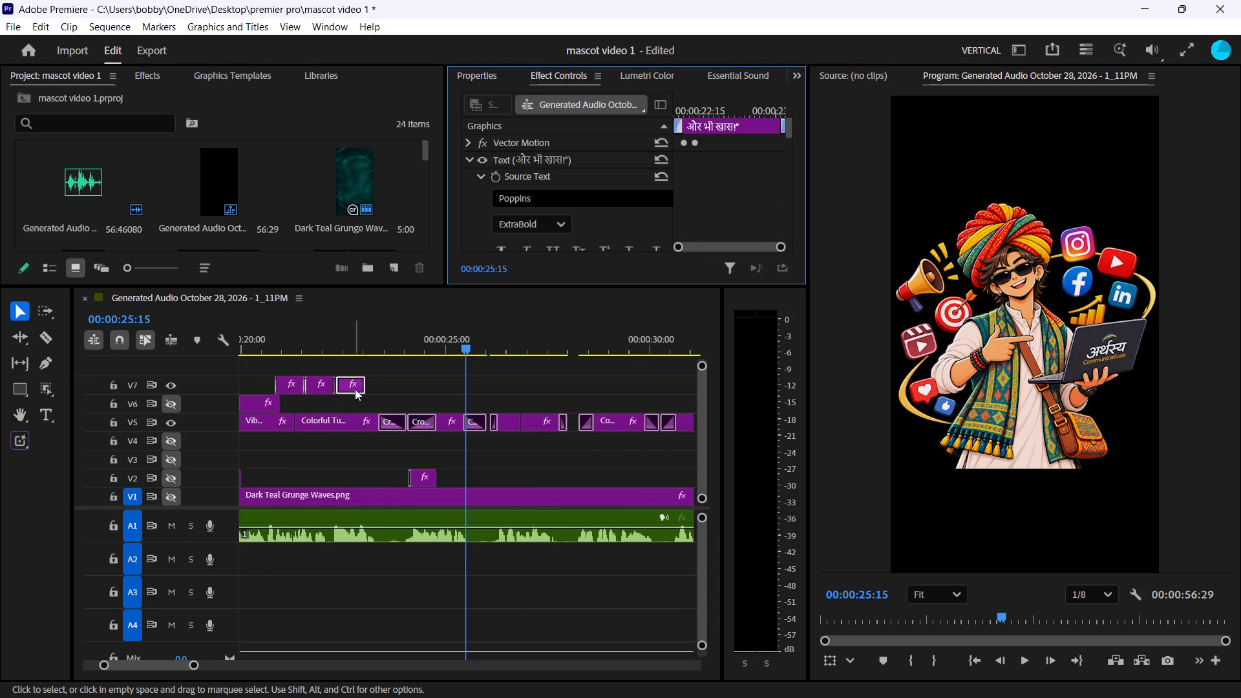
key("ctrl+v")
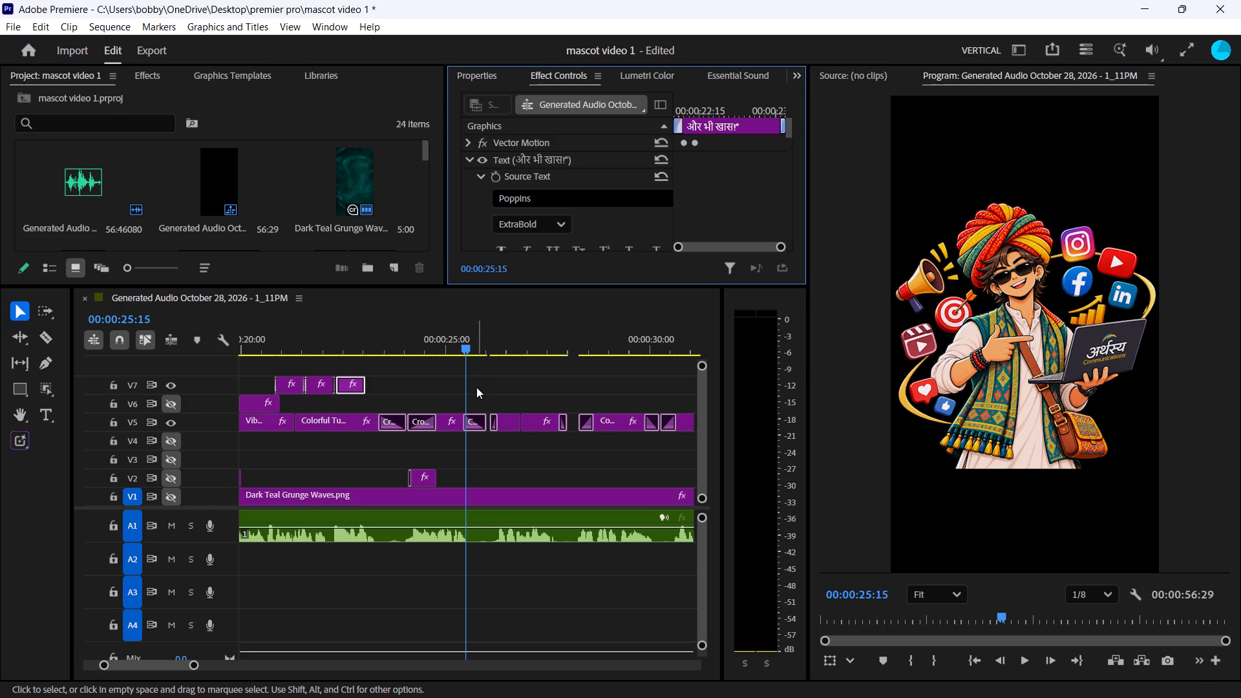
left_click(476, 387)
left_click(354, 392)
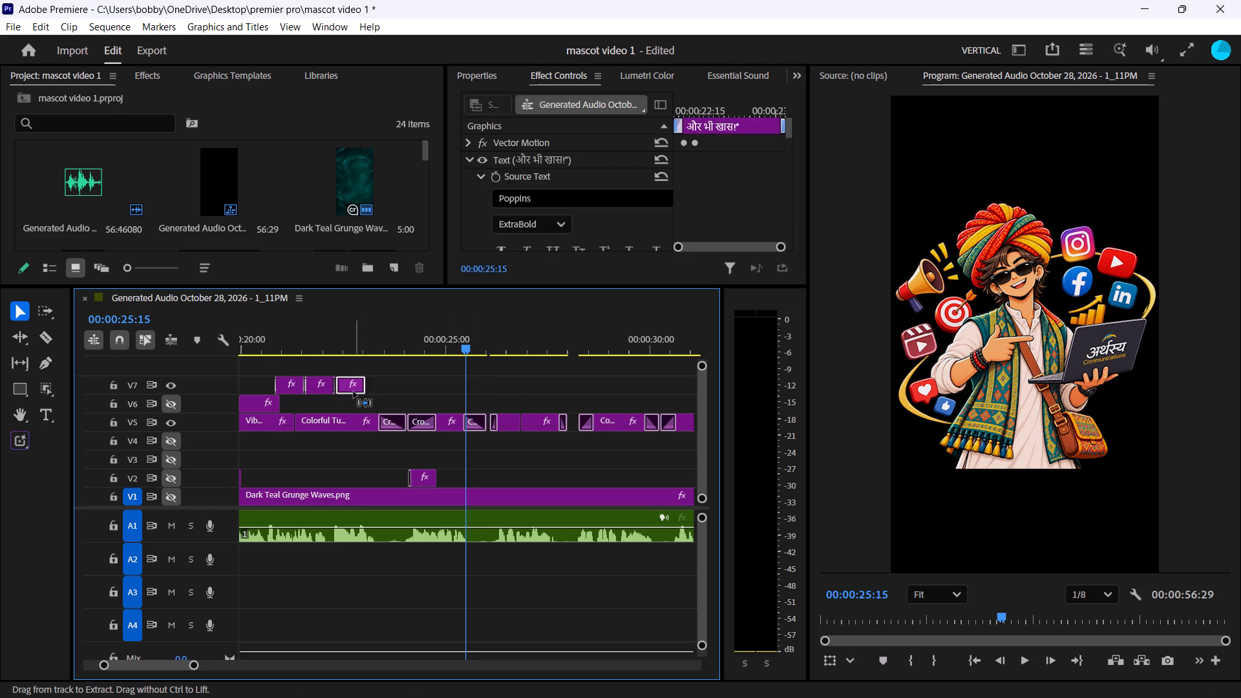
key("ctrl+c")
left_click(499, 383, "ctrl")
key("ctrl+v")
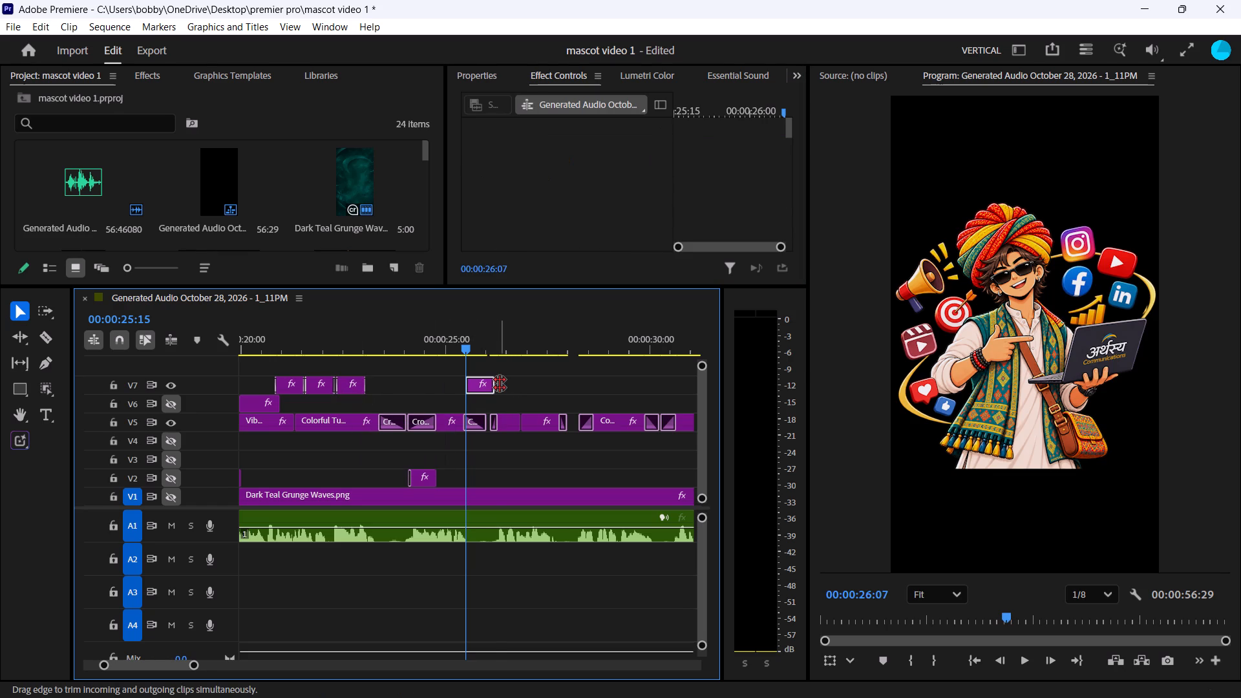
Move the playhead to 00:00:24:13 and open the settings of the "कैसे हमारी" caption clip on V2.
left_click_drag(493, 342, 408, 366)
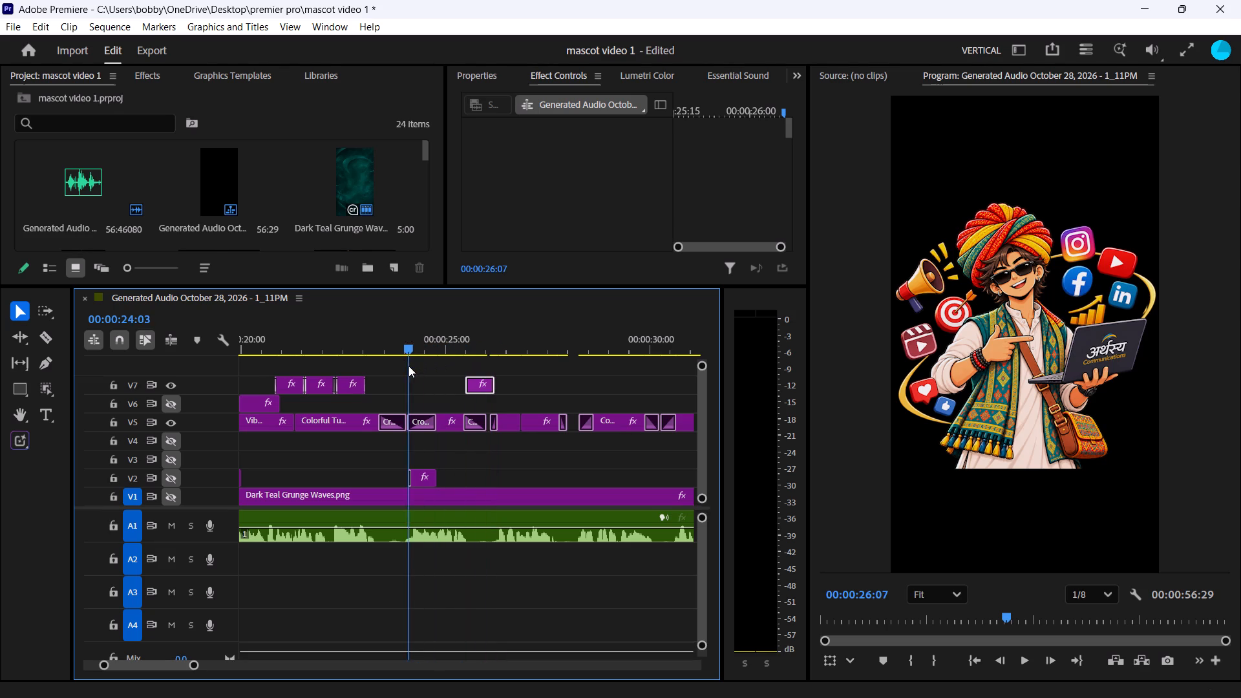
left_click_drag(408, 366, 424, 365)
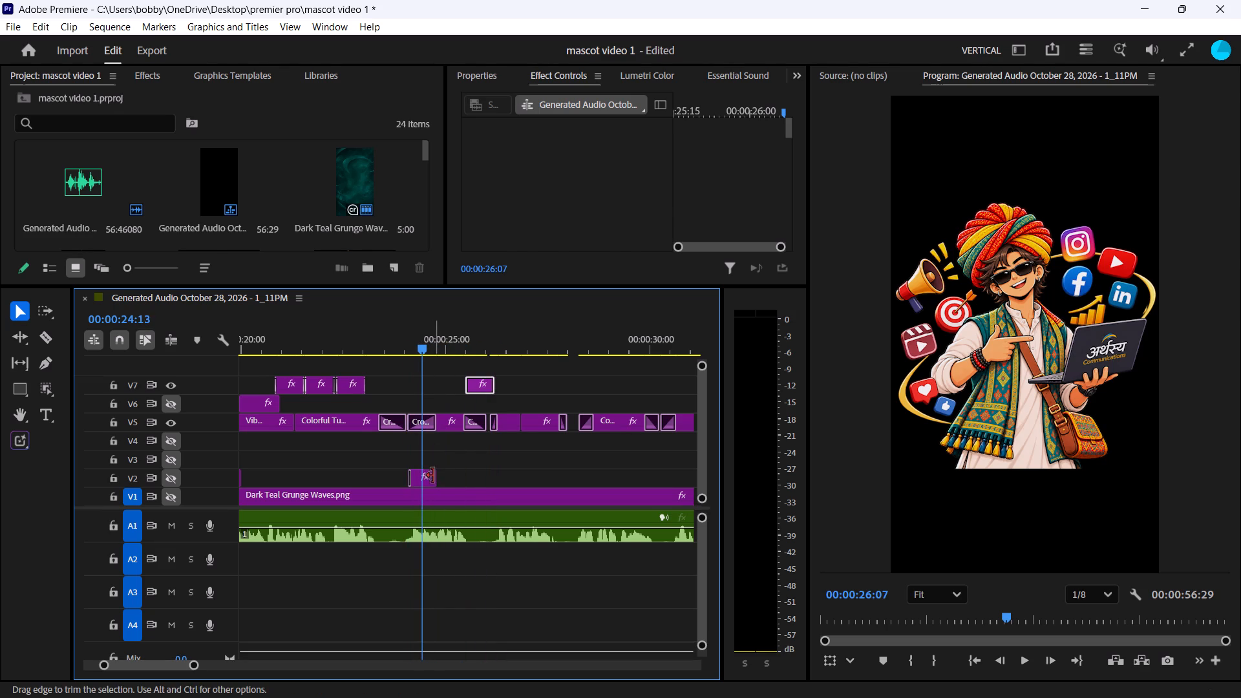
left_click(430, 481)
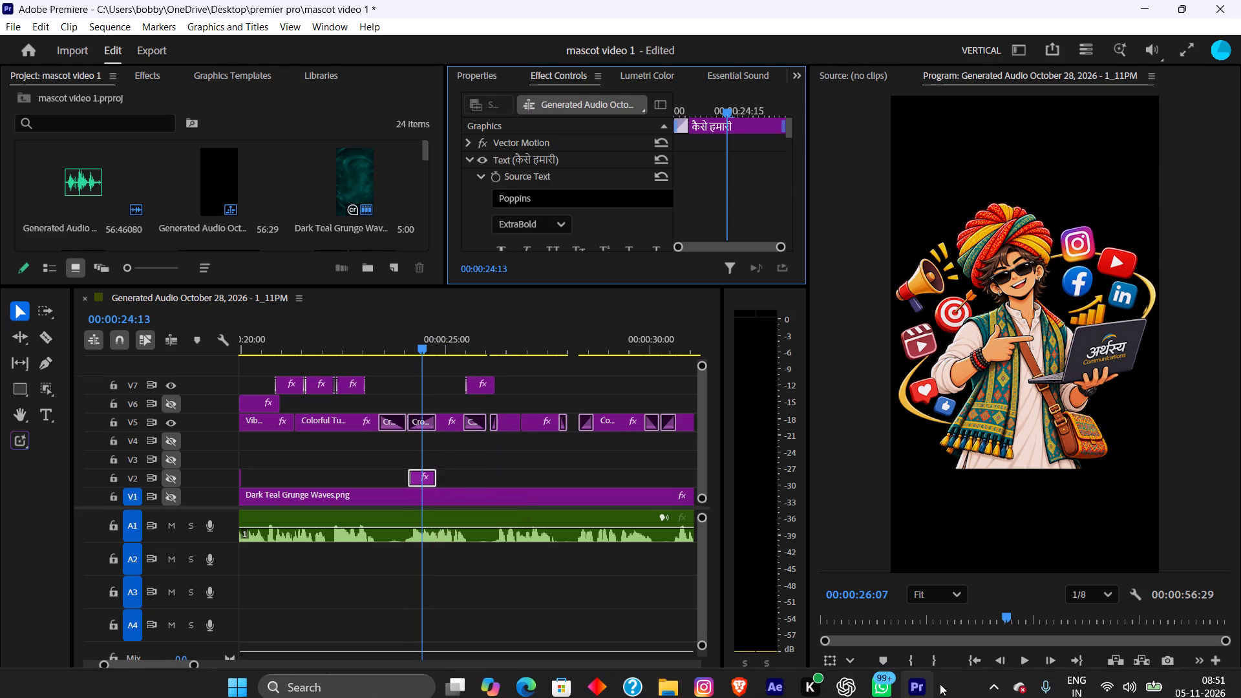
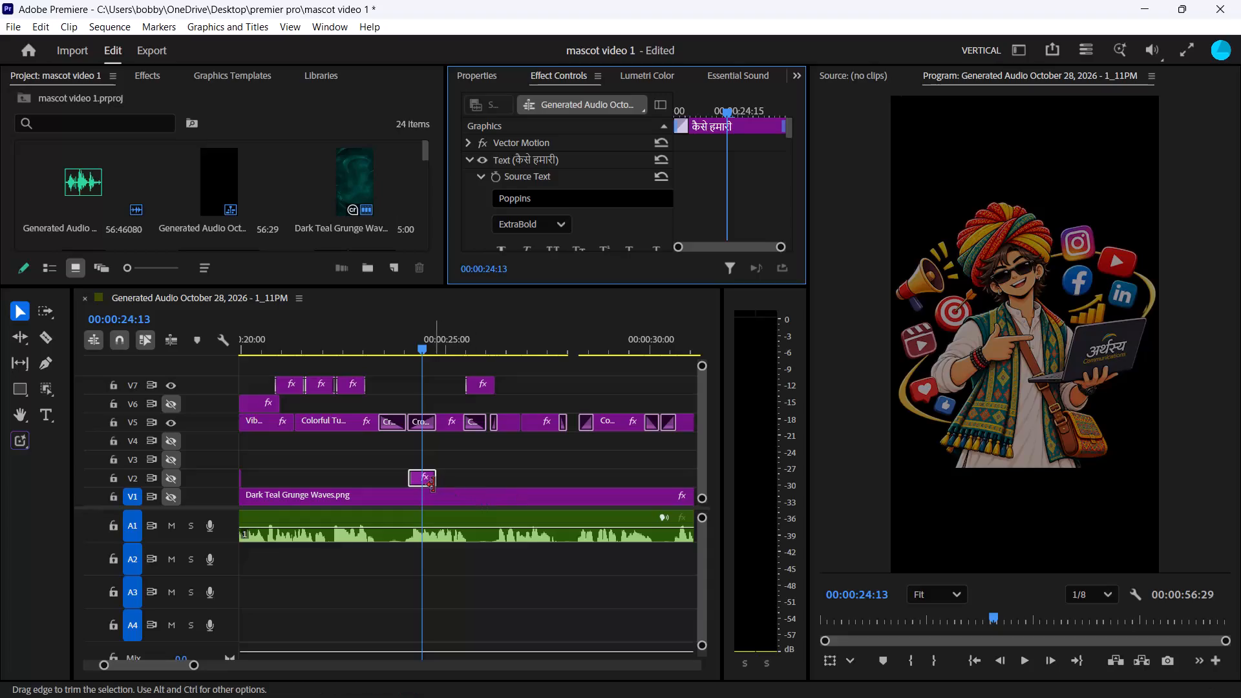
Select the pasted "कैसे हमारी" caption clip on V2 and open the sequence's list of graphic texts.
left_click(418, 483)
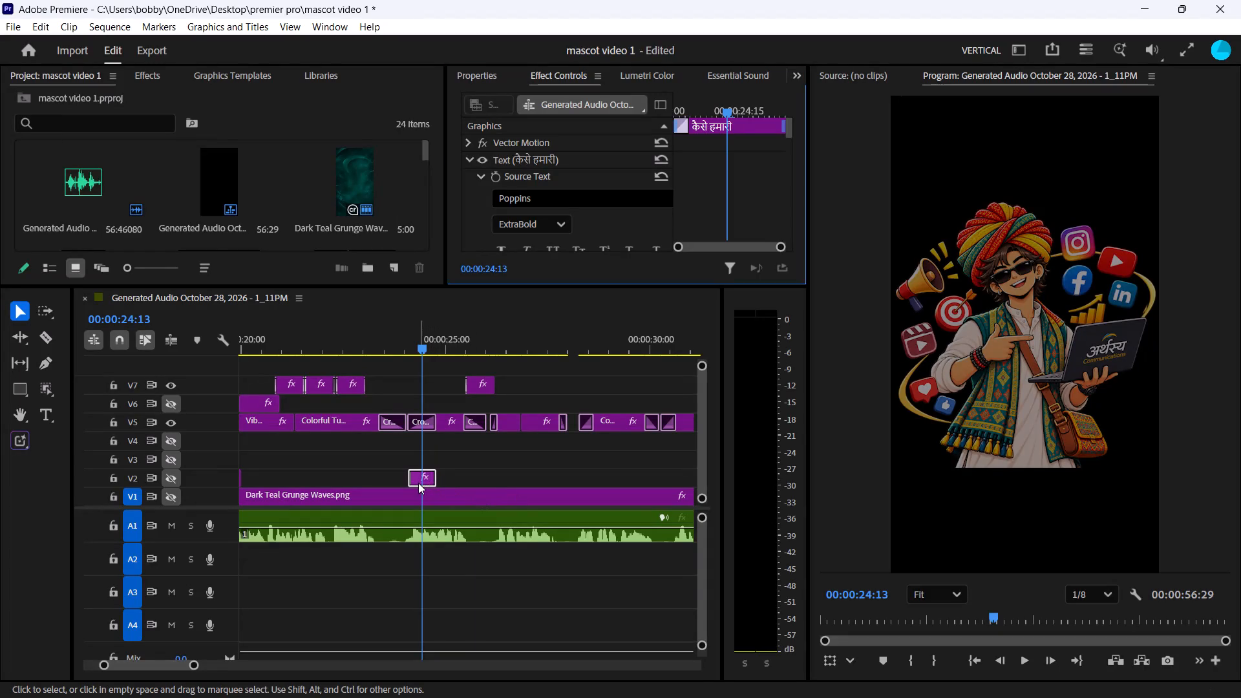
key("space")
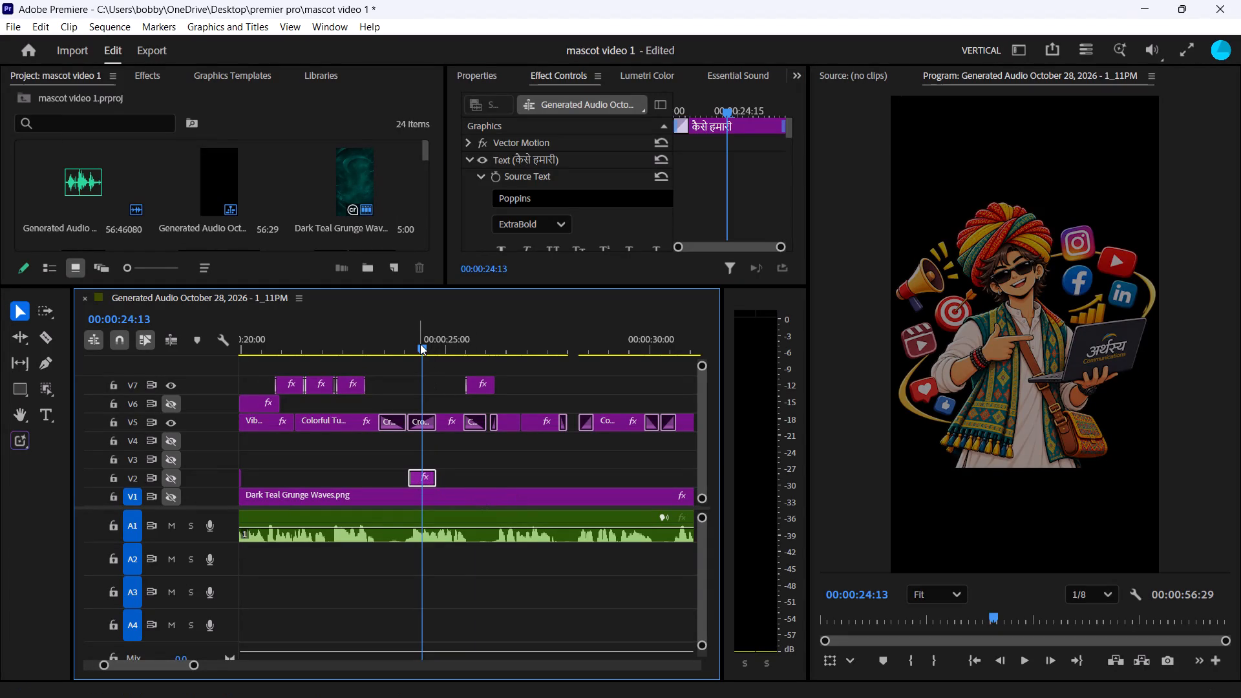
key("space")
left_click(790, 74)
left_click(815, 174)
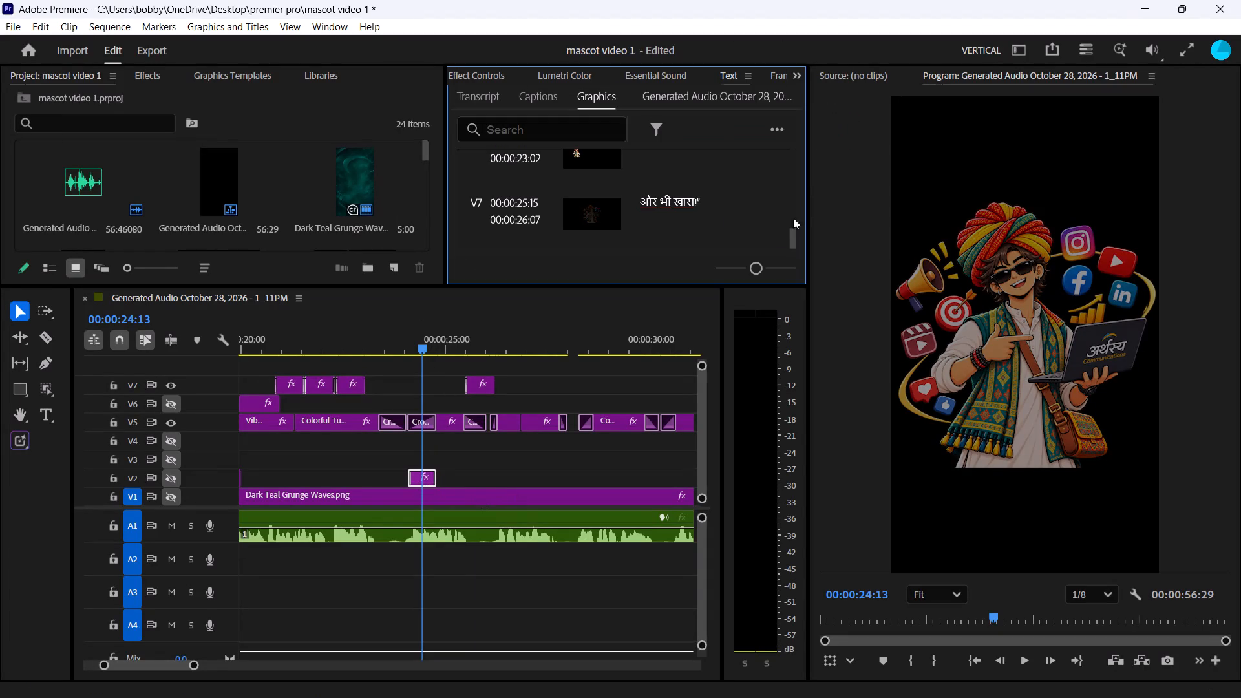
Replace the text of the V7 caption that starts at 00:00:25:15 with "Social Media".
scroll(673, 227, "down", 2)
double_click(697, 214)
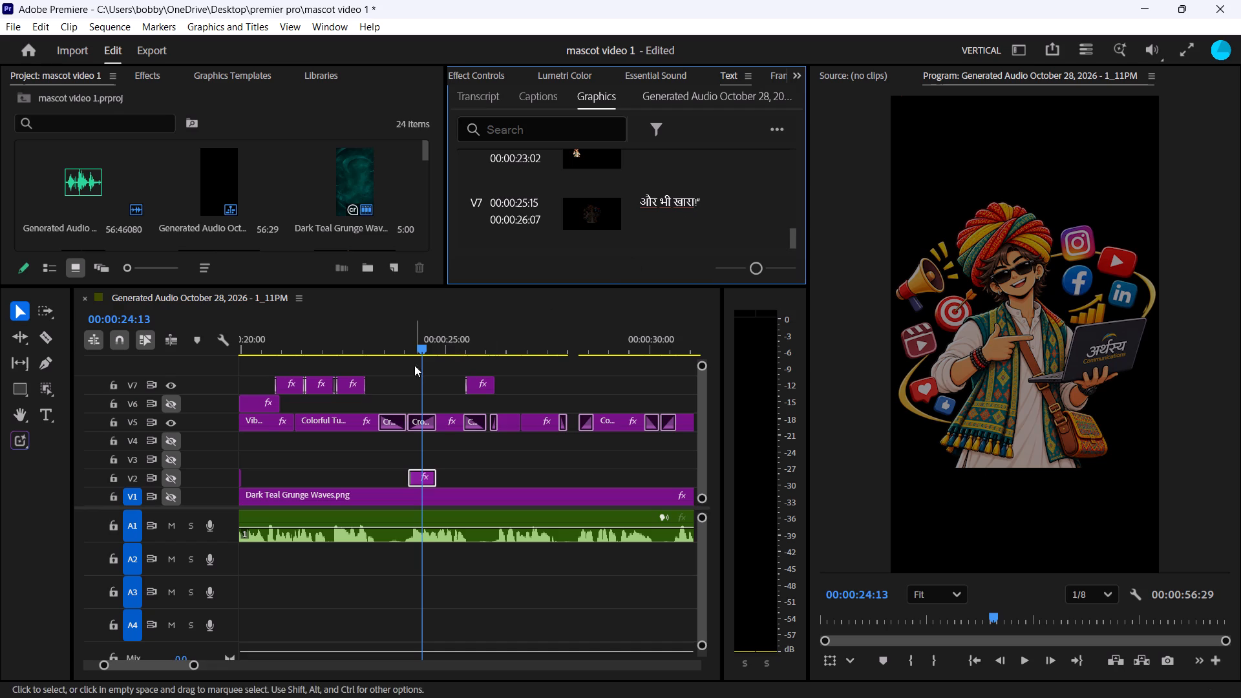
scroll(742, 168, "up", 1)
scroll(742, 168, "down", 2)
scroll(742, 168, "up", 2)
scroll(742, 168, "down", 1)
left_click(792, 237)
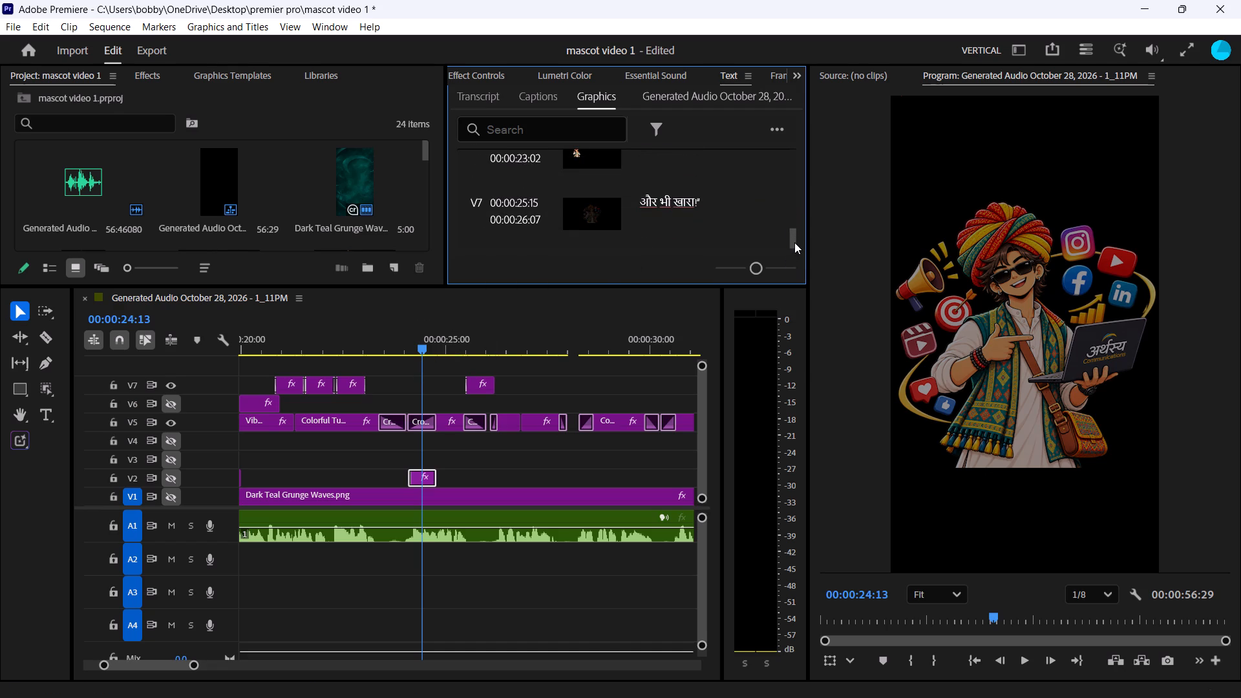
left_click(460, 476)
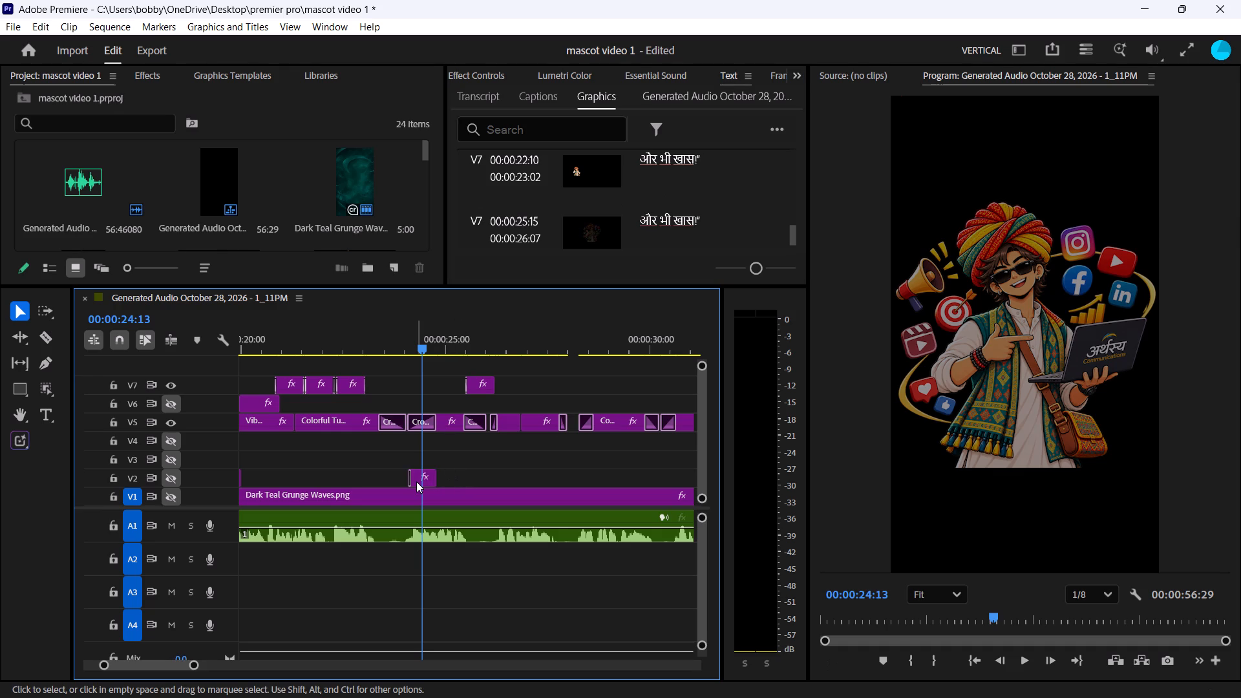
left_click(416, 481)
scroll(697, 204, "up", 2)
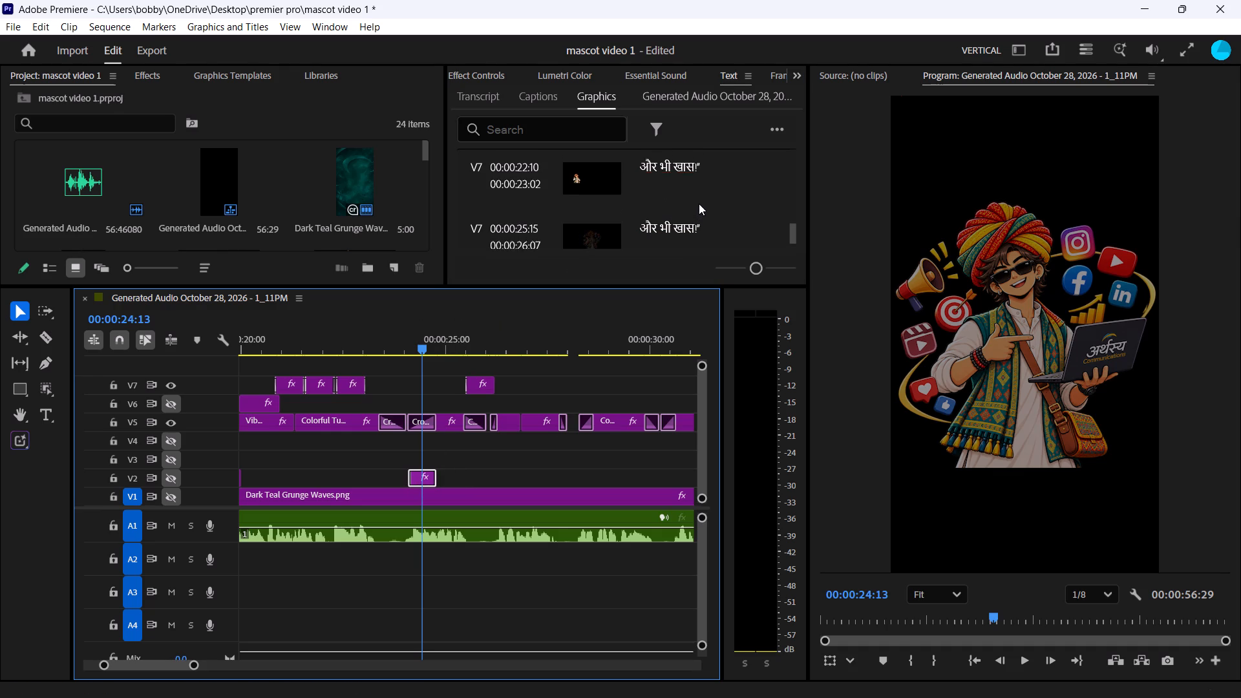
scroll(699, 204, "up", 2)
scroll(699, 204, "down", 1)
scroll(699, 204, "up", 10)
scroll(699, 204, "down", 1)
scroll(699, 204, "up", 6)
scroll(699, 204, "down", 1)
scroll(699, 204, "up", 1)
scroll(699, 204, "down", 1)
scroll(699, 204, "up", 1)
scroll(699, 204, "down", 1)
scroll(699, 204, "up", 1)
scroll(699, 204, "down", 7)
left_click_drag(626, 286, 630, 414)
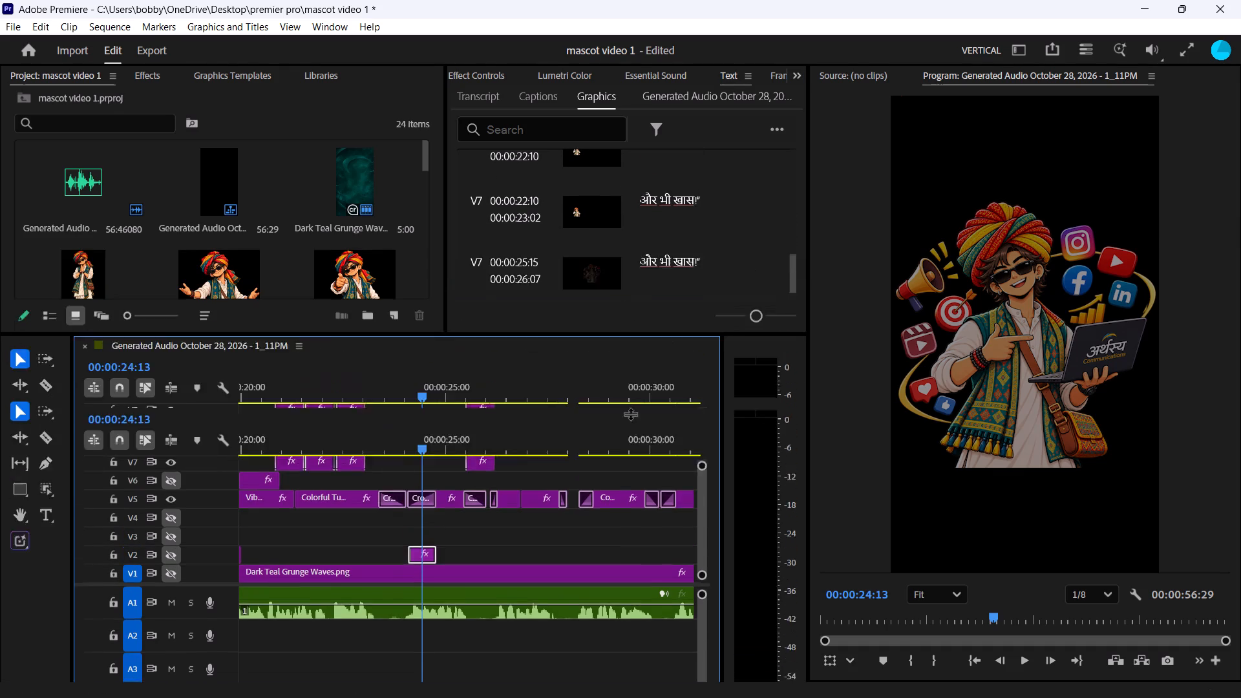
left_click_drag(630, 414, 631, 493)
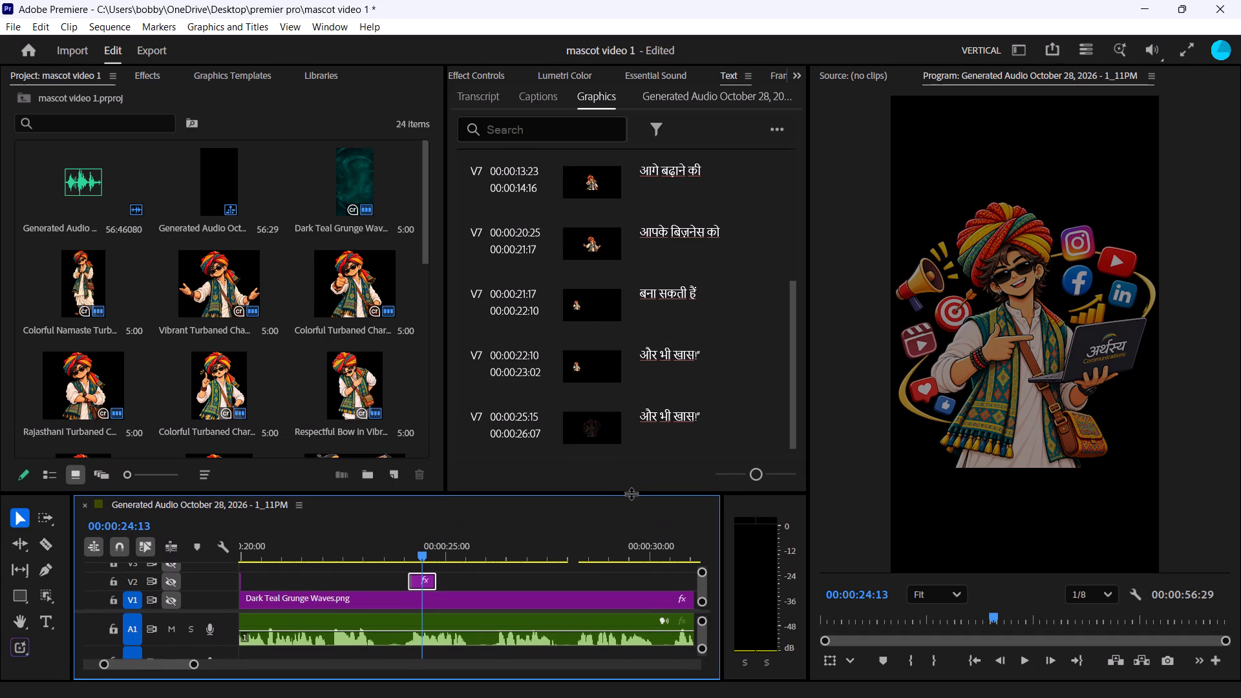
left_click_drag(631, 493, 679, 409)
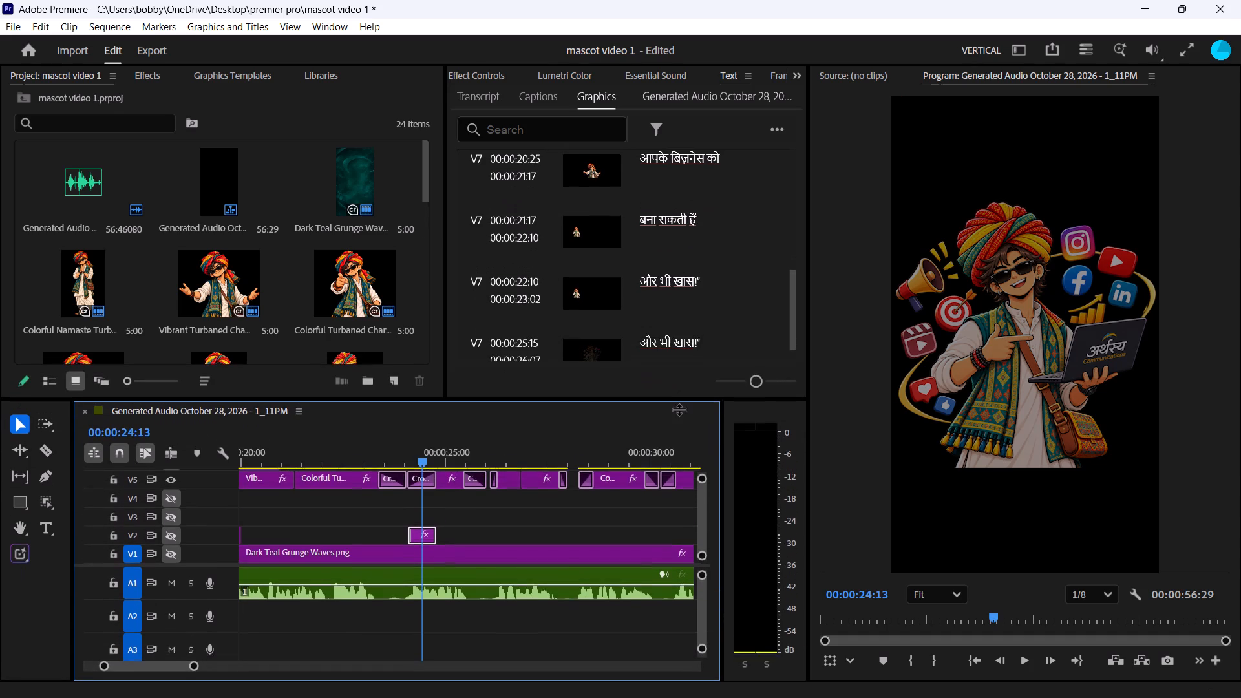
left_click_drag(679, 409, 679, 411)
left_click_drag(790, 328, 800, 390)
double_click(696, 330)
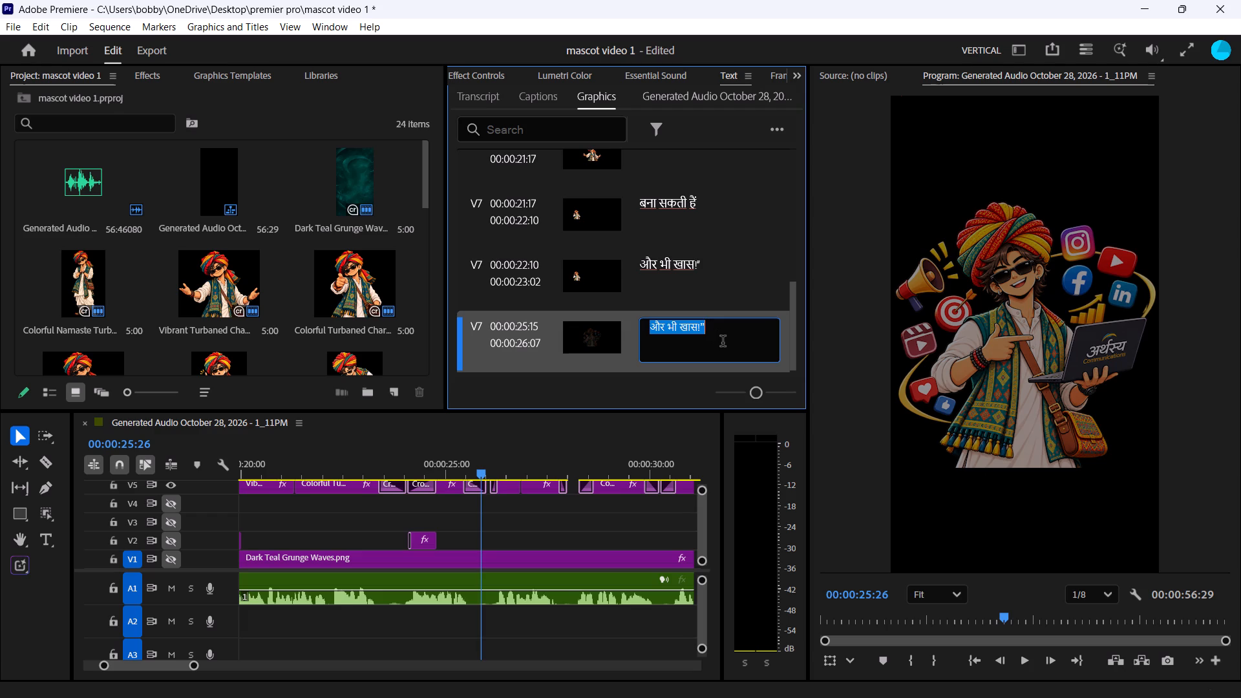
key("ctrl+v")
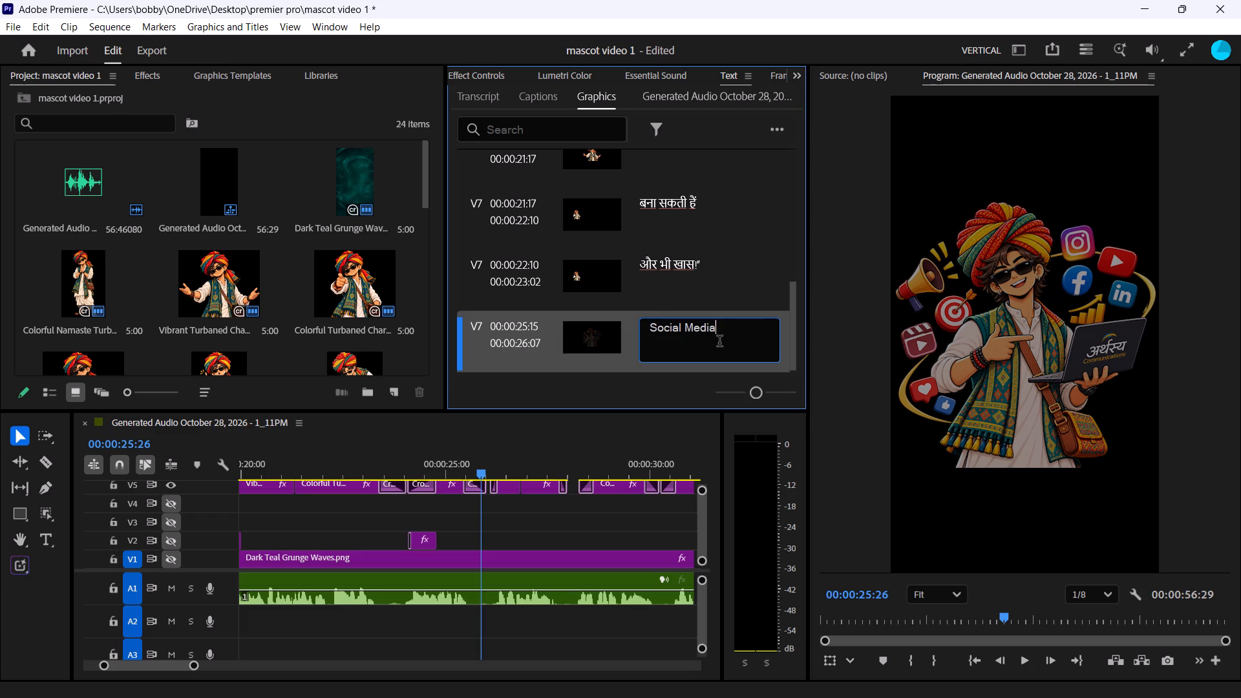
left_click(662, 362)
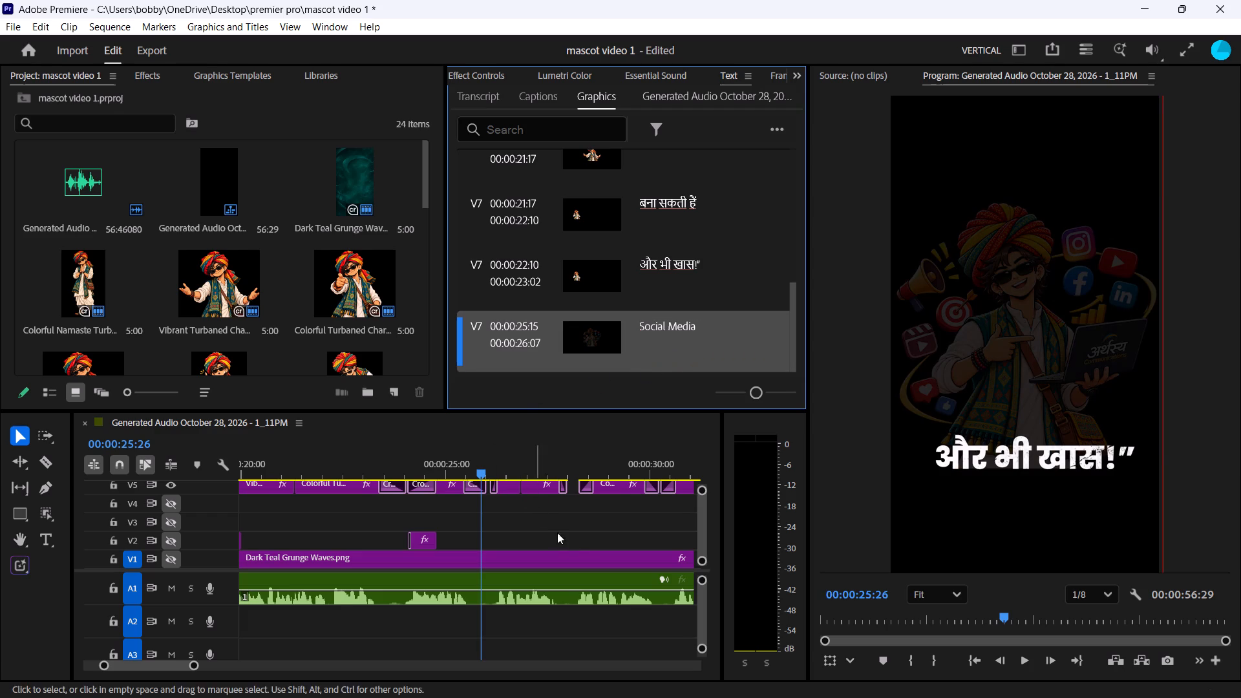
left_click_drag(594, 410, 622, 273)
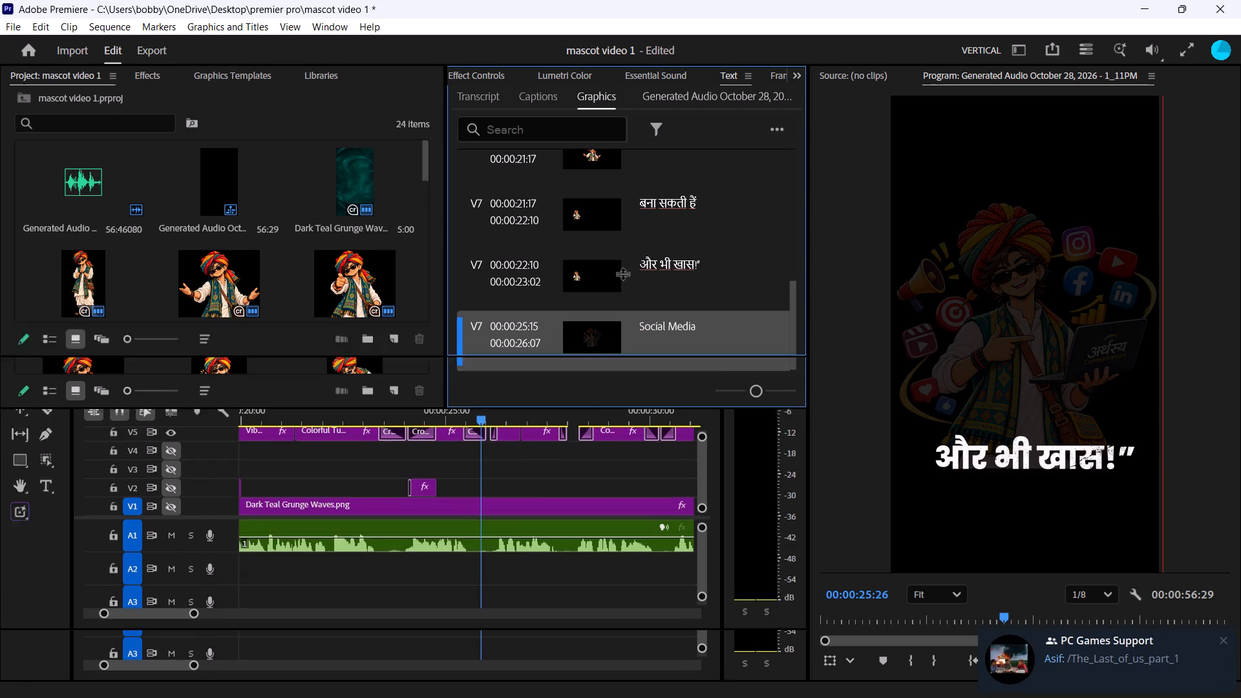
left_click_drag(622, 273, 625, 241)
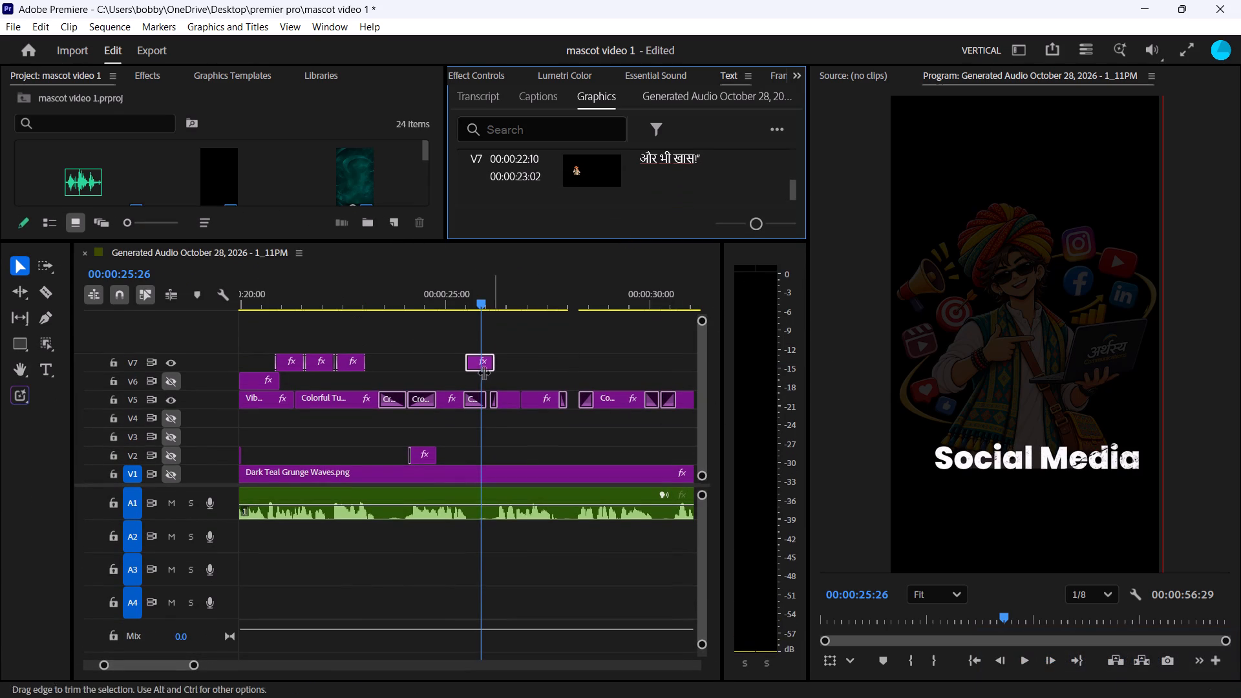
Select the Social Media text layer, move it up in the frame over the mascot's lower body, and undo the last shift.
left_click(480, 75)
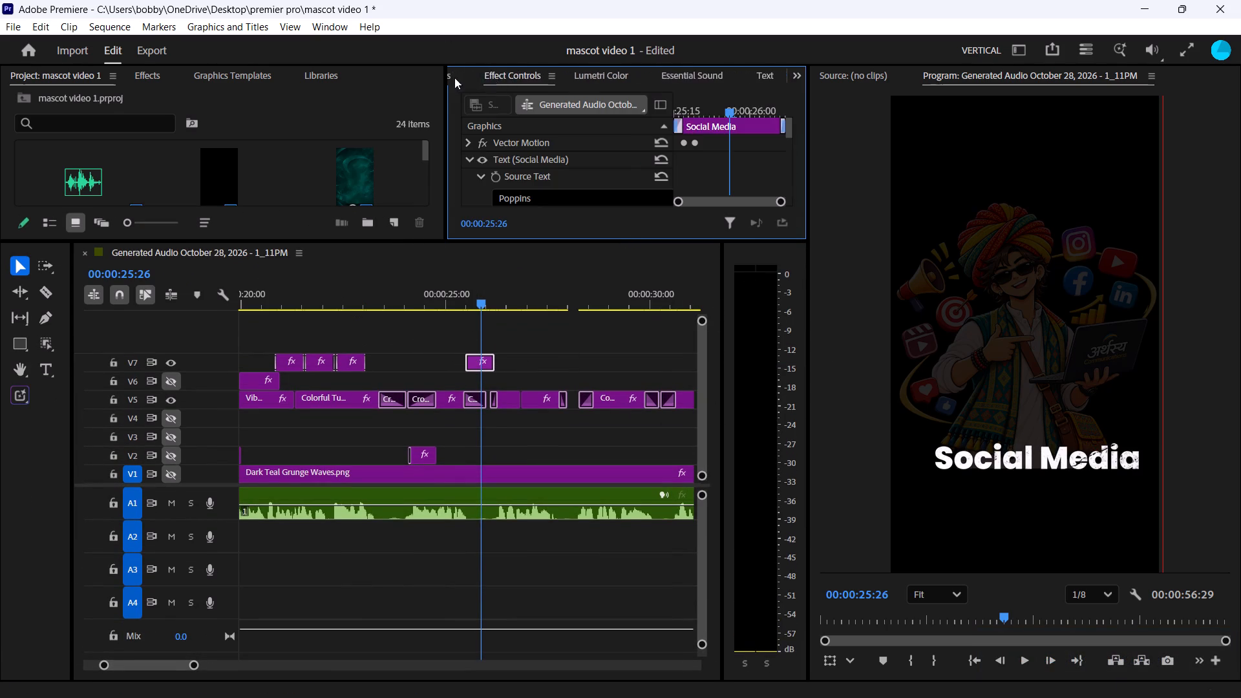
left_click(454, 78)
left_click(583, 132)
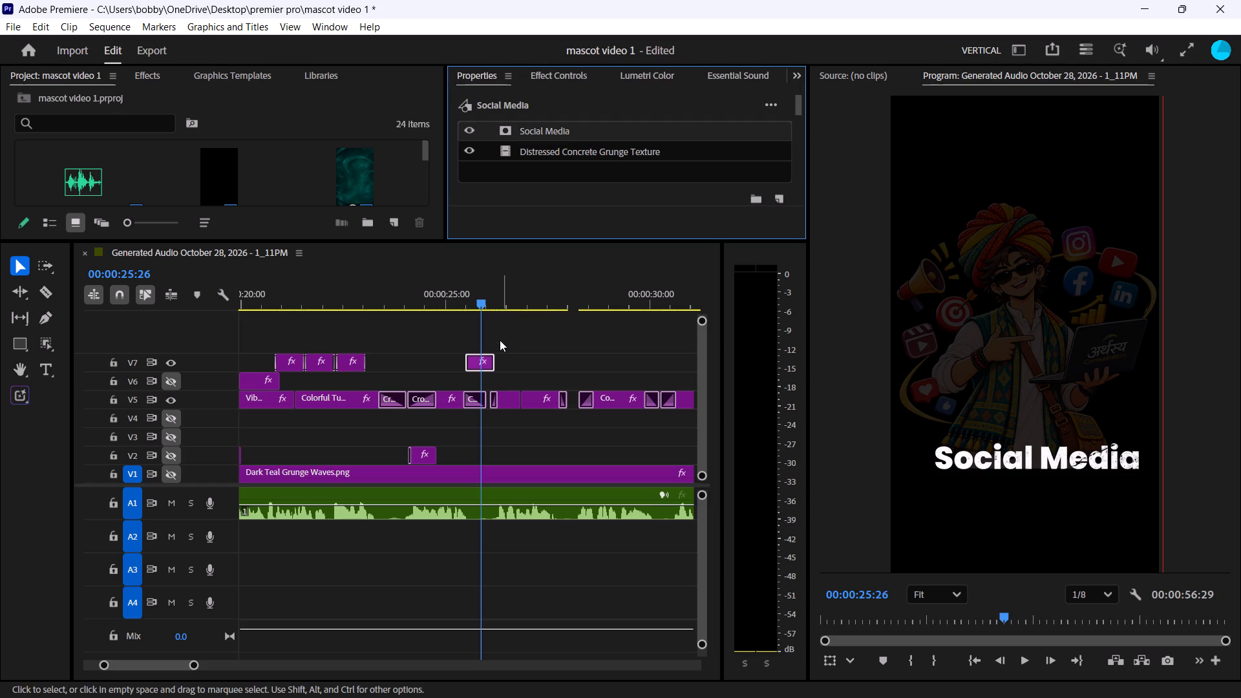
left_click(483, 369)
double_click(475, 367)
left_click(569, 133)
scroll(664, 205, "down", 3)
scroll(666, 205, "up", 1)
scroll(667, 205, "down", 5)
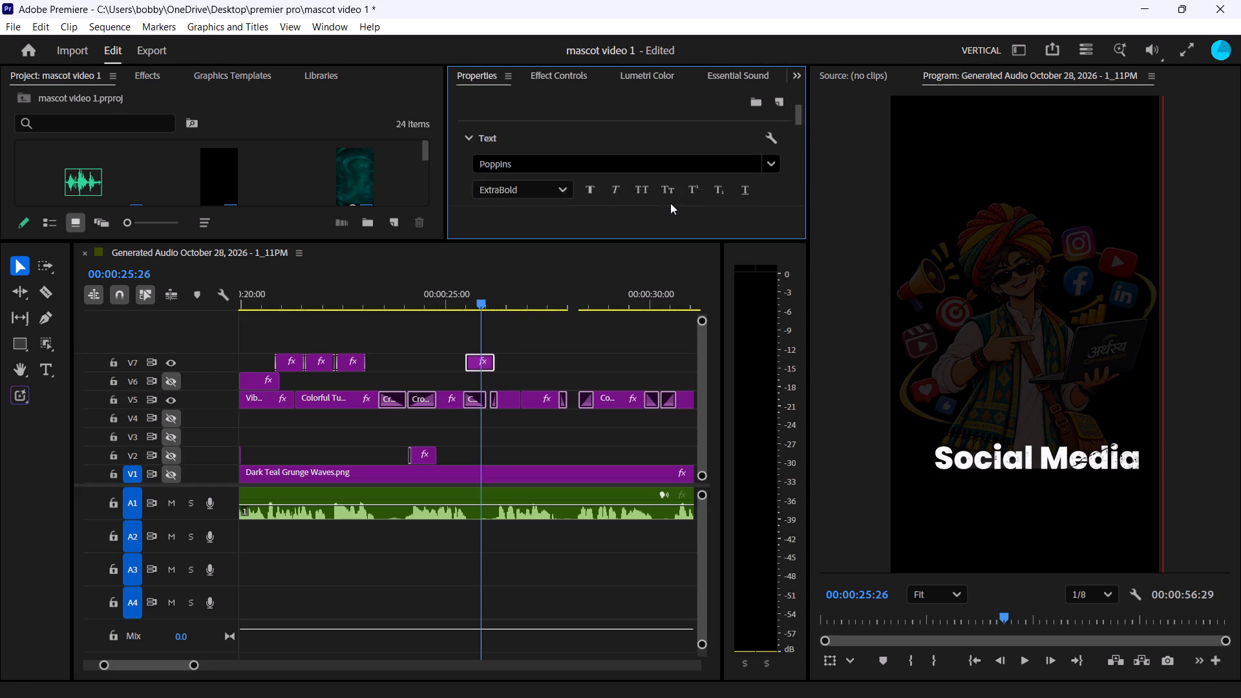
scroll(670, 203, "down", 8)
scroll(670, 203, "up", 2)
scroll(670, 203, "down", 2)
scroll(670, 203, "up", 2)
scroll(670, 203, "down", 1)
scroll(670, 203, "up", 1)
scroll(712, 186, "down", 7)
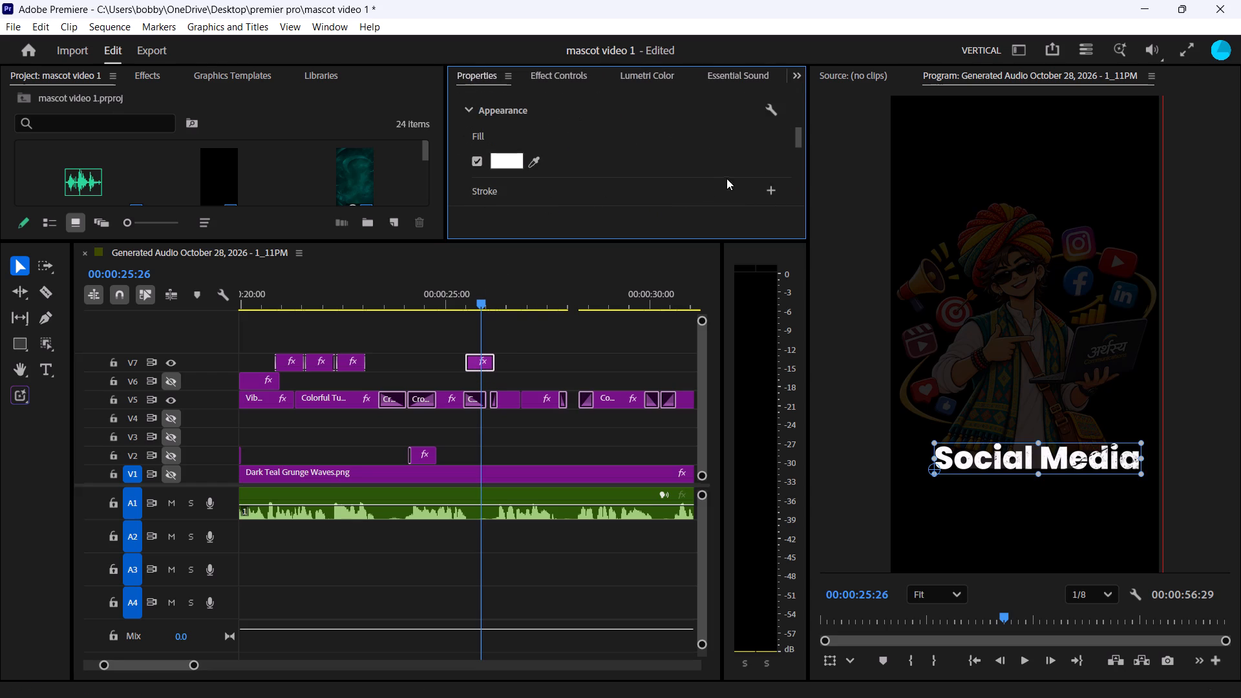
scroll(758, 159, "down", 4)
left_click_drag(801, 149, 800, 170)
left_click_drag(801, 146, 800, 152)
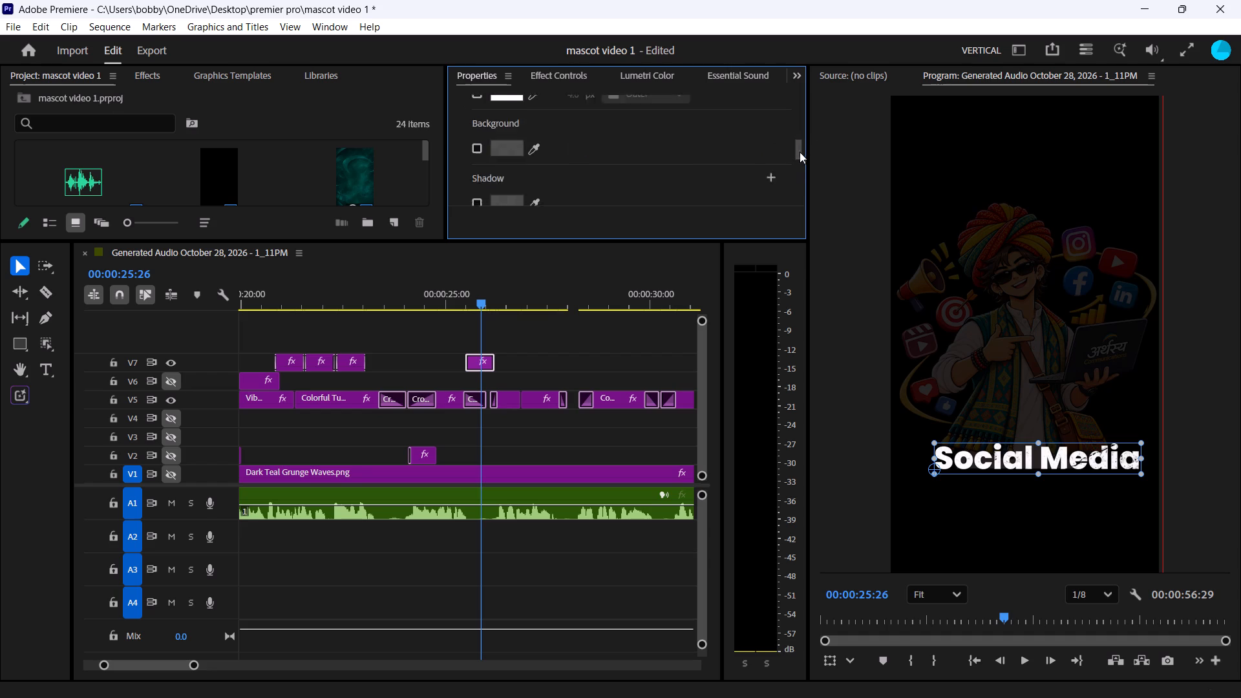
left_click_drag(800, 152, 800, 179)
left_click(496, 96)
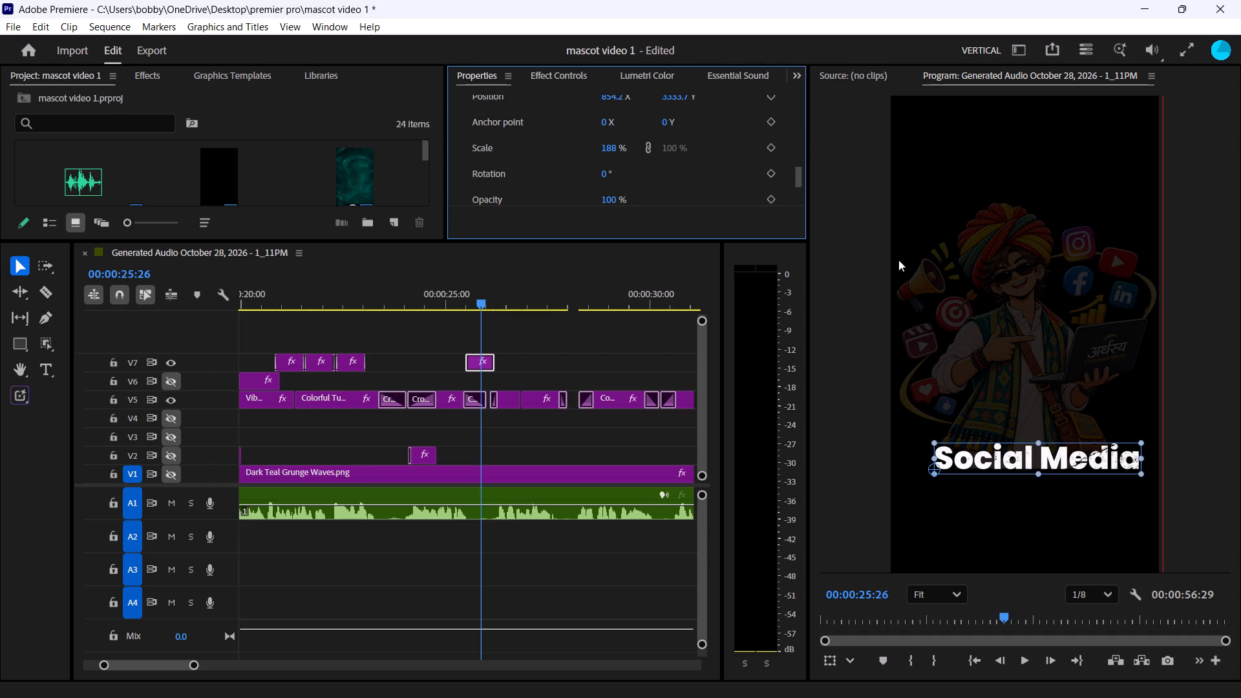
left_click_drag(1034, 462, 1015, 403)
left_click_drag(1006, 463, 1004, 448)
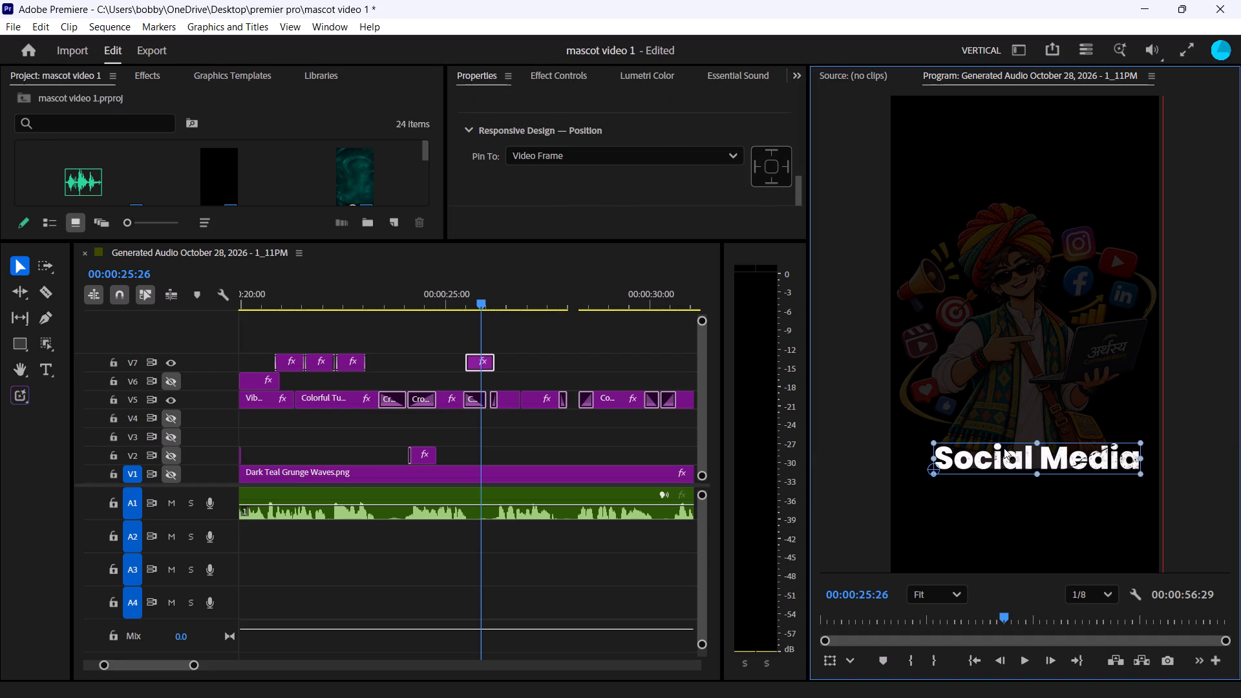
left_click_drag(1004, 448, 994, 397)
left_click_drag(973, 469, 926, 361)
left_click_drag(926, 361, 926, 192)
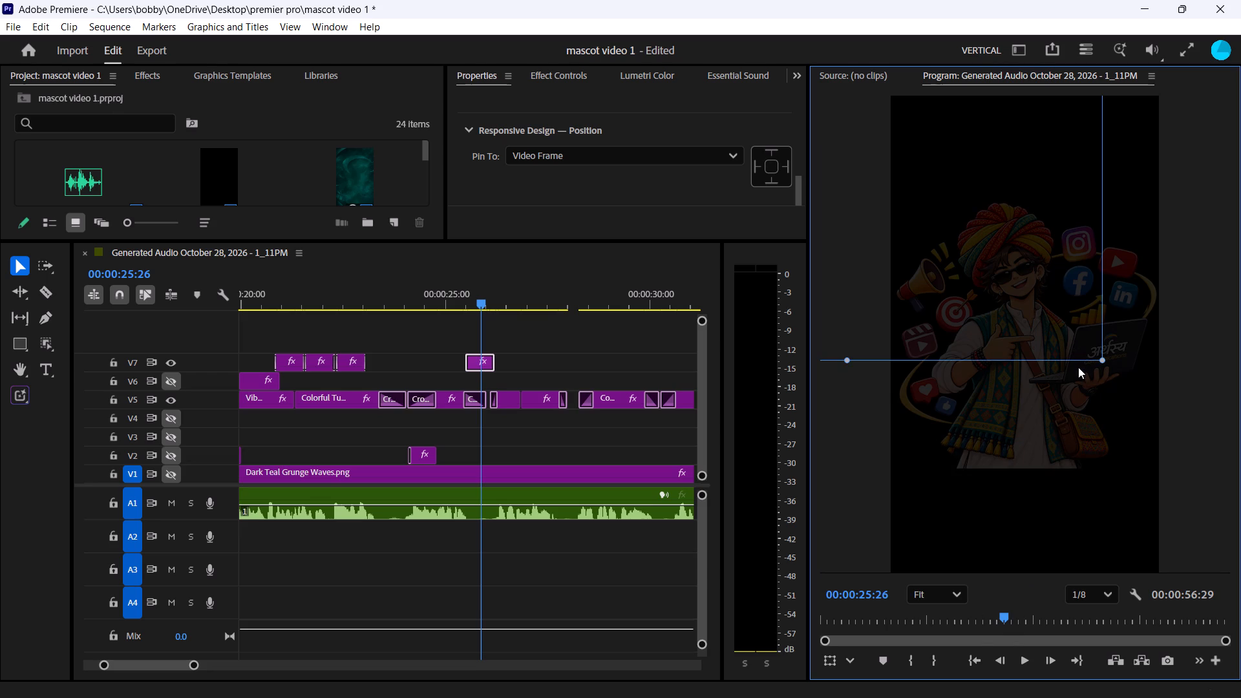
key("ctrl+z")
Delete the unused media cache files in the Media Cache preferences.
left_click(42, 30)
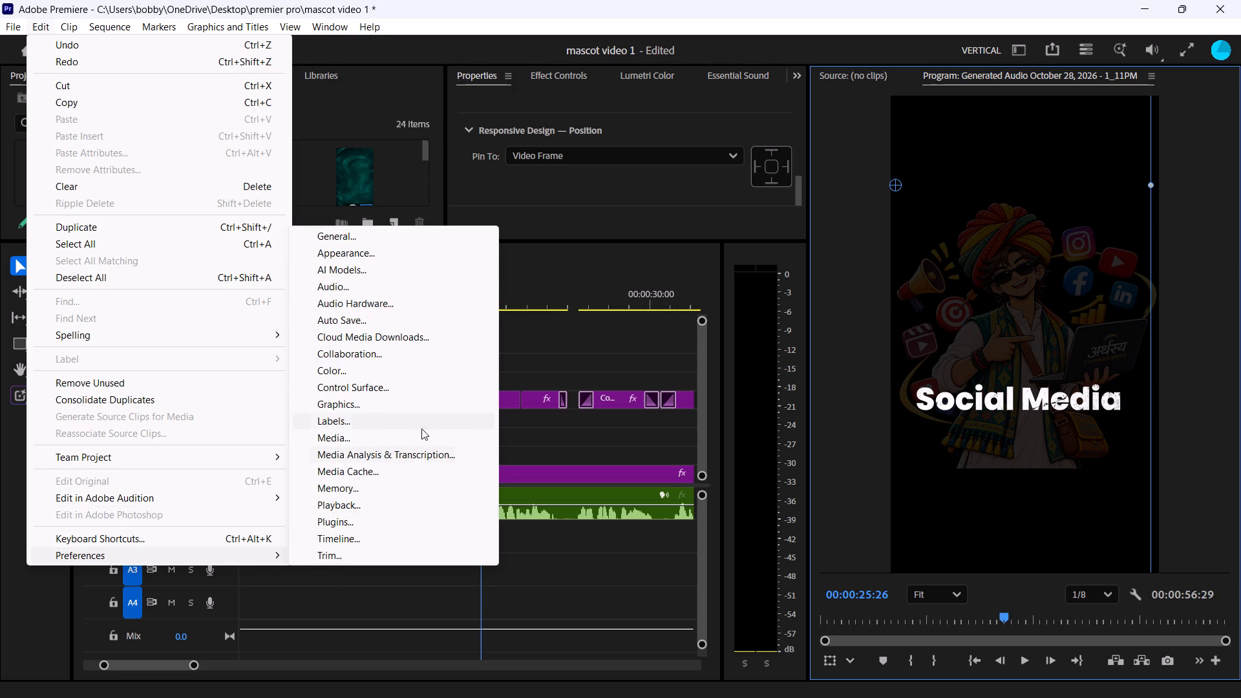
left_click(381, 475)
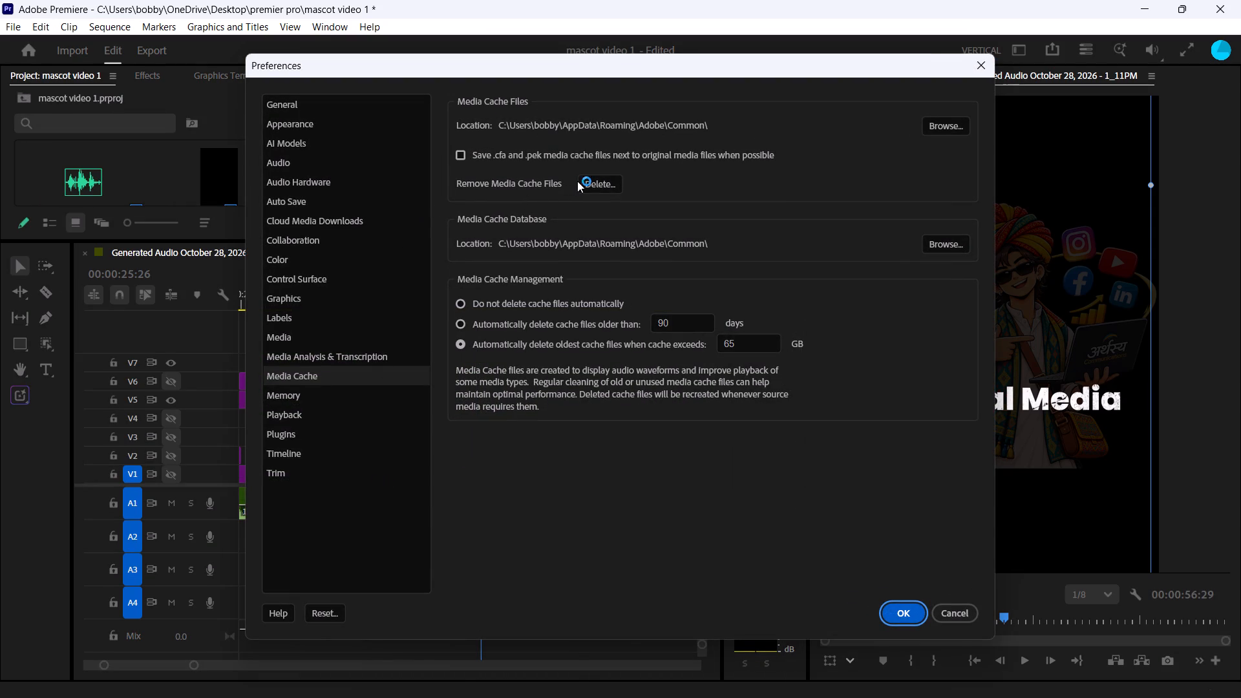
left_click(595, 179)
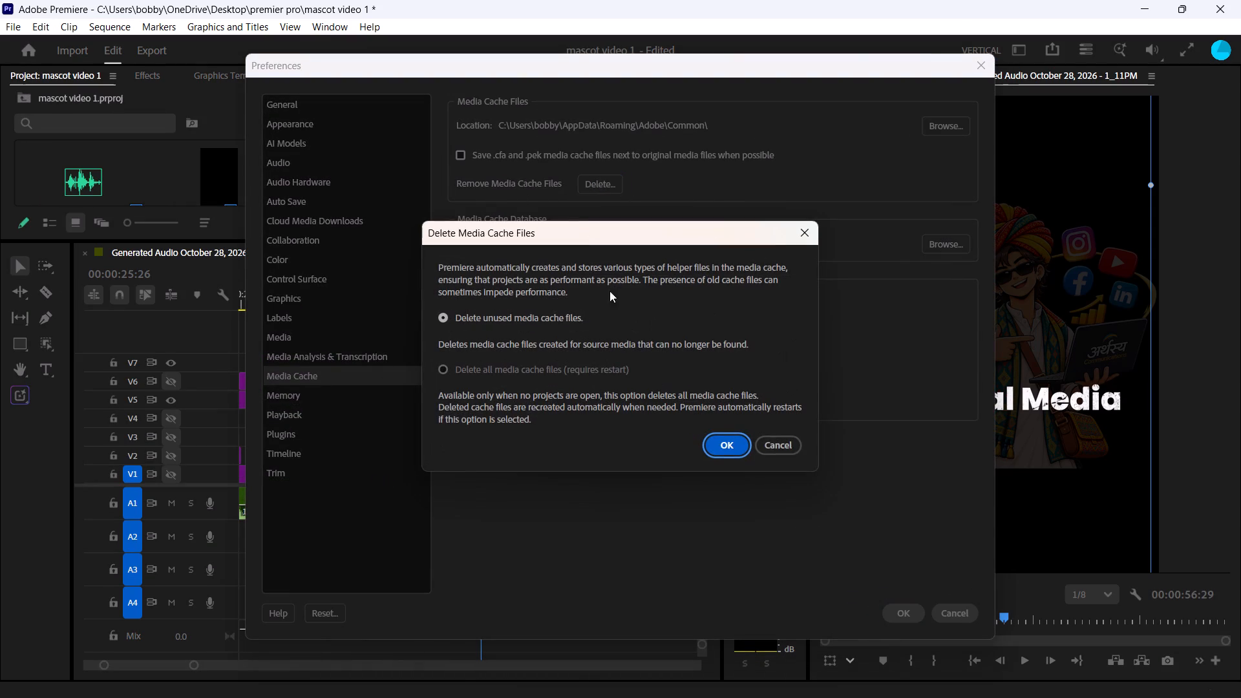
left_click(717, 449)
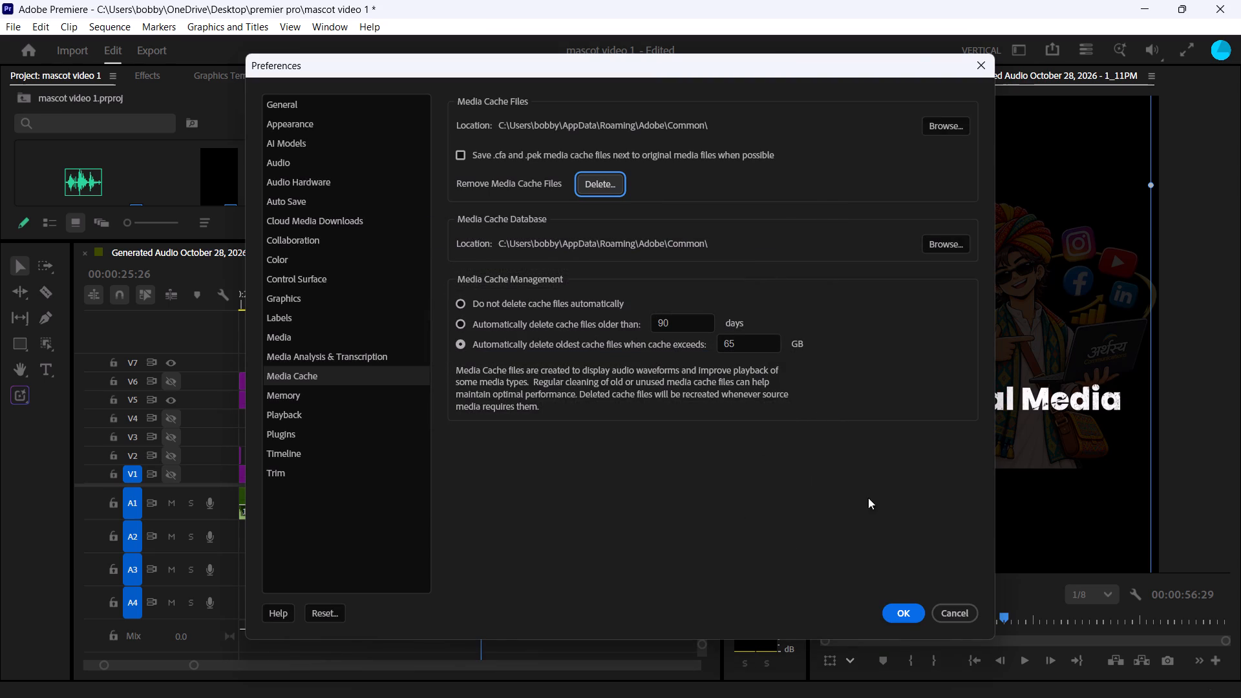
left_click(905, 612)
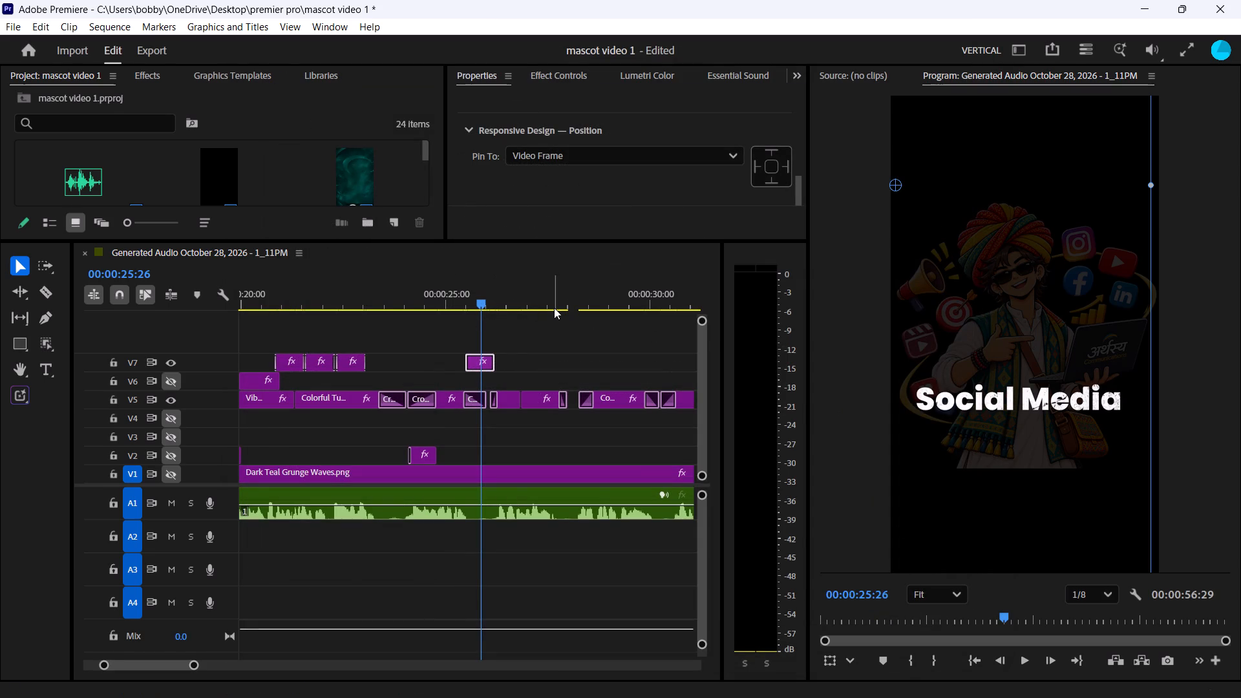
Play back the laptop mascot section up to about 00:00:27:03 to check the Social Media caption with the voice-over.
left_click_drag(483, 299, 478, 301)
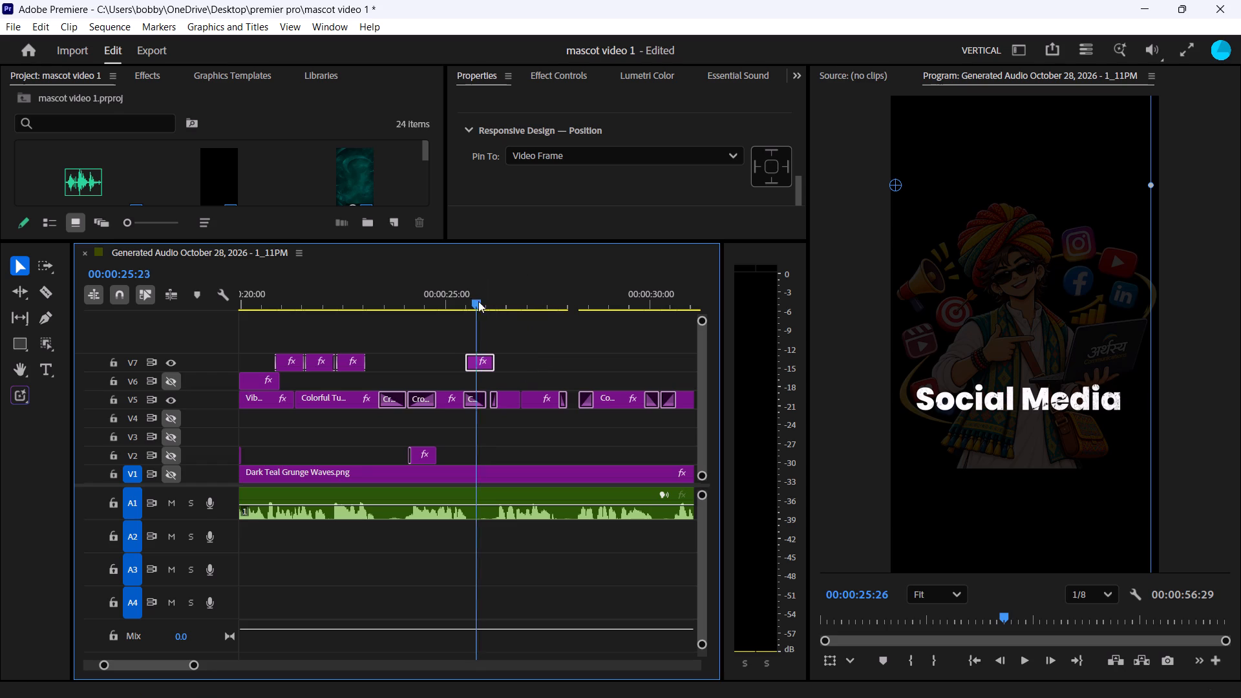
left_click_drag(478, 301, 165, 382)
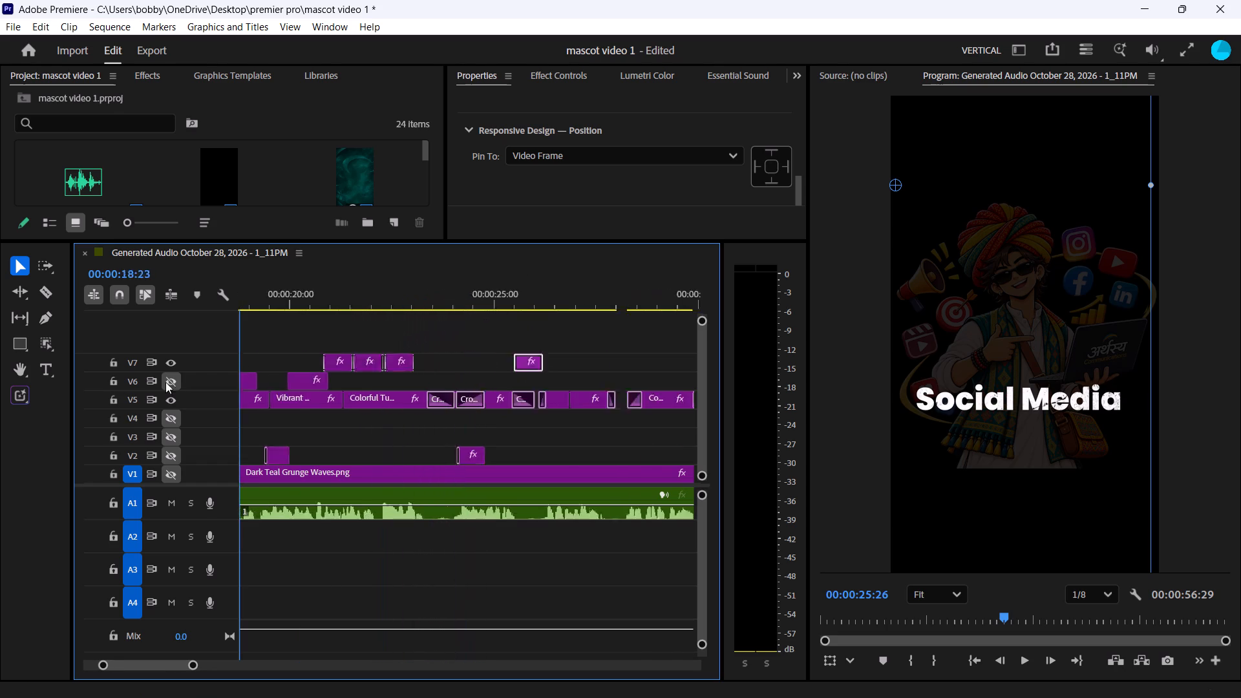
left_click_drag(165, 382, 43, 414)
left_click(385, 335)
key("space")
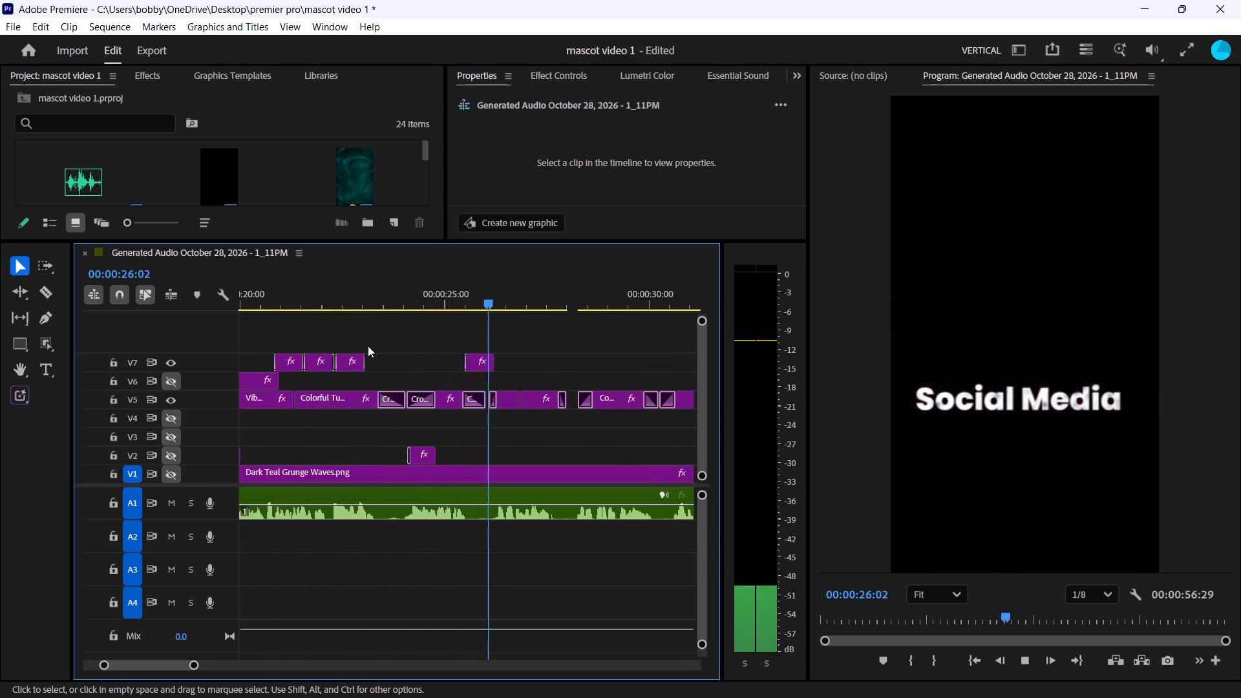
key("space")
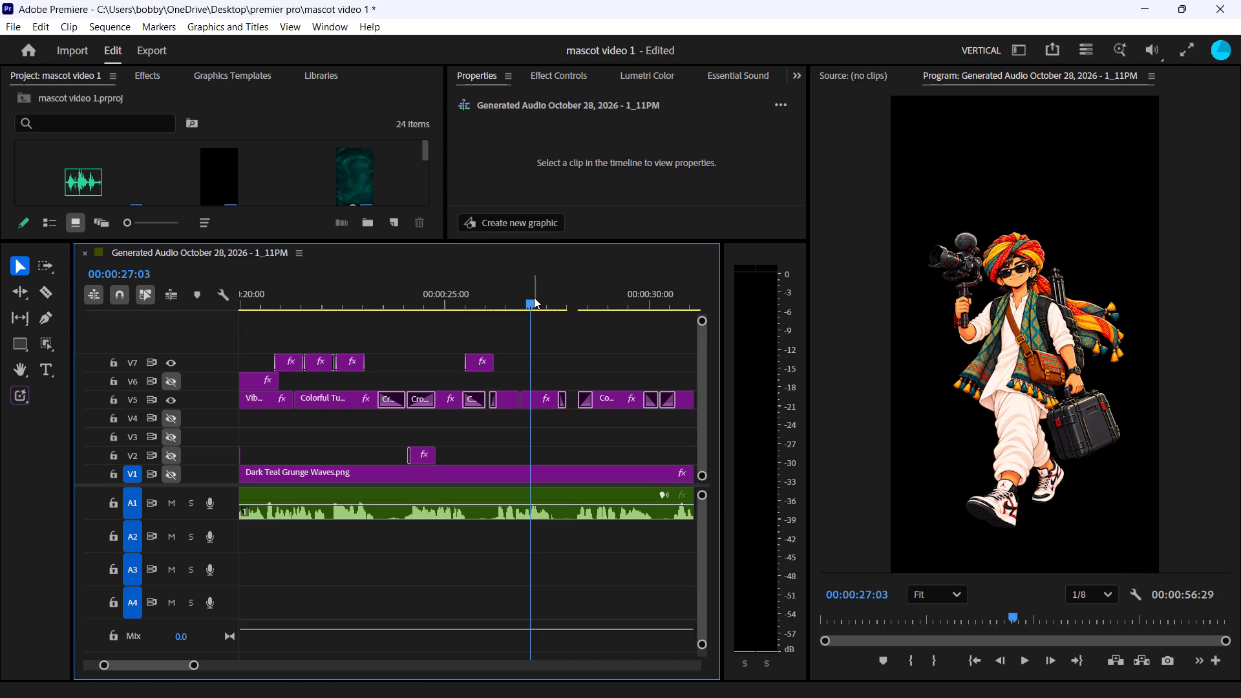
Return to about 00:00:23:11 and replay the laptop mascot section to check its captions.
left_click_drag(534, 297, 403, 332)
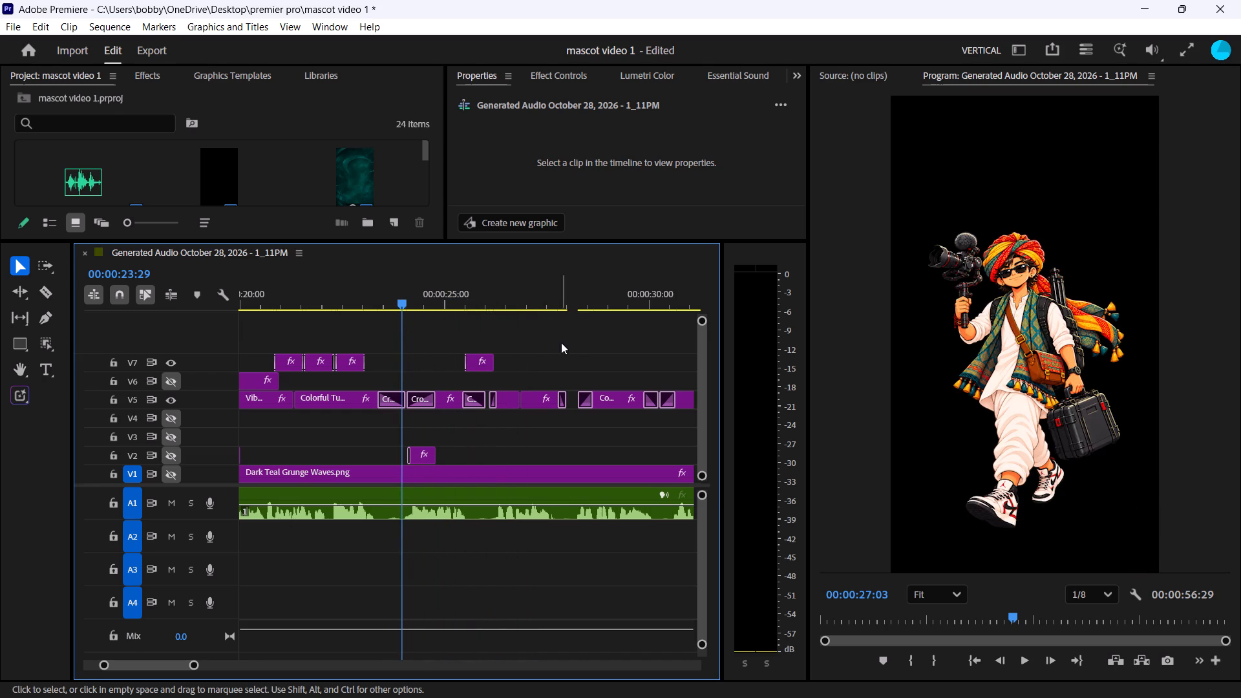
left_click(547, 365)
left_click_drag(410, 296, 379, 305)
key("space")
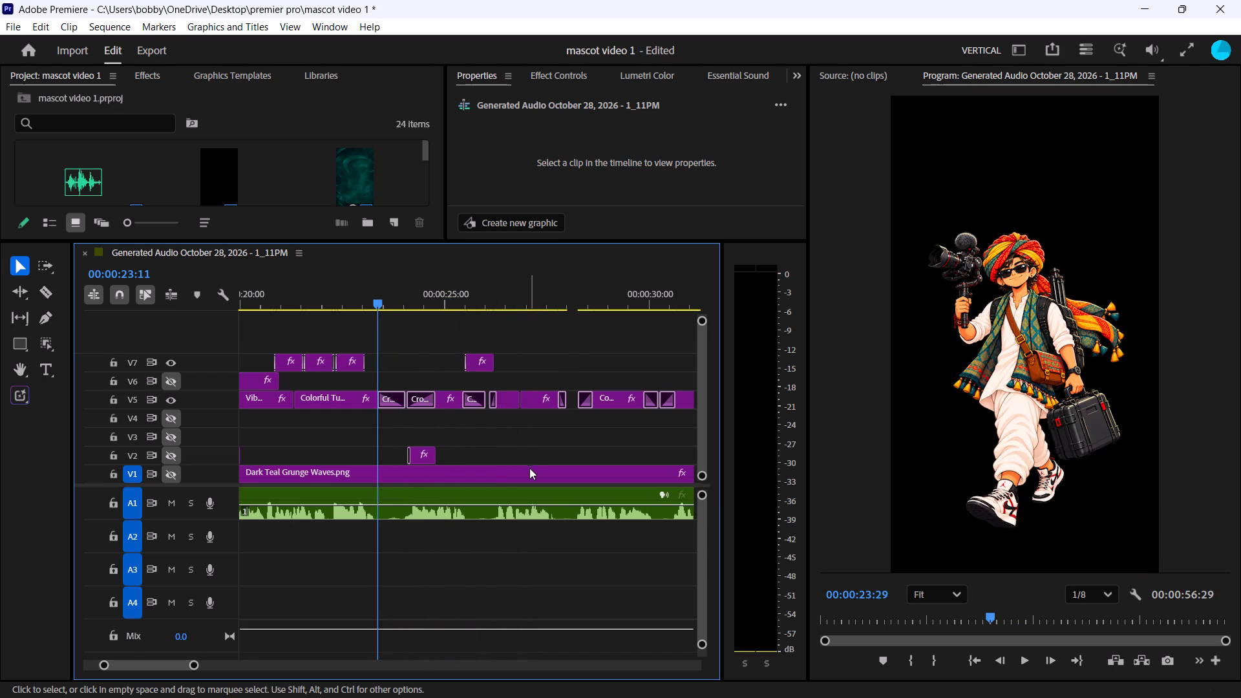
left_click(524, 447)
key("space")
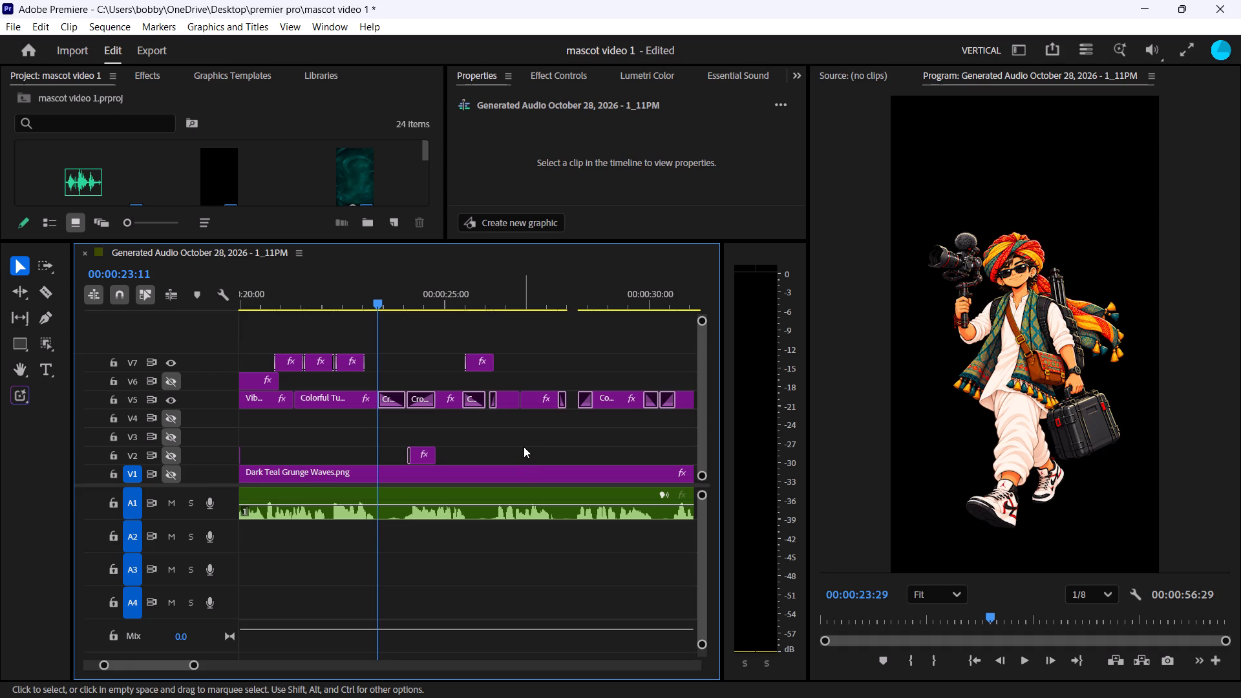
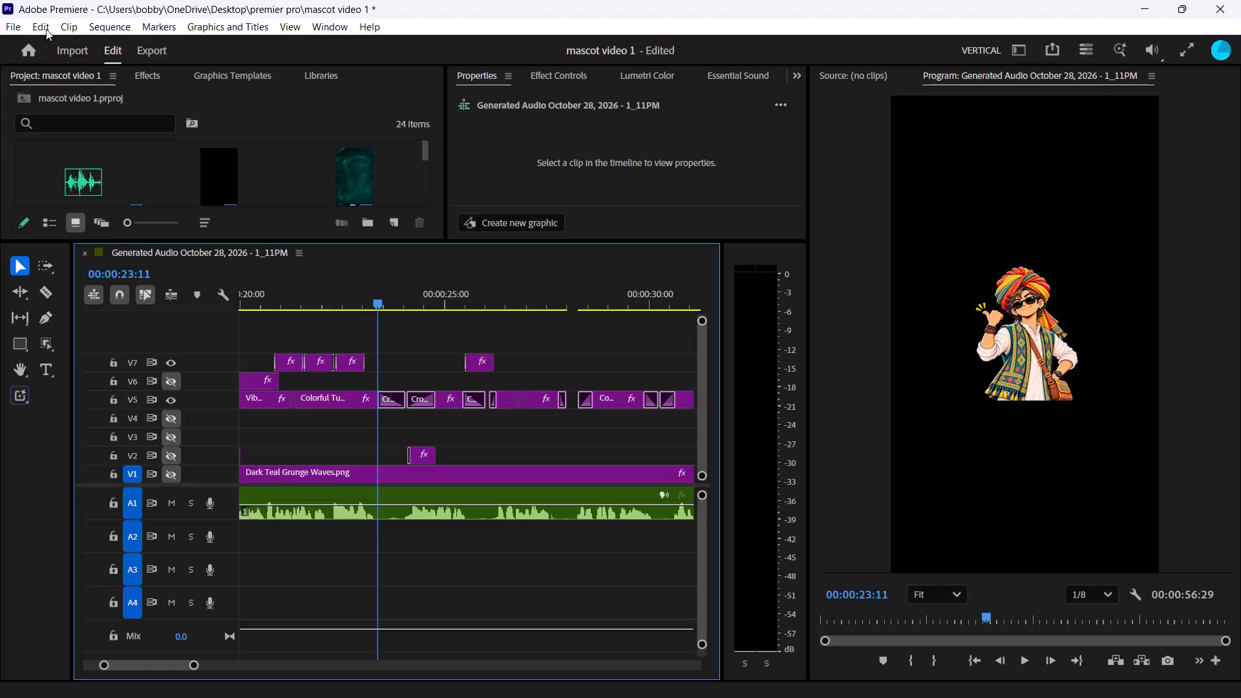
Check the Renderer setting and its available options in the project's General settings.
left_click(46, 29)
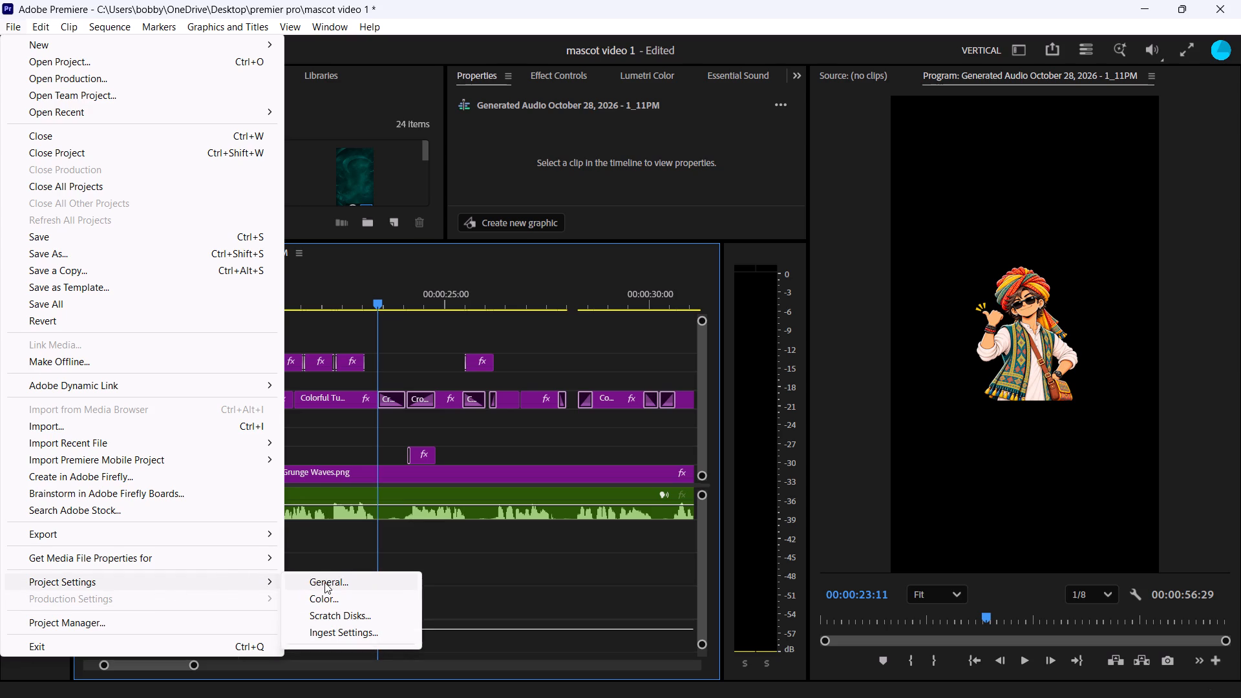
left_click(324, 582)
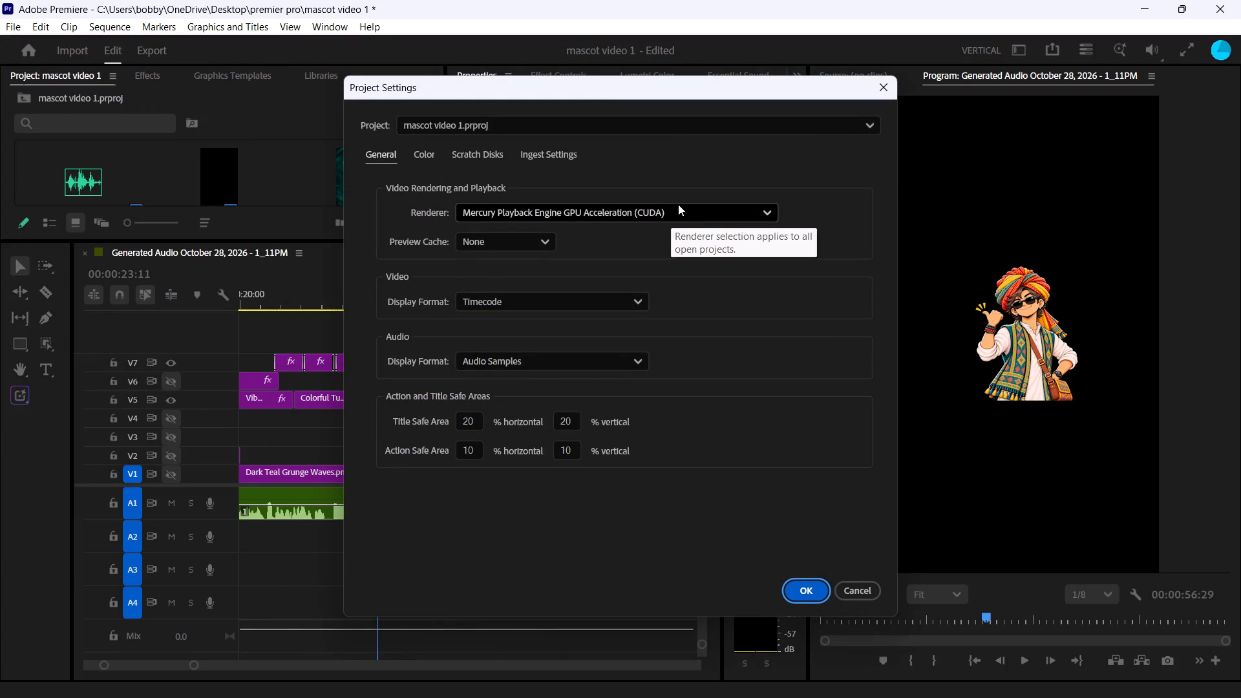
left_click(691, 213)
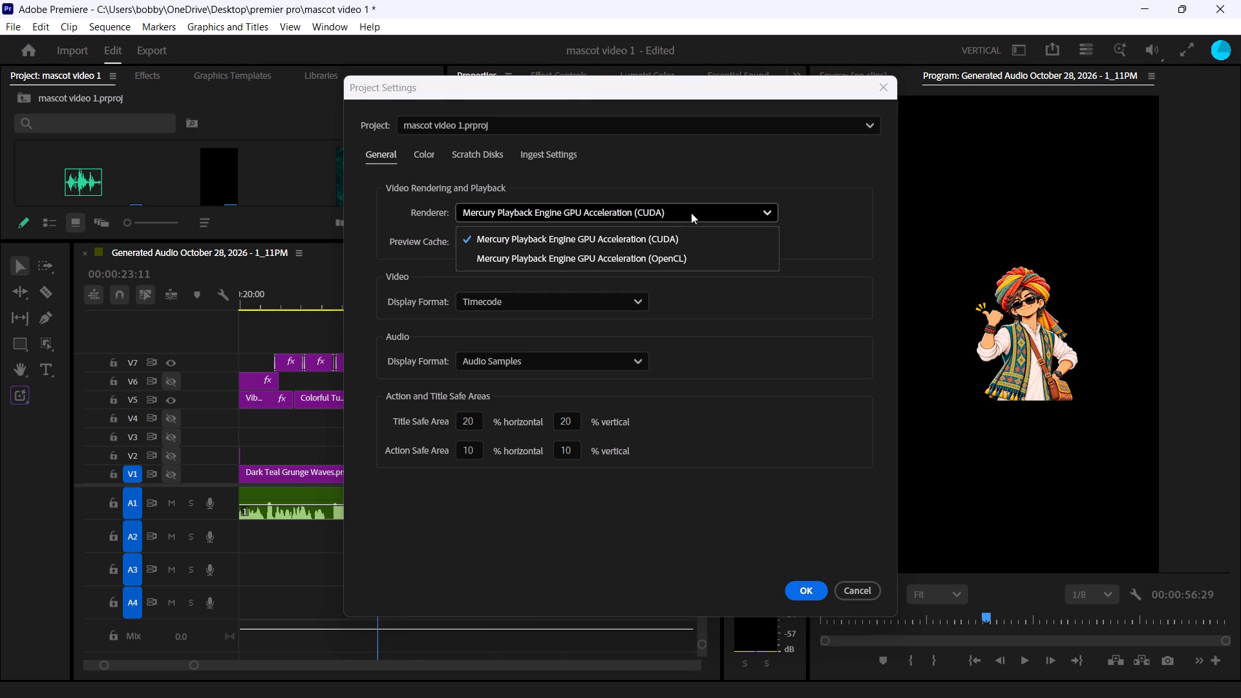
left_click(691, 213)
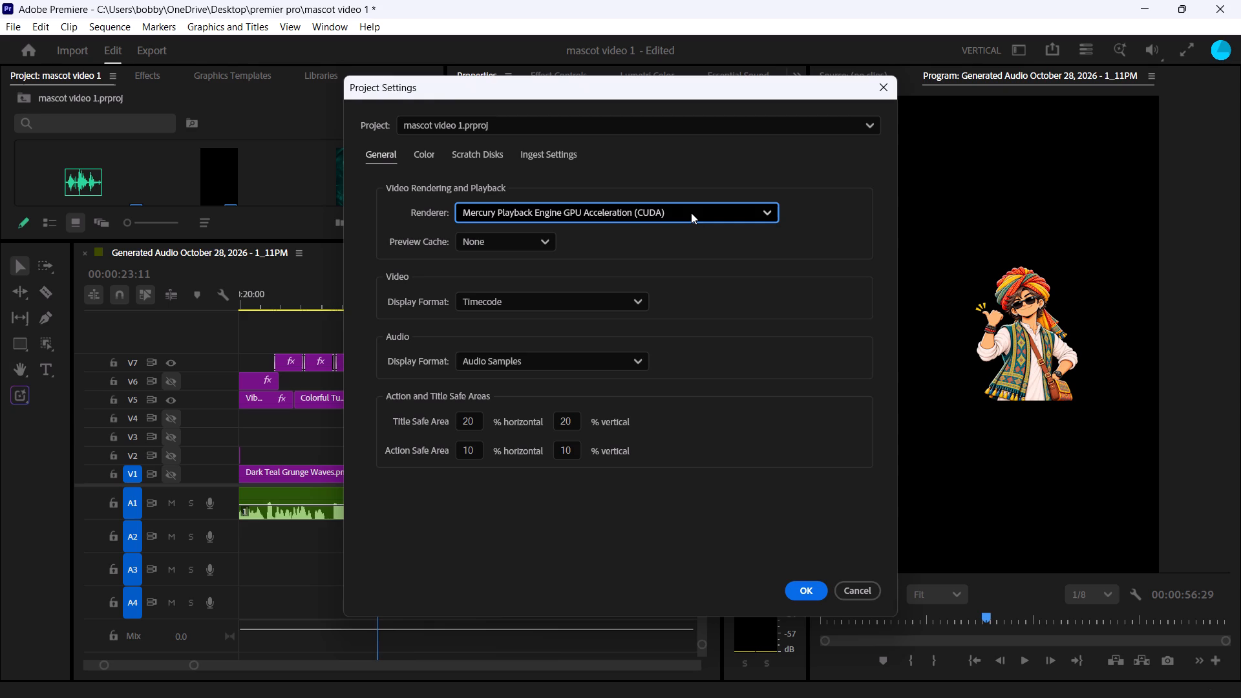
left_click(808, 593)
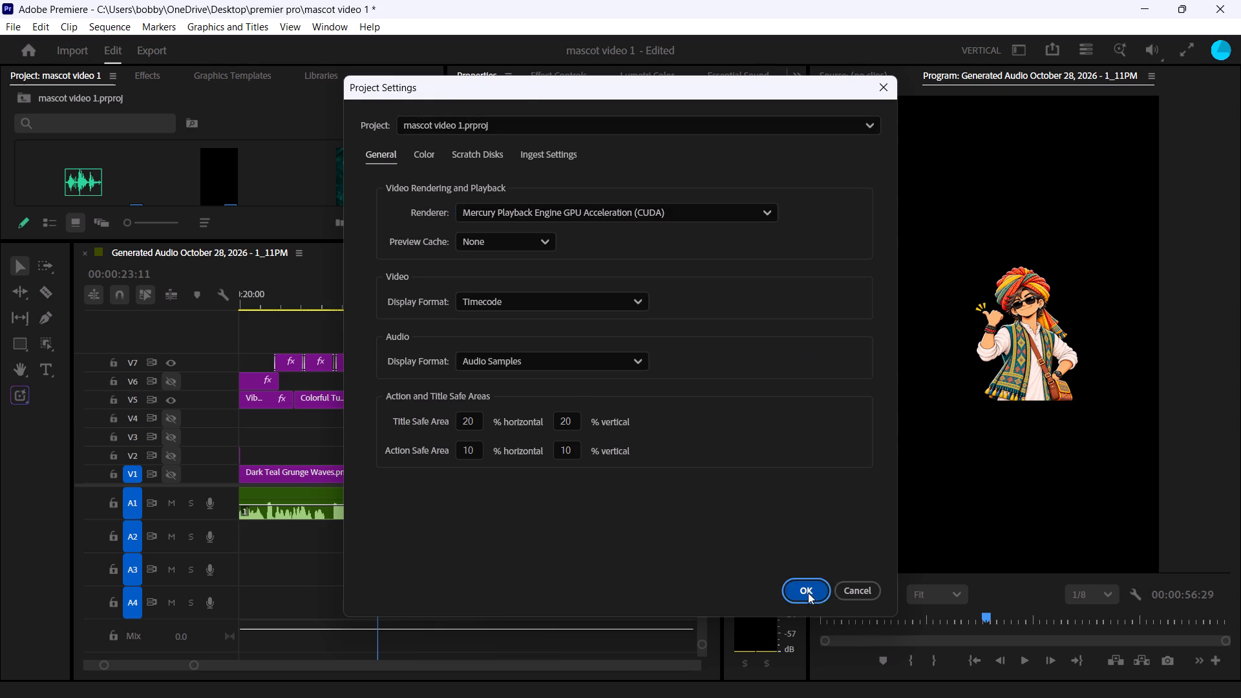
Open the Media Cache preferences and briefly look into the folder selection for the media cache files location.
left_click(40, 25)
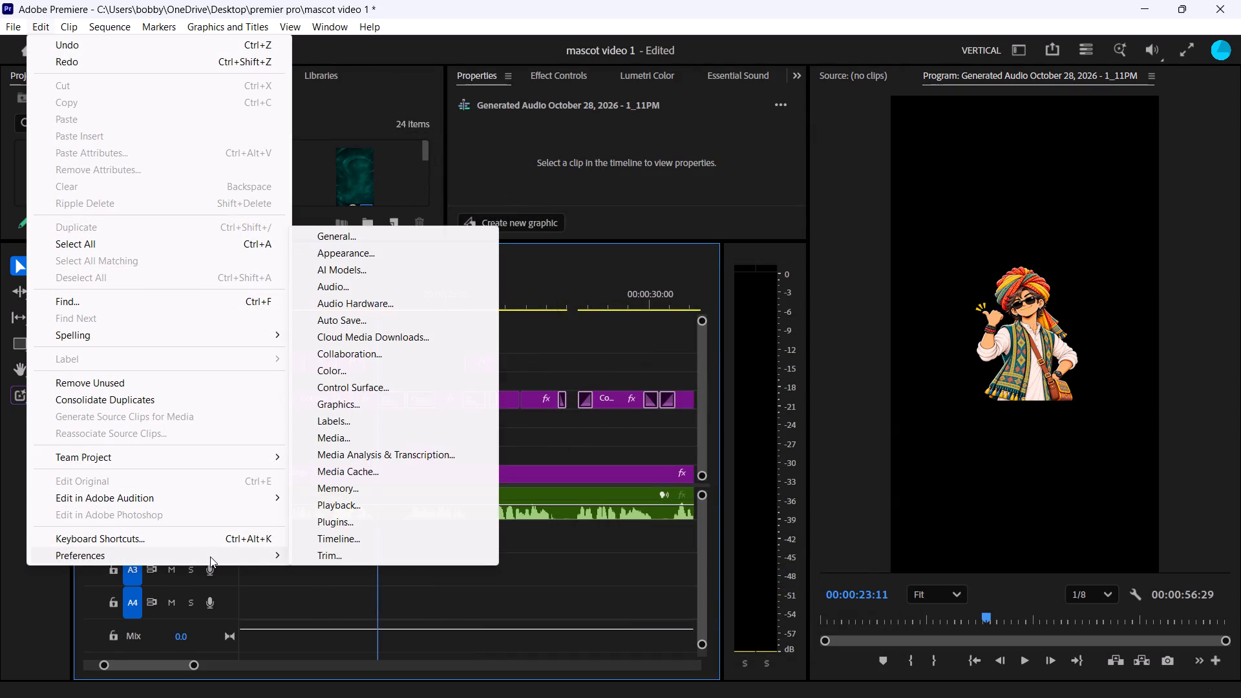
left_click(359, 475)
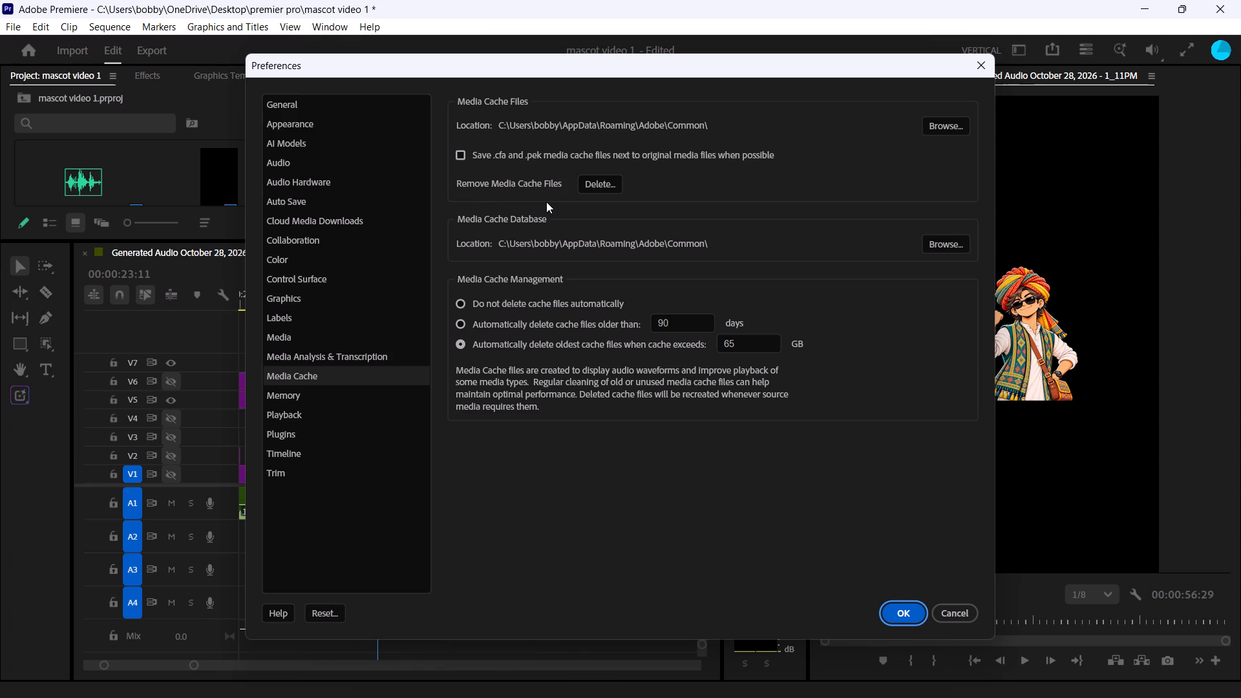
left_click(960, 129)
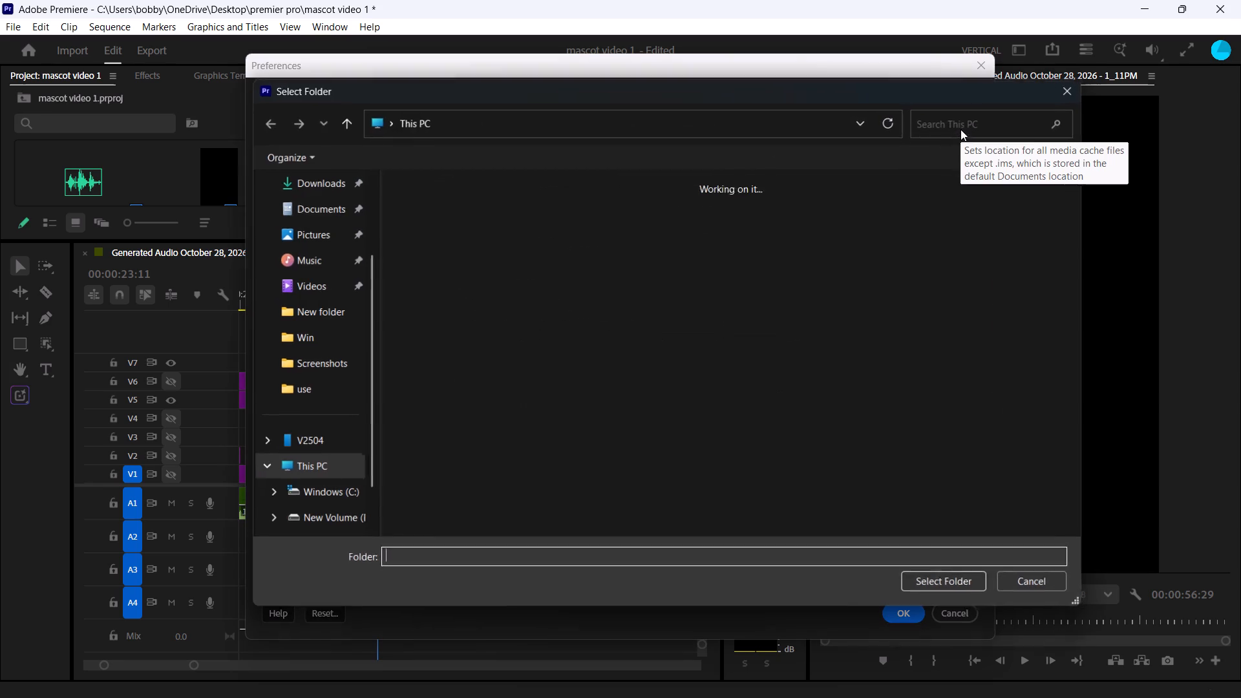
left_click(1063, 92)
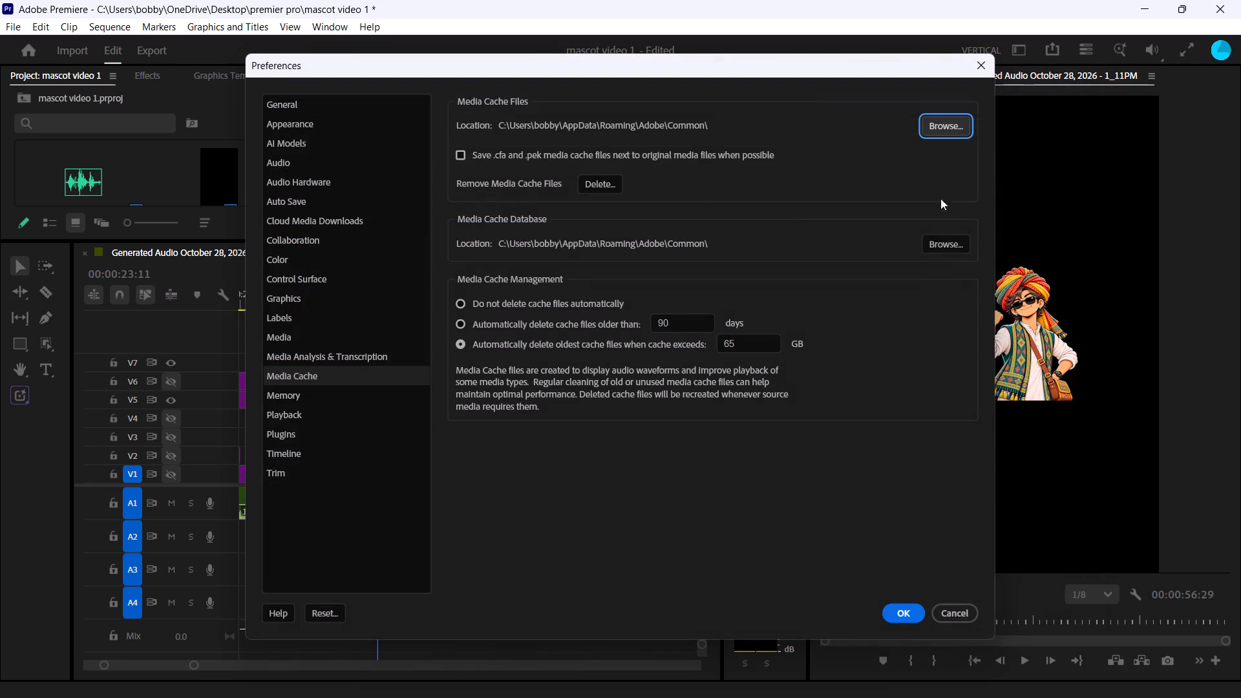
Browse from the media cache database location through drive C and Users to the user profile's AppData folder.
left_click(955, 242)
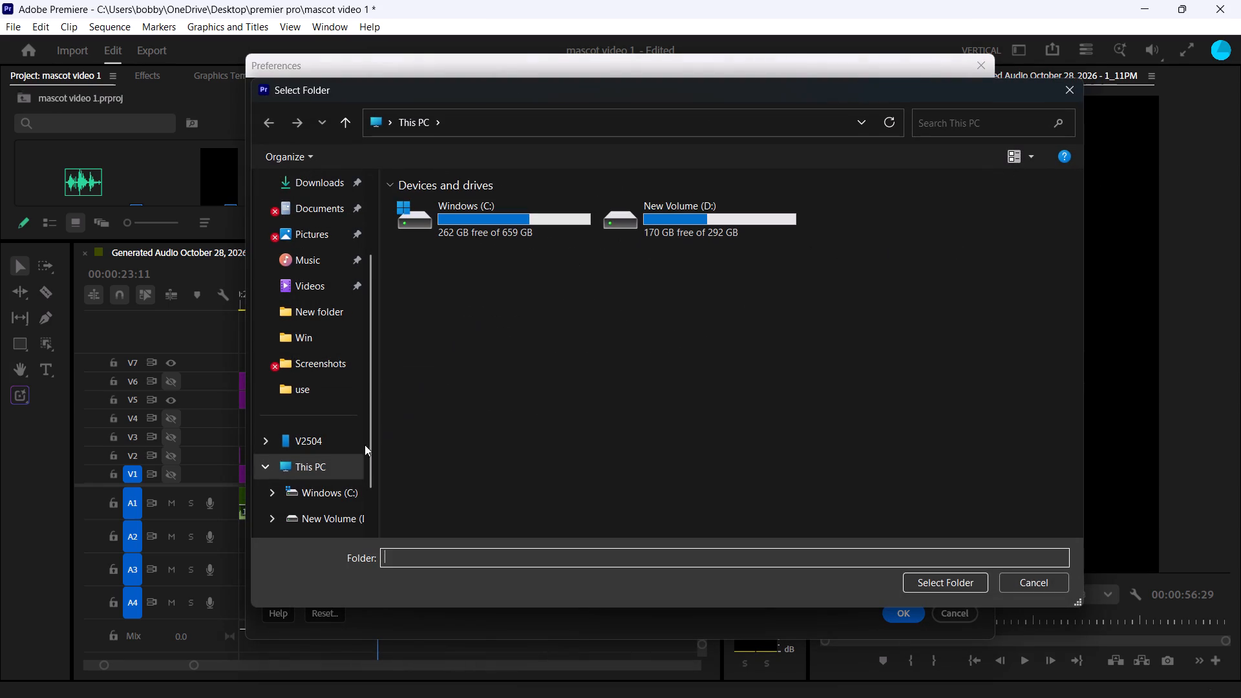
left_click_drag(692, 83, 643, 279)
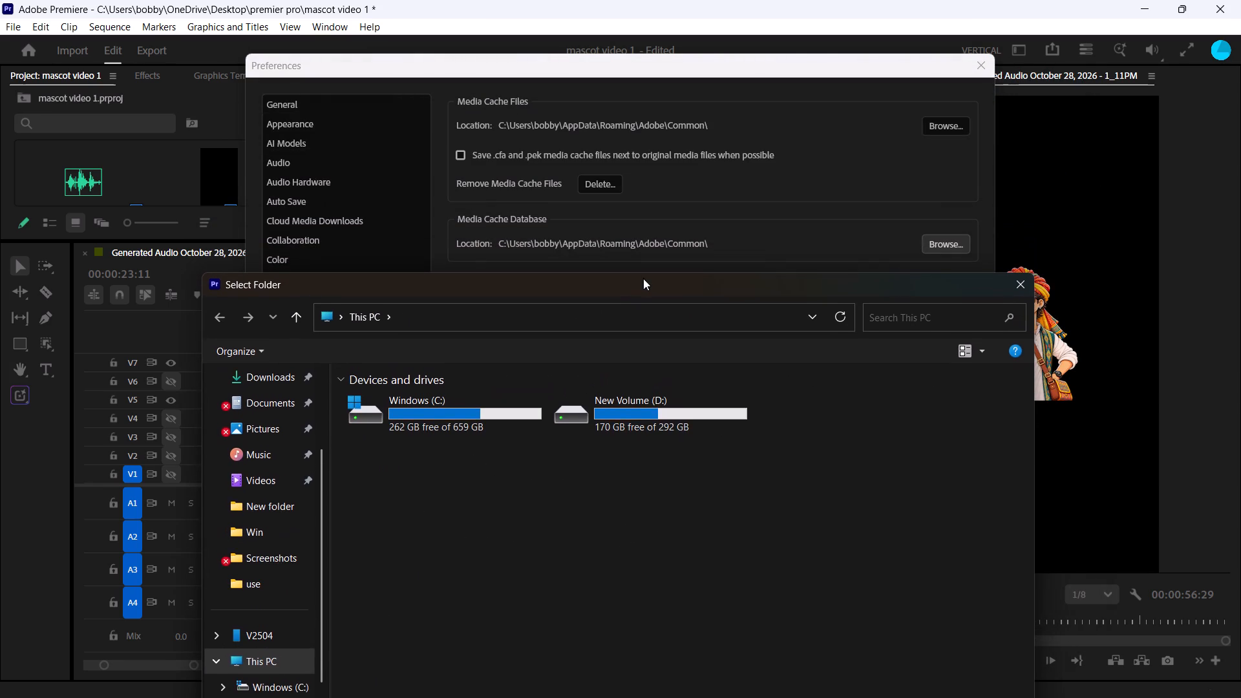
left_click_drag(643, 279, 650, 118)
double_click(454, 252)
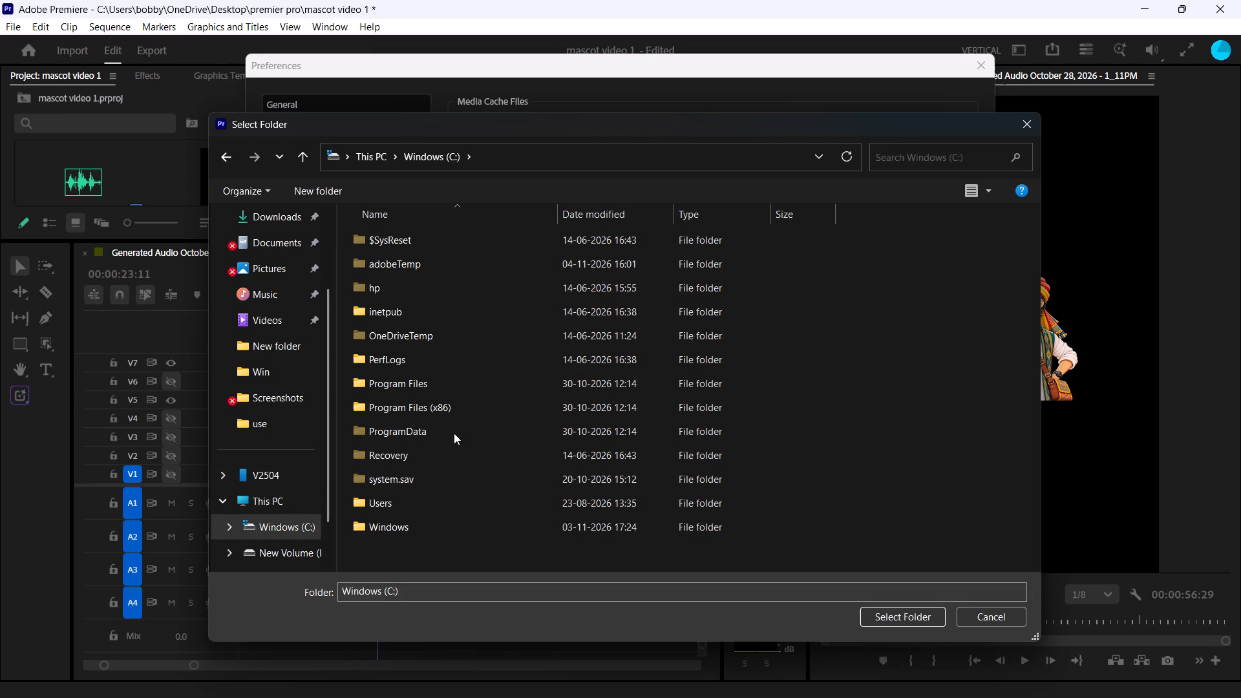
scroll(451, 418, "down", 3)
scroll(448, 418, "up", 2)
scroll(448, 418, "down", 1)
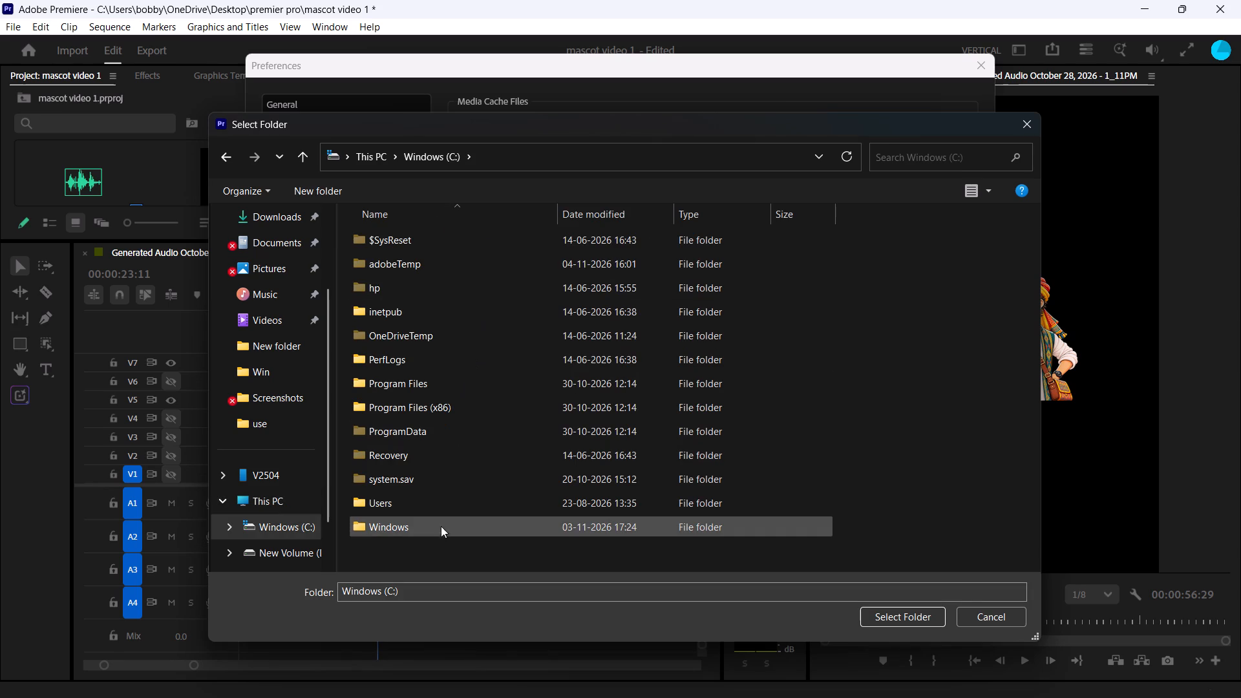
double_click(426, 497)
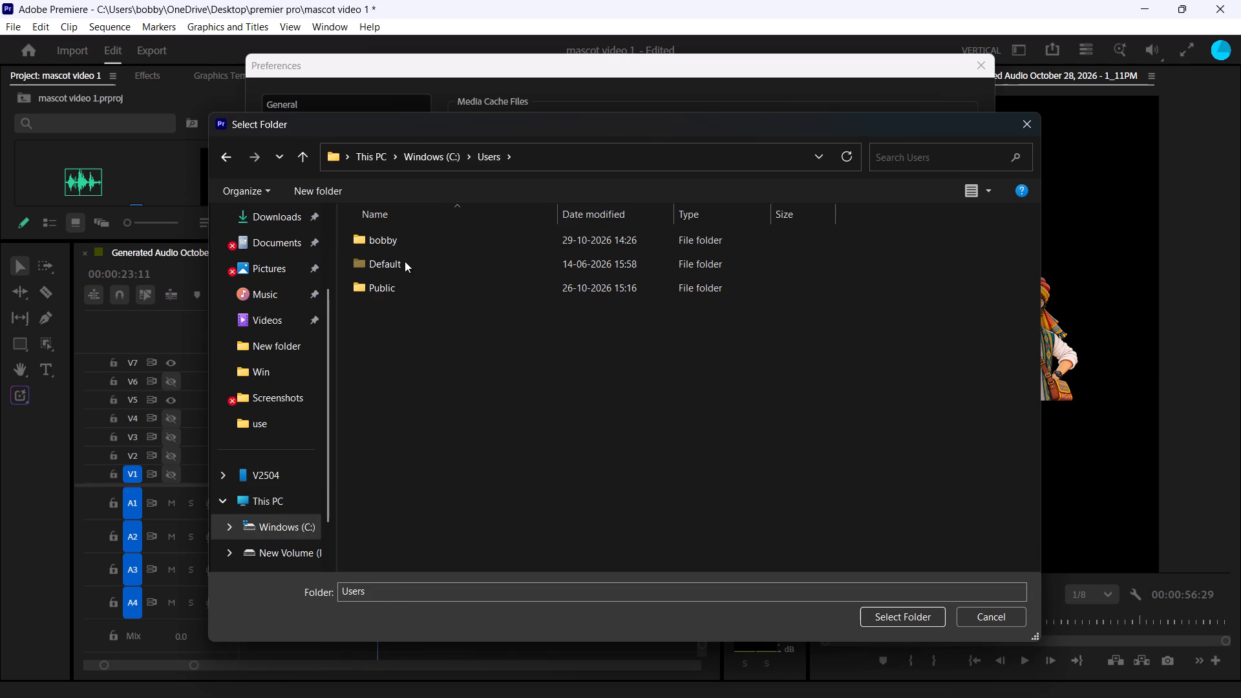
double_click(412, 247)
scroll(405, 390, "down", 1)
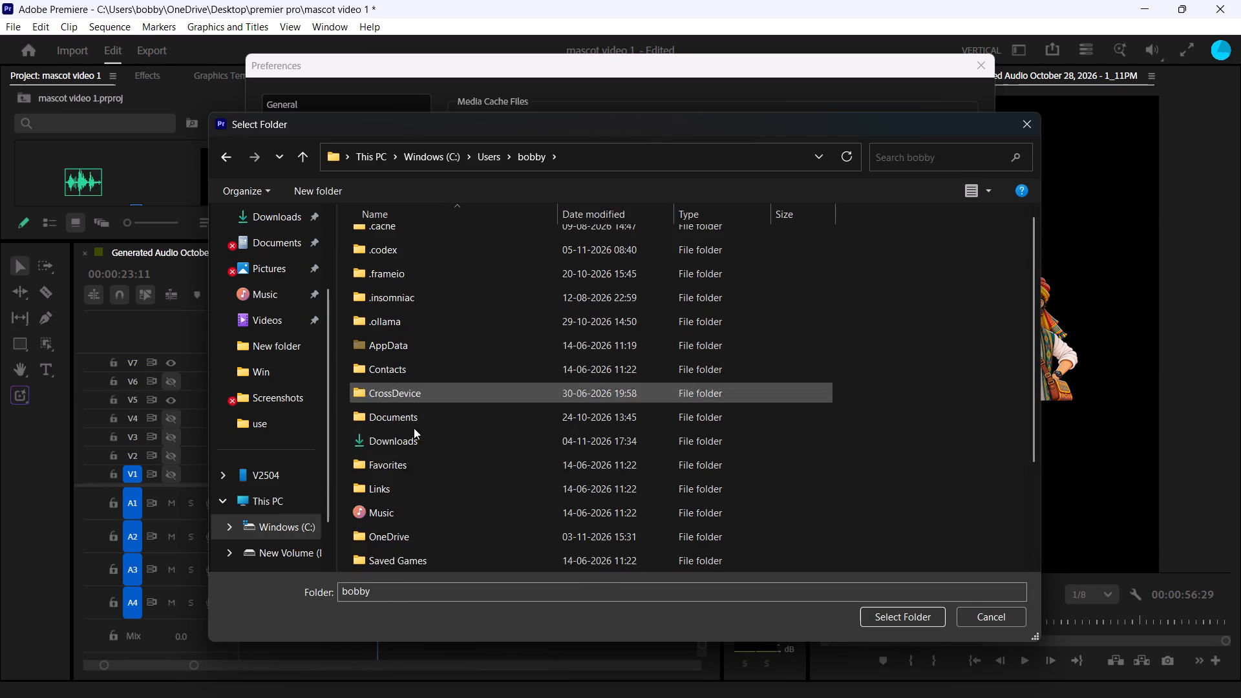
scroll(414, 428, "down", 9)
scroll(595, 422, "up", 2)
scroll(630, 416, "down", 1)
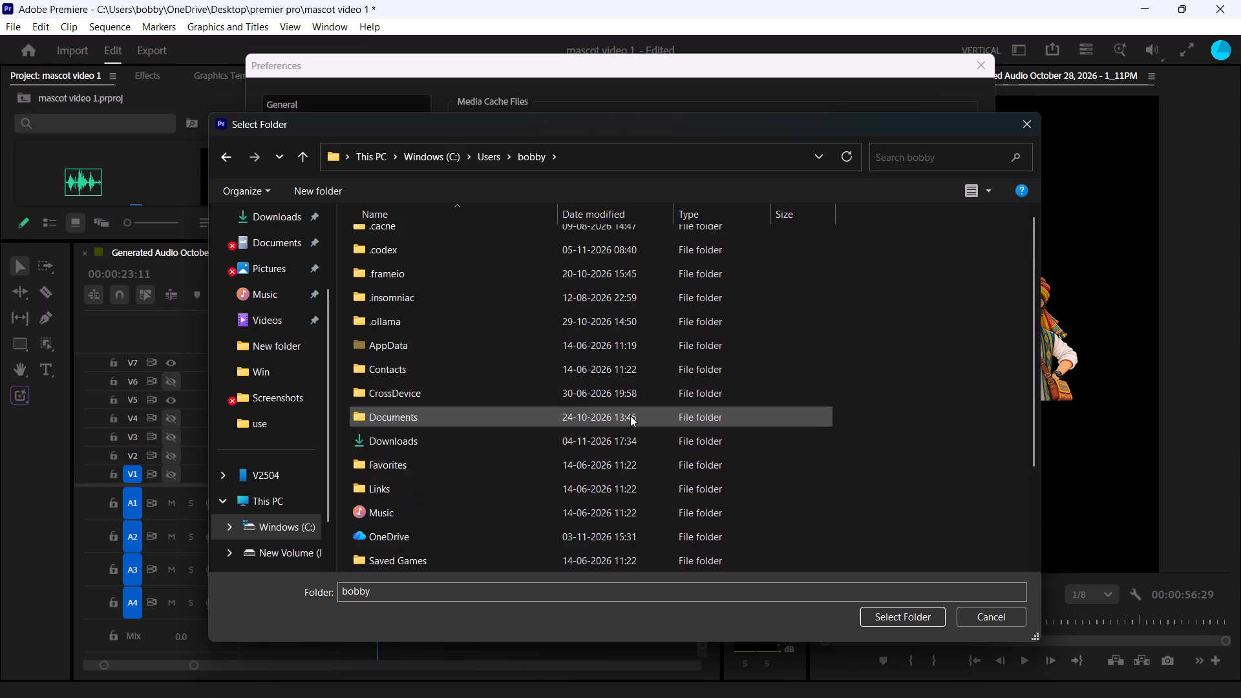
scroll(630, 416, "down", 2)
scroll(630, 416, "up", 9)
double_click(387, 410)
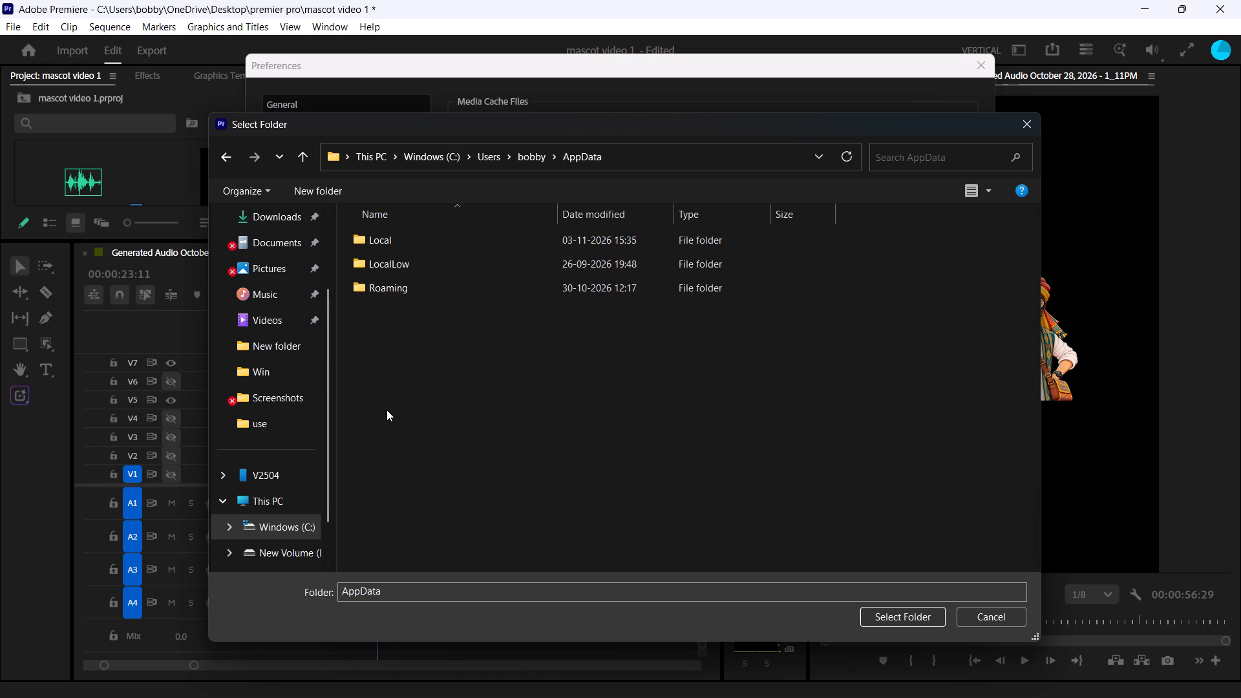
Browse from AppData through Roaming and Adobe to the Common folder, keeping the preferences' cache path readable.
left_click_drag(606, 132, 605, 257)
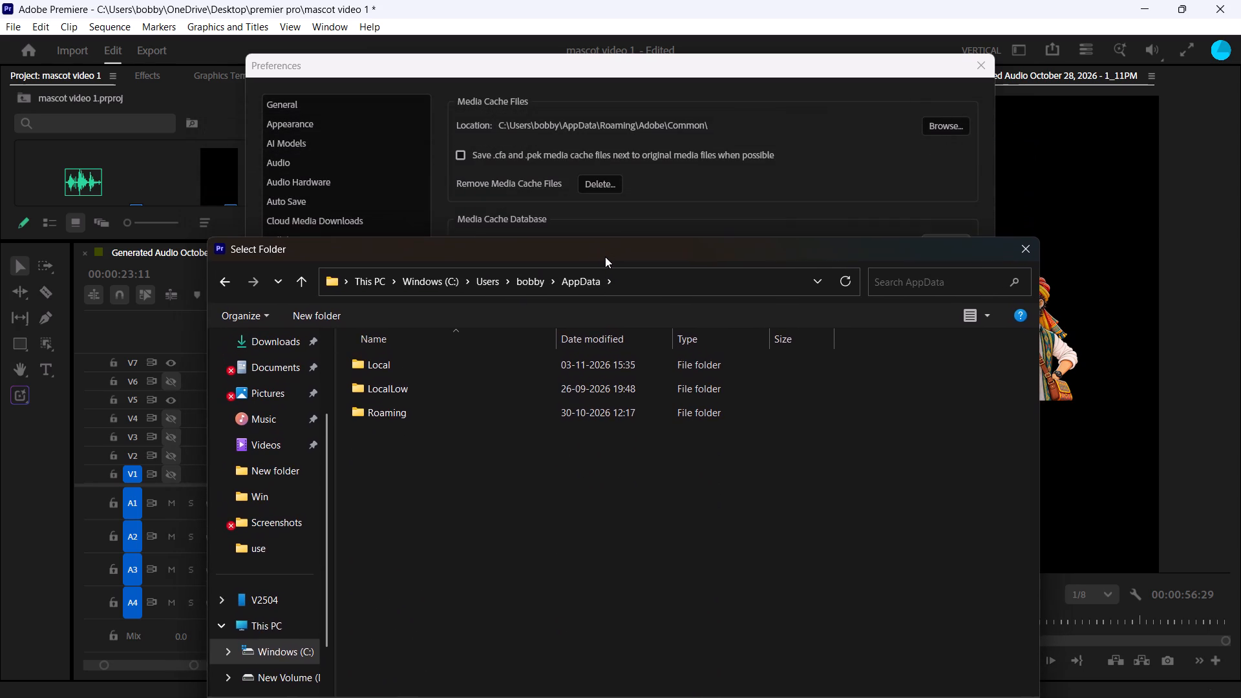
left_click_drag(605, 257, 622, 301)
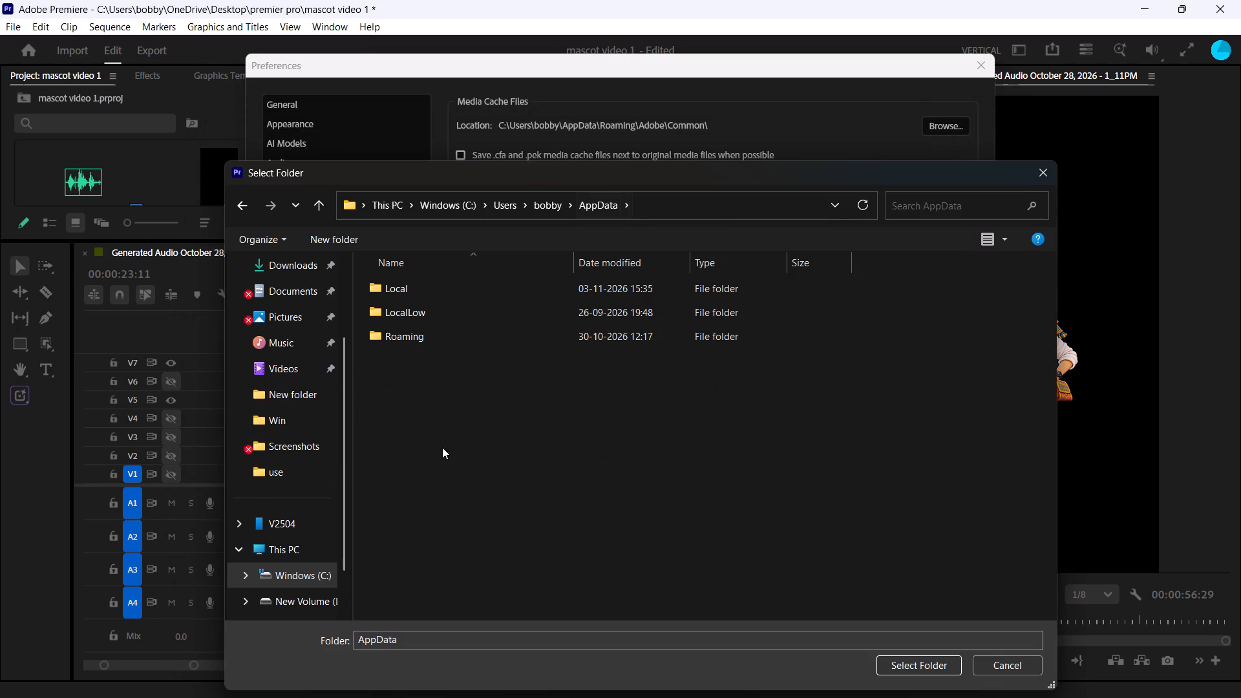
double_click(454, 338)
left_click_drag(633, 176, 615, 238)
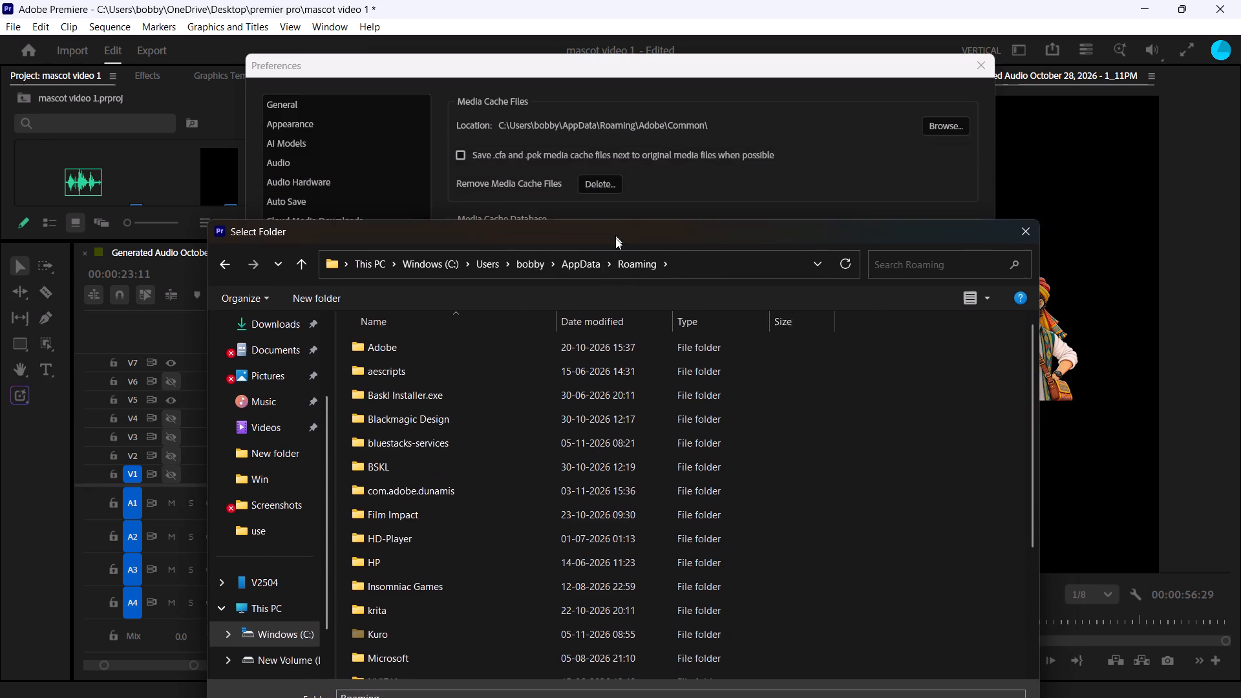
left_click_drag(615, 238, 626, 268)
double_click(402, 289)
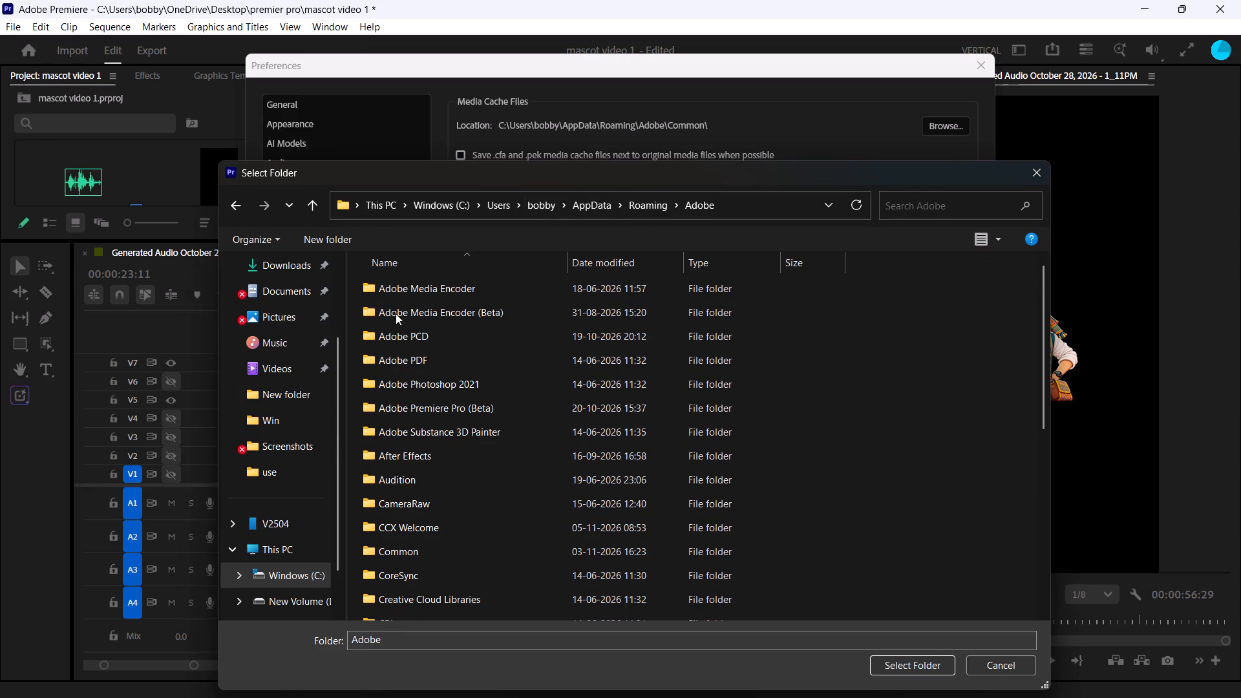
scroll(471, 489, "down", 1)
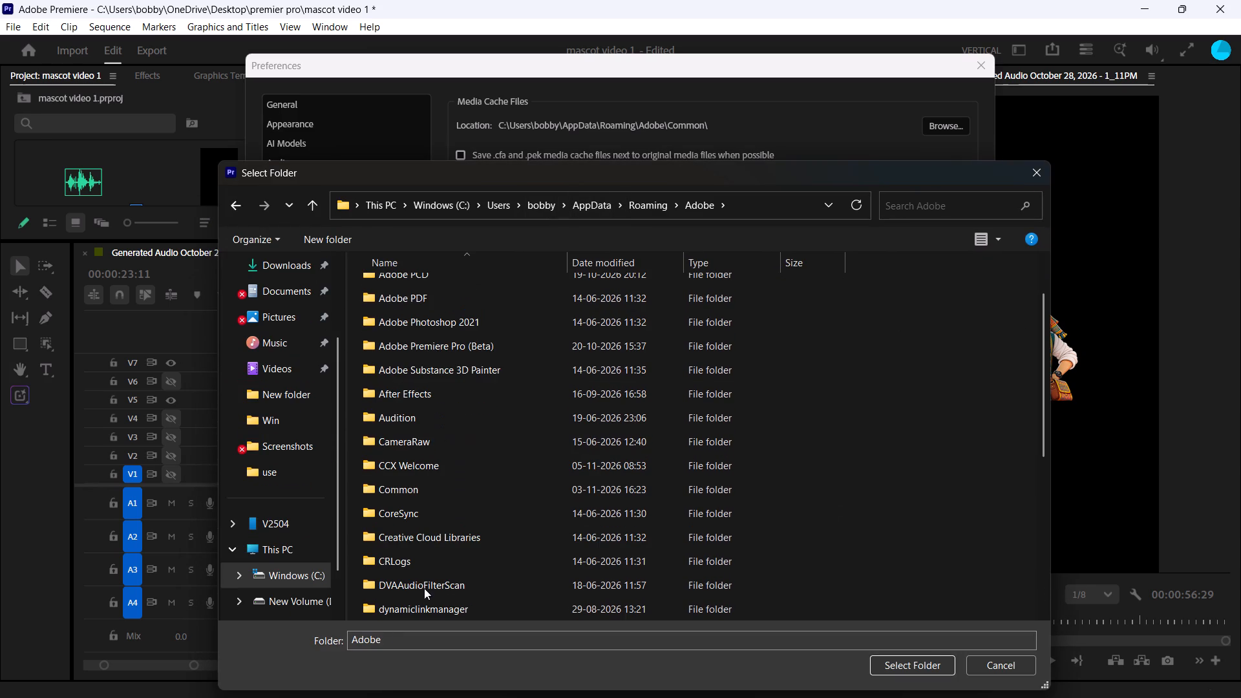
double_click(434, 481)
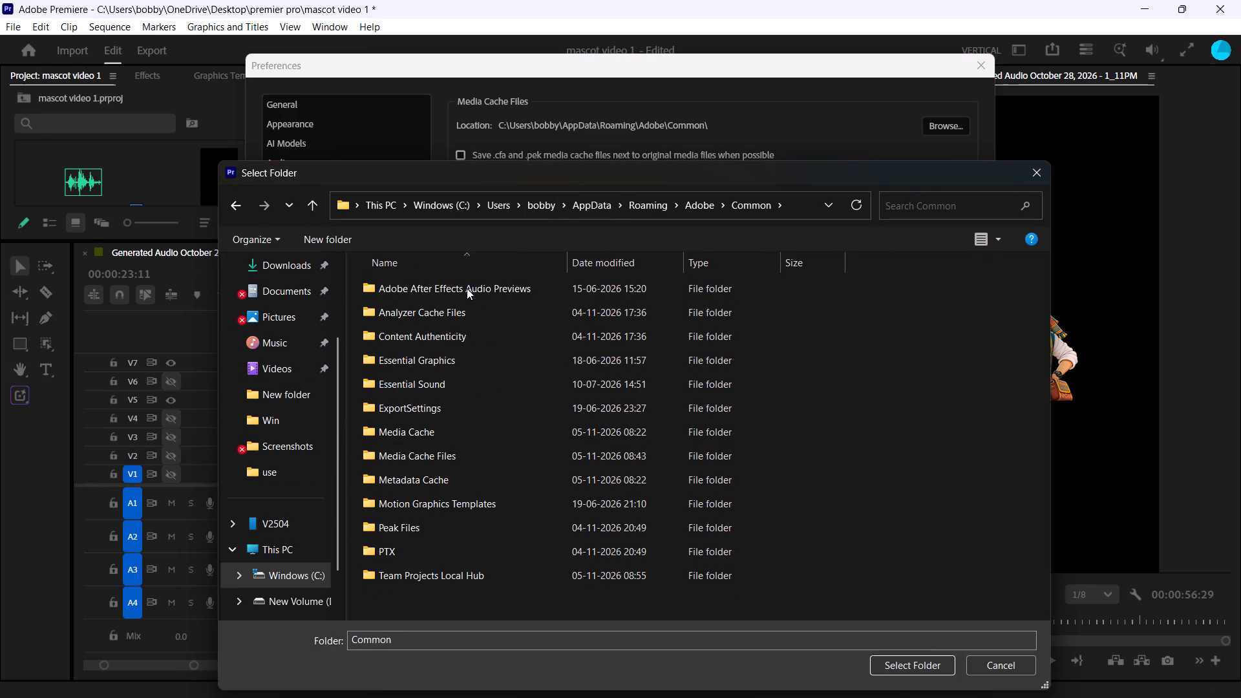
Inspect the Media Cache, Media Cache Files and Metadata Cache folders, closing the folder selection without choosing one.
double_click(415, 437)
left_click(237, 208)
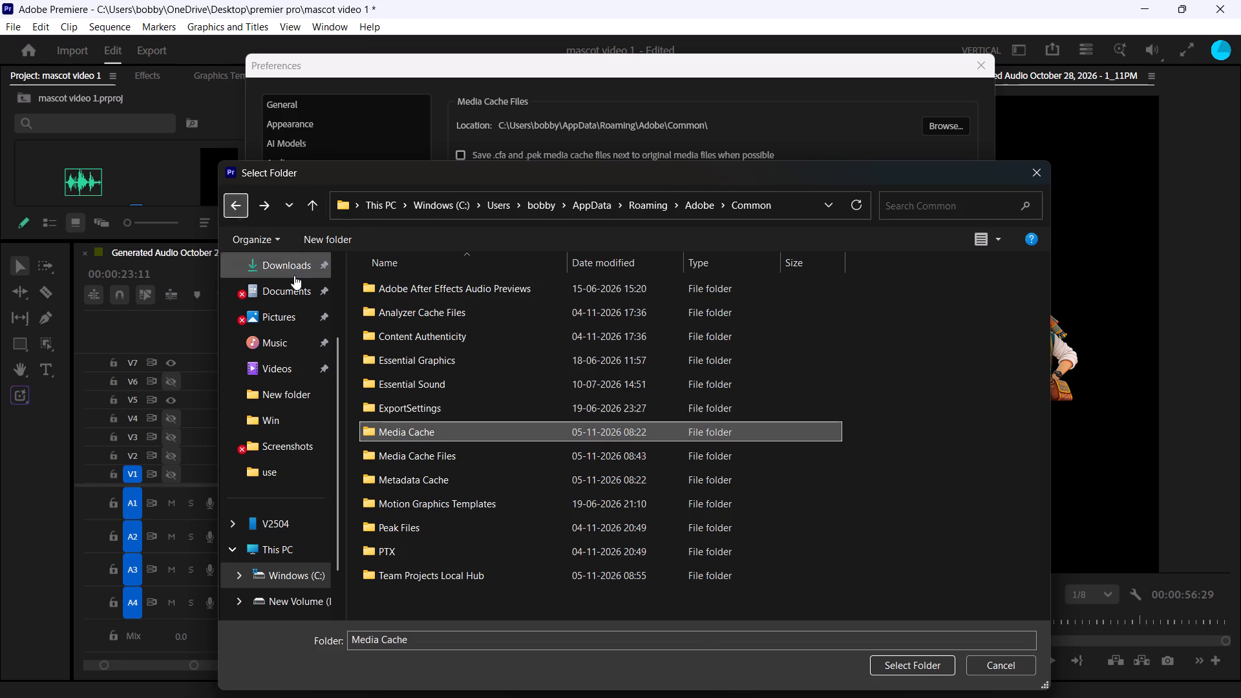
double_click(441, 450)
left_click(239, 210)
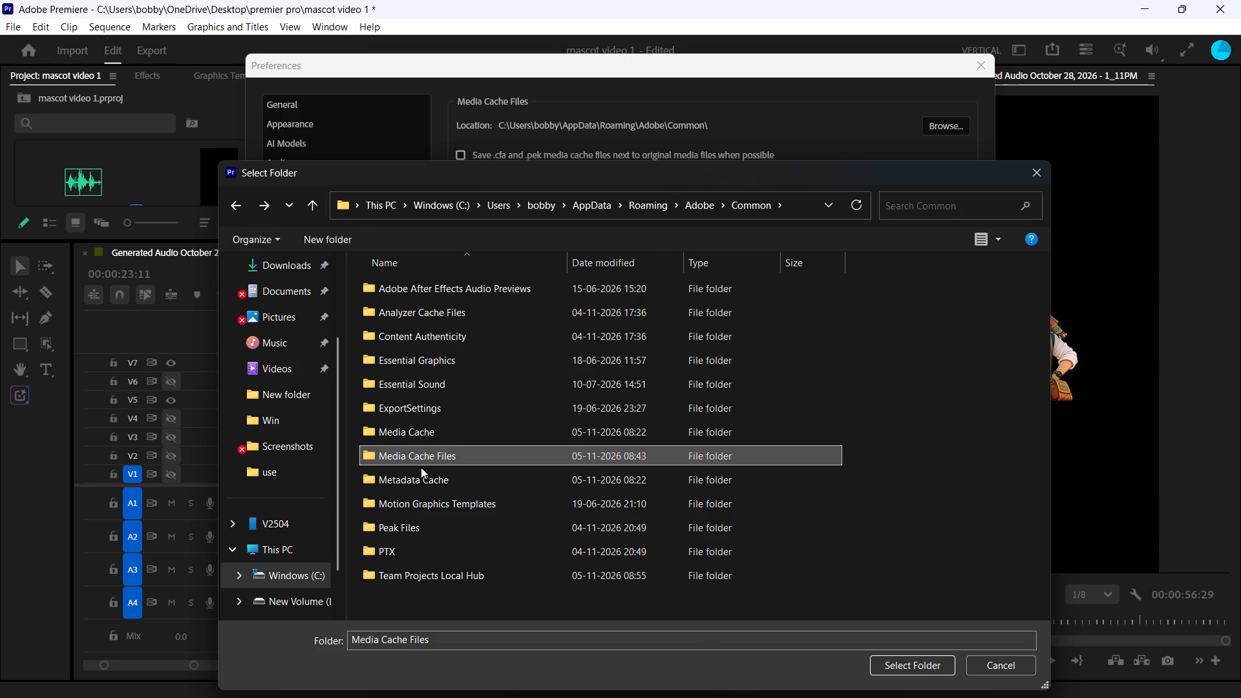
double_click(425, 483)
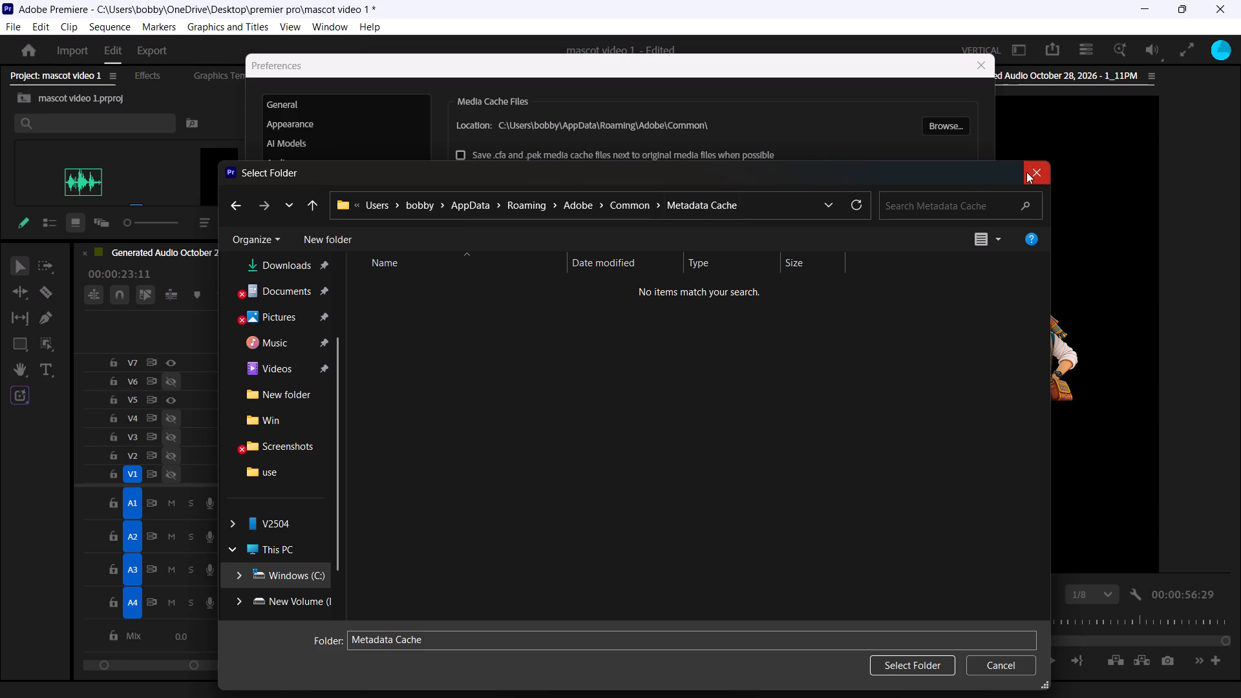
left_click(1029, 172)
Delete the unused media cache files in the Media Cache preferences.
left_click(600, 185)
left_click(725, 454)
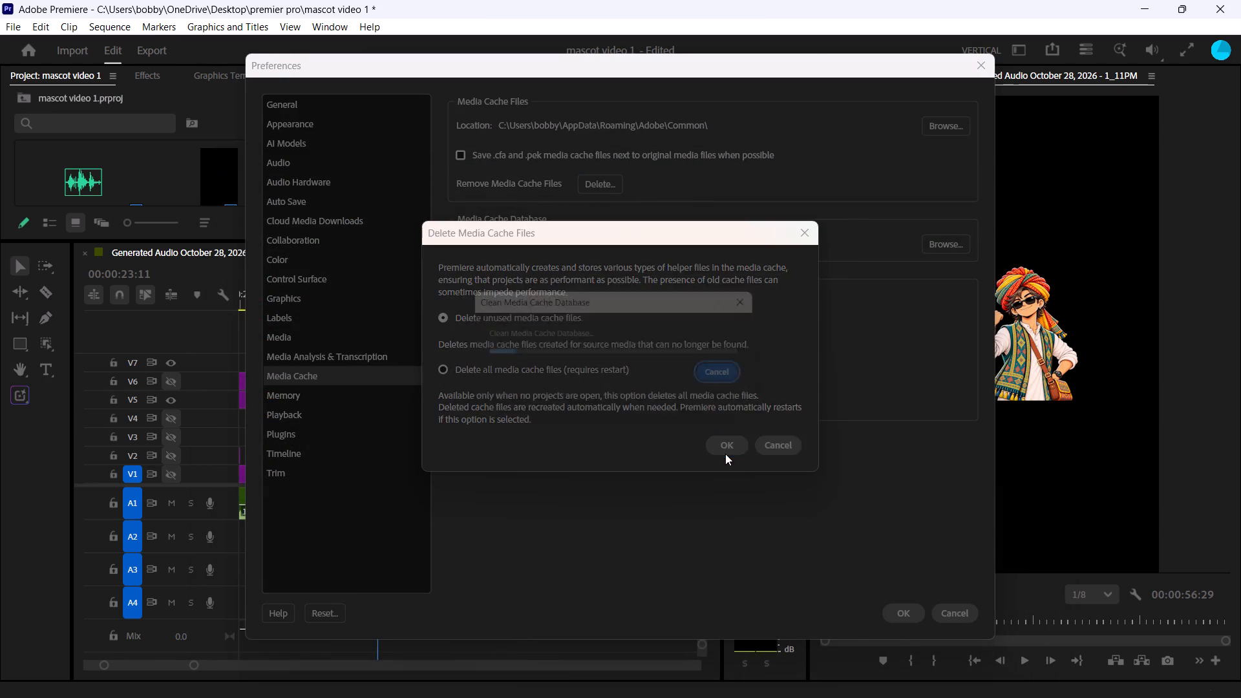
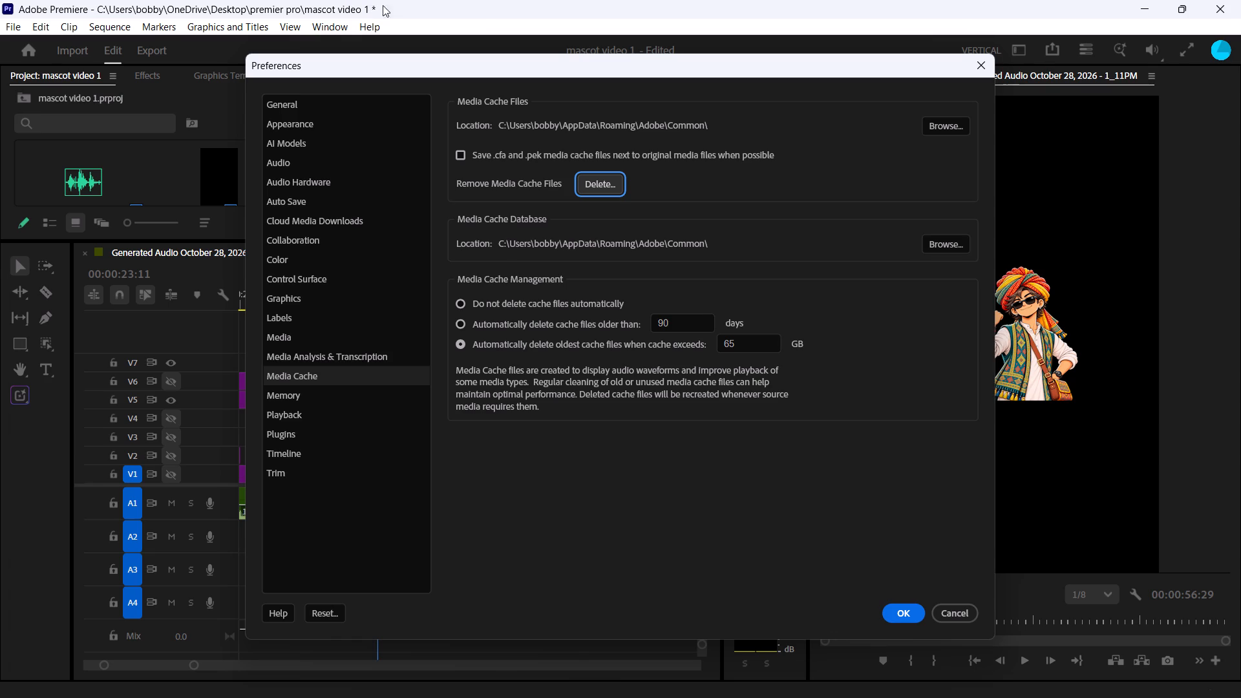
Look through the preference categories from General to Labels, including the Audio Hardware output mapping, and close the preferences.
left_click(312, 103)
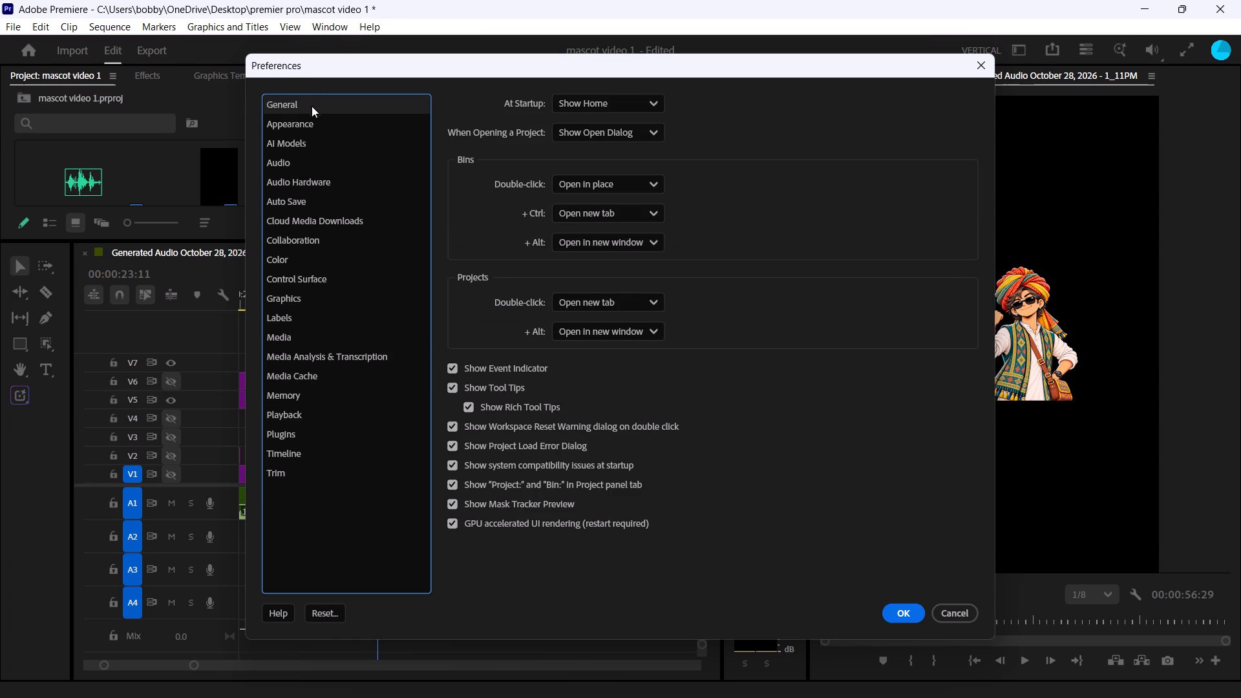
left_click(324, 157)
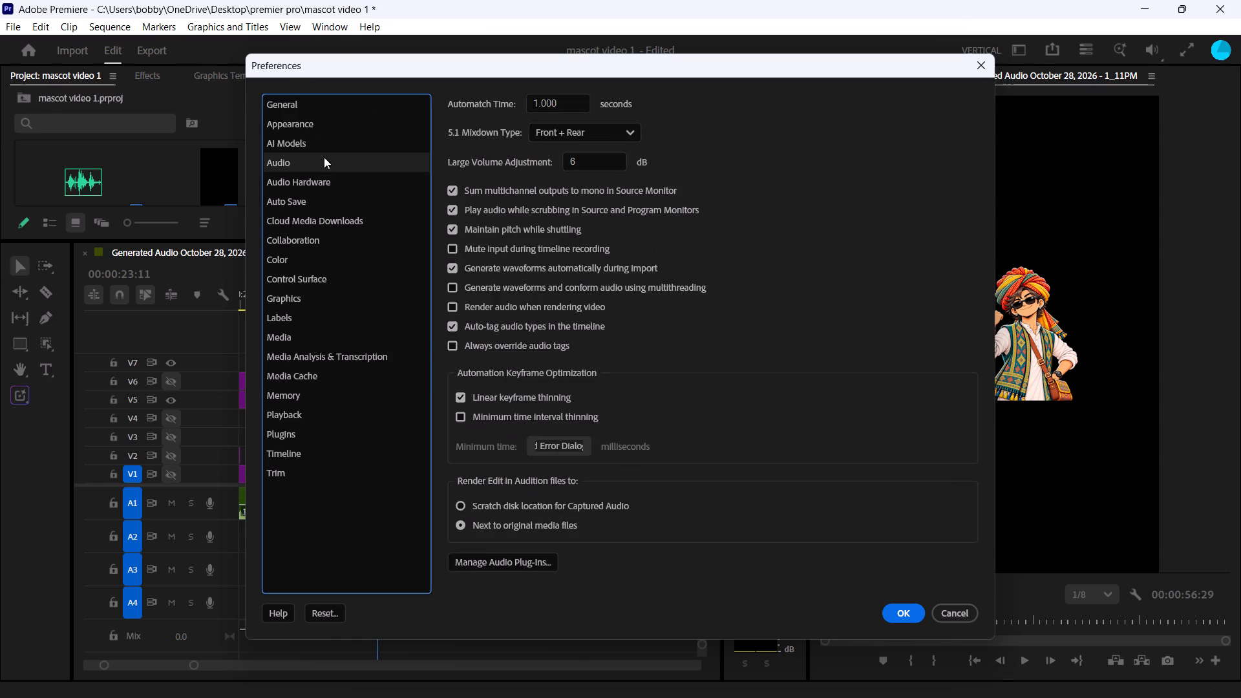
left_click(318, 185)
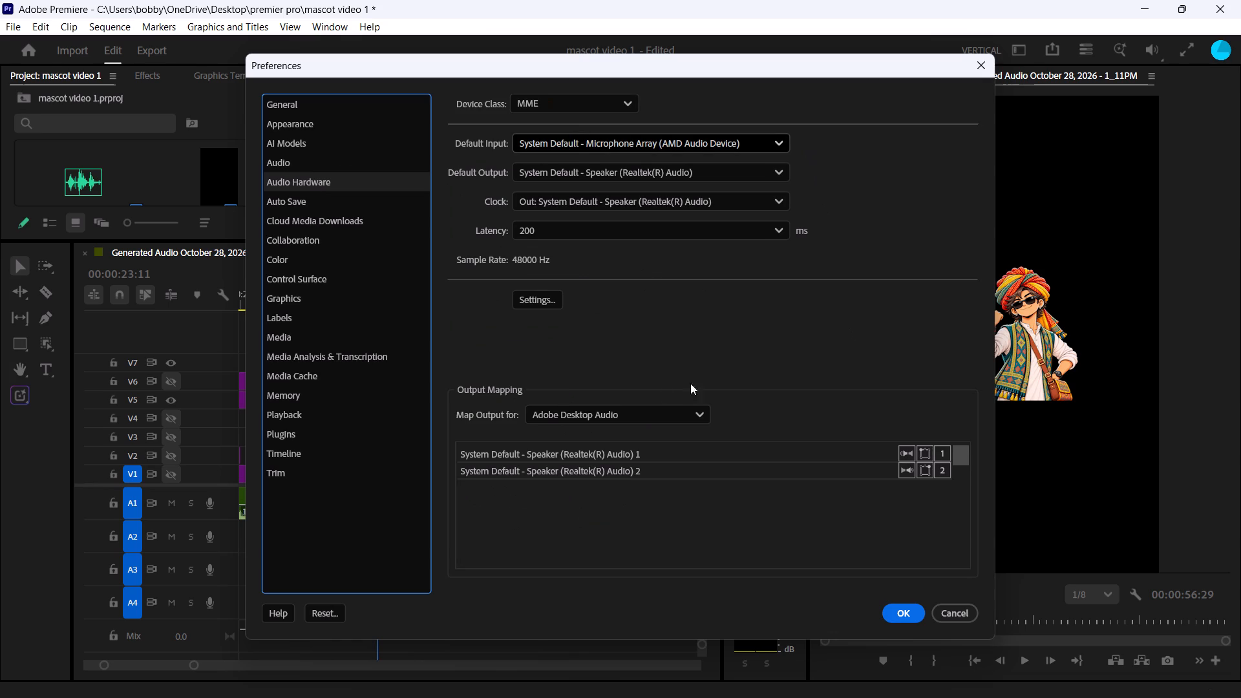
left_click(631, 411)
left_click(631, 411)
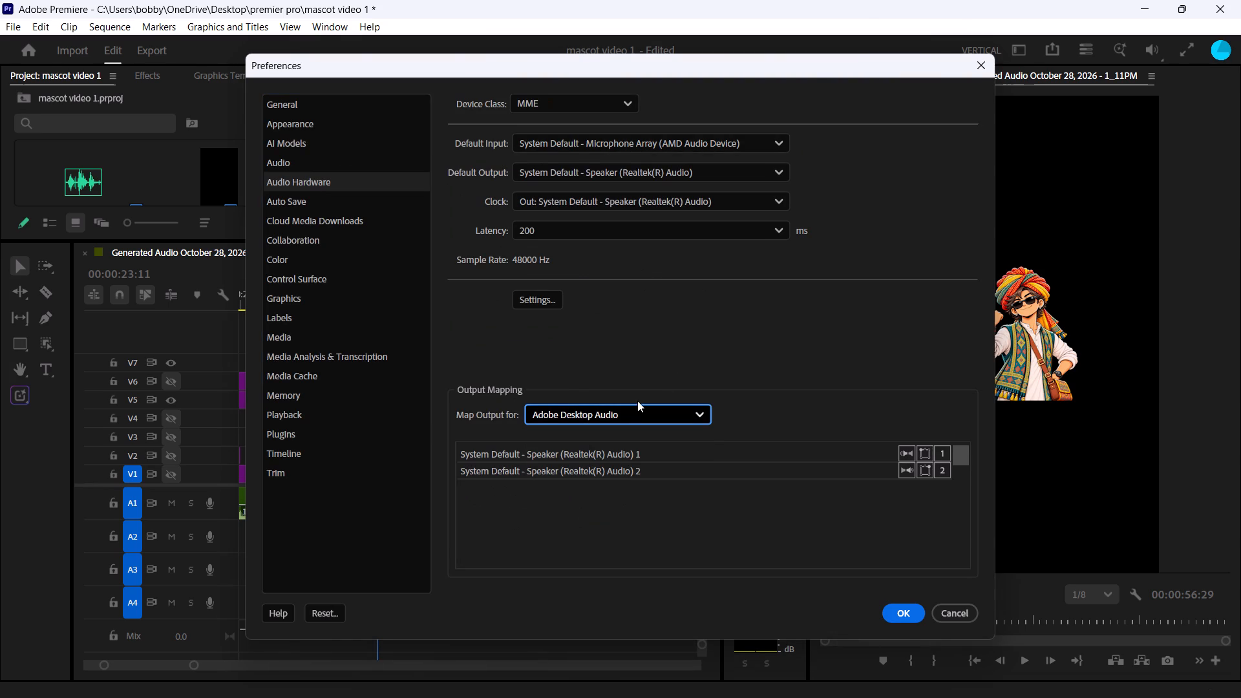
left_click(330, 197)
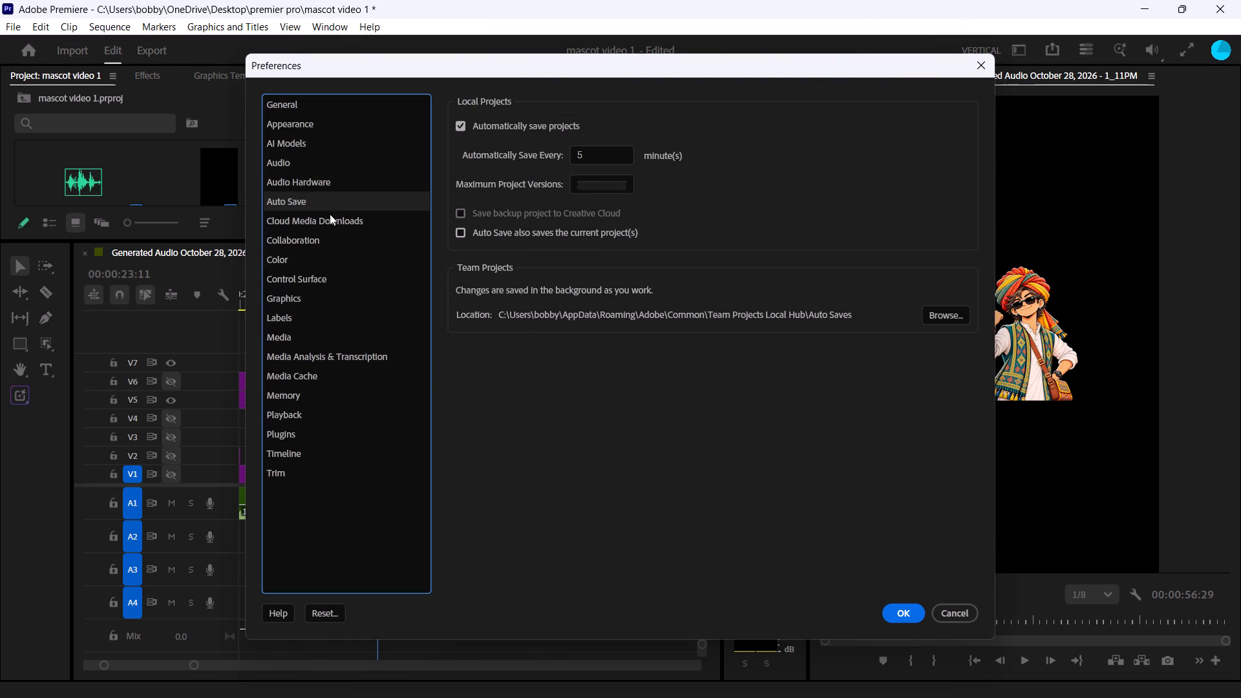
left_click(330, 214)
left_click(308, 237)
left_click(301, 264)
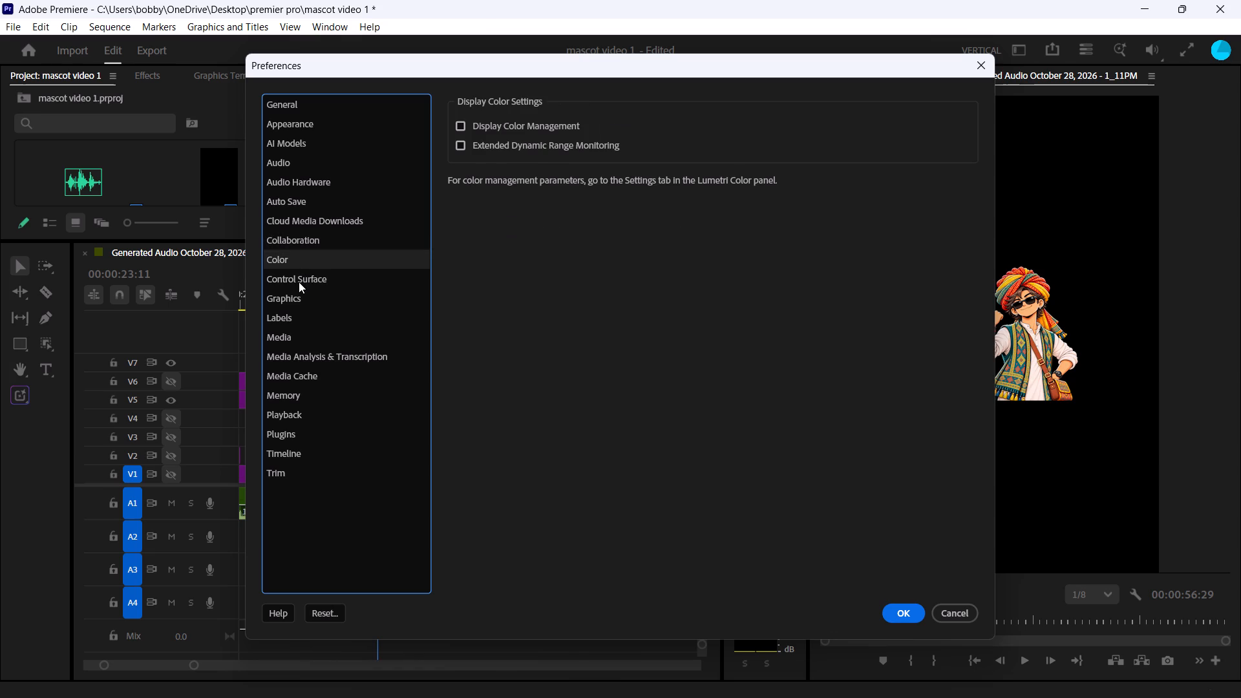
left_click(299, 282)
left_click(299, 297)
left_click(290, 327)
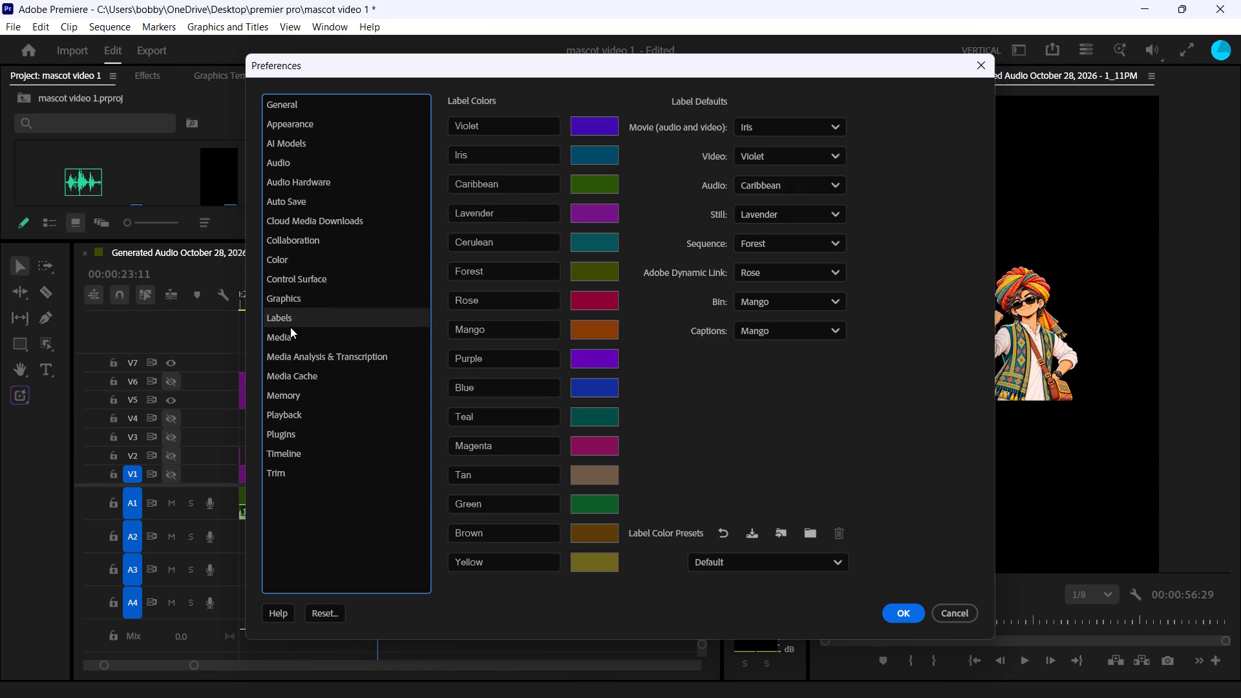
left_click(986, 62)
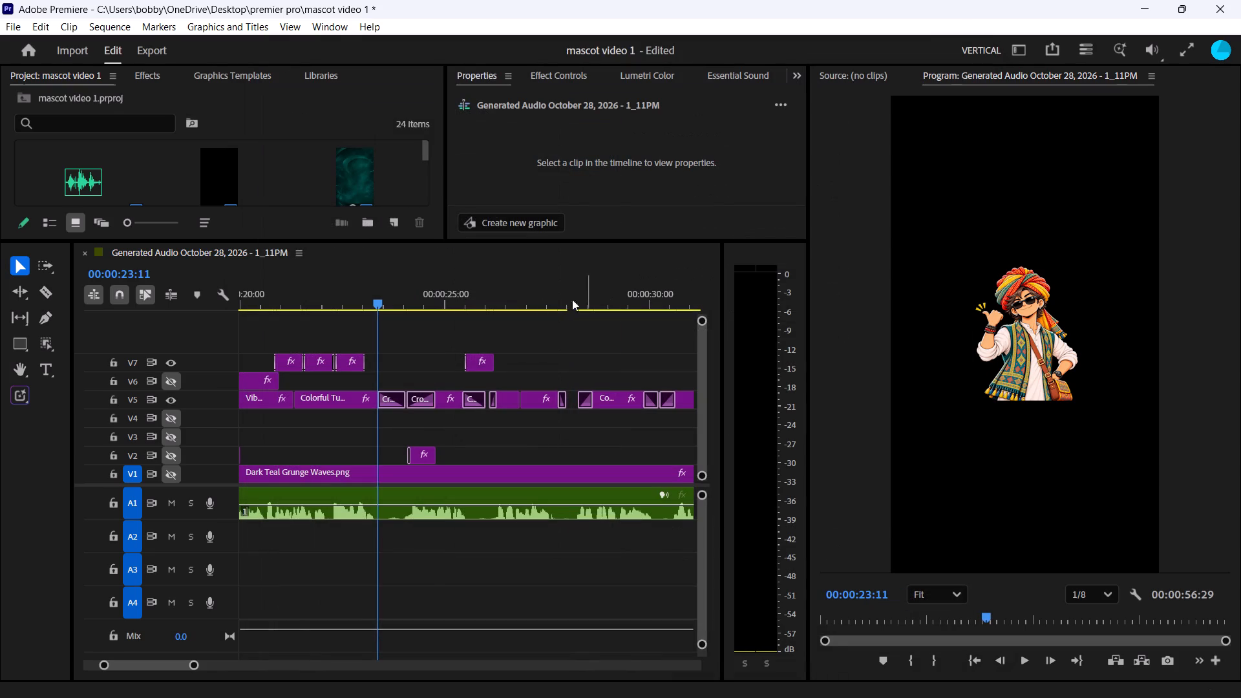
Locate the Social Media caption on V7 near 00:00:25:23 and show its effect controls.
left_click_drag(383, 304, 483, 312)
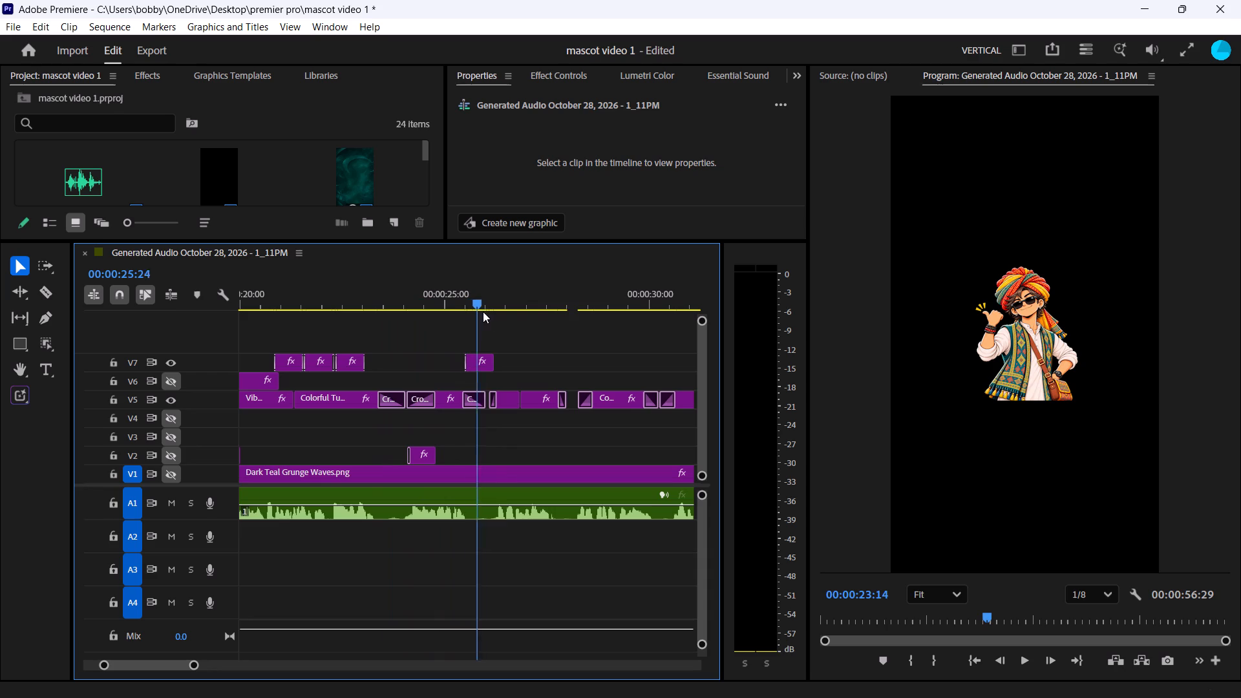
left_click_drag(483, 312, 222, 305)
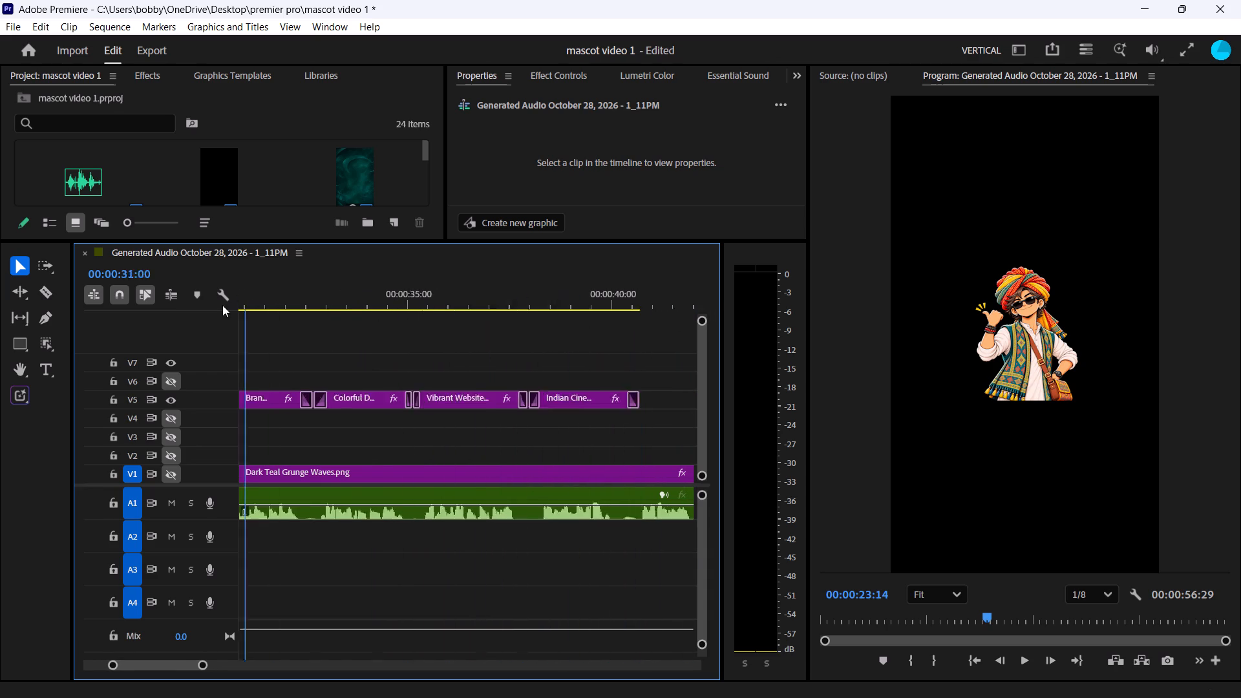
left_click_drag(222, 305, 433, 333)
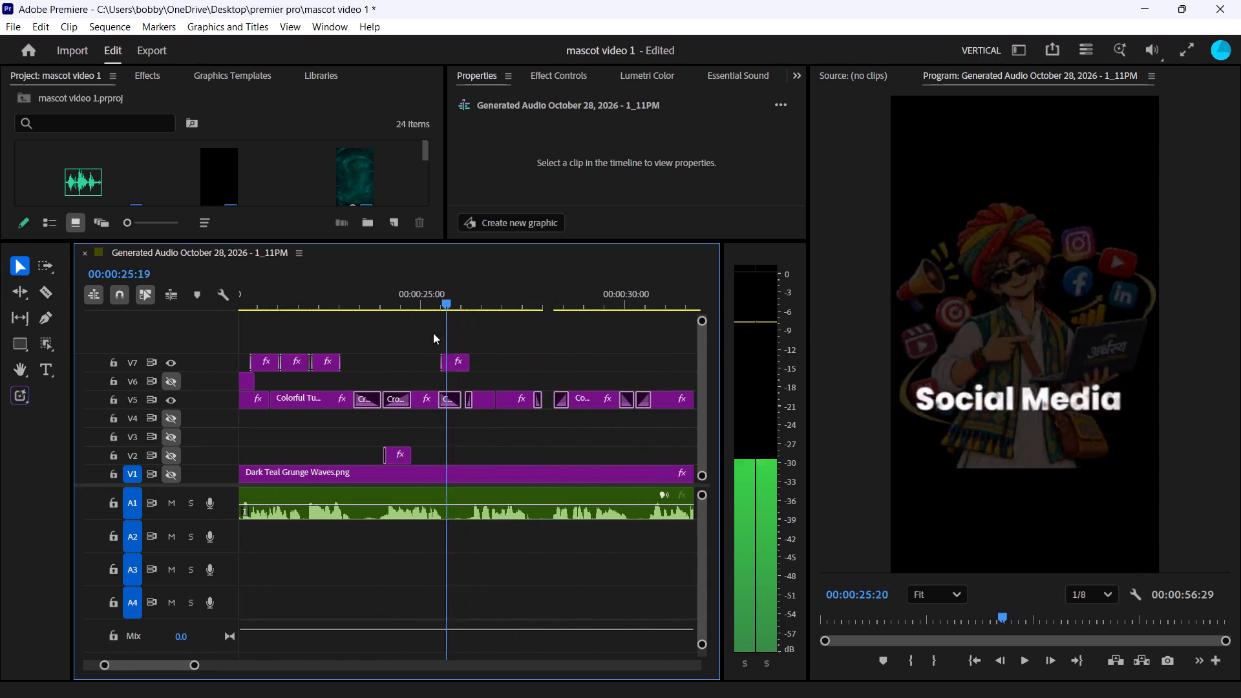
left_click_drag(433, 333, 446, 342)
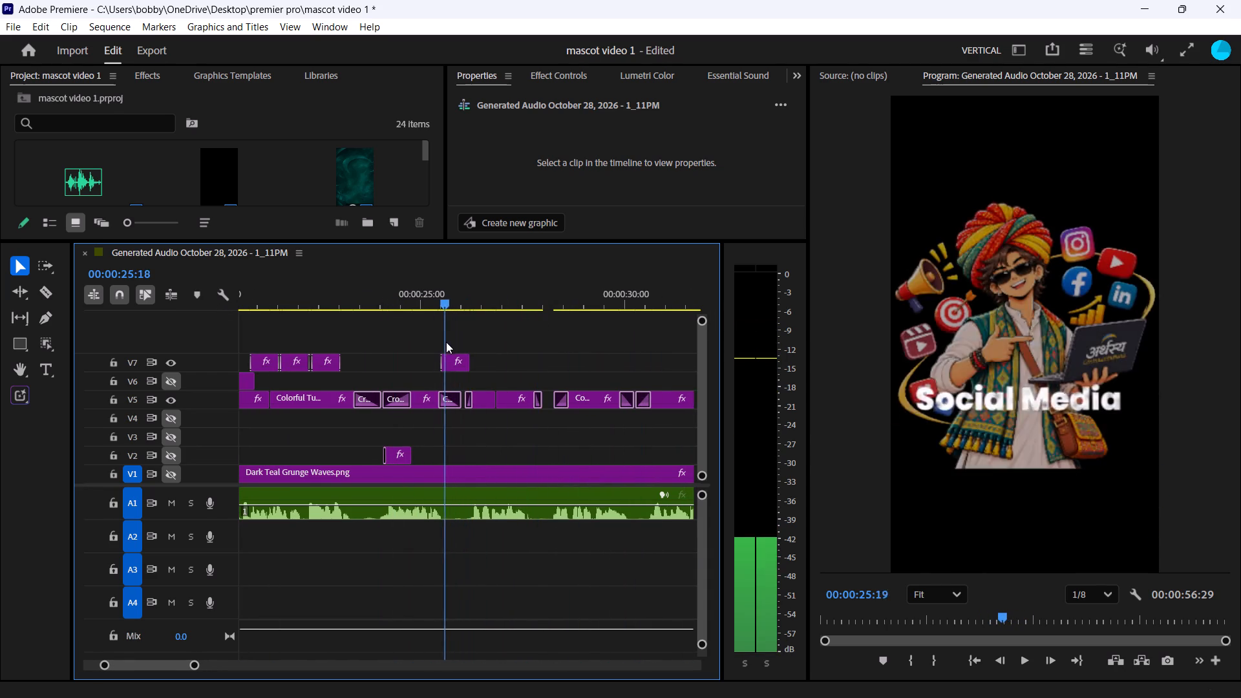
left_click_drag(446, 342, 453, 343)
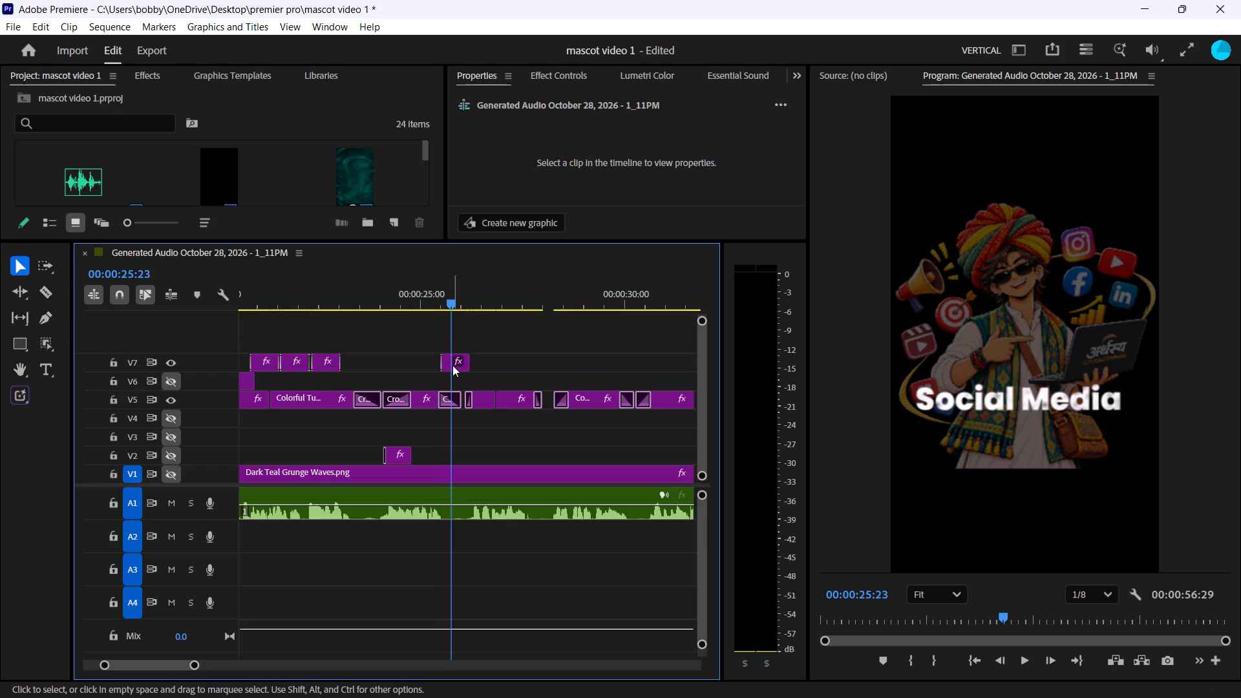
left_click(448, 366)
left_click(450, 363)
right_click(450, 363)
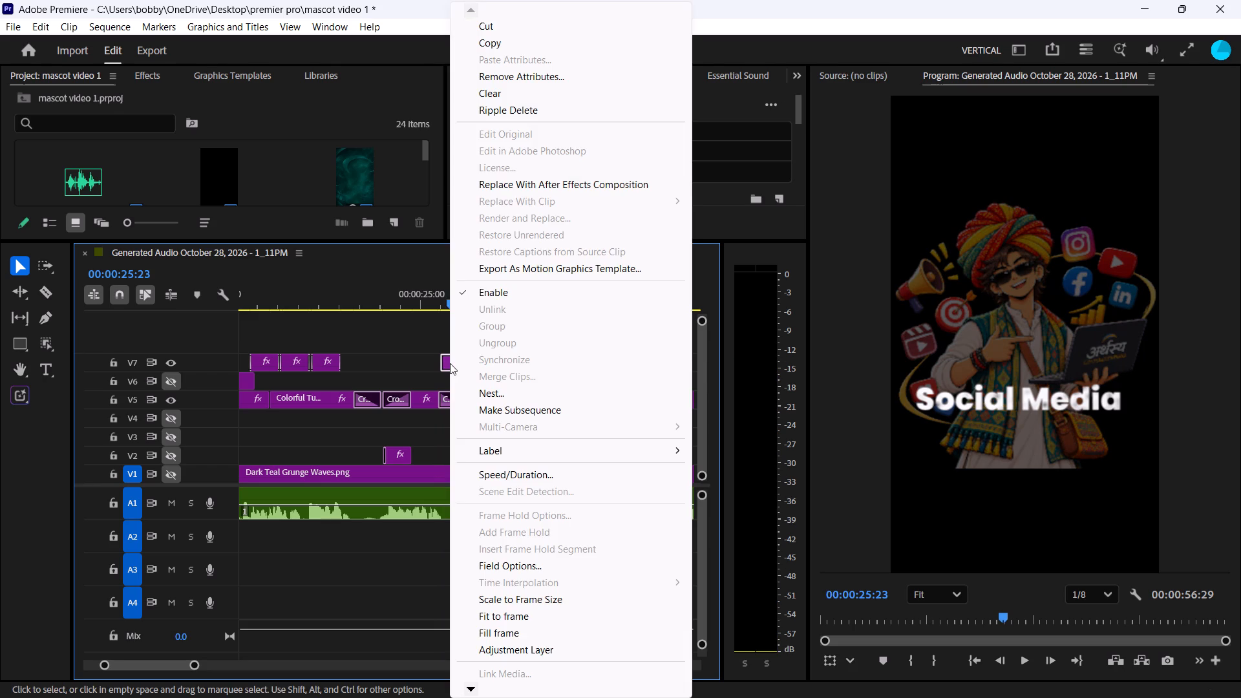
left_click(448, 365)
left_click(571, 78)
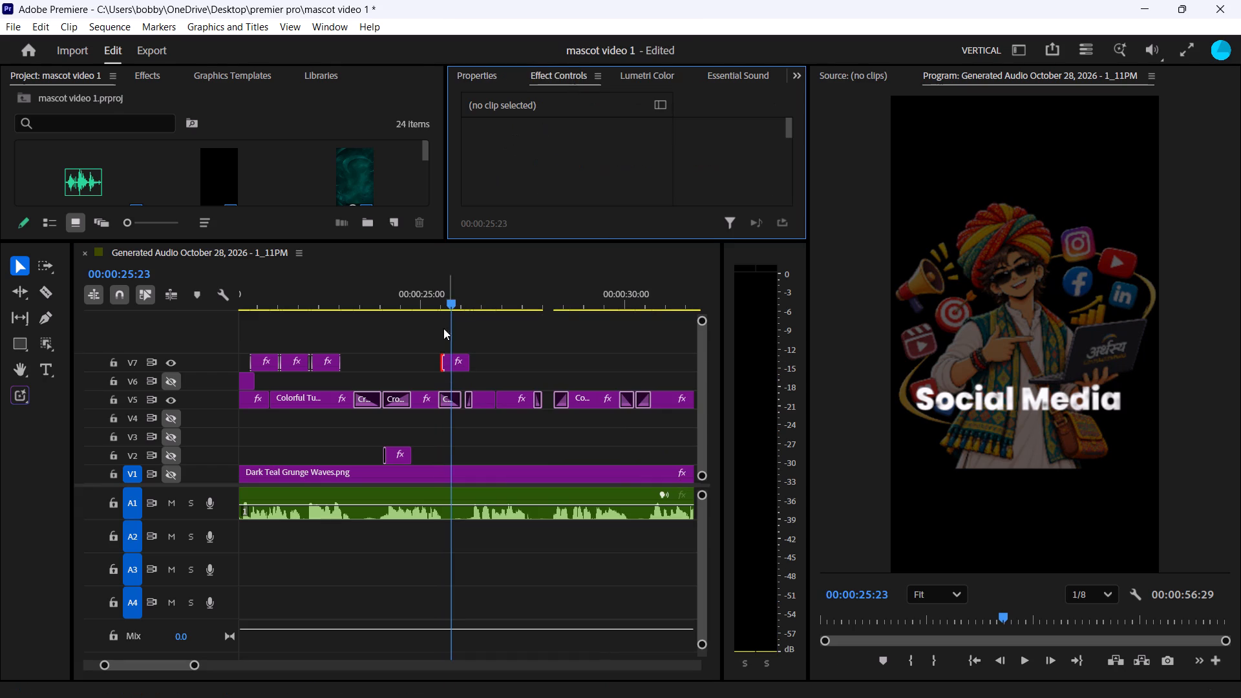
left_click(452, 363)
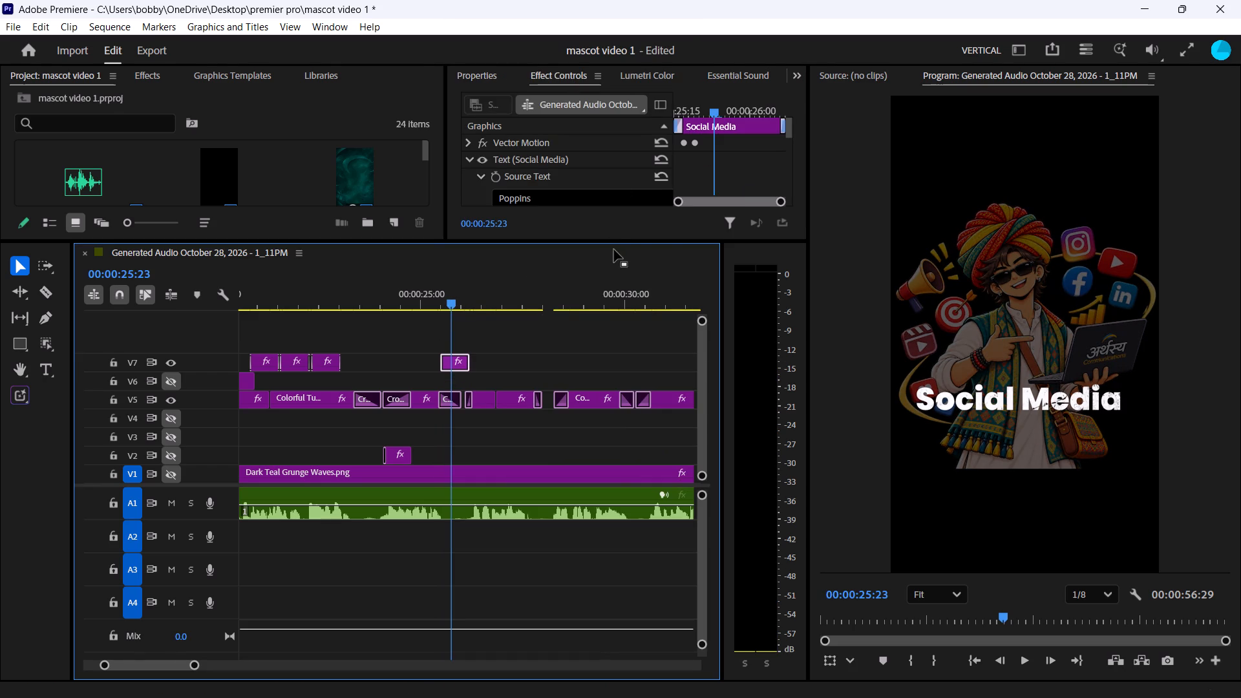
Enlarge the effect controls area and delete both Position keyframes from the Social Media caption's Vector Motion.
left_click_drag(703, 143, 679, 144)
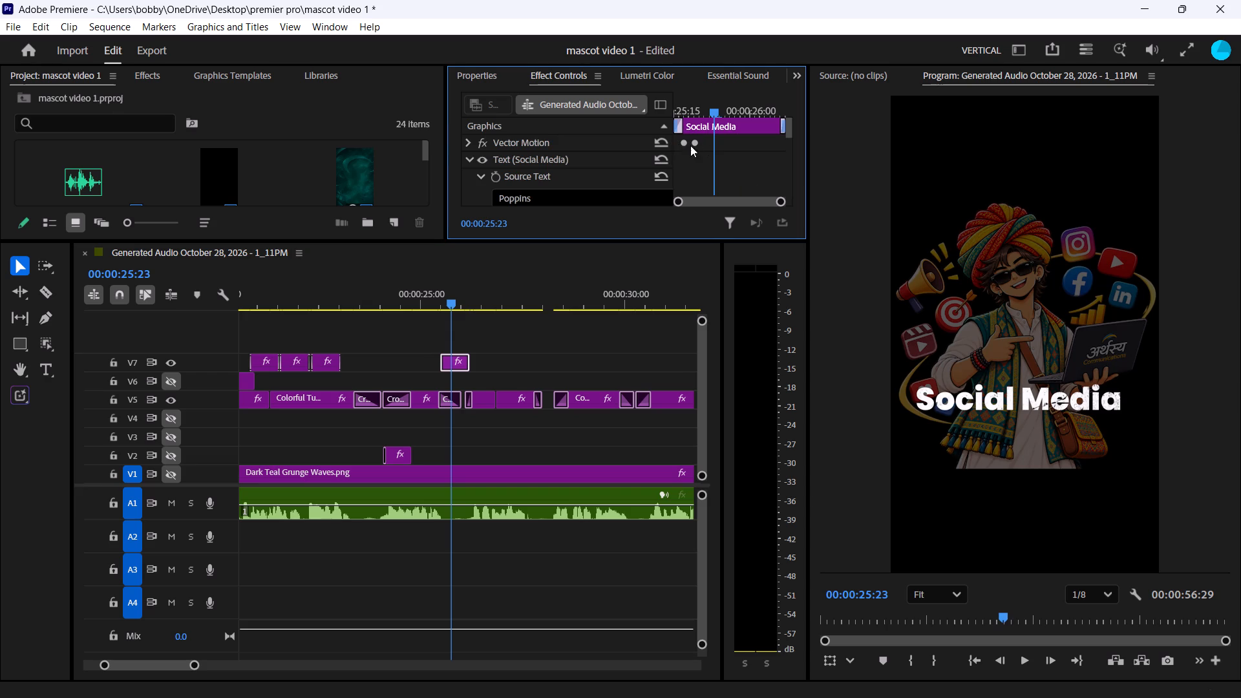
left_click(695, 124)
left_click_drag(674, 242, 674, 257)
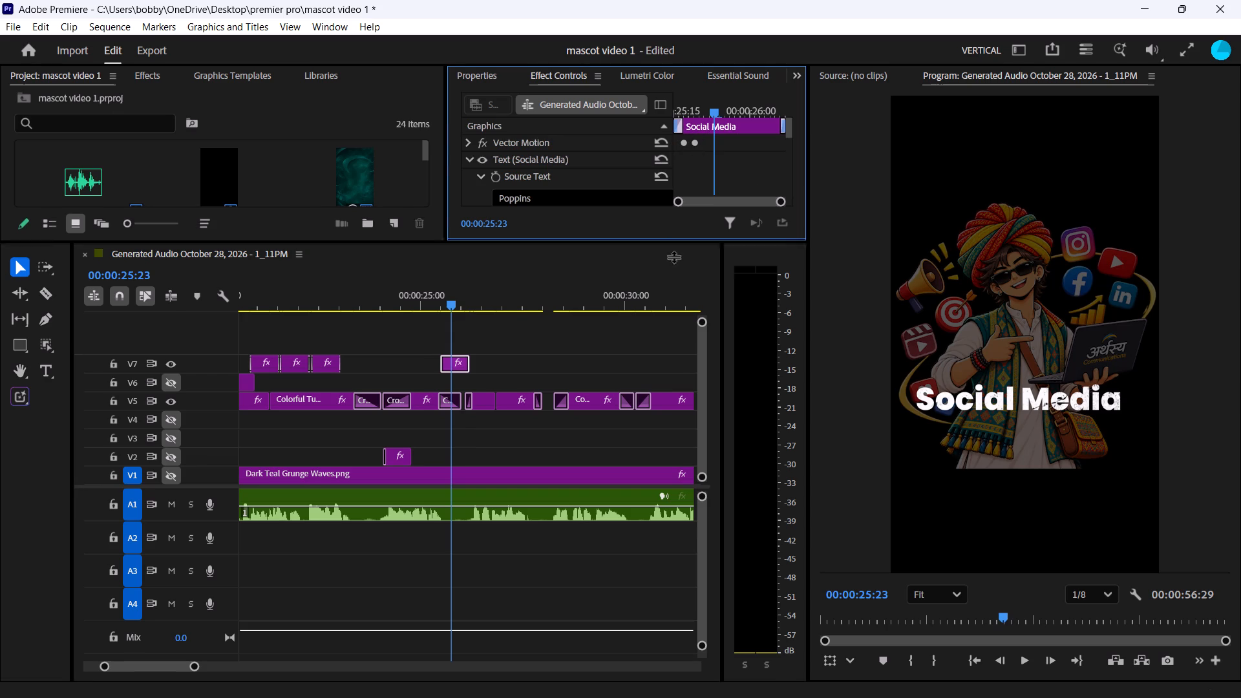
left_click_drag(674, 257, 623, 469)
left_click_drag(809, 201, 949, 195)
left_click(758, 134)
left_click_drag(742, 143, 786, 149)
left_click(773, 142)
left_click(770, 142)
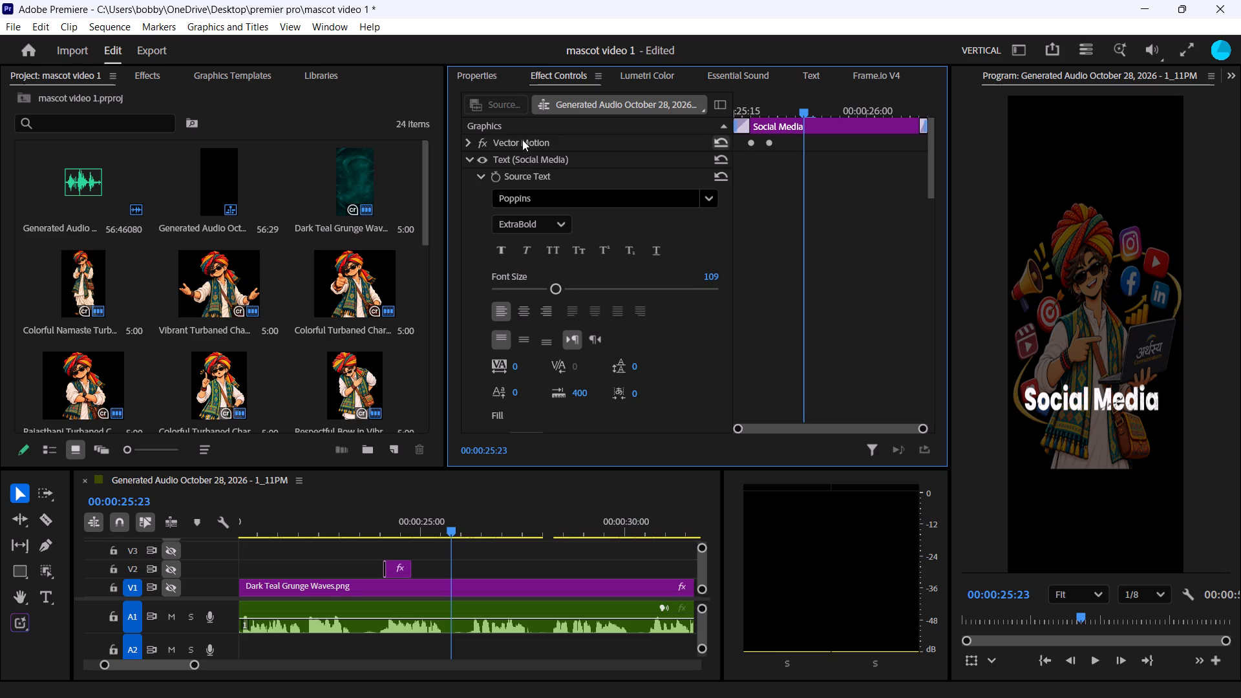
left_click(465, 142)
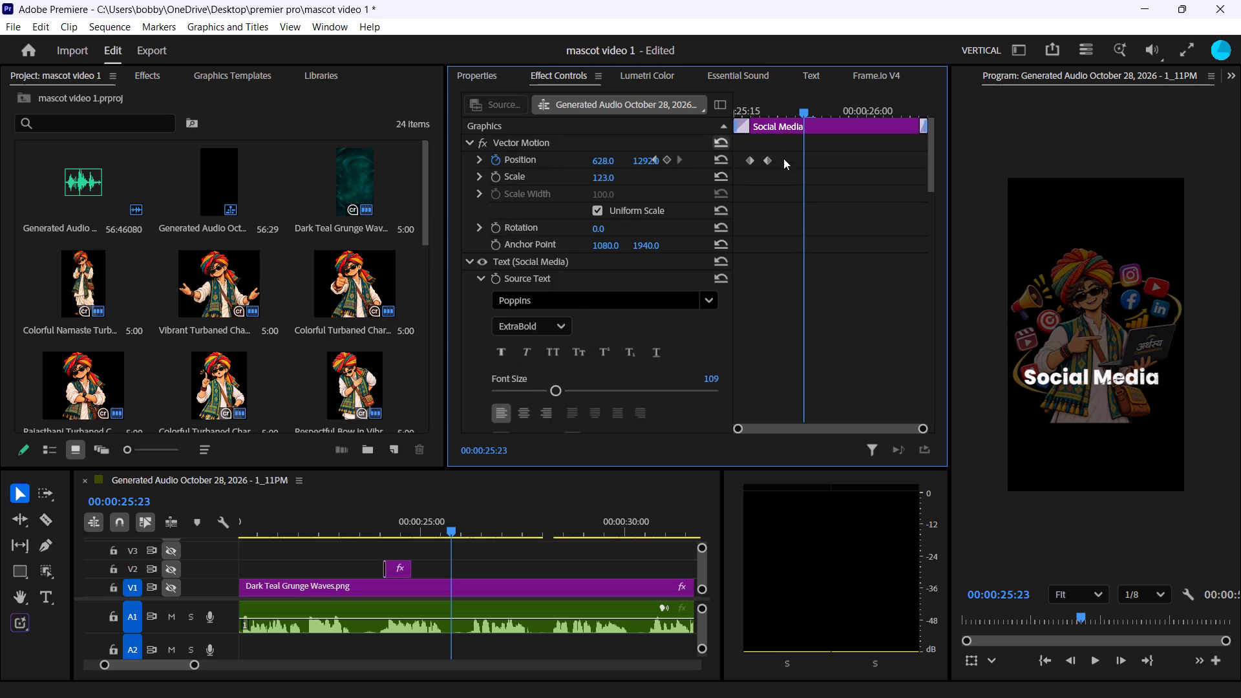
left_click_drag(782, 160, 736, 169)
key("BackSpace")
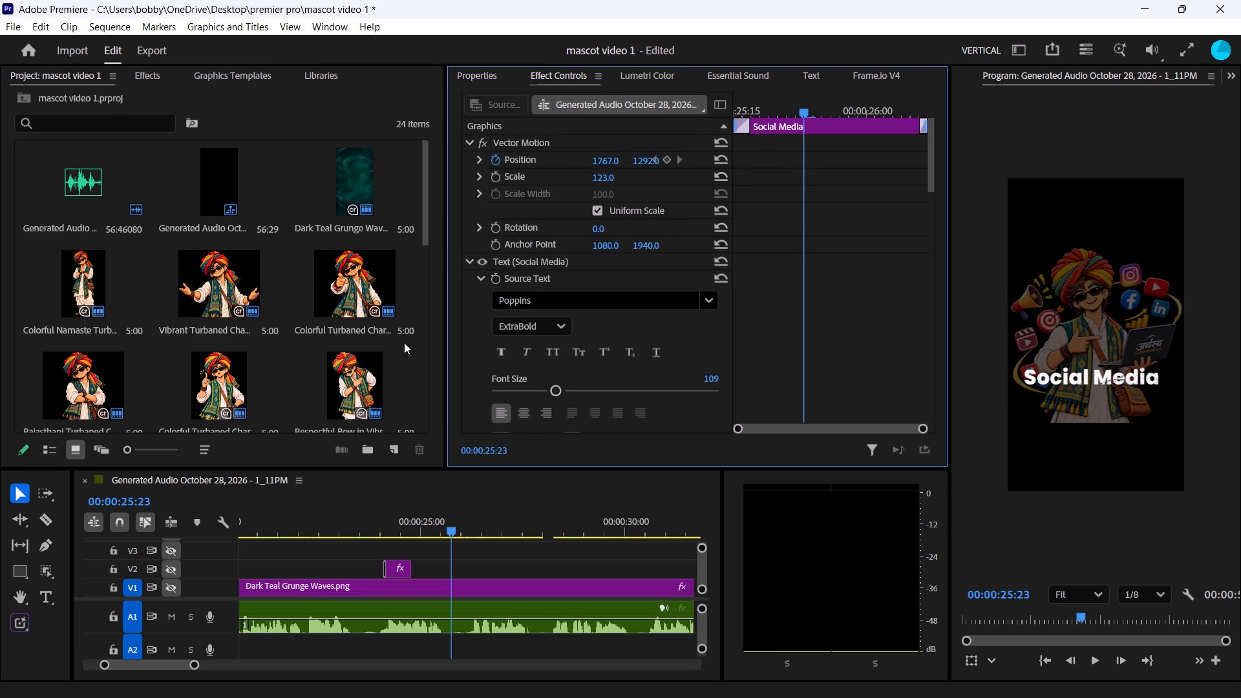
Turn off Position animation in the Social Media caption's Vector Motion.
left_click_drag(449, 530, 357, 556)
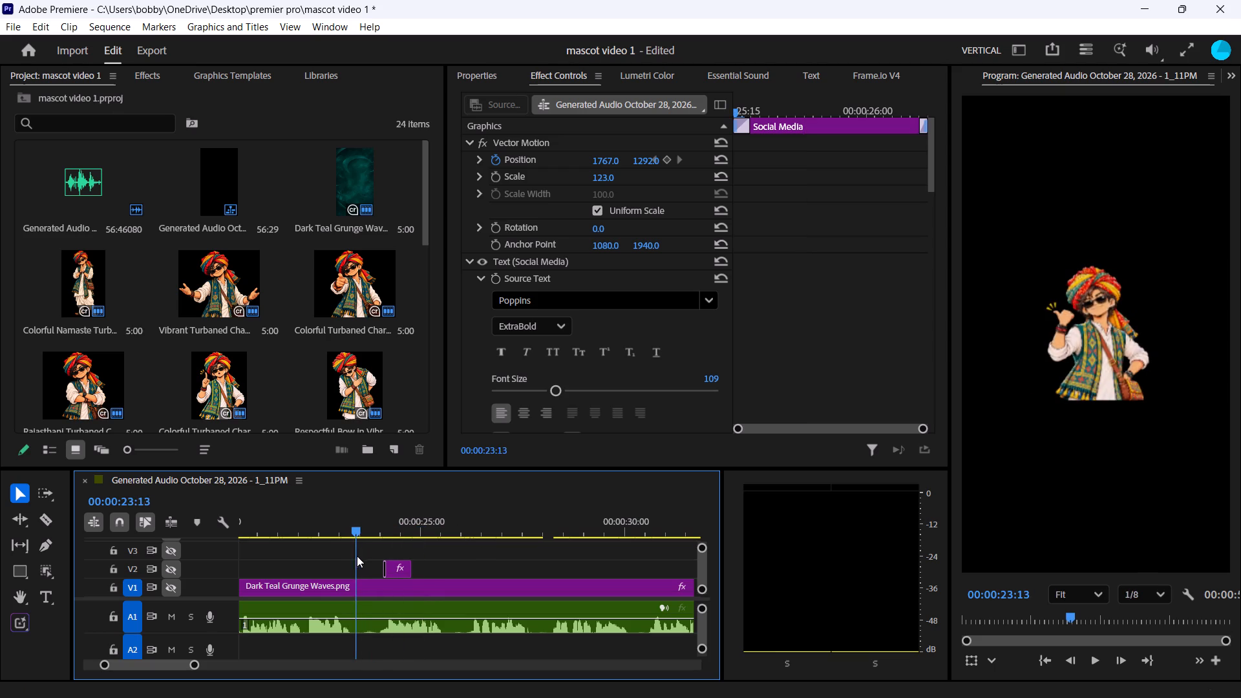
left_click_drag(357, 556, 382, 553)
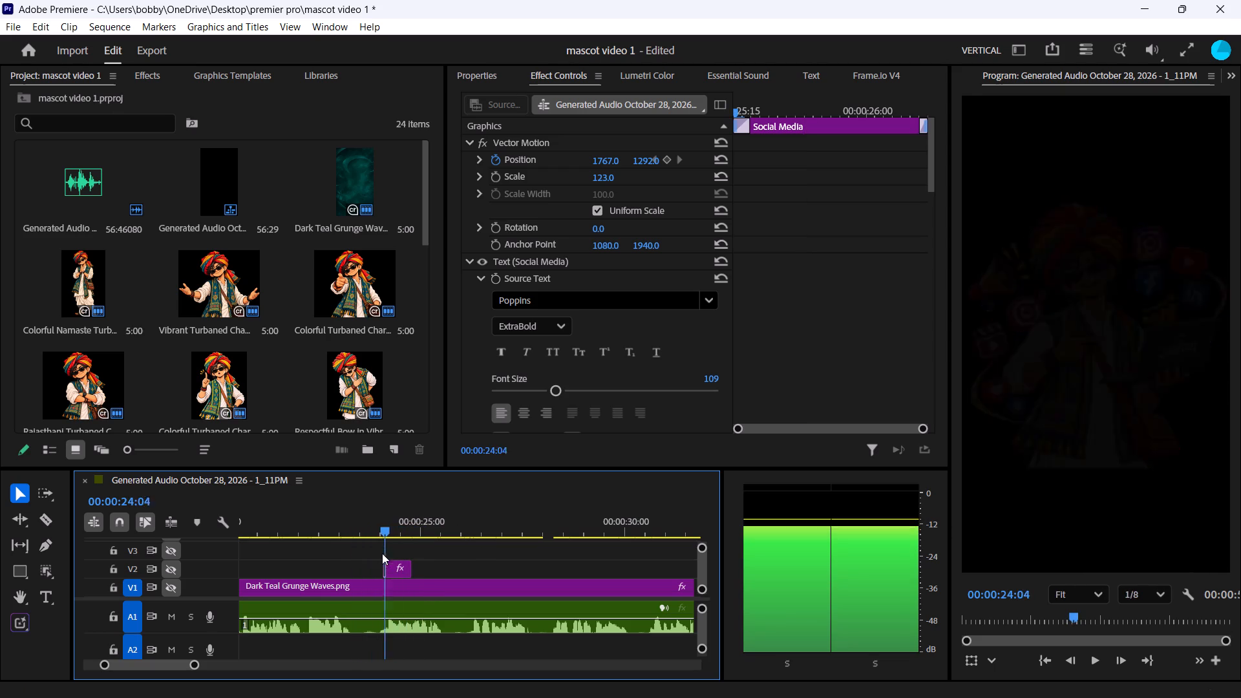
left_click_drag(382, 553, 380, 558)
right_click_drag(376, 555, 361, 559)
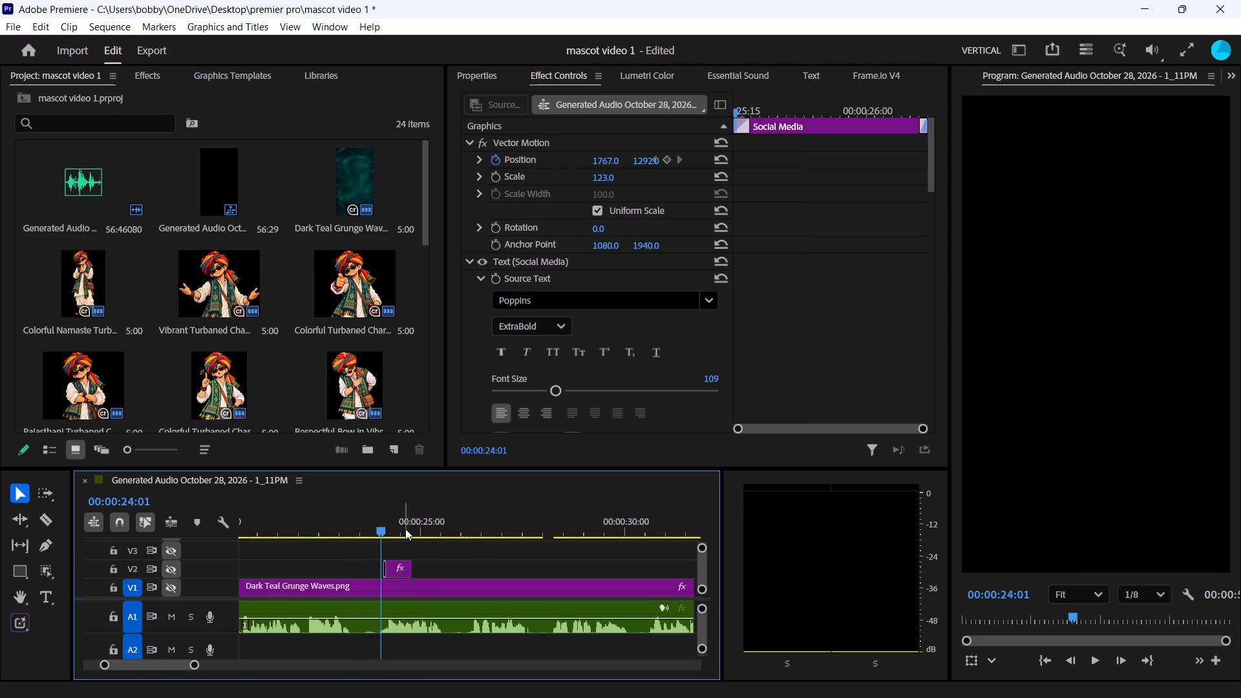
left_click(496, 160)
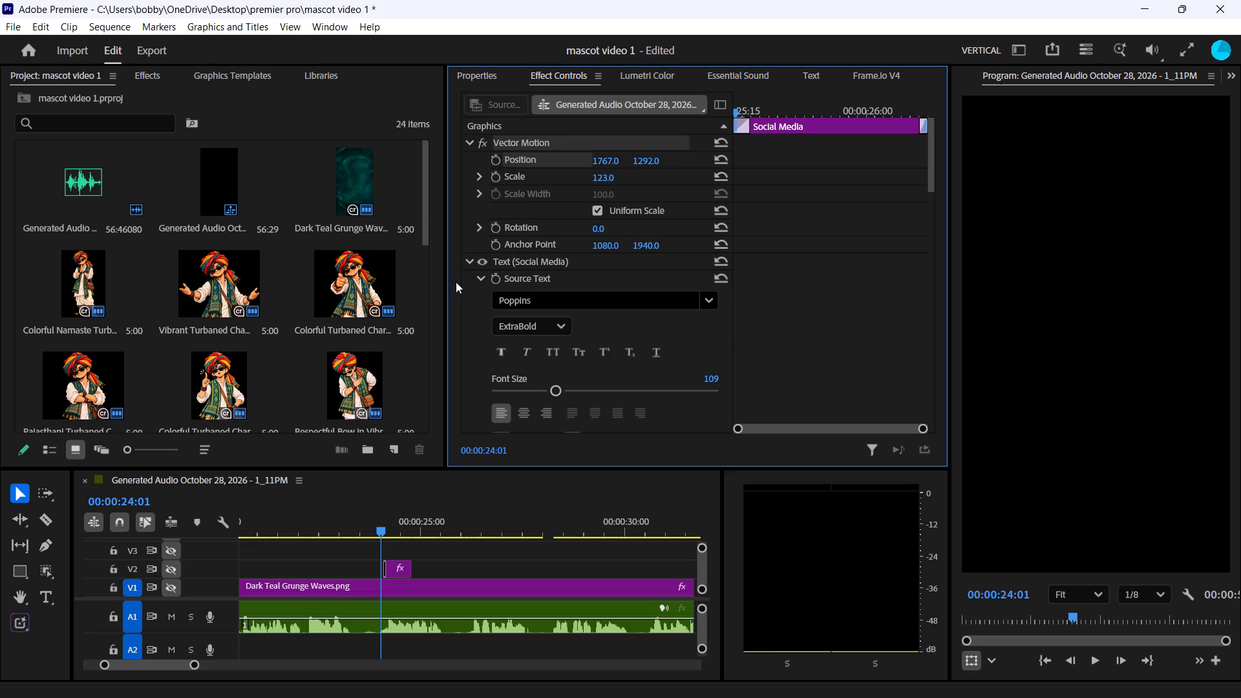
Enlarge the timeline area and extend the end of the कैसे हमारी caption on V2 to just past 00:00:25:00.
left_click_drag(379, 538, 395, 536)
left_click_drag(381, 529, 402, 538)
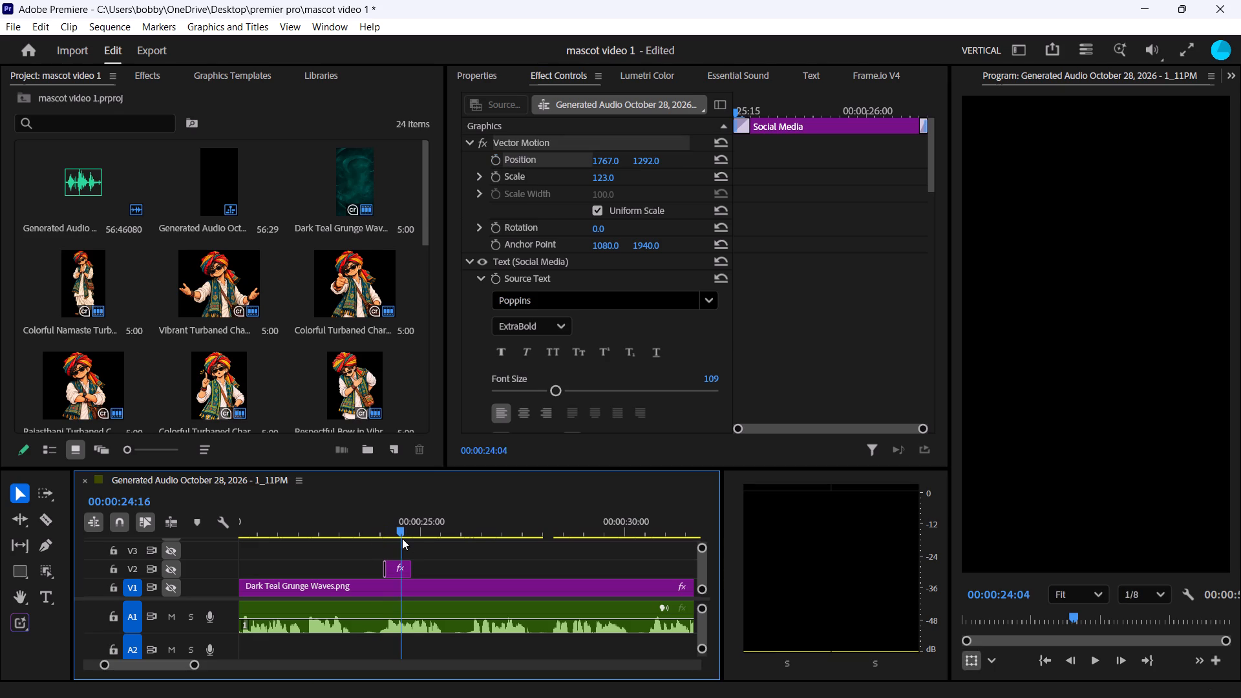
left_click_drag(402, 538, 404, 539)
left_click(396, 564)
left_click_drag(403, 528, 396, 531)
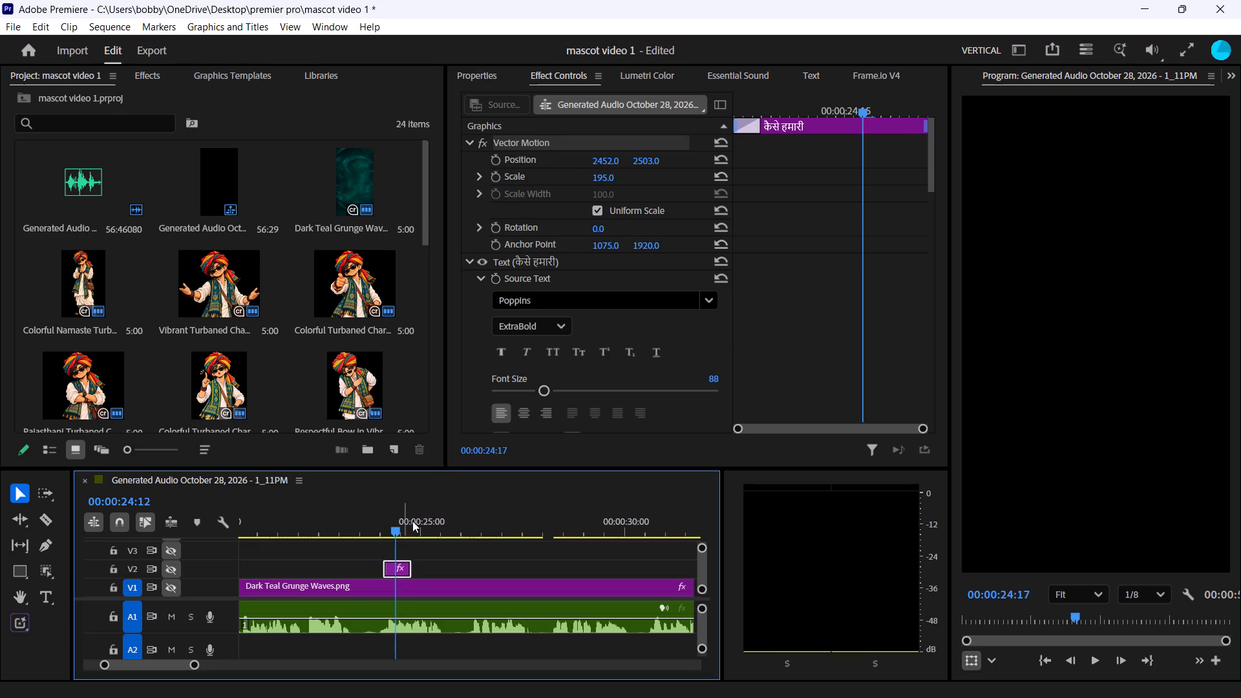
left_click_drag(451, 467, 507, 239)
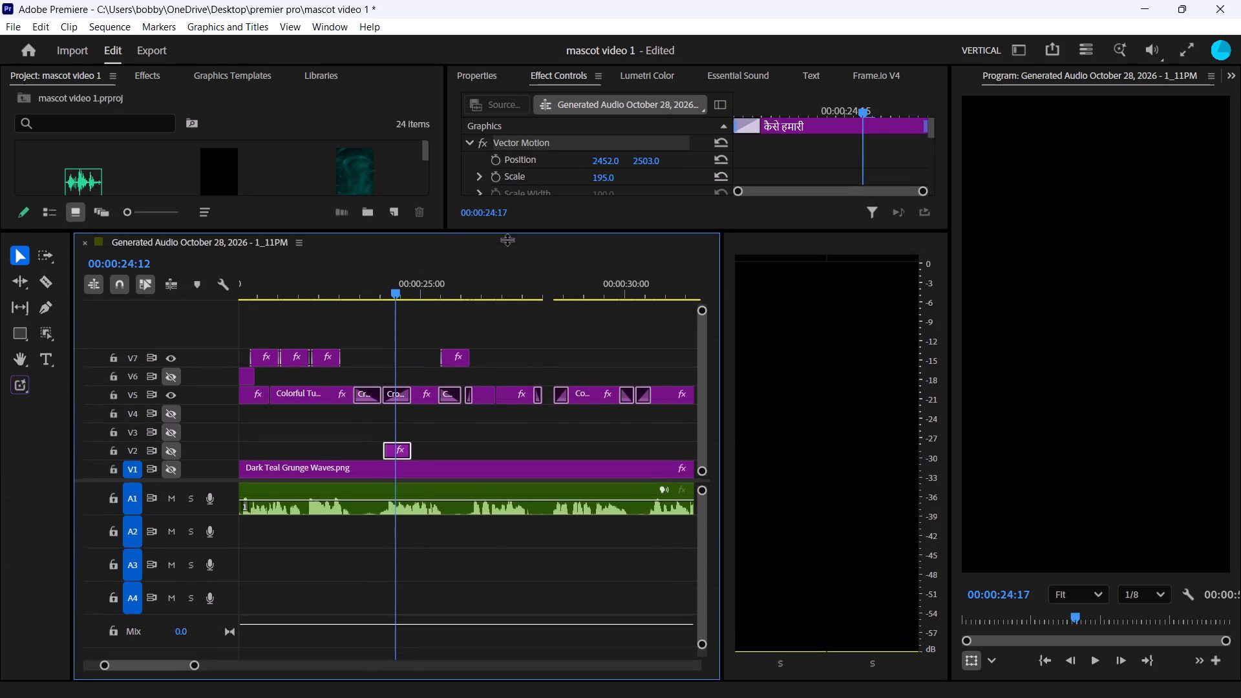
left_click_drag(507, 239, 507, 248)
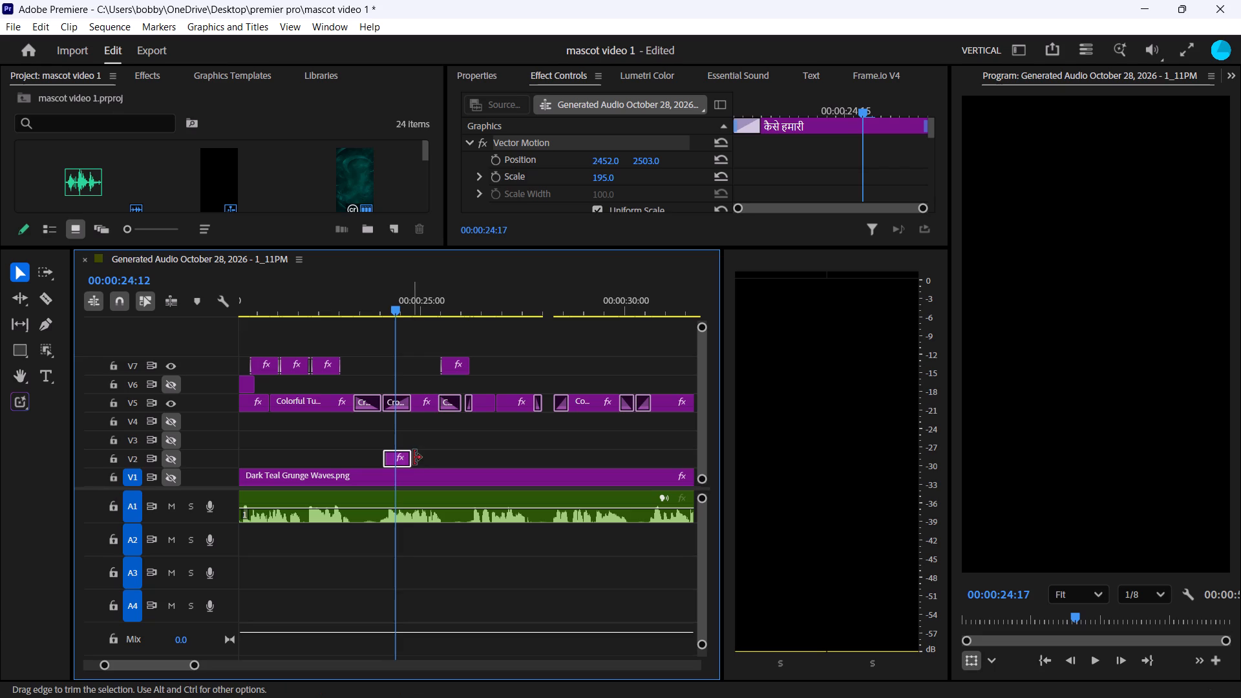
left_click(397, 310)
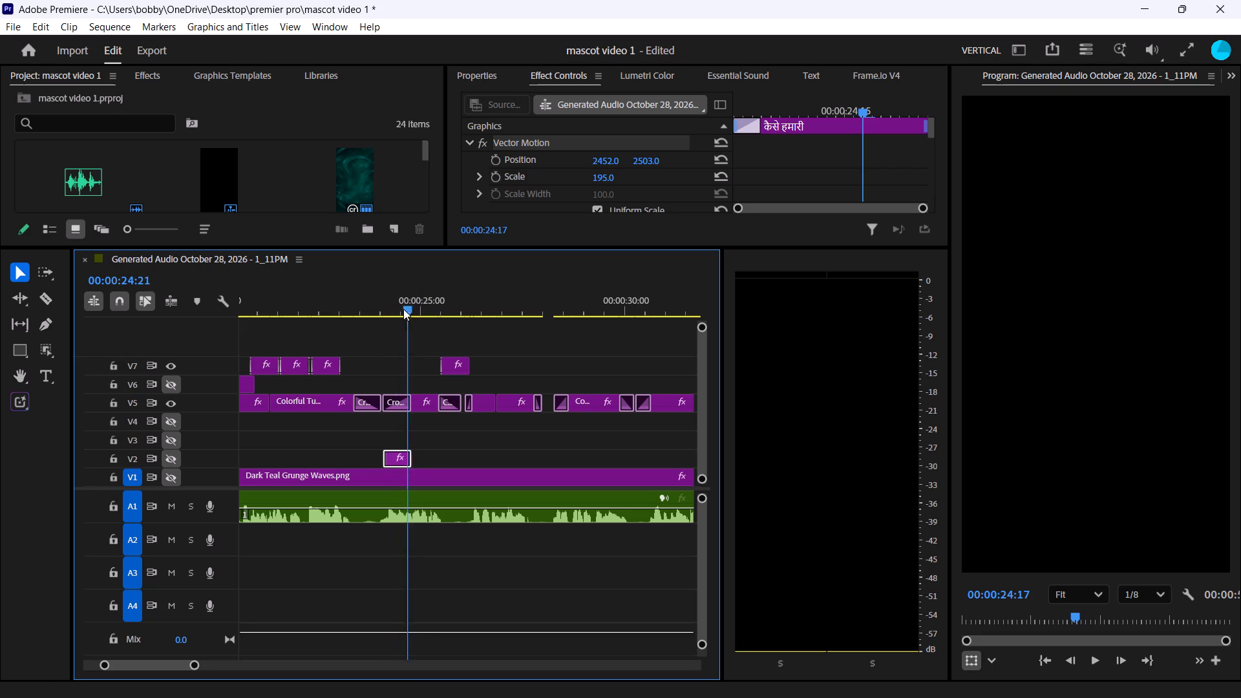
left_click_drag(418, 458, 435, 460)
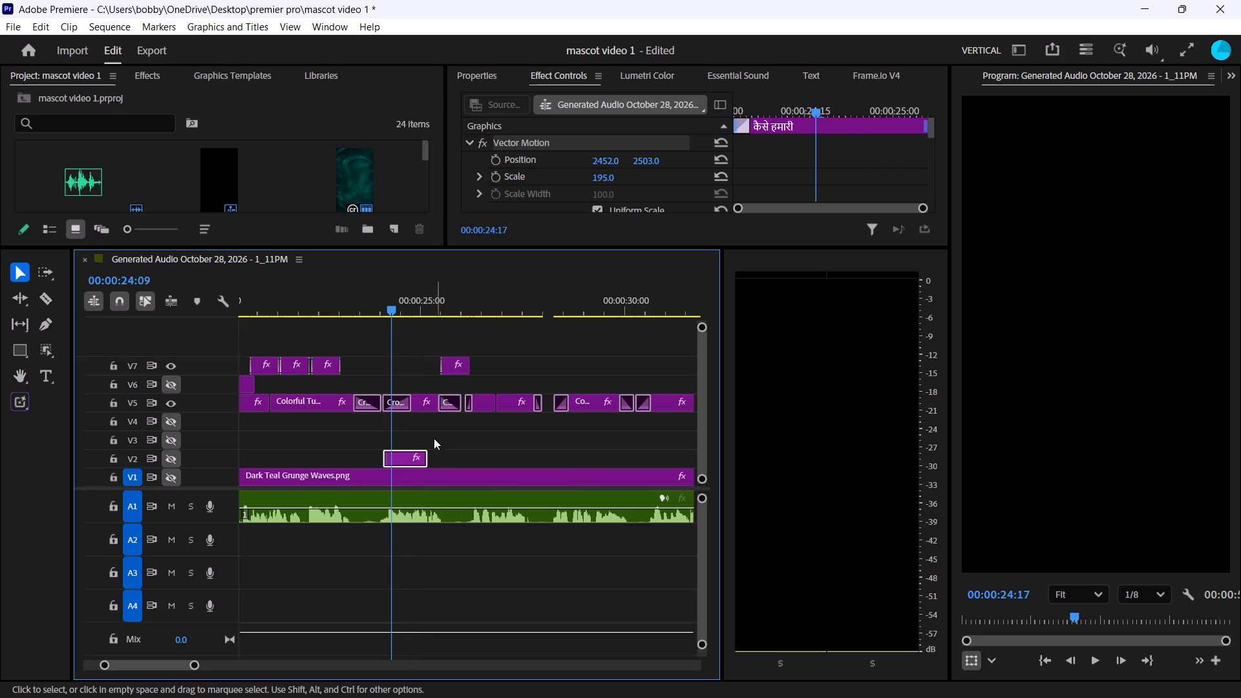
Turn on the V2 track output and scrub across the कैसे हमारी caption to preview it.
left_click_drag(392, 310, 420, 310)
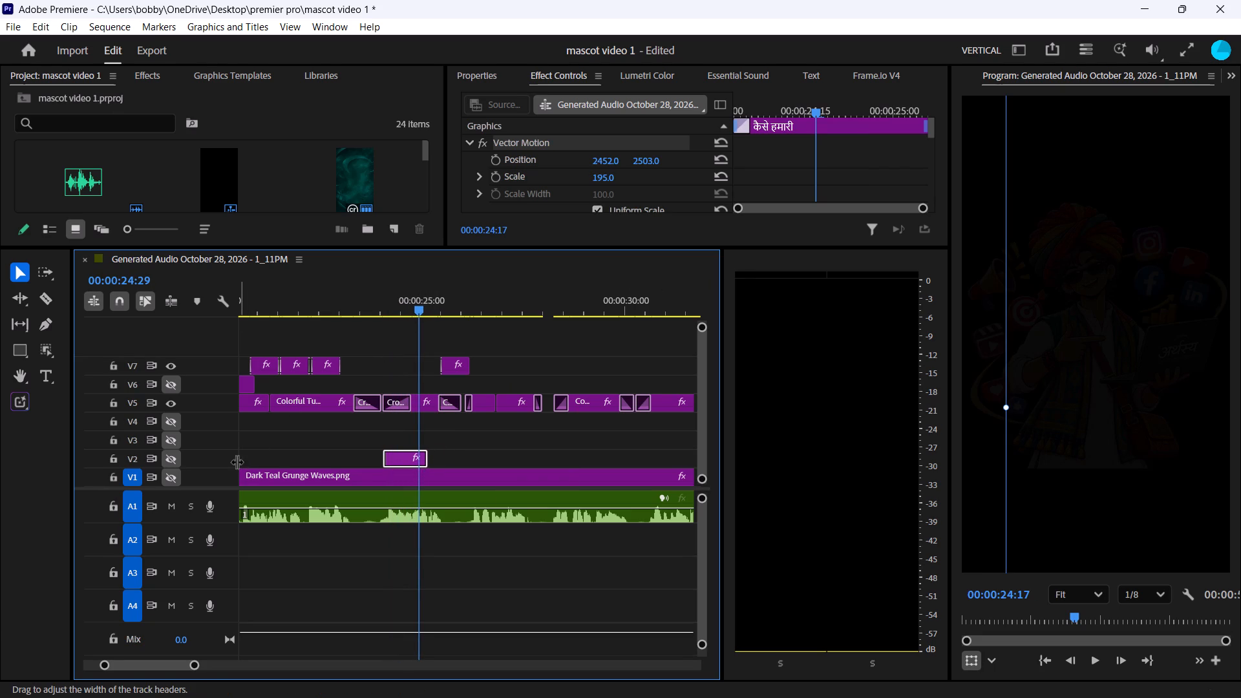
left_click(175, 458)
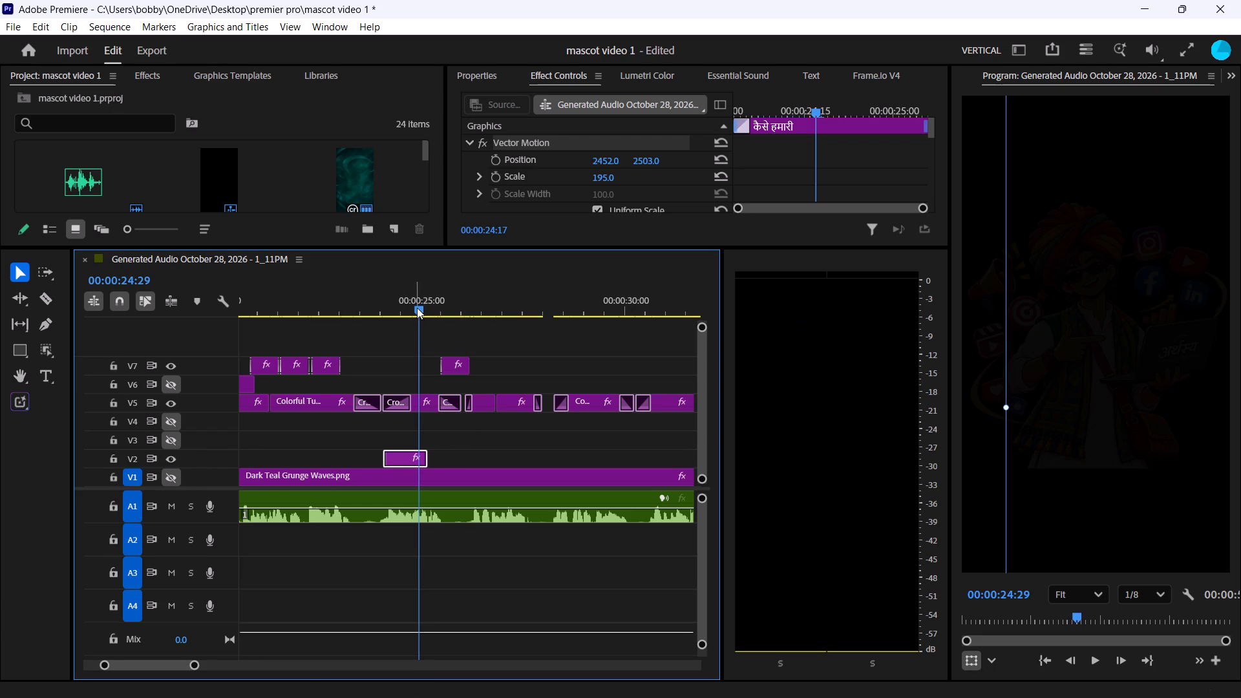
left_click_drag(417, 308, 373, 333)
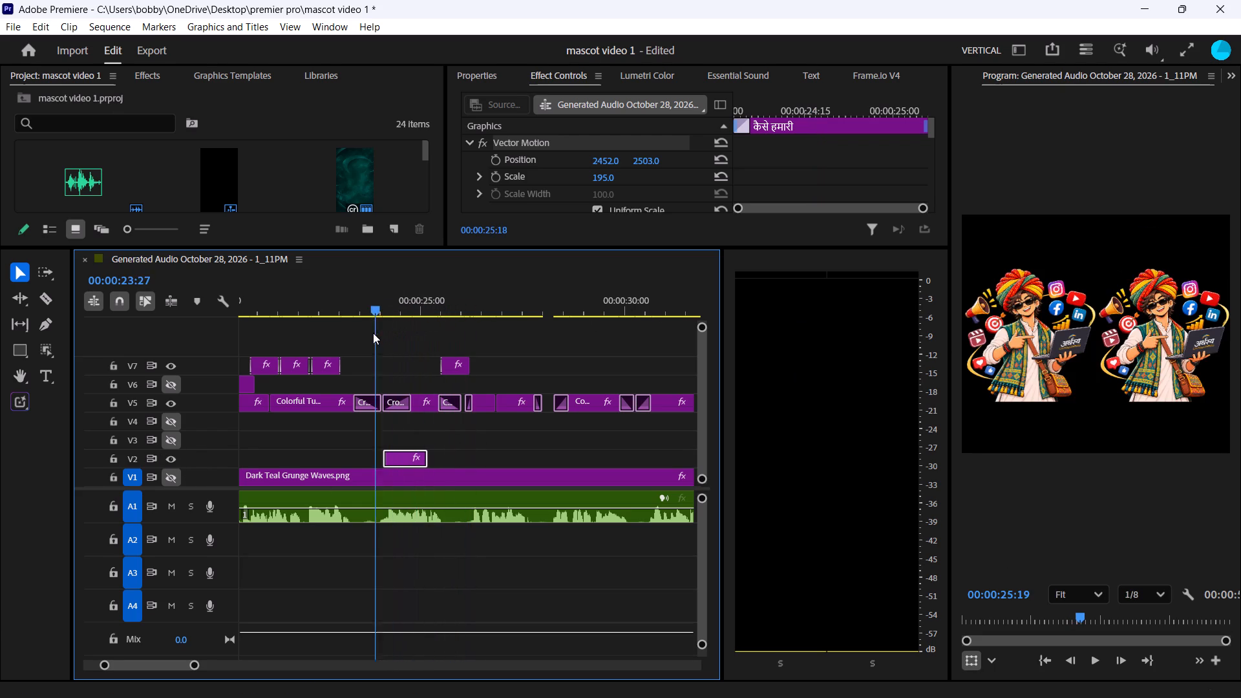
Remove the cross dissolve at the start of the Raja clip on V5, near 00:00:24:00.
left_click_drag(373, 333, 414, 323)
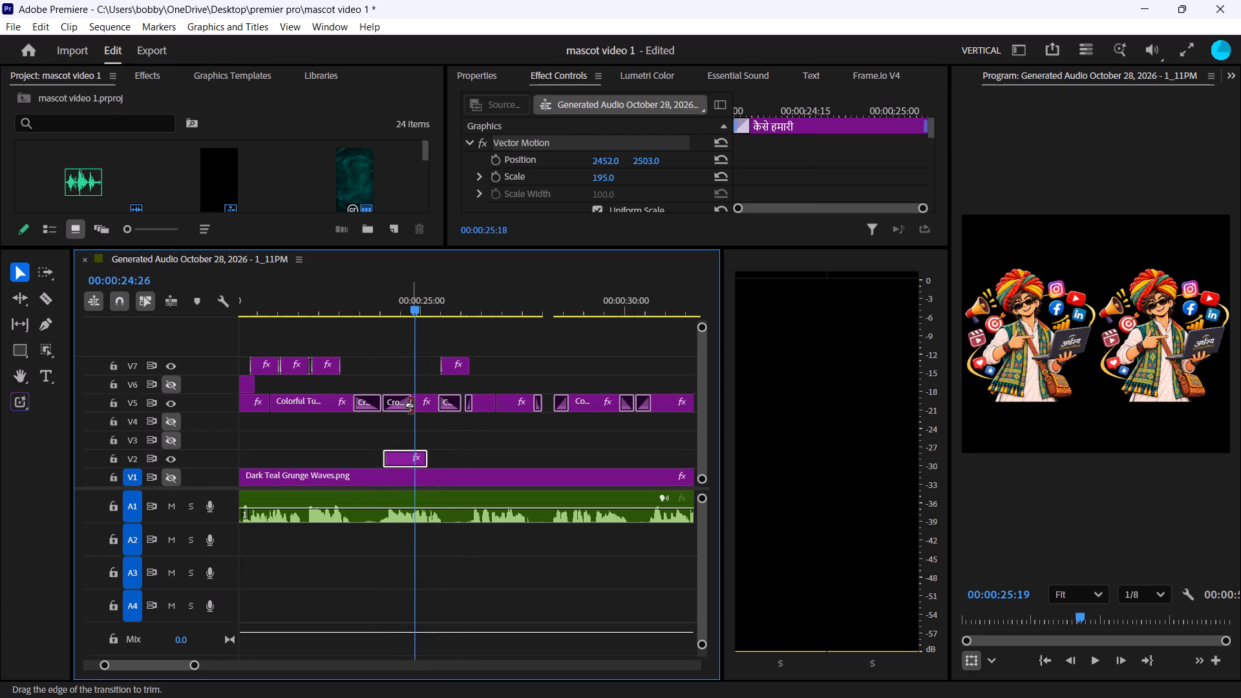
left_click_drag(411, 403, 380, 425)
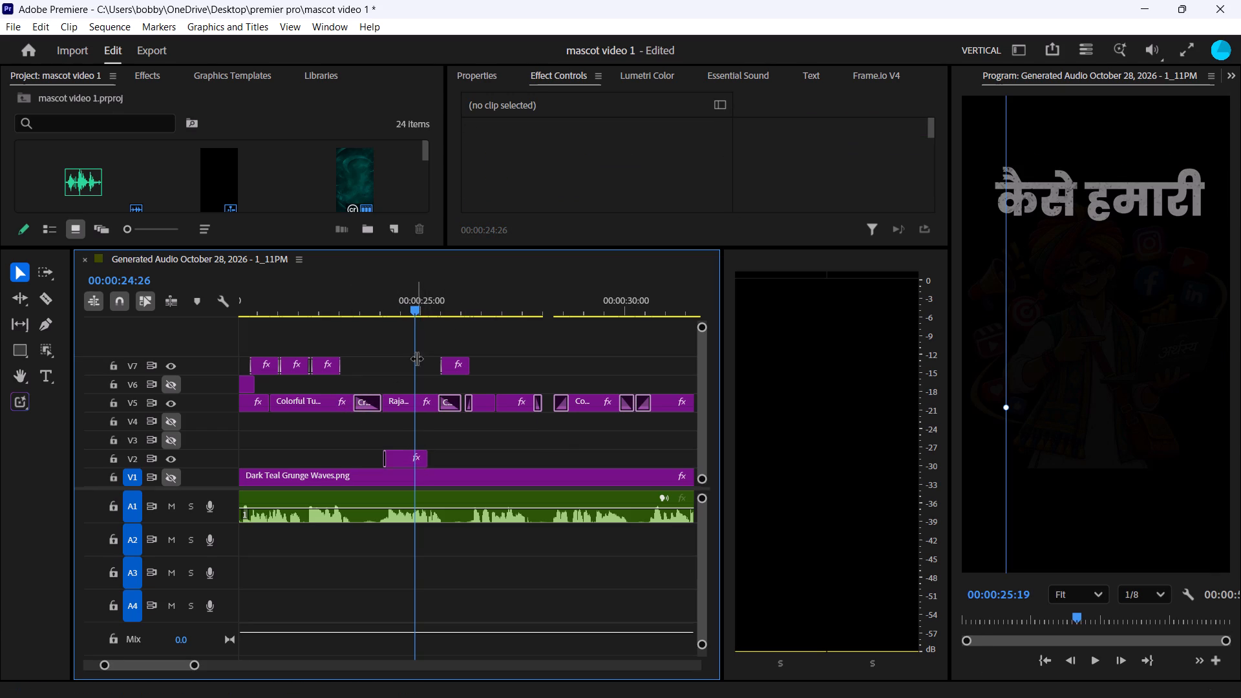
Play the sequence from 00:00:15:13 to about 00:00:22:19 to review the captions against the mascot clips.
left_click_drag(415, 306, 238, 335)
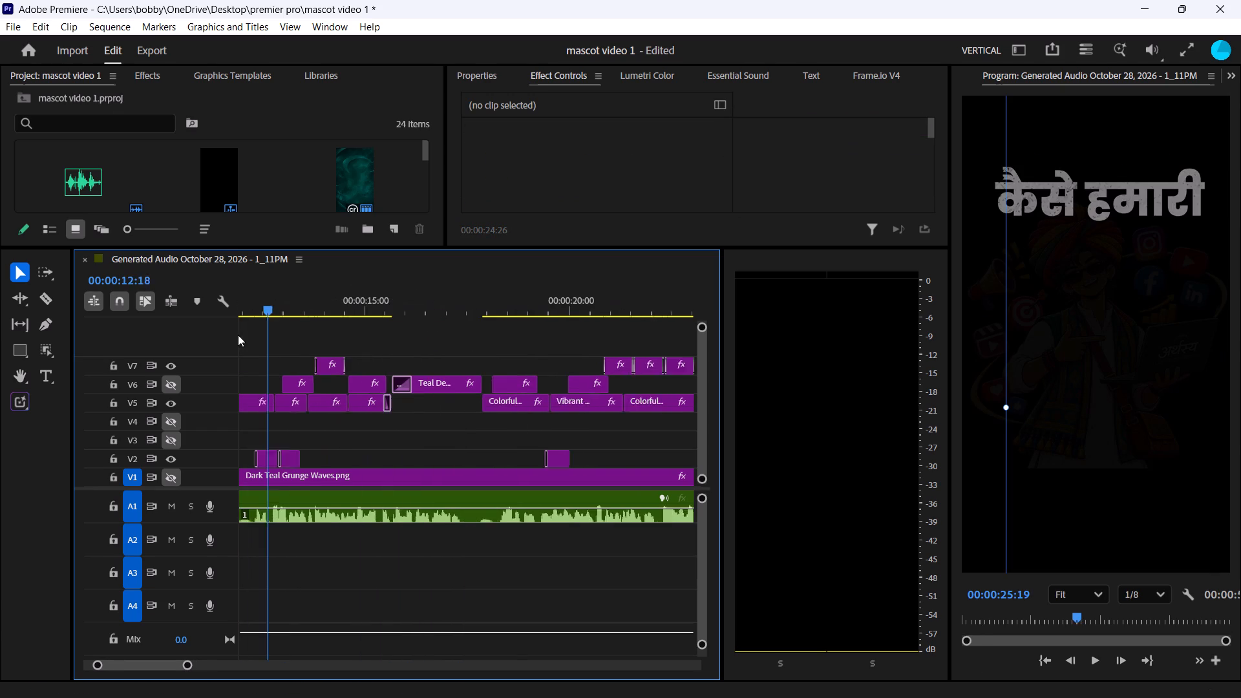
left_click_drag(238, 335, 398, 357)
left_click(451, 359)
left_click(474, 317)
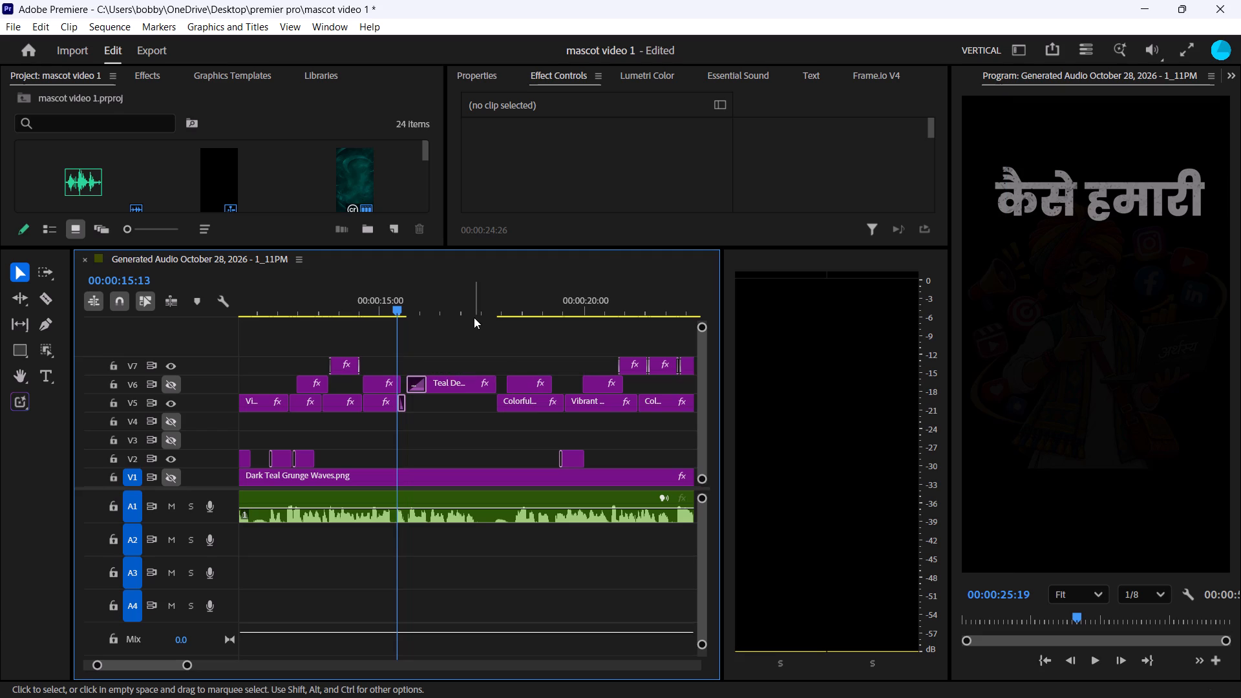
key("space")
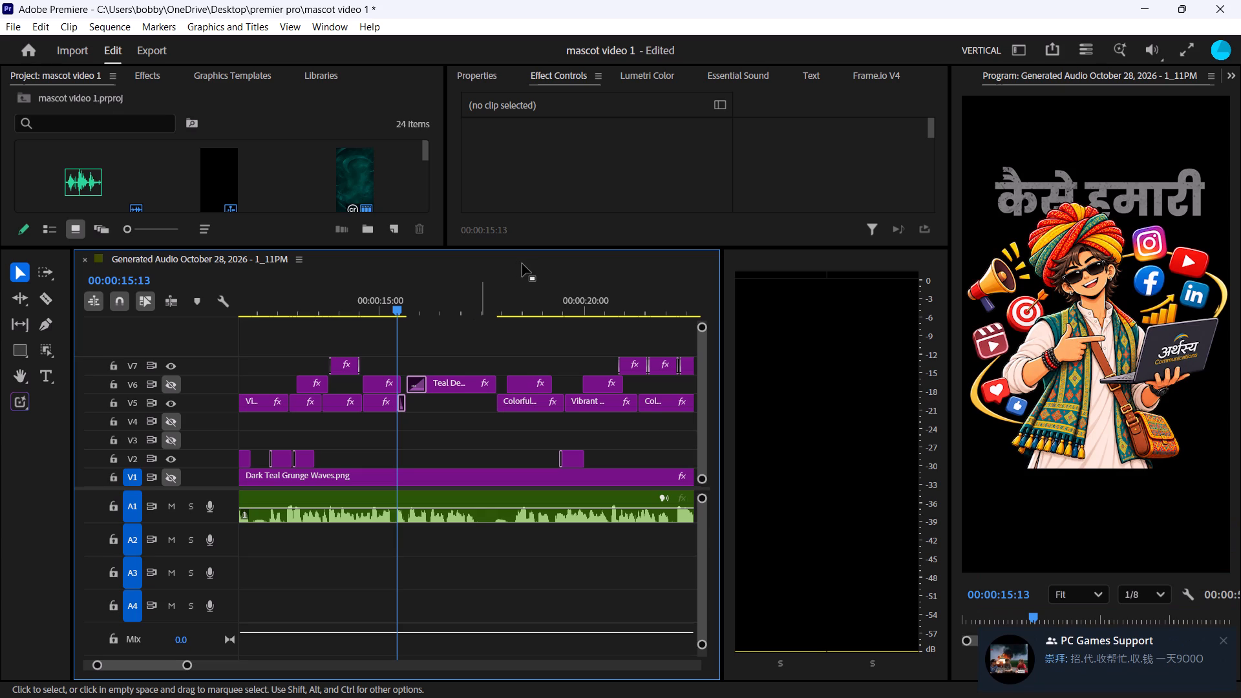
left_click(476, 445)
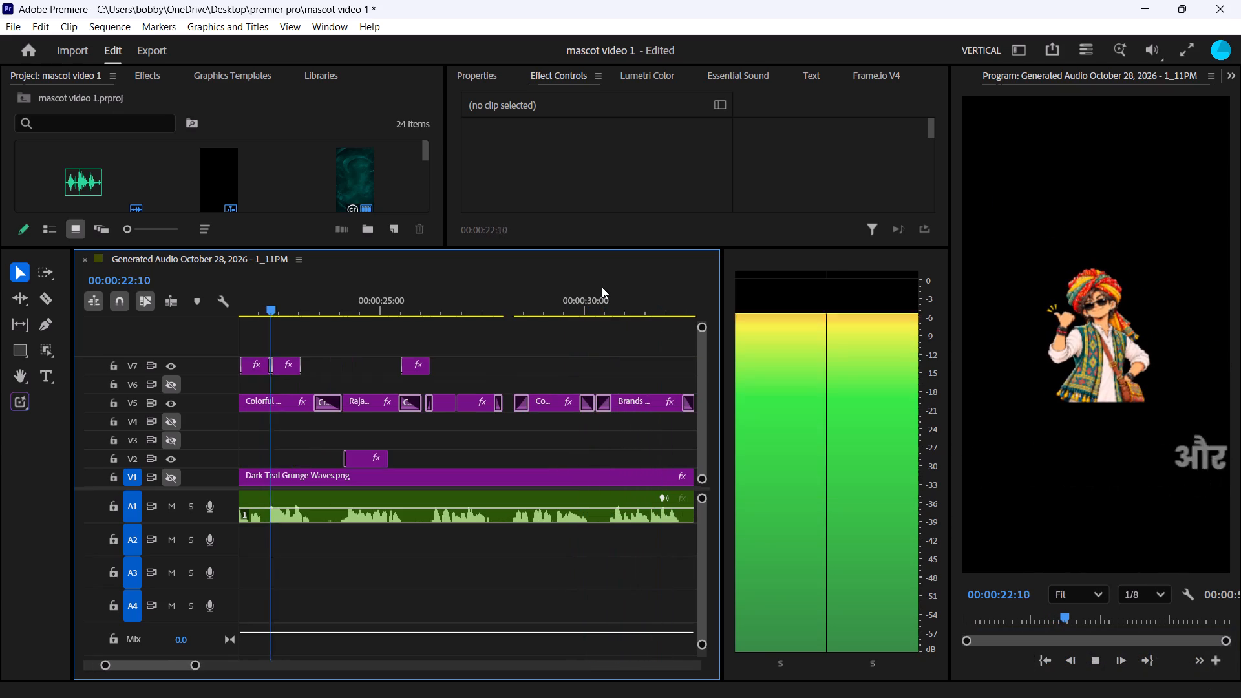
key("space")
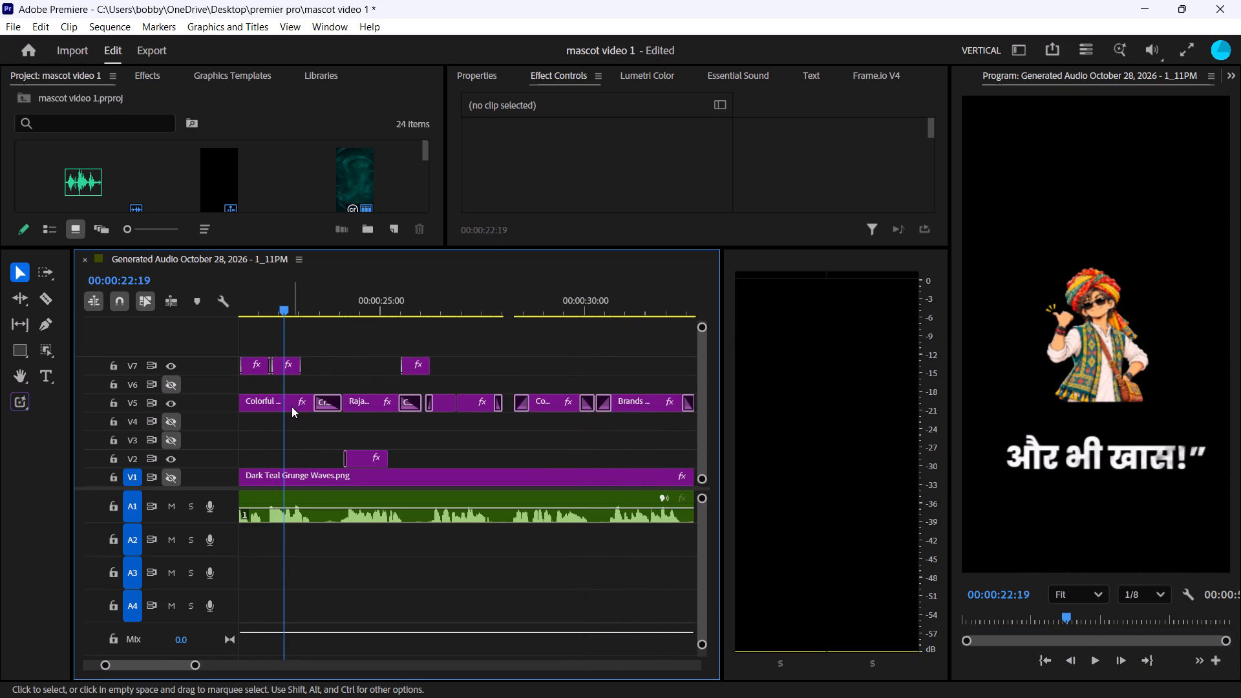
Set the Scale of the Colorful Turbaned Character clip on V5 to 102 and play through to about 00:00:24:16.
left_click(264, 408)
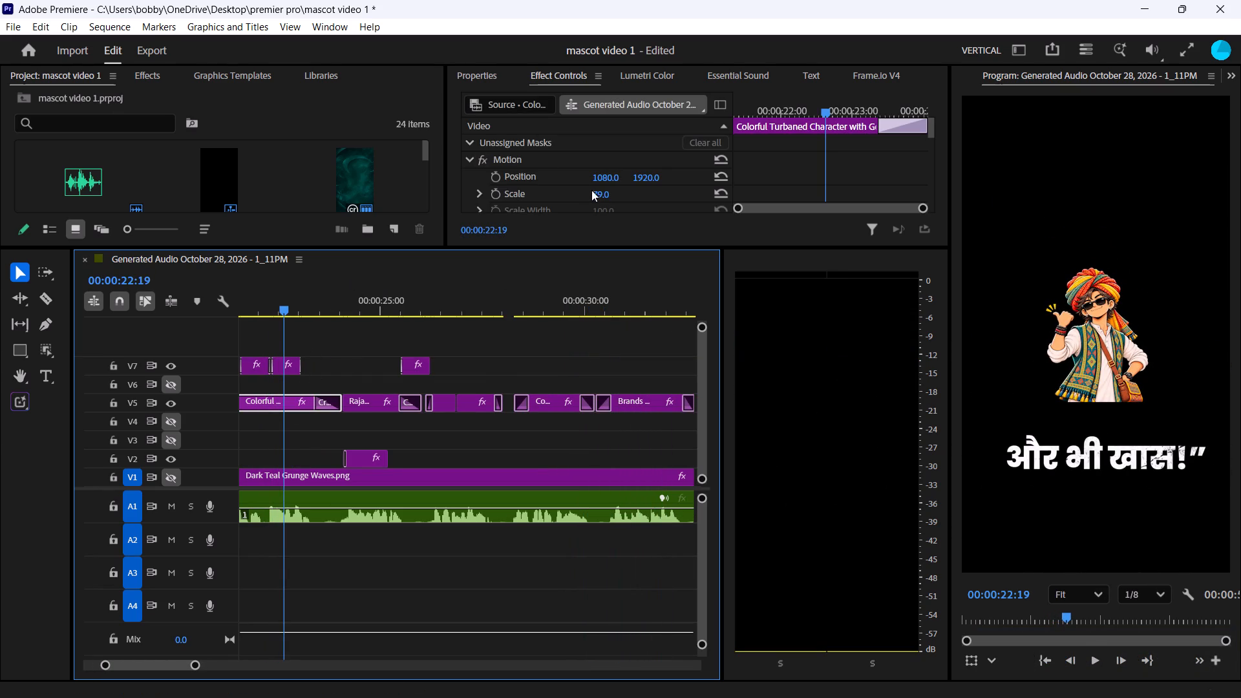
left_click_drag(601, 192, 624, 195)
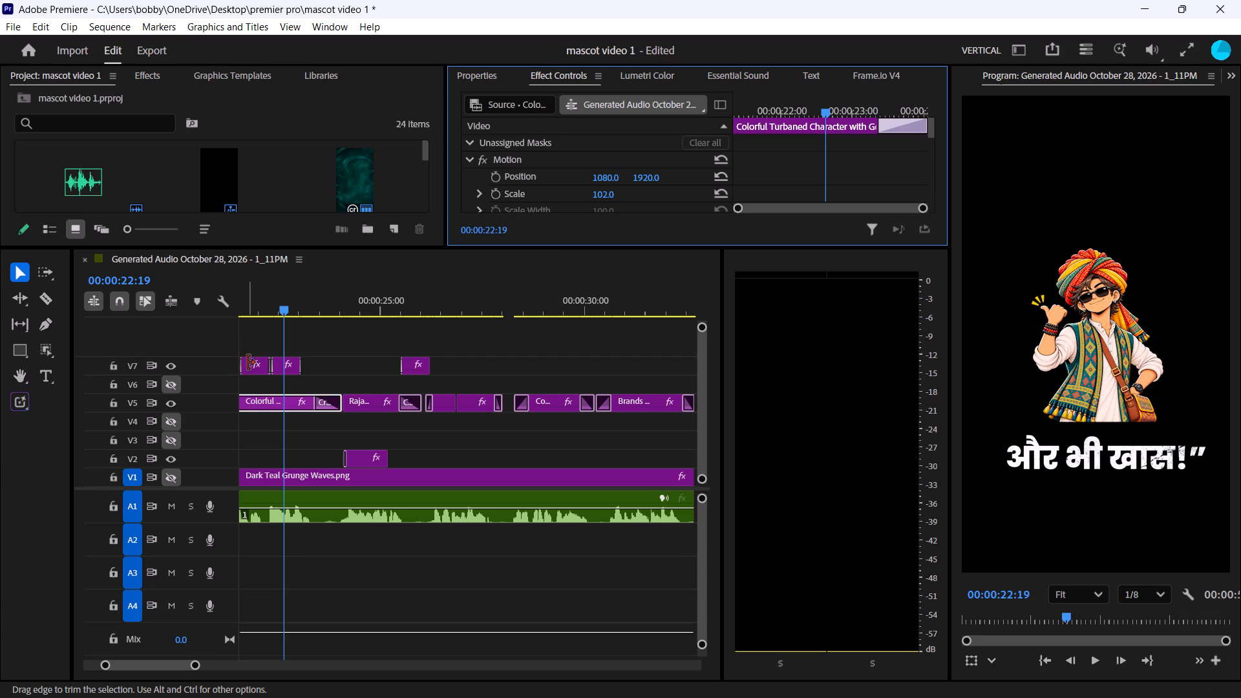
key("space")
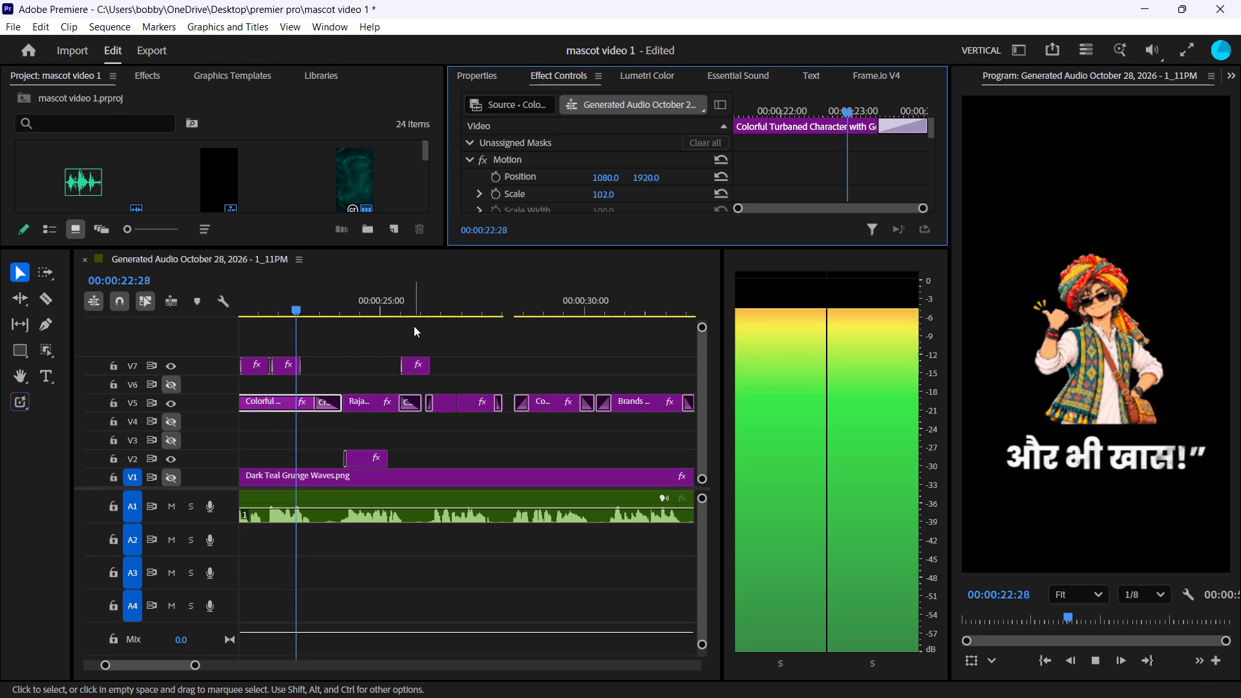
key("space")
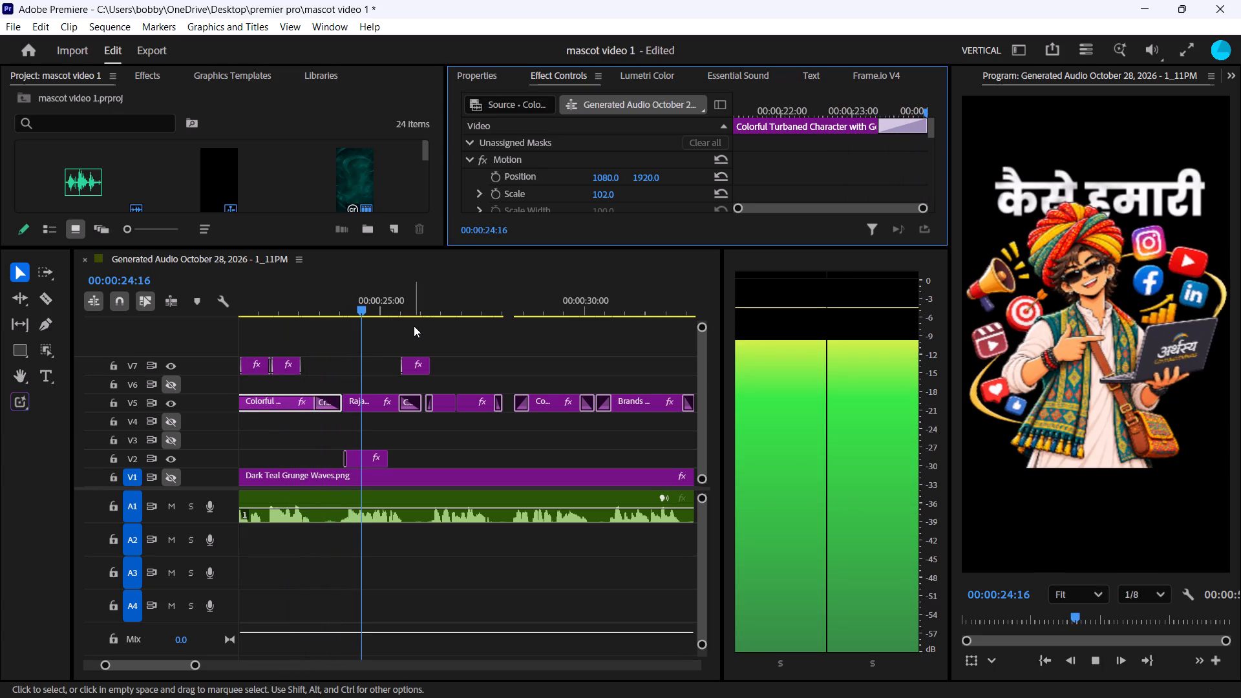
Move the Social Media caption on V7 earlier so it starts at about 00:00:24:25.
left_click(368, 456)
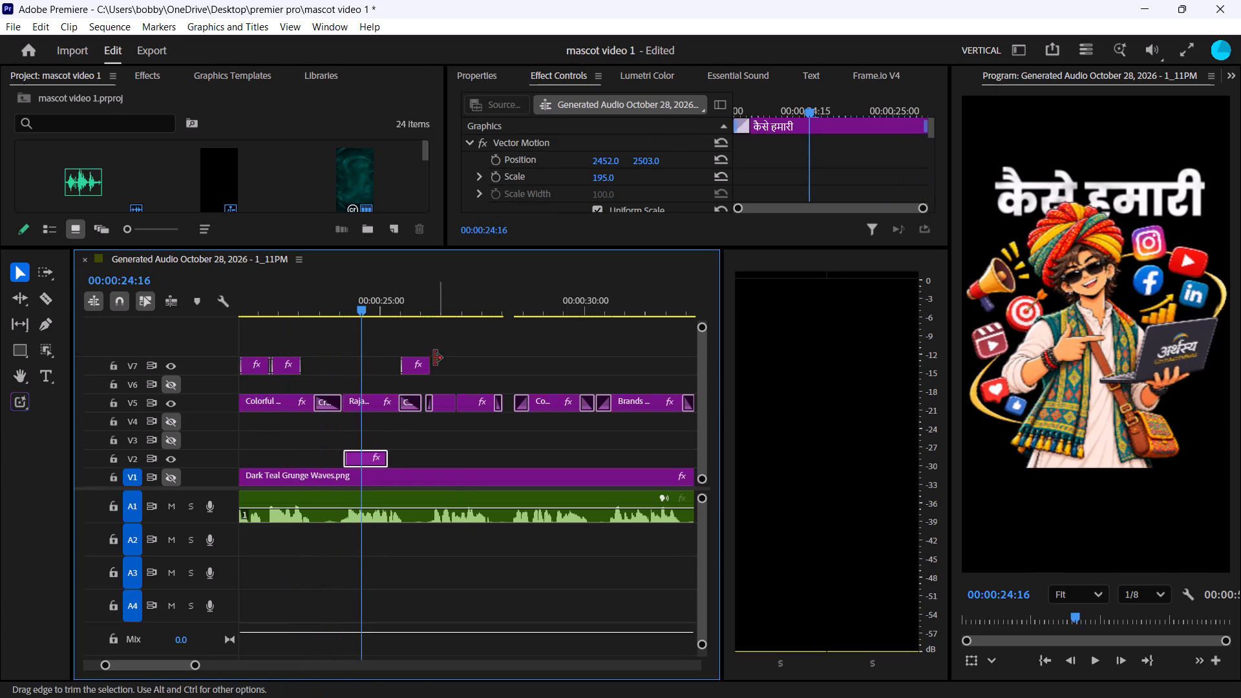
left_click(413, 370)
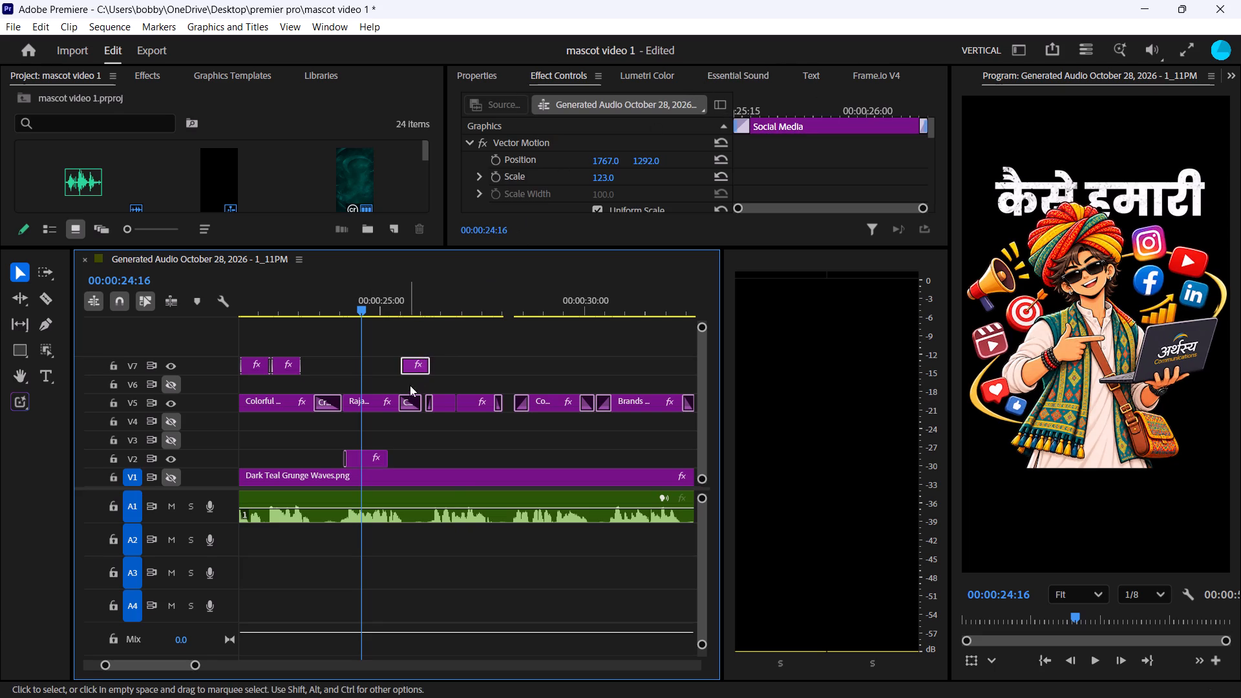
key("space")
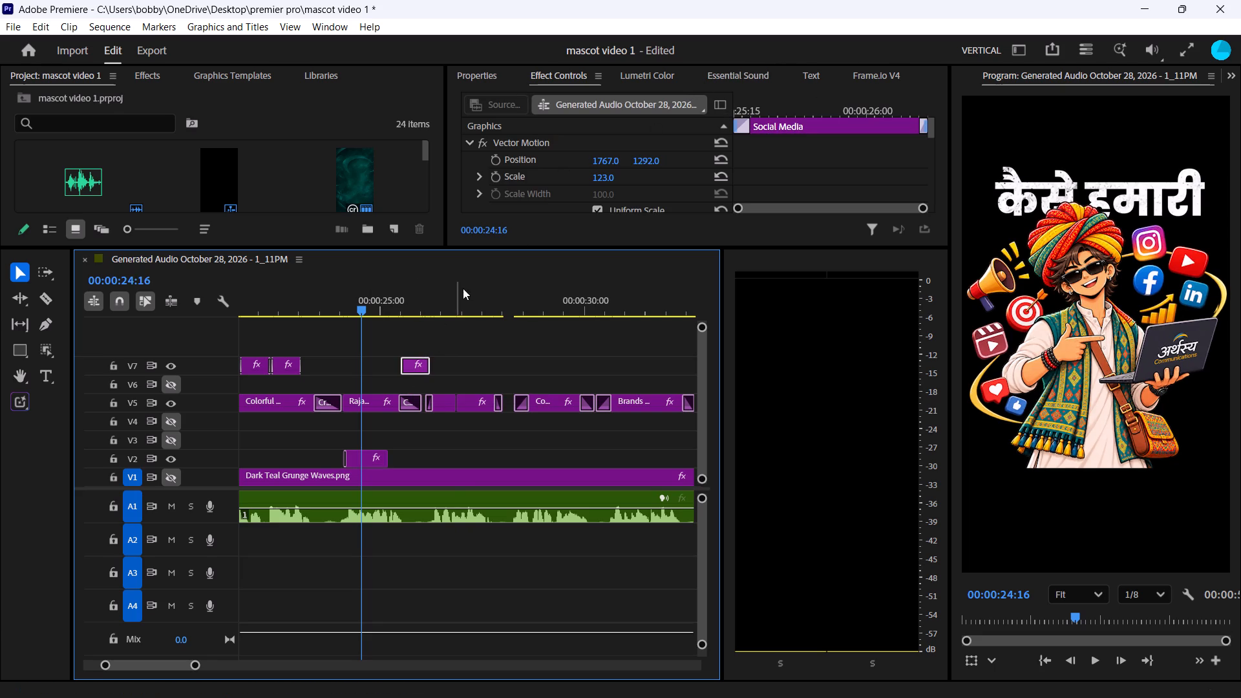
left_click_drag(357, 309, 418, 312)
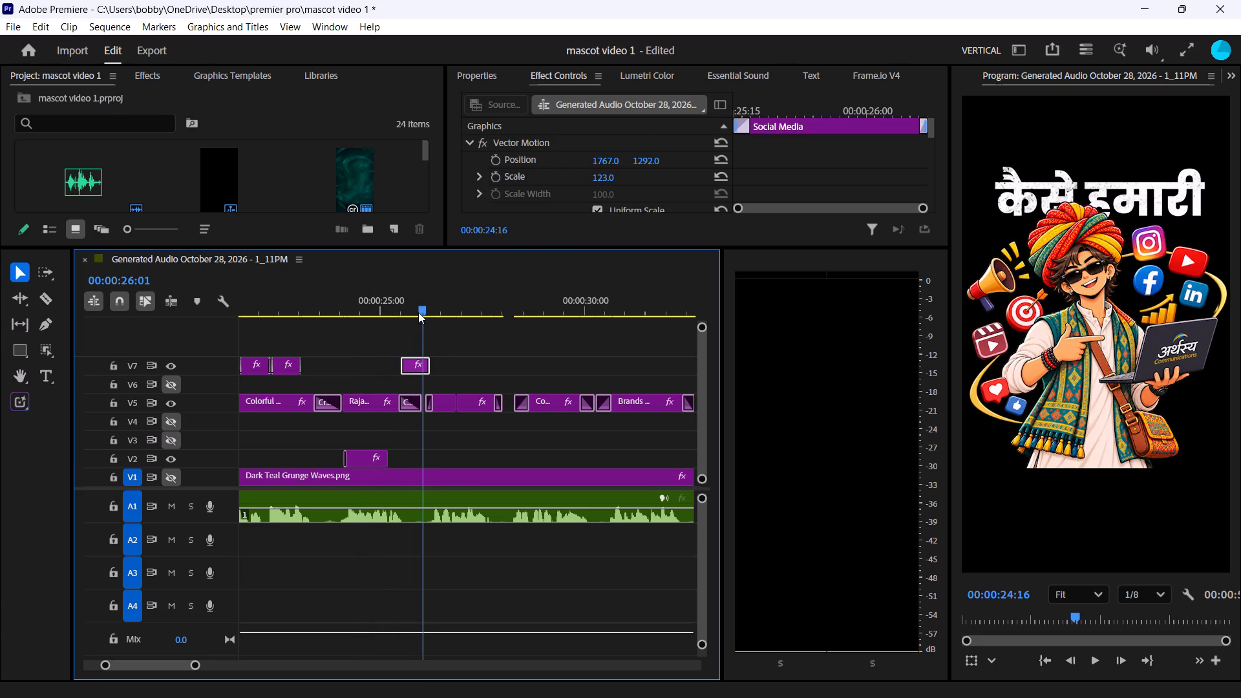
left_click_drag(418, 312, 385, 321)
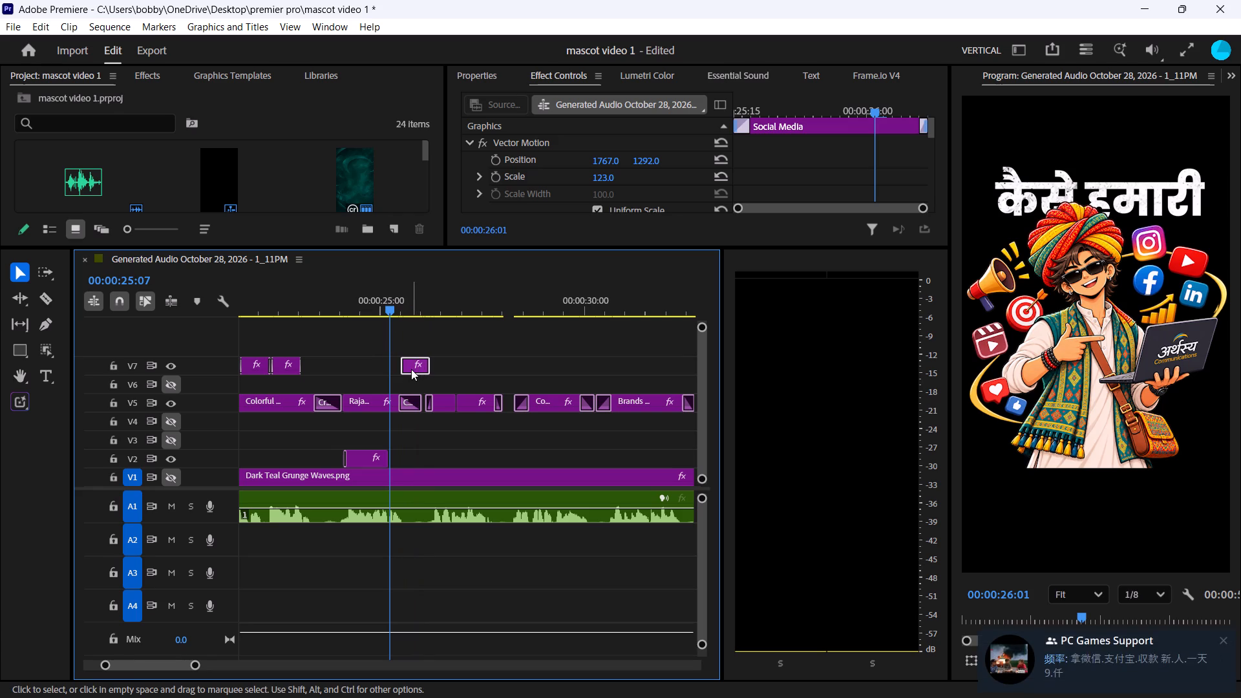
left_click_drag(410, 369, 382, 374)
Trim the end of the कैसे हमारी caption on V2 back to about 00:00:24:27.
left_click(361, 461)
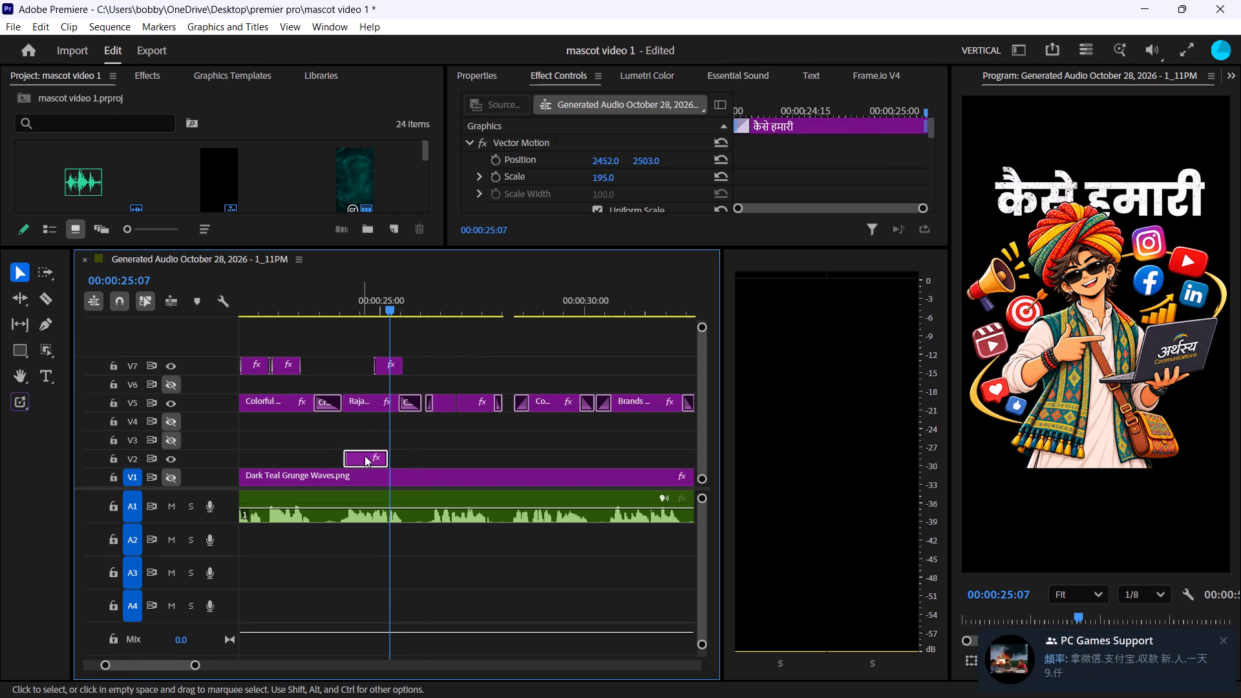
left_click_drag(390, 458, 377, 463)
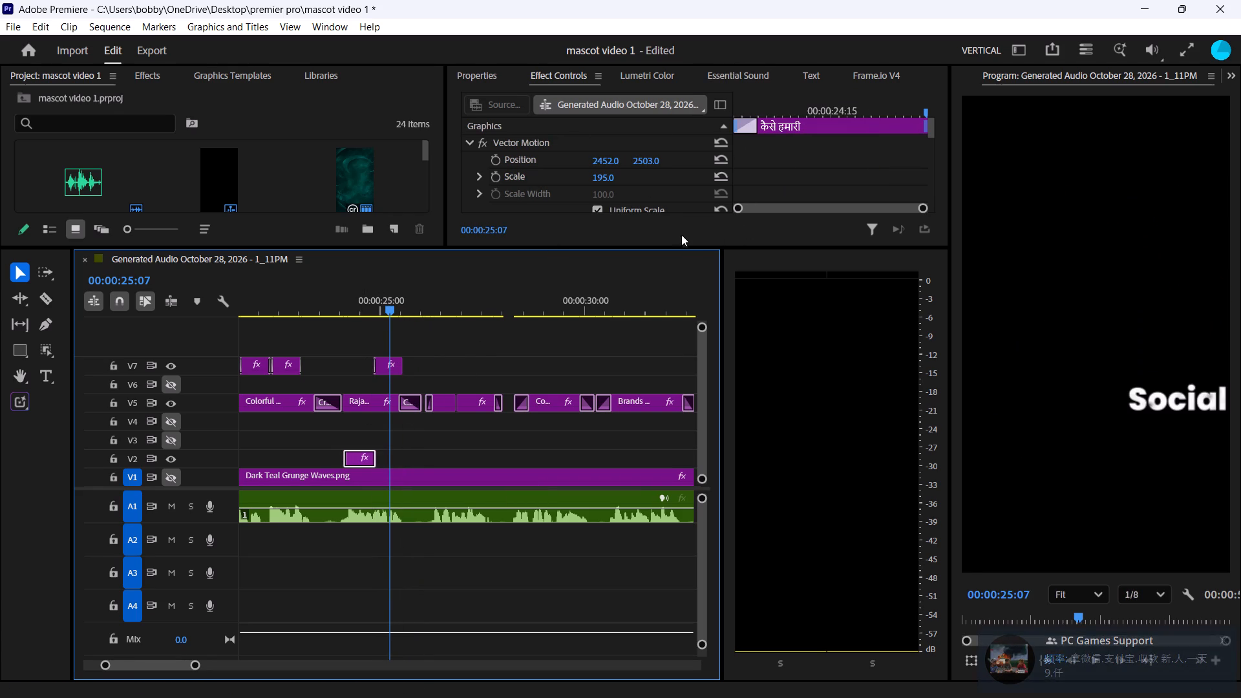
In the graphics text list, replace the V2 caption कैसे हमारी with the text Social Media copied from the V7 caption.
left_click_drag(677, 246, 664, 368)
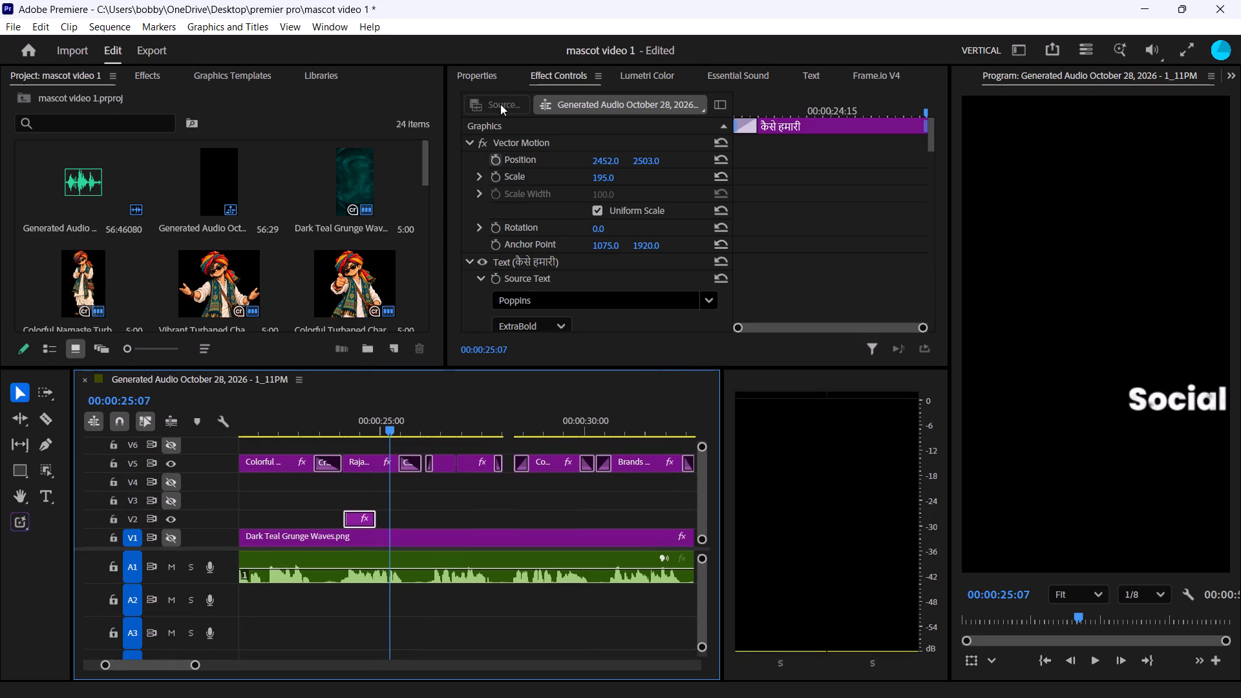
left_click(805, 78)
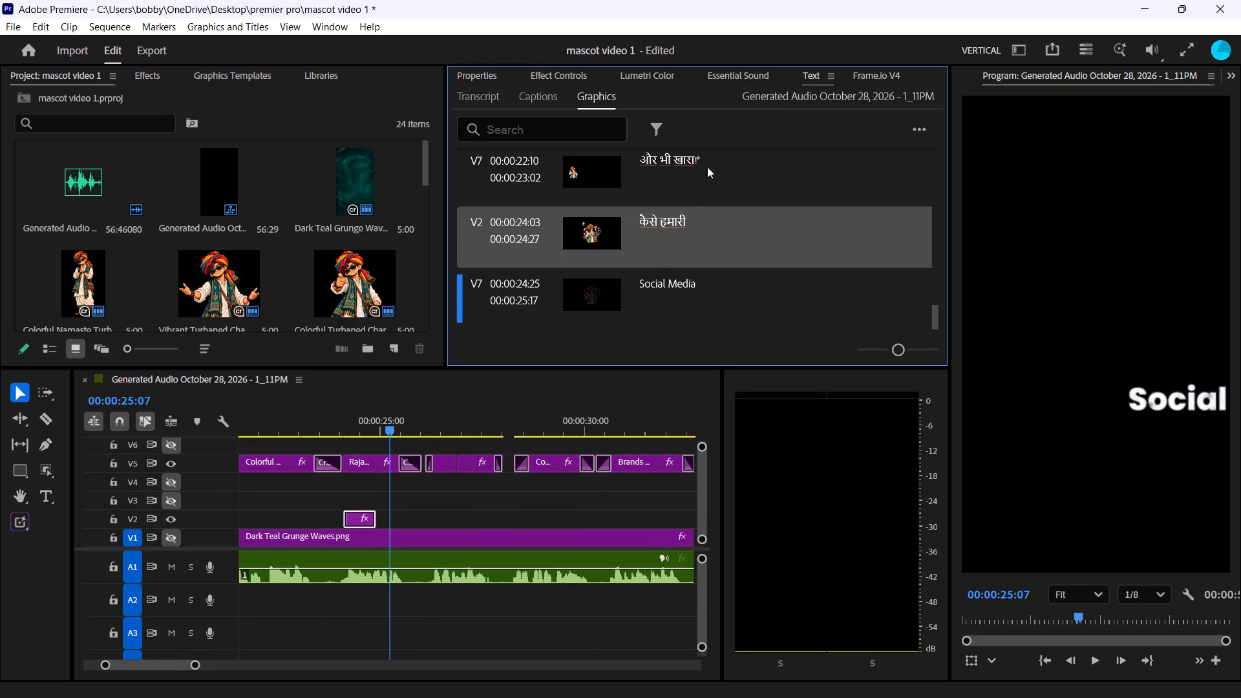
left_click(693, 286)
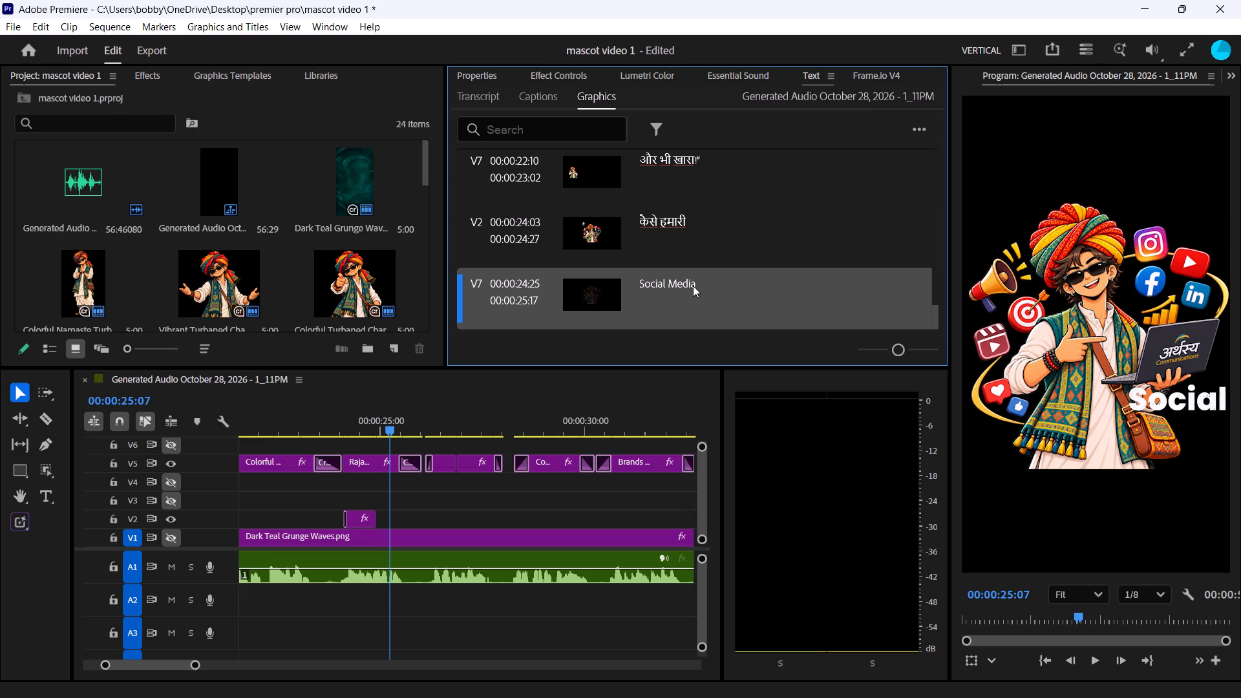
scroll(775, 235, "down", 6)
left_click_drag(384, 432, 359, 439)
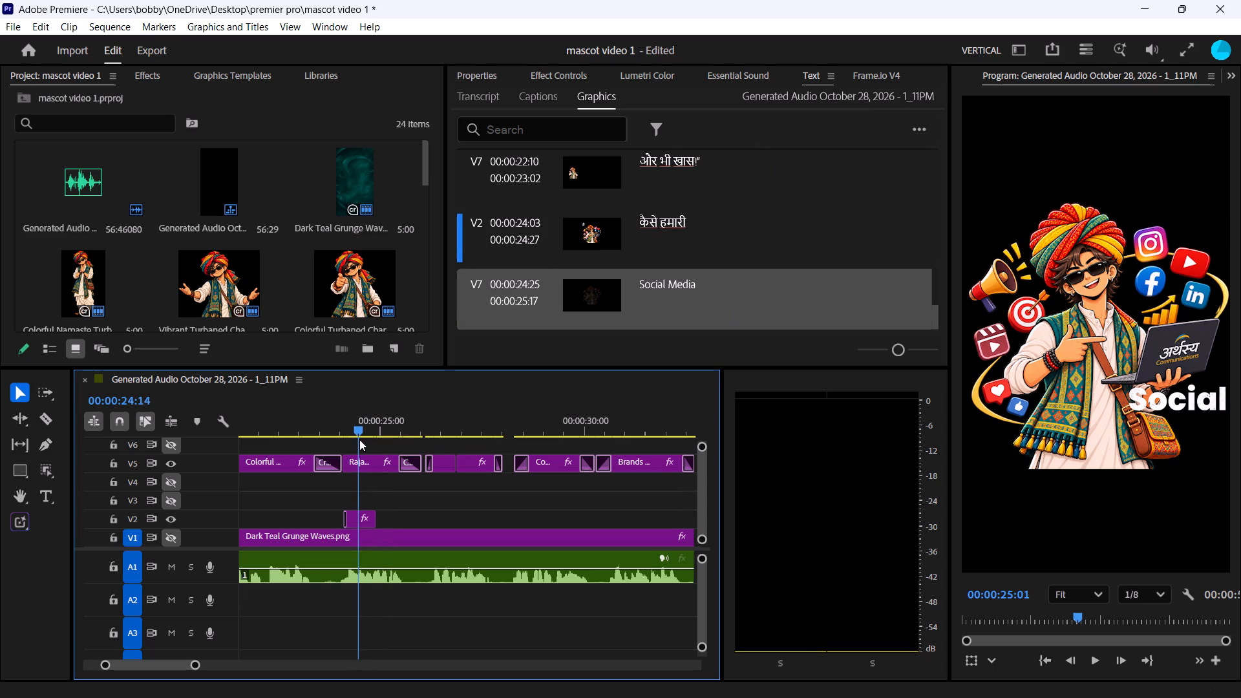
left_click_drag(359, 439, 368, 452)
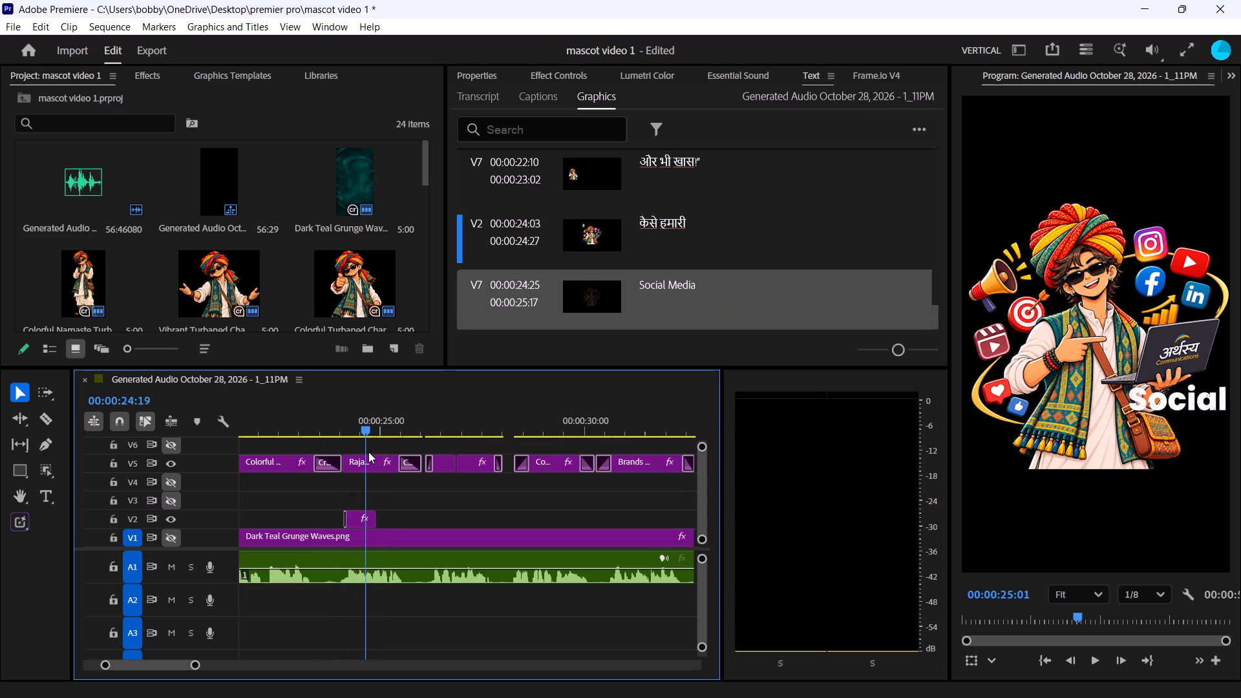
left_click_drag(368, 452, 368, 452)
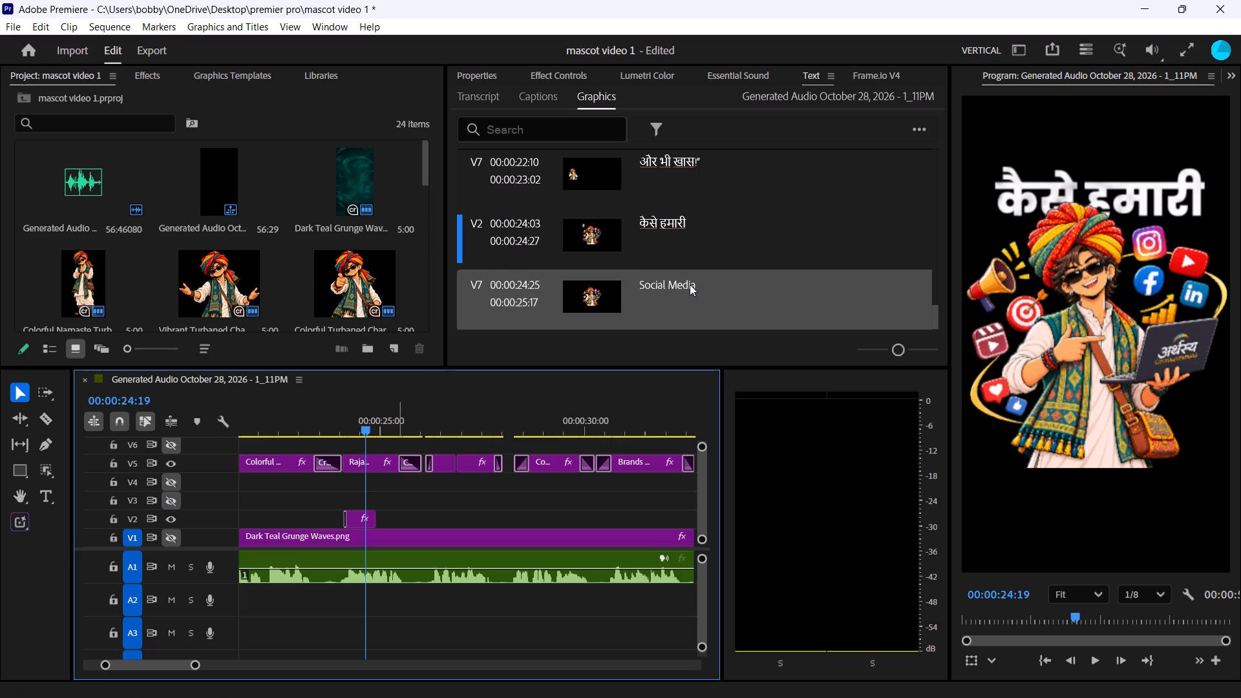
double_click(694, 282)
key("ctrl+c")
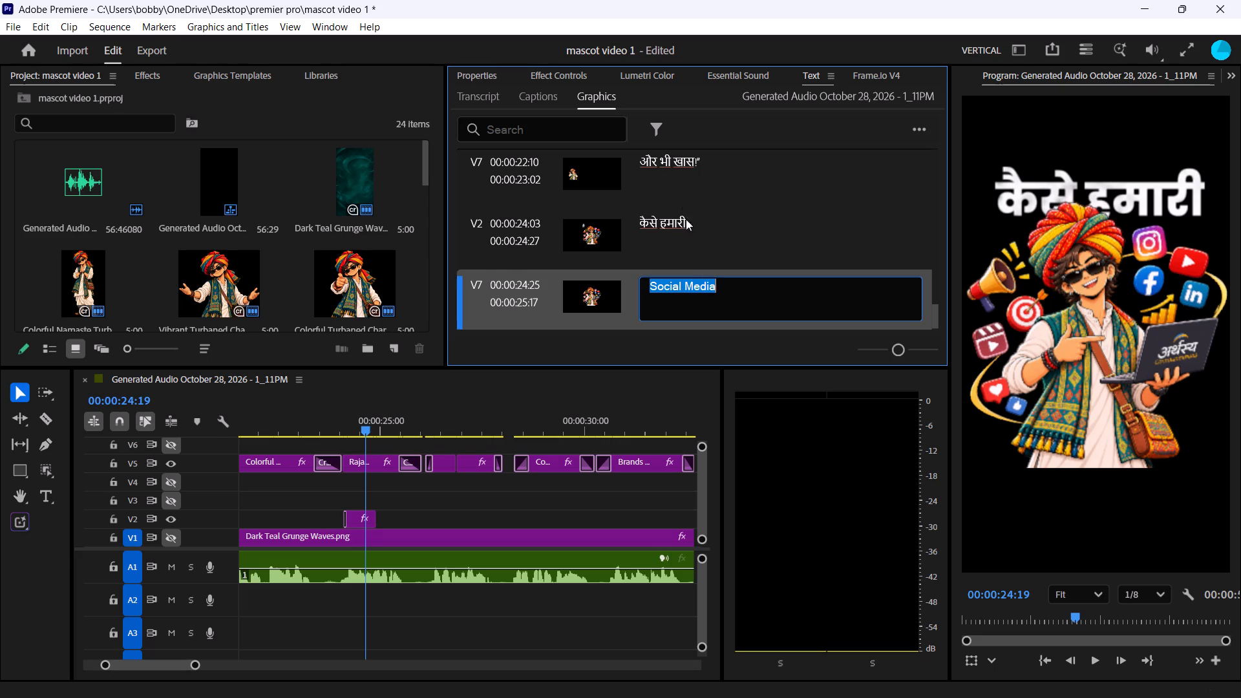
double_click(693, 228)
key("ctrl+v")
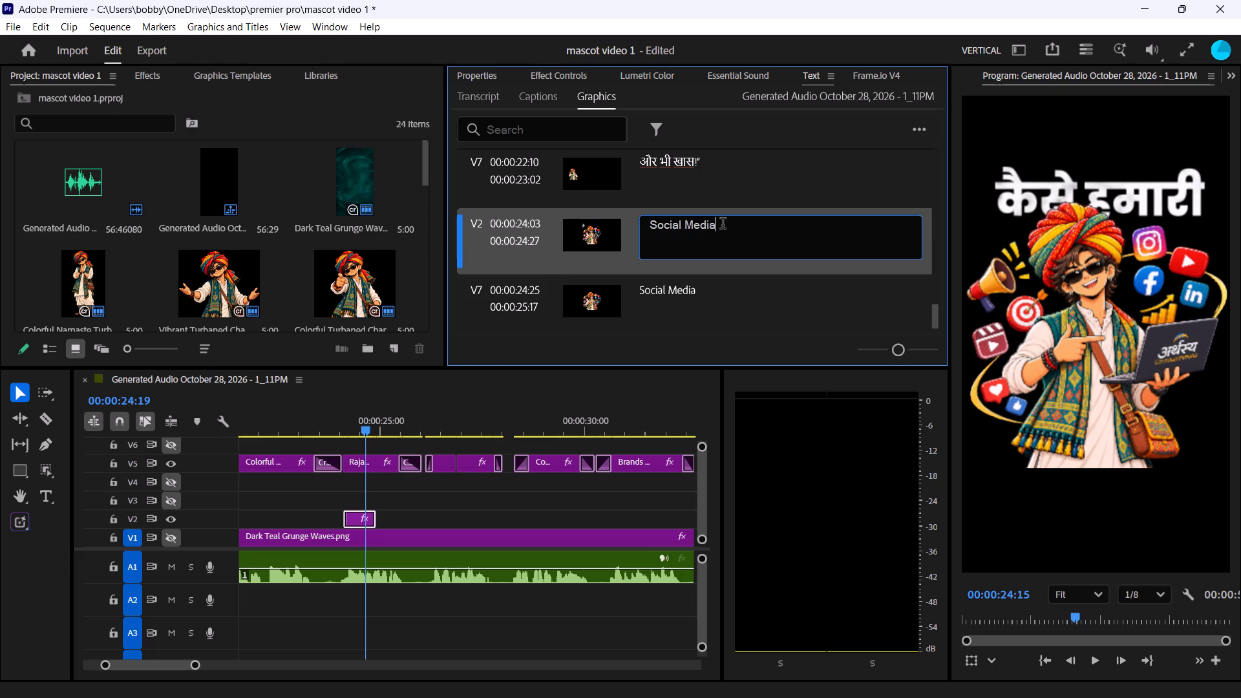
left_click(729, 237)
Open the text of the V7 Social Media caption for editing.
left_click(737, 290)
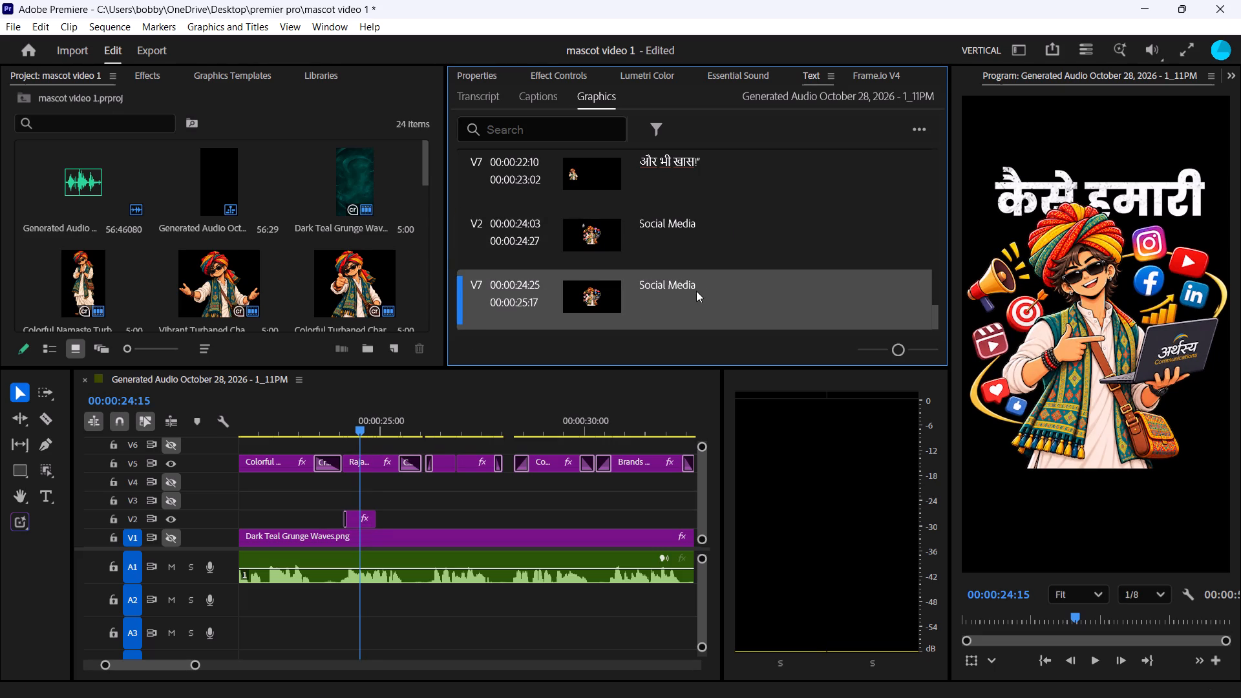
double_click(694, 290)
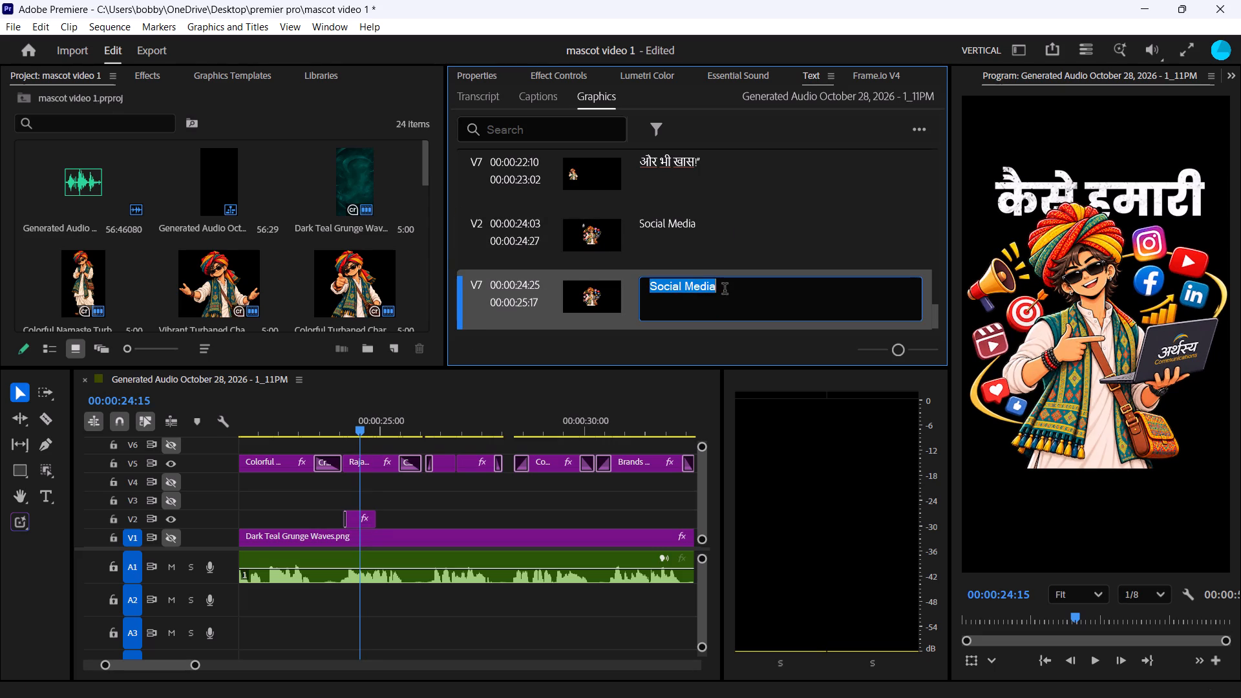
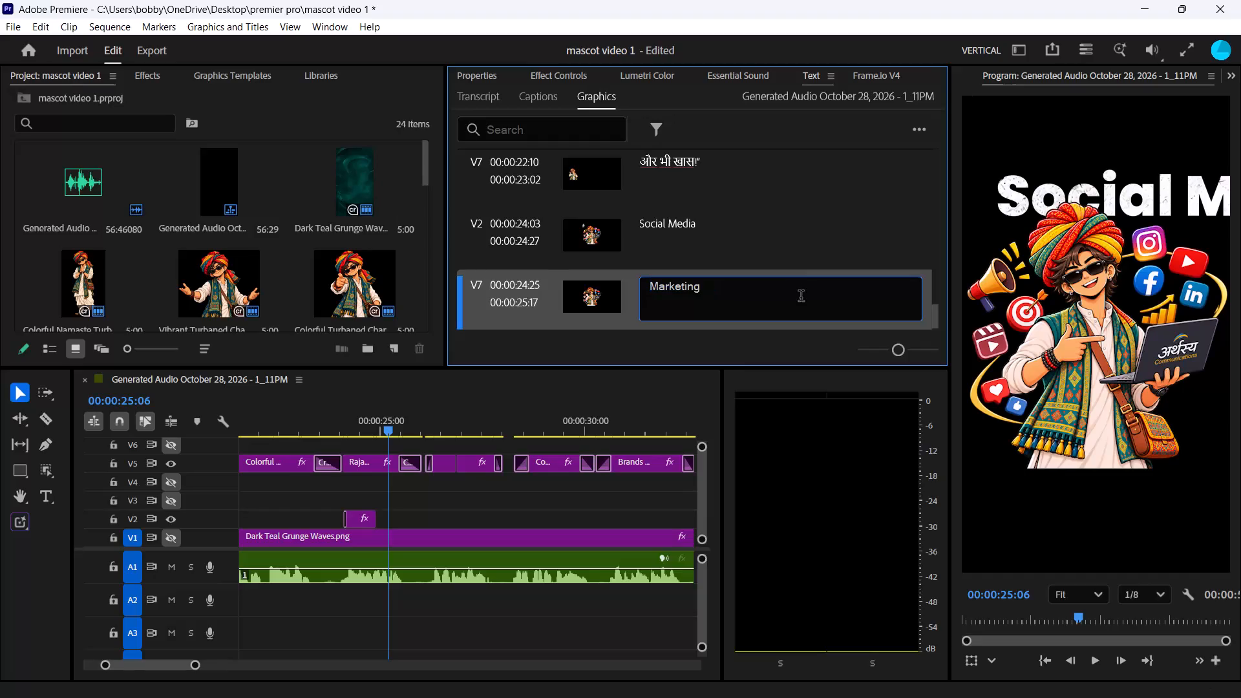
Commit the new text Marketing for the V7 caption starting at 00:00:24:25.
left_click(788, 344)
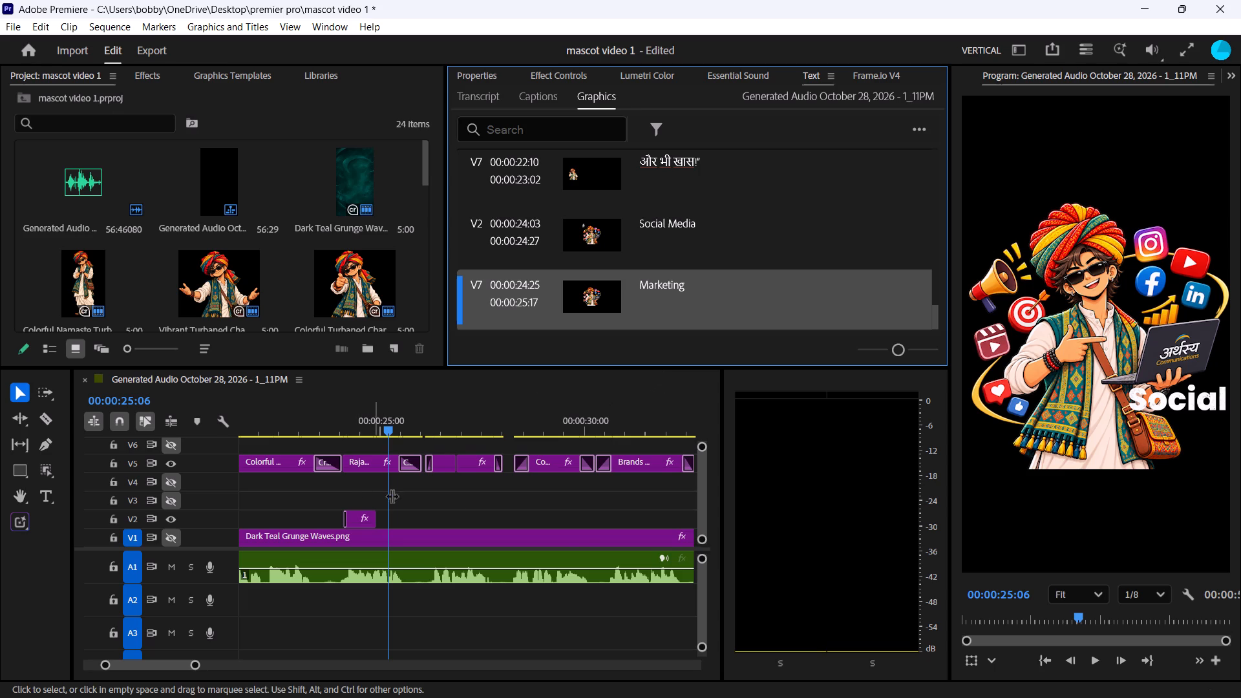
Extend the end of the V2 Social Media caption to 00:00:25:17, level with the end of the V7 Marketing caption.
left_click_drag(589, 368, 589, 369)
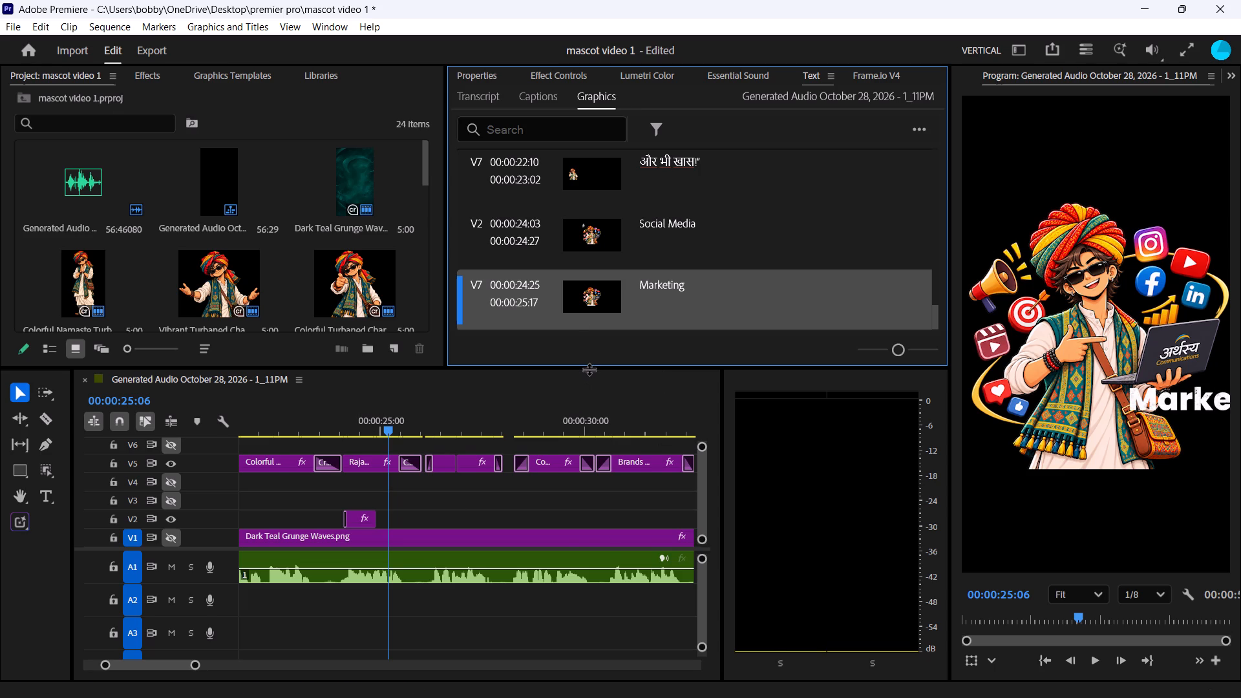
left_click_drag(589, 369, 577, 222)
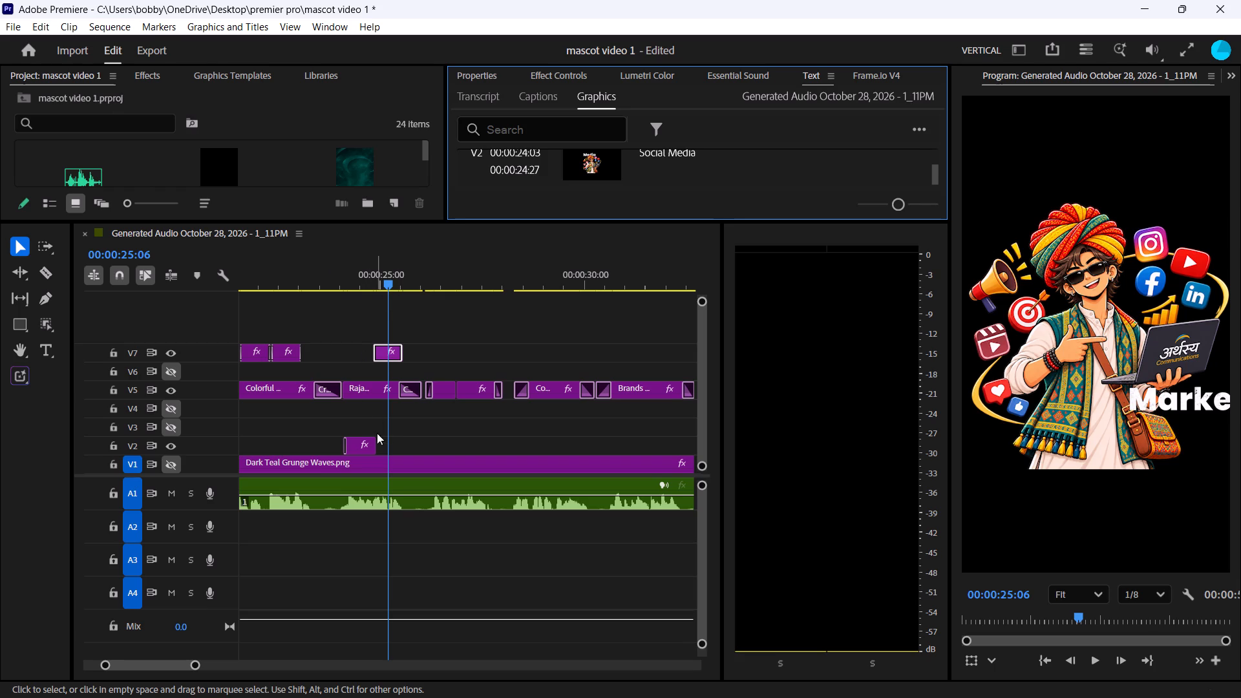
left_click_drag(378, 443, 395, 444)
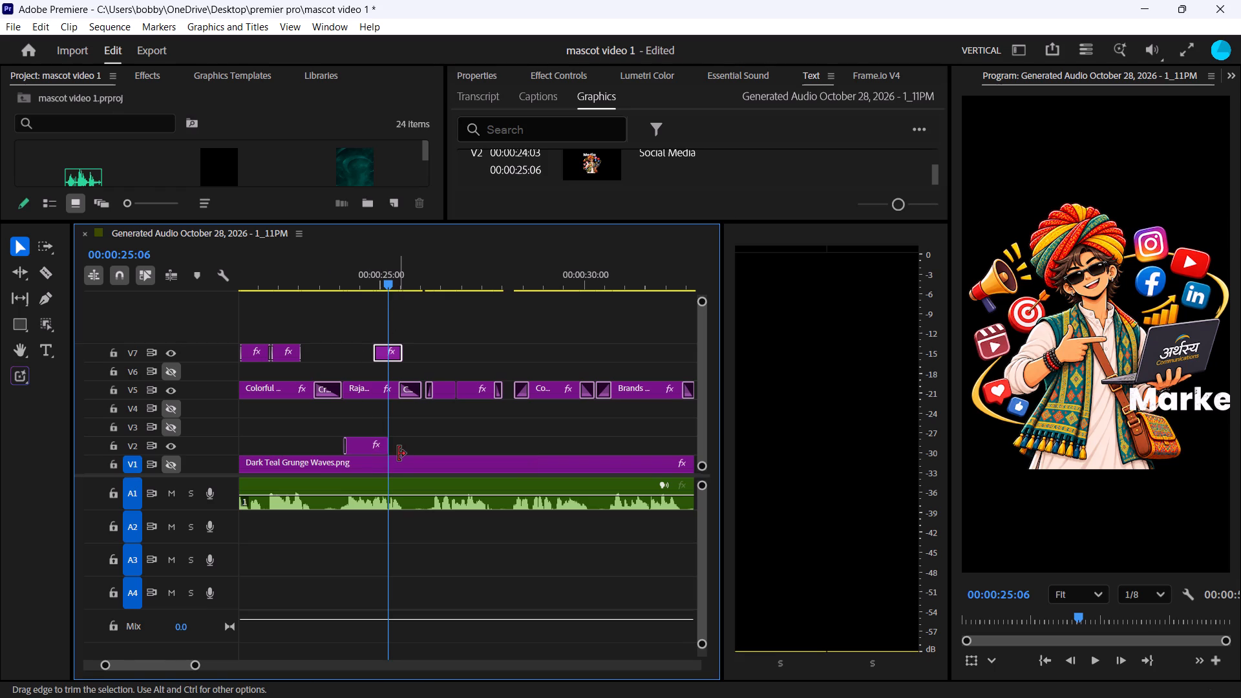
left_click_drag(393, 450, 403, 449)
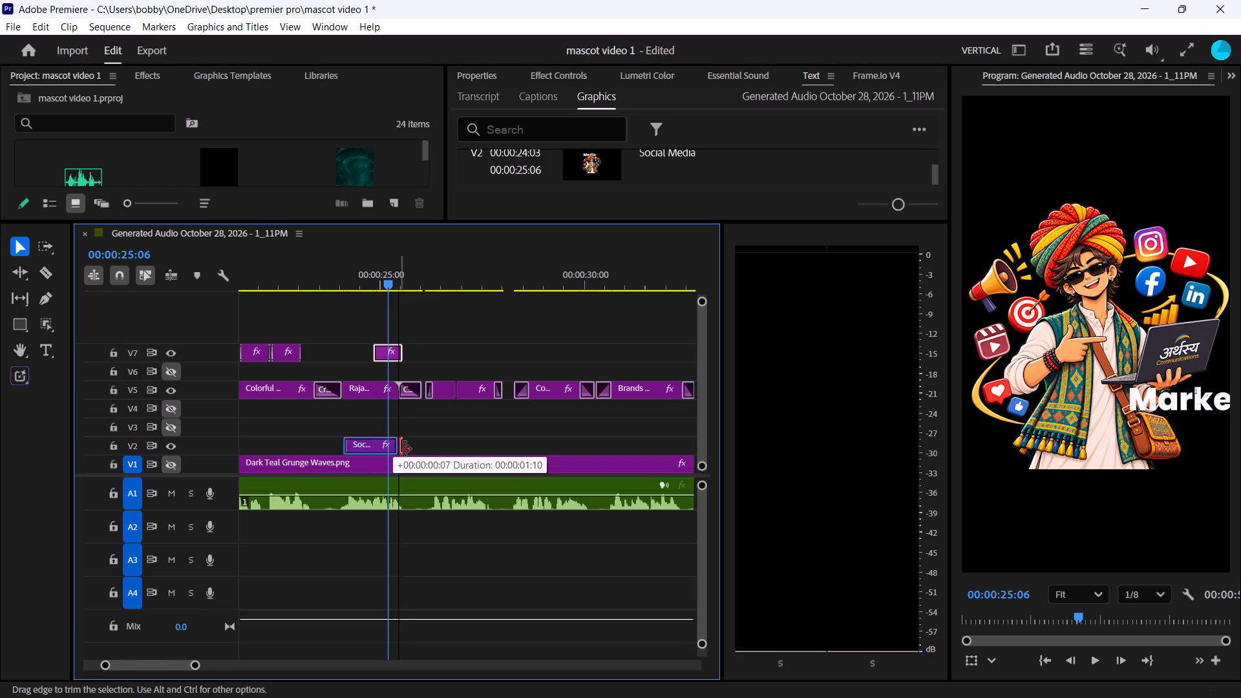
left_click_drag(403, 449, 409, 447)
Reduce the font size of the V2 Social Media caption's text to 64.
left_click_drag(389, 281, 338, 301)
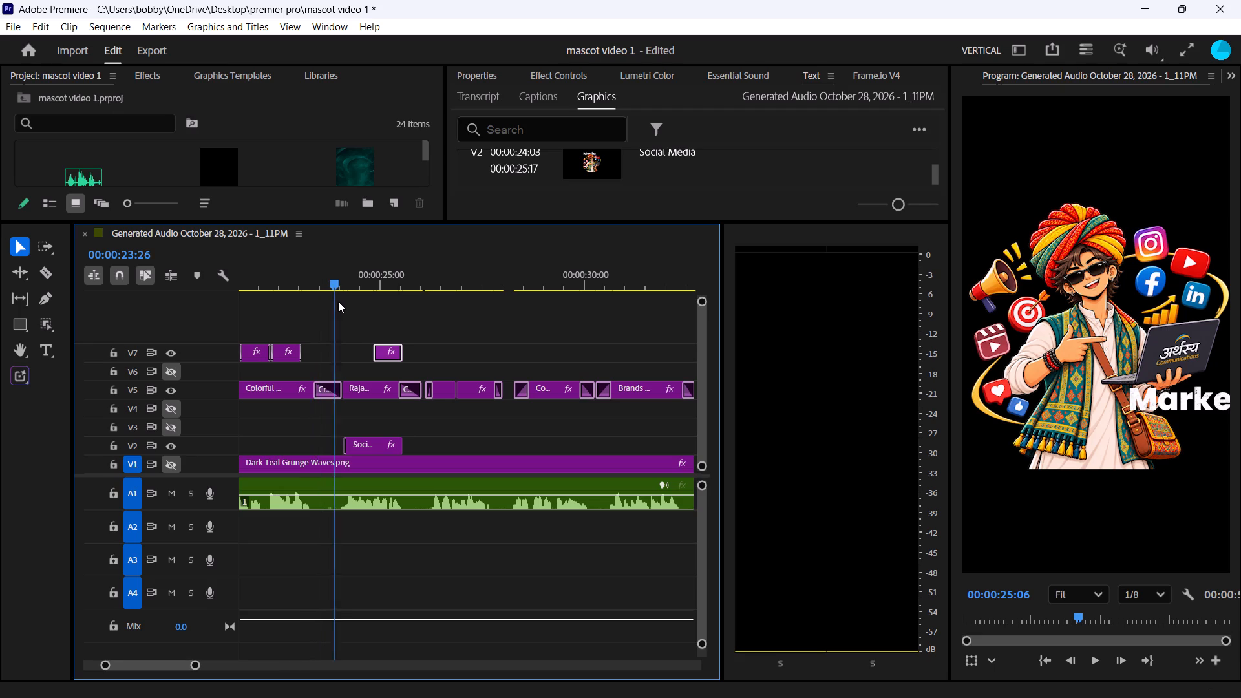
left_click_drag(338, 301, 365, 307)
left_click(376, 447)
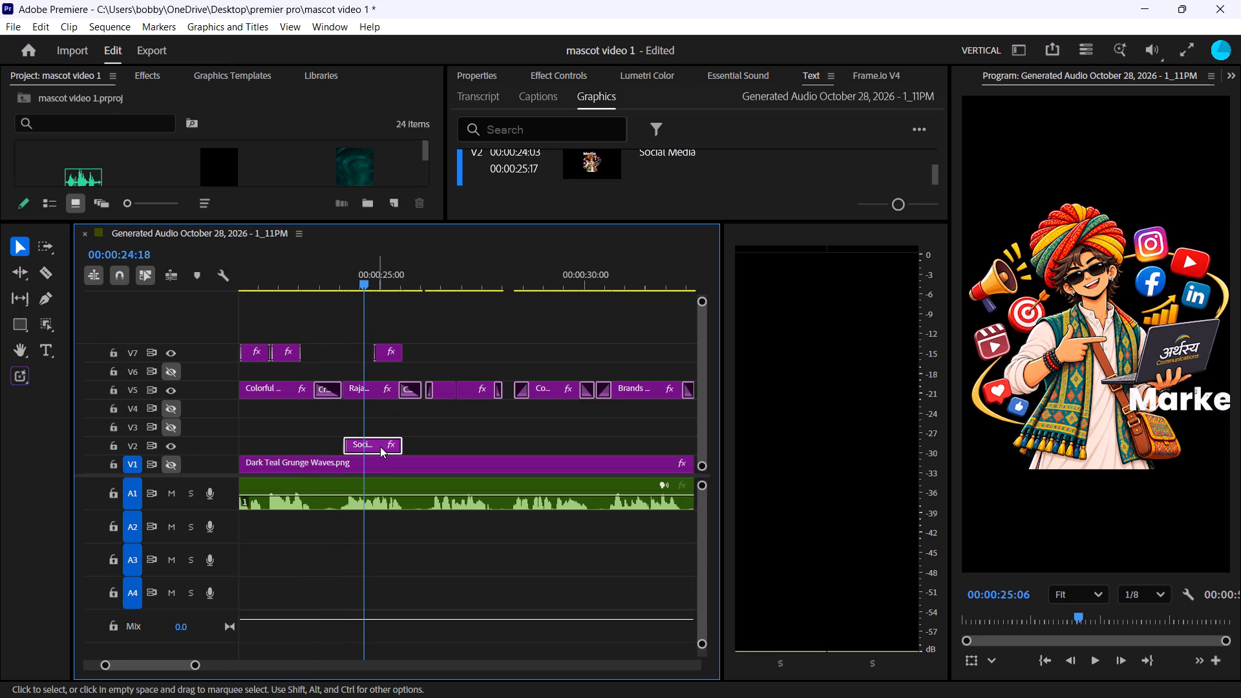
left_click(466, 445)
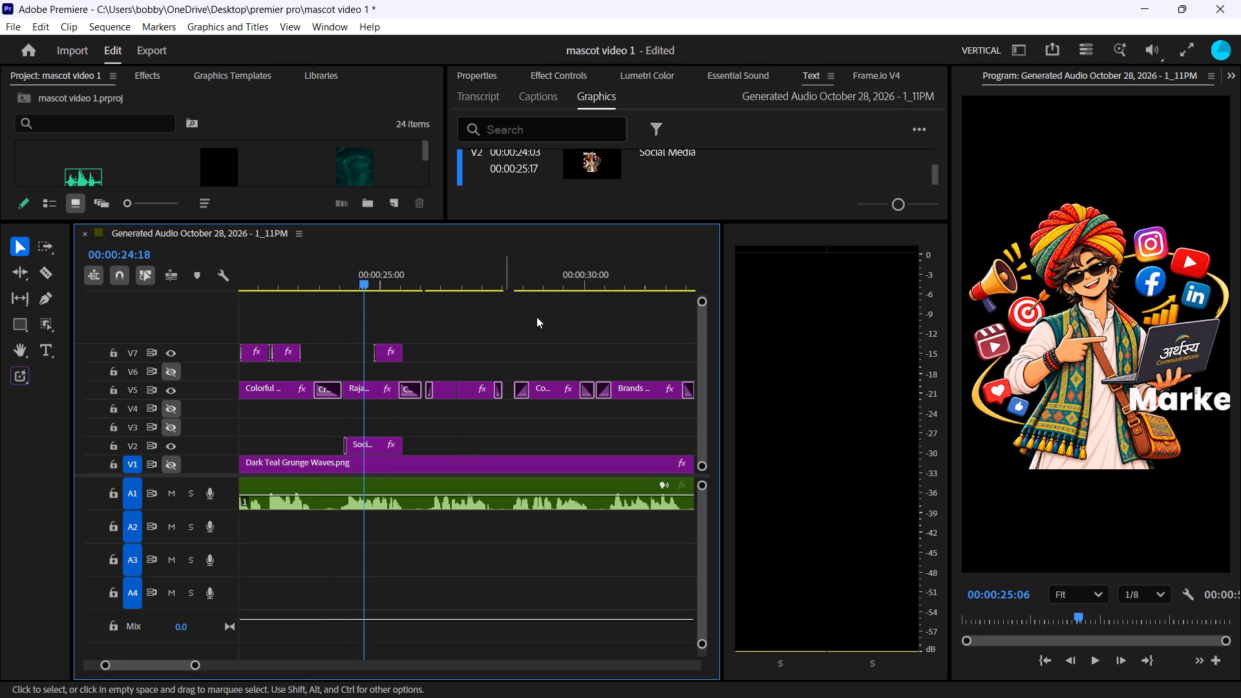
left_click(719, 170)
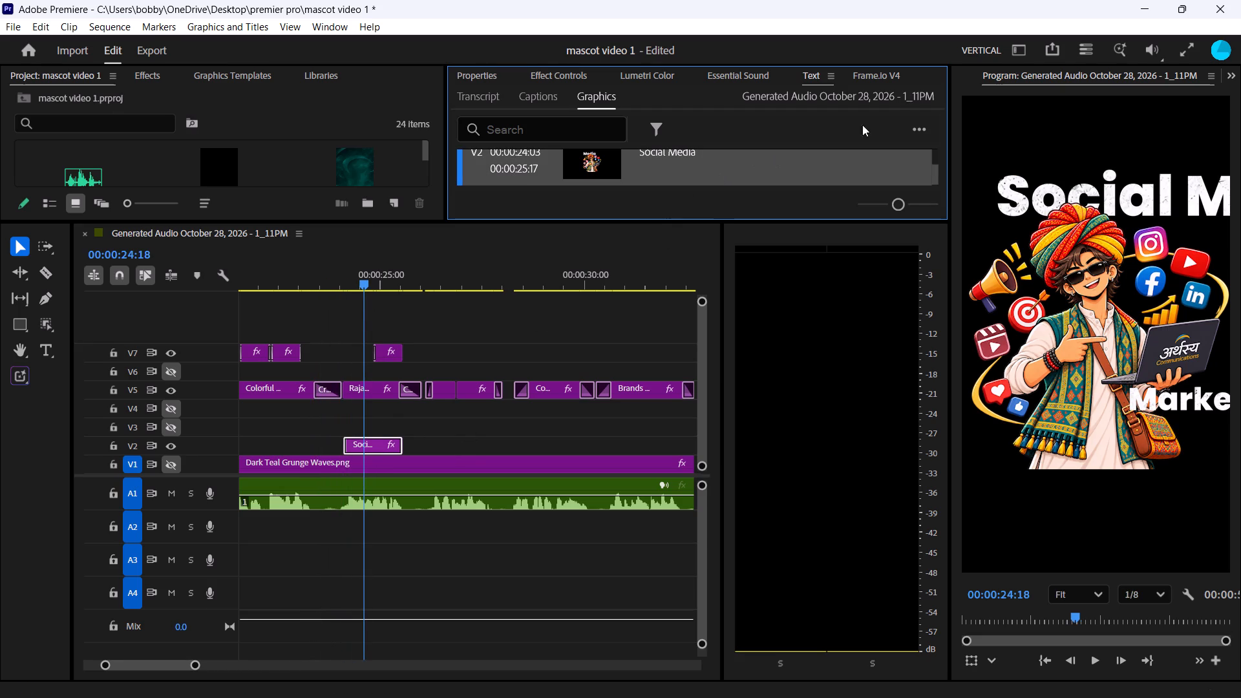
left_click(498, 74)
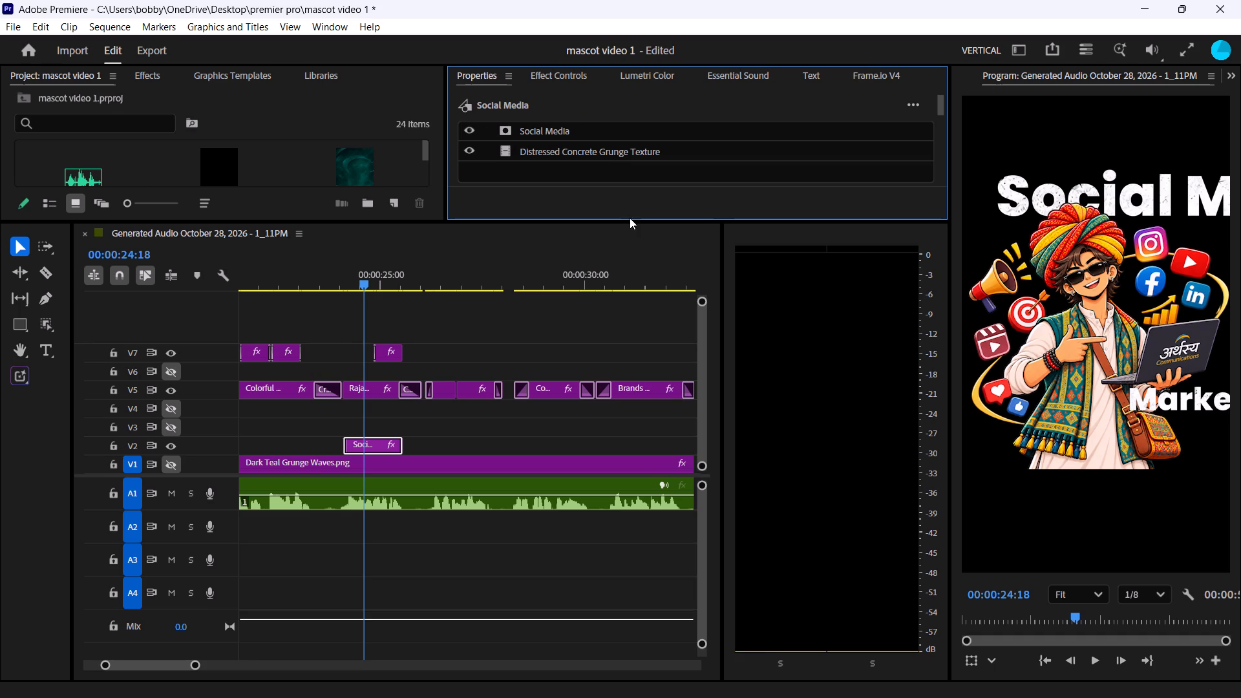
left_click_drag(630, 222, 620, 419)
left_click(566, 130)
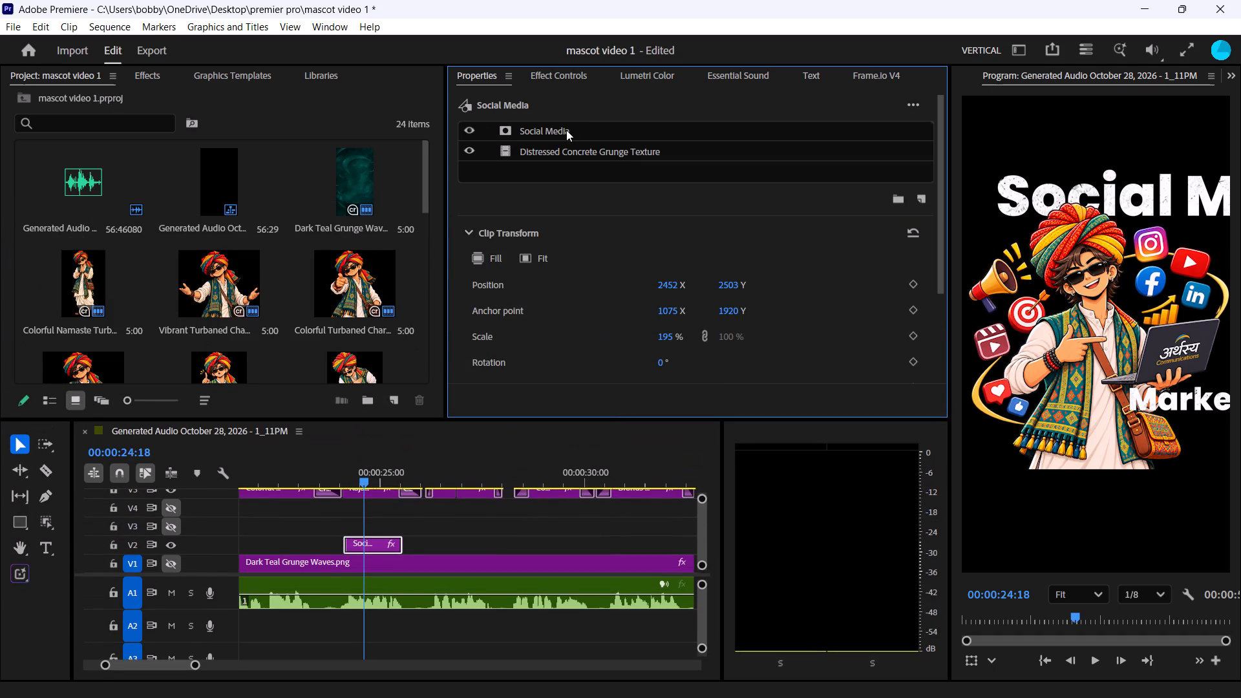
left_click_drag(597, 329, 594, 329)
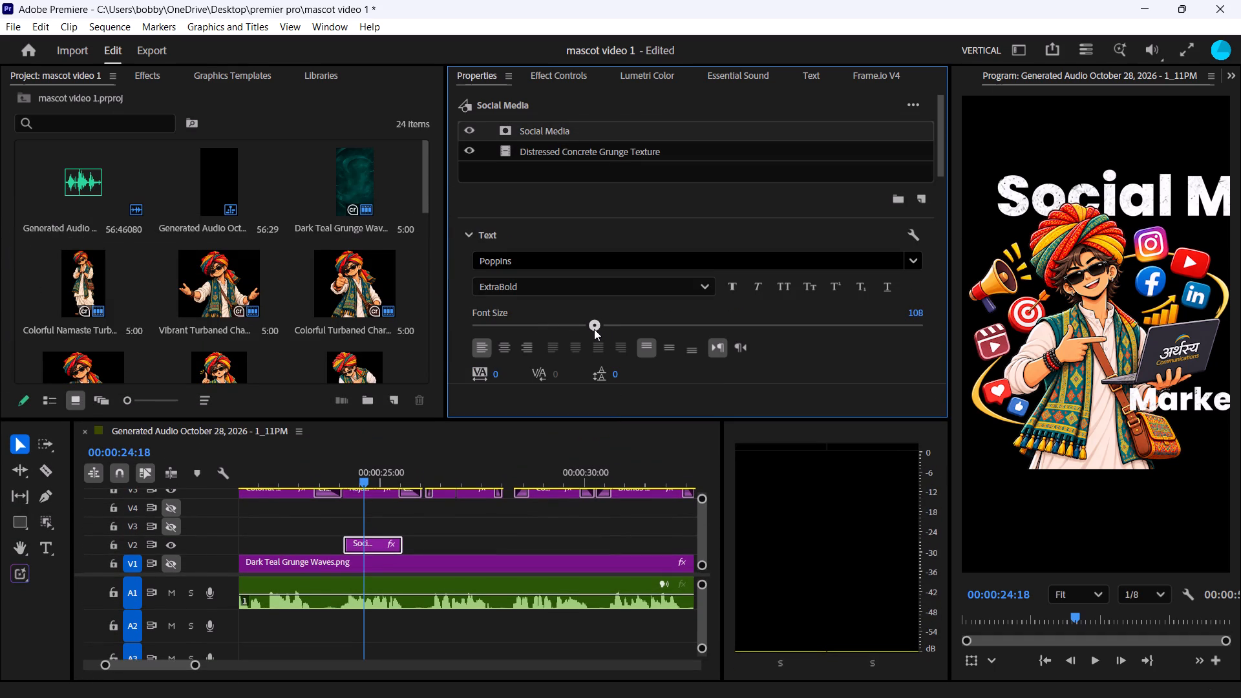
left_click_drag(594, 329, 577, 333)
left_click_drag(577, 333, 563, 337)
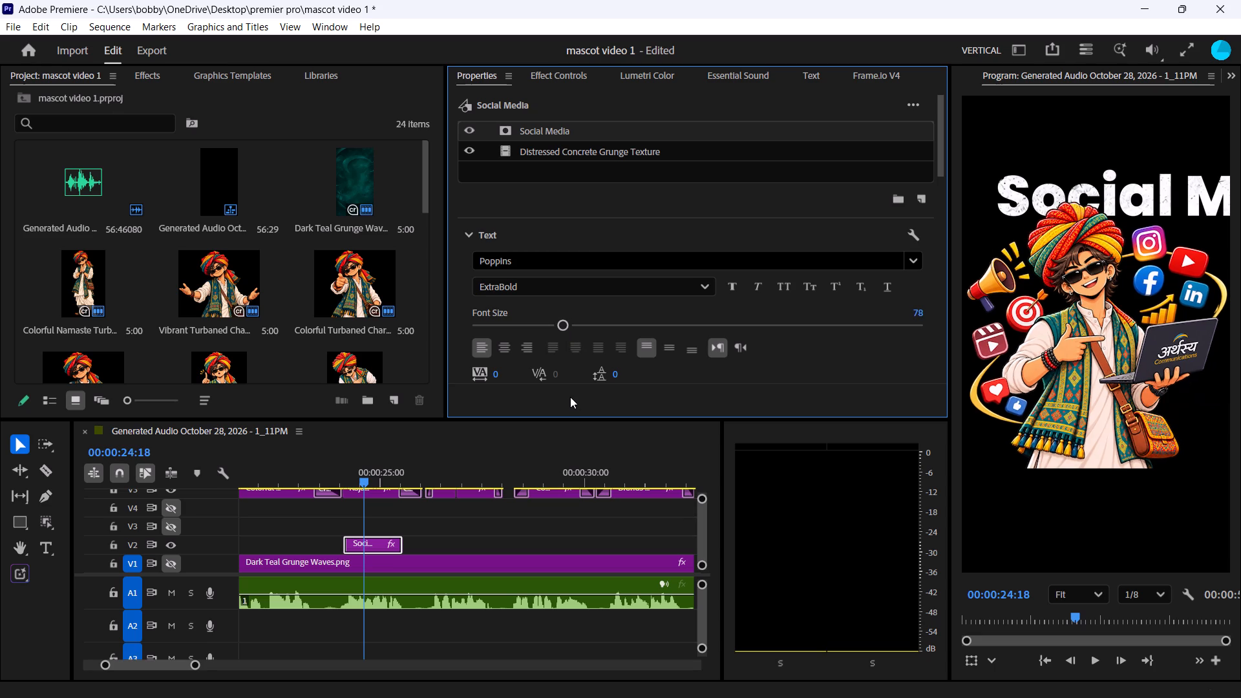
right_click(569, 396)
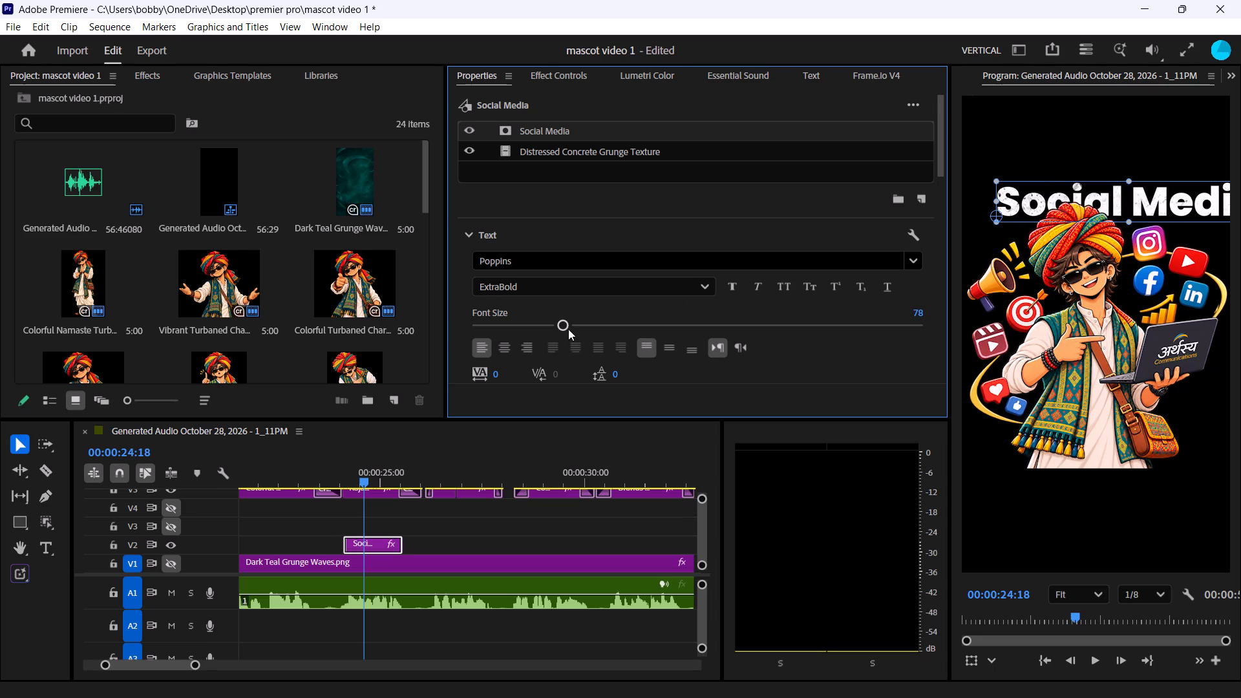
left_click_drag(567, 328, 552, 333)
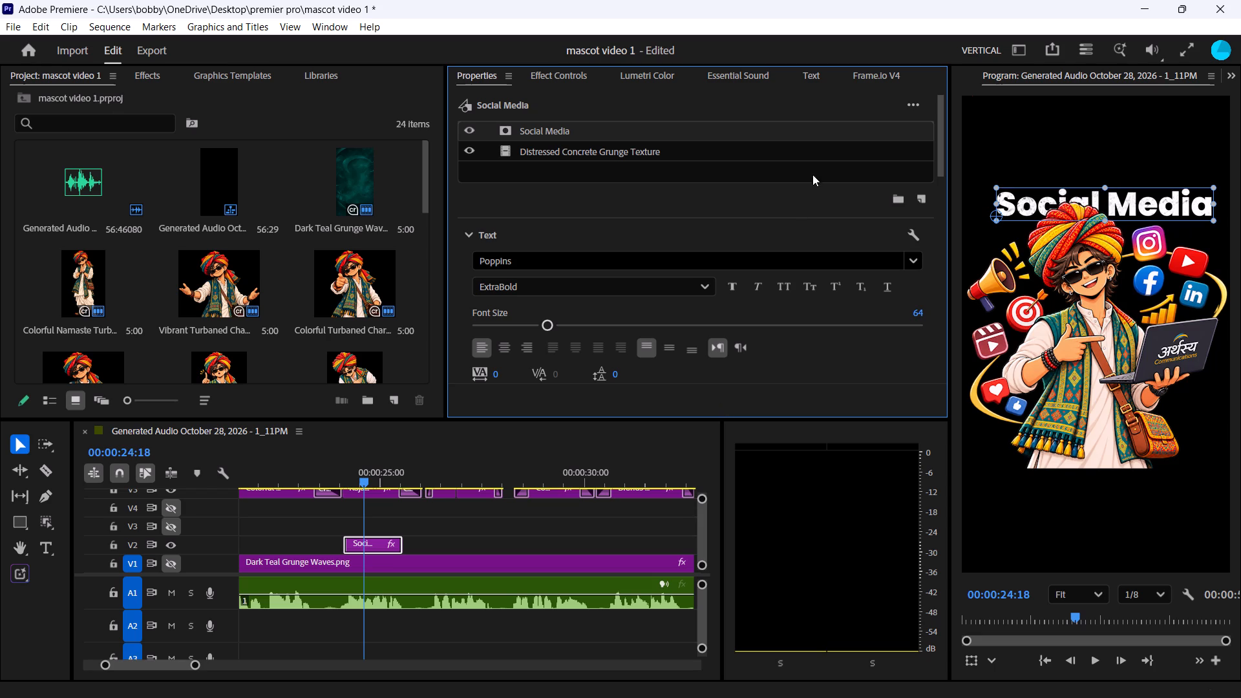
Move the Social Media text up and inward in the frame so it sits just above the mascot's turban.
left_click_drag(1138, 211, 1112, 185)
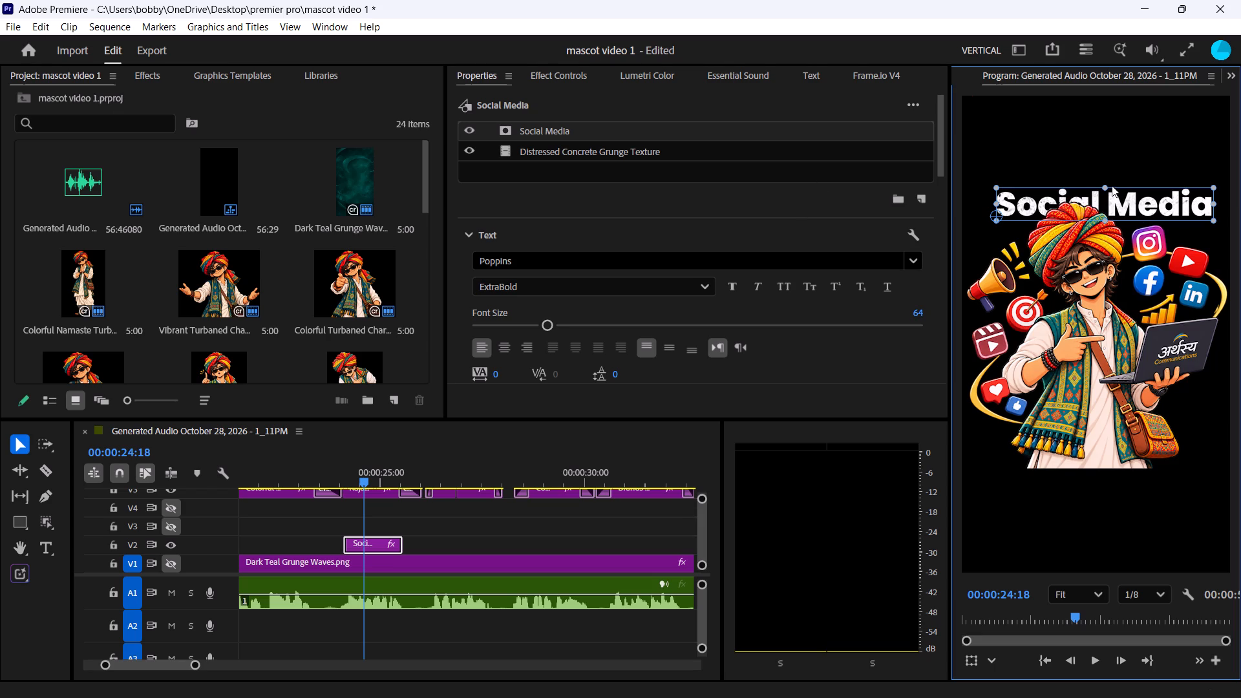
left_click_drag(1112, 185, 1116, 196)
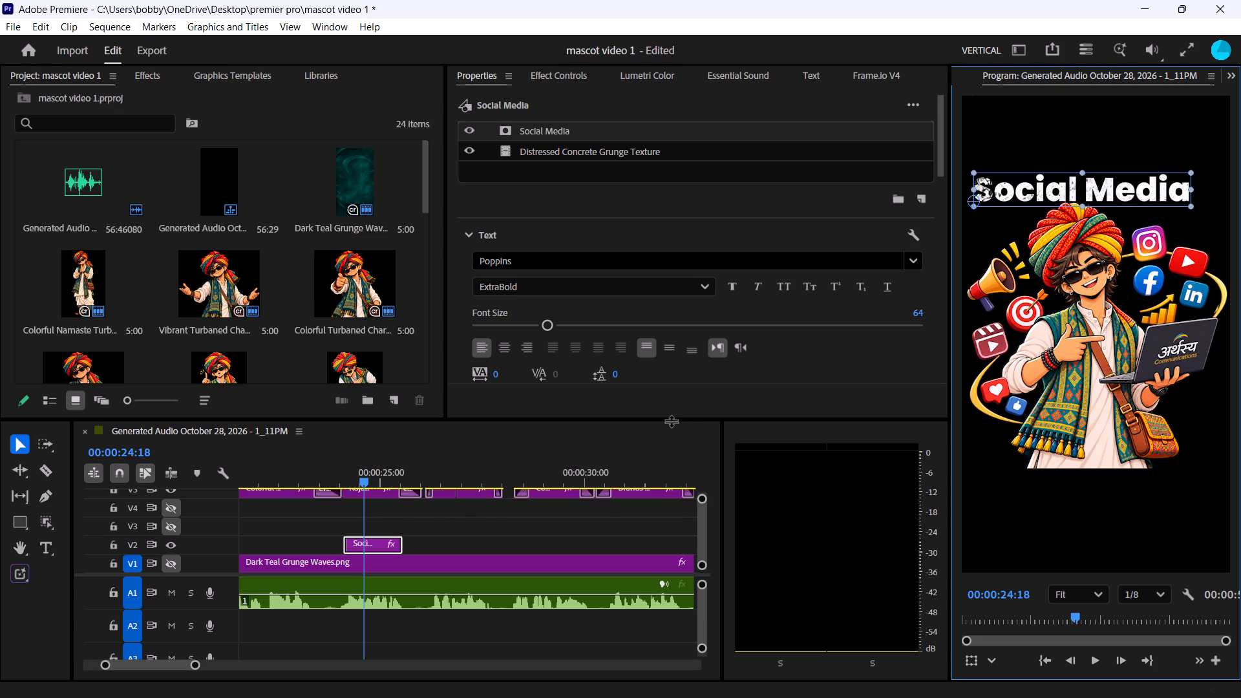
Select the V7 Marketing caption at 00:00:25:00 and hide video tracks V2 and V5 from the preview.
left_click_drag(671, 421, 665, 321)
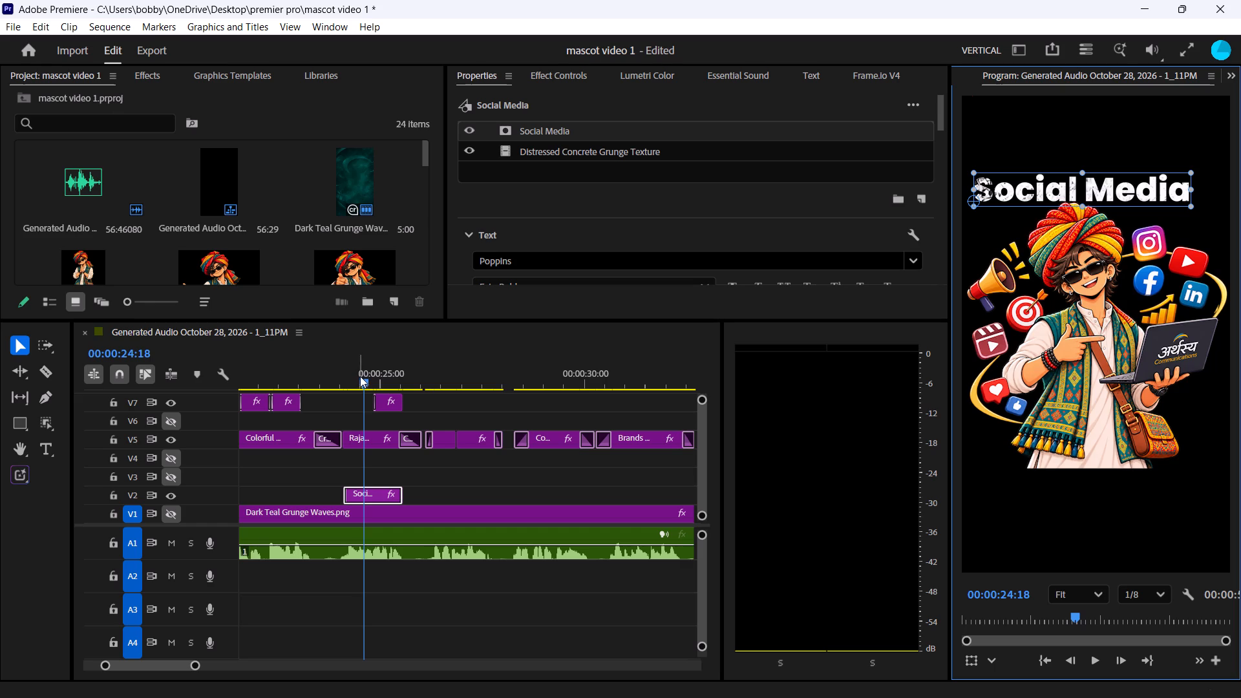
left_click_drag(359, 379, 376, 369)
left_click(383, 409)
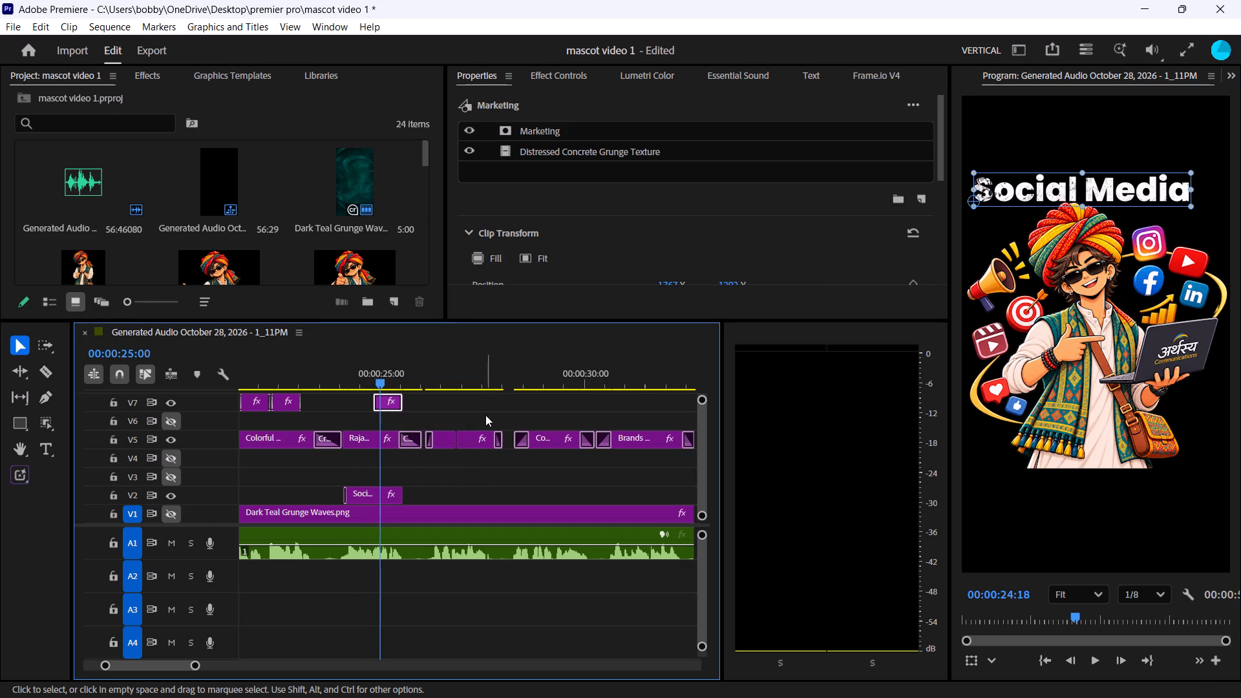
left_click(169, 491)
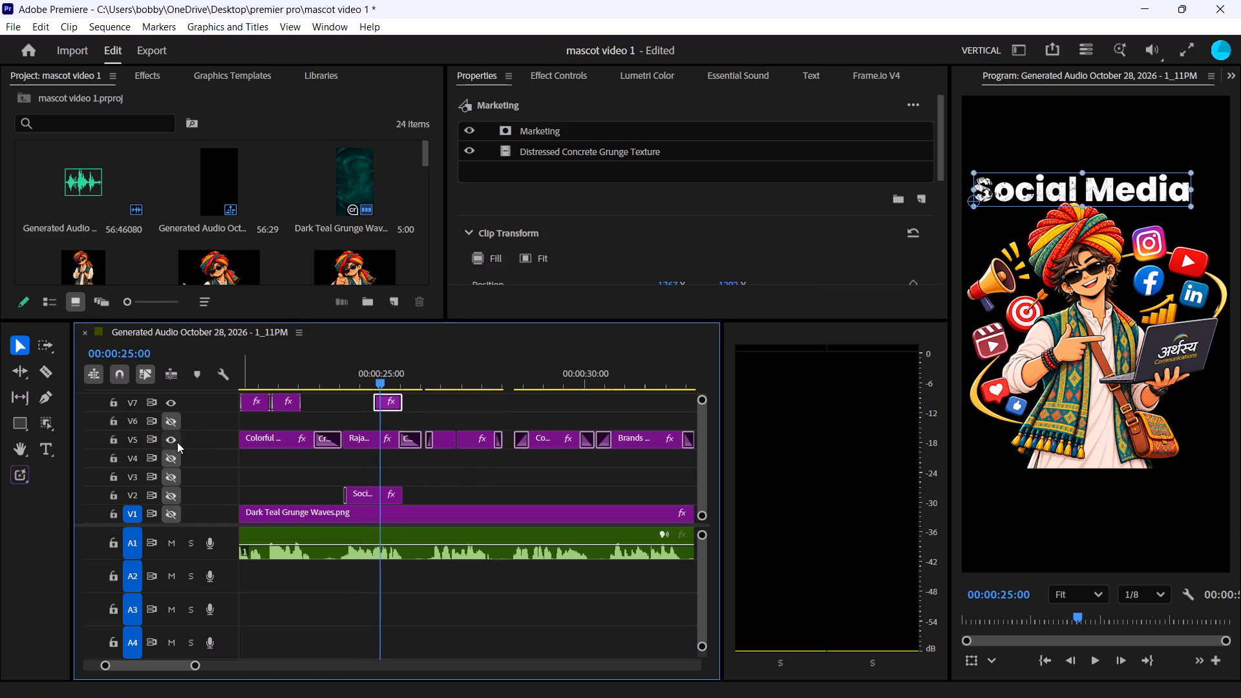
left_click(175, 442)
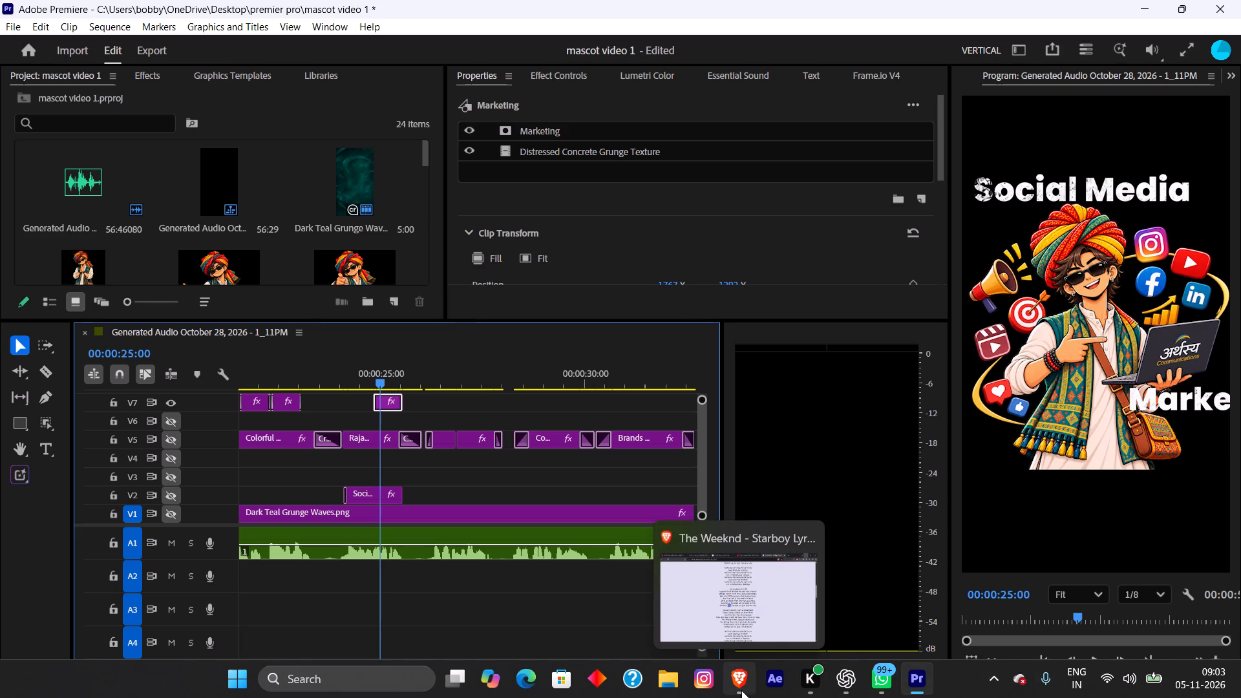
Switch to the Brave browser and close its window.
left_click(747, 637)
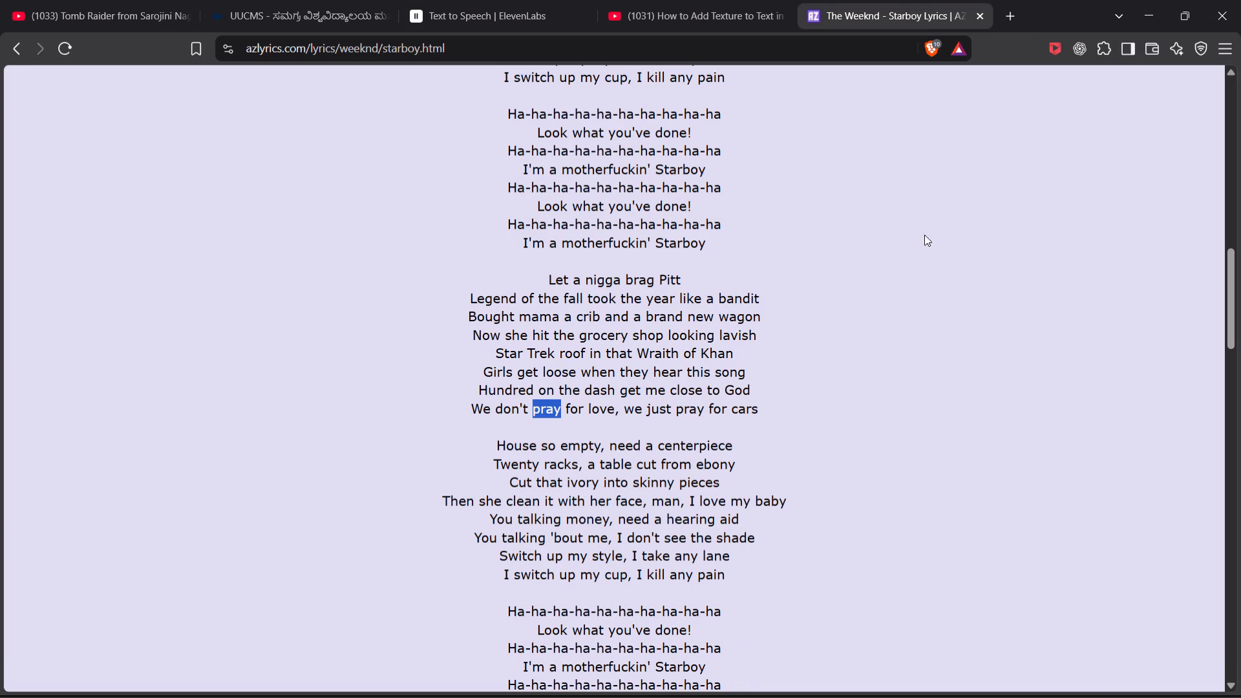
left_click(1233, 17)
Back in Premiere, move the Marketing text down and inward so the whole word fits in the lower part of the frame.
left_click(647, 211)
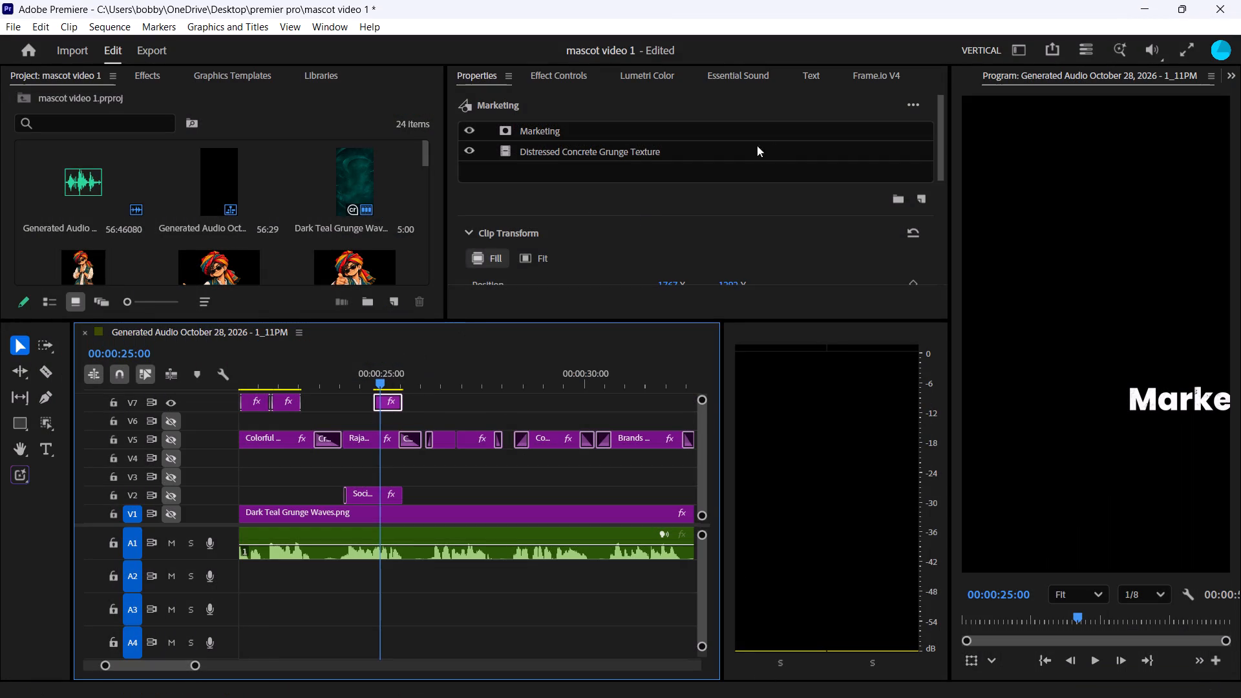
left_click(634, 137)
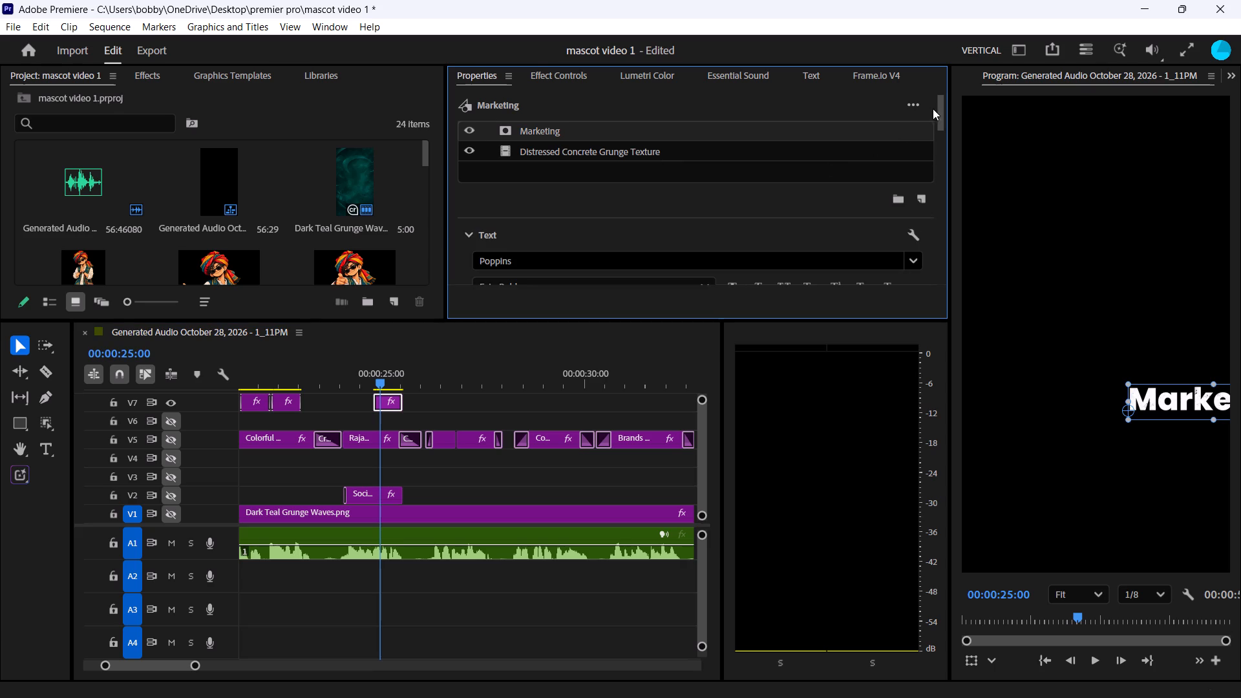
left_click_drag(1179, 407, 1156, 414)
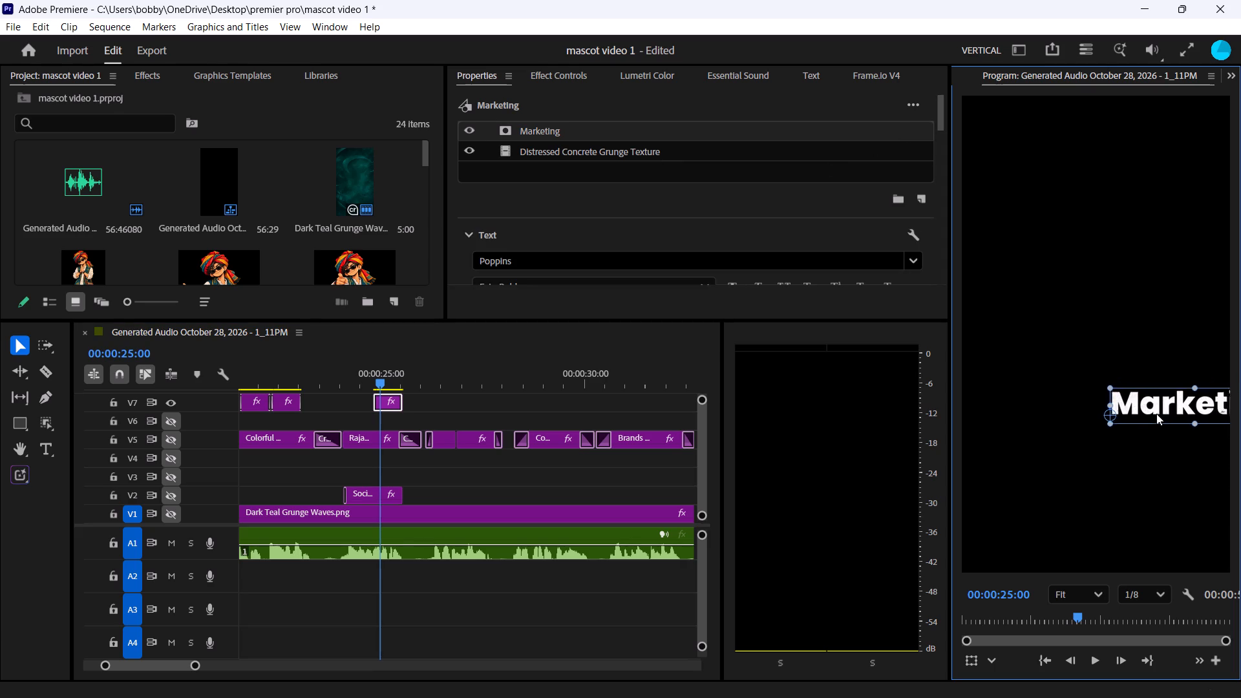
left_click_drag(1156, 414, 1085, 448)
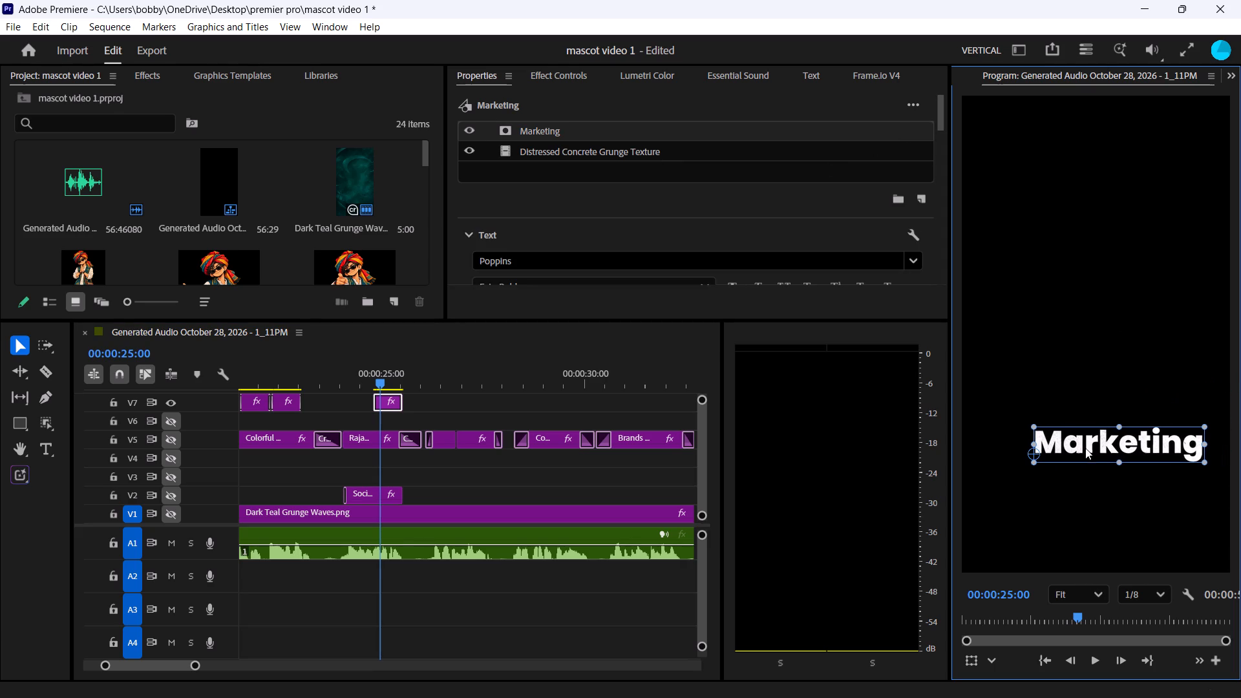
left_click_drag(1085, 448, 1084, 444)
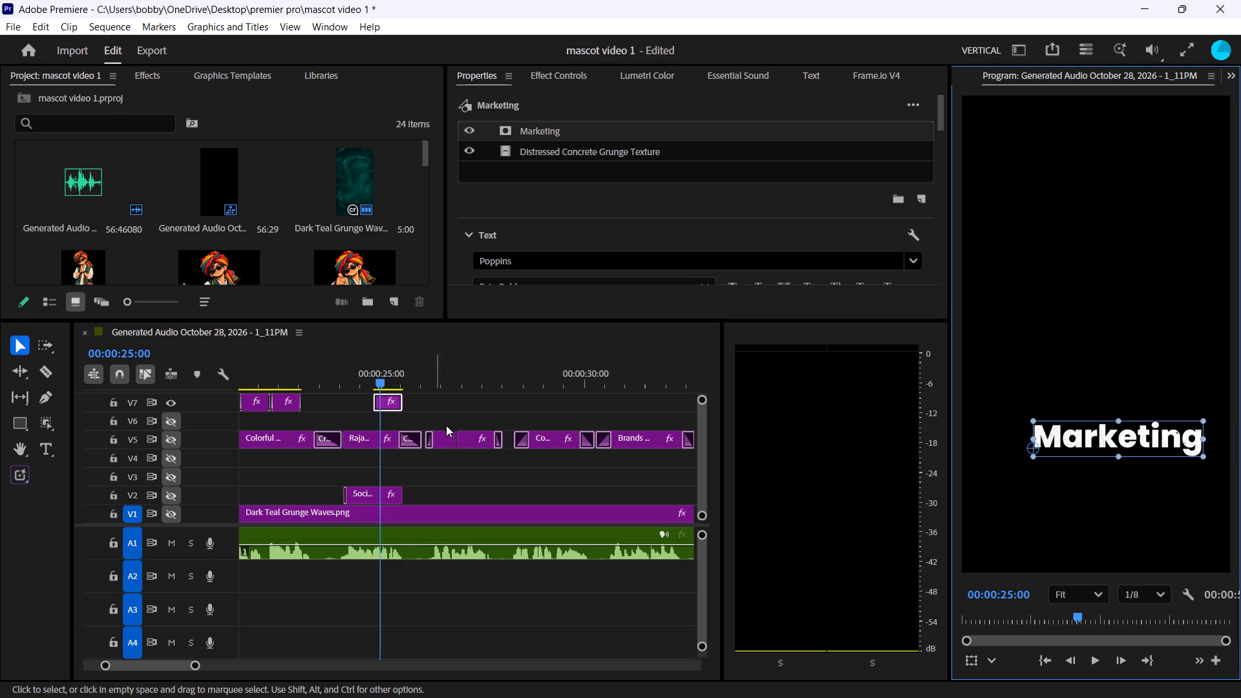
Scrub and play the voiceover from about 00:00:24:11 to 00:00:26:25 to check caption timing and locate the next phrase.
left_click_drag(377, 383, 350, 390)
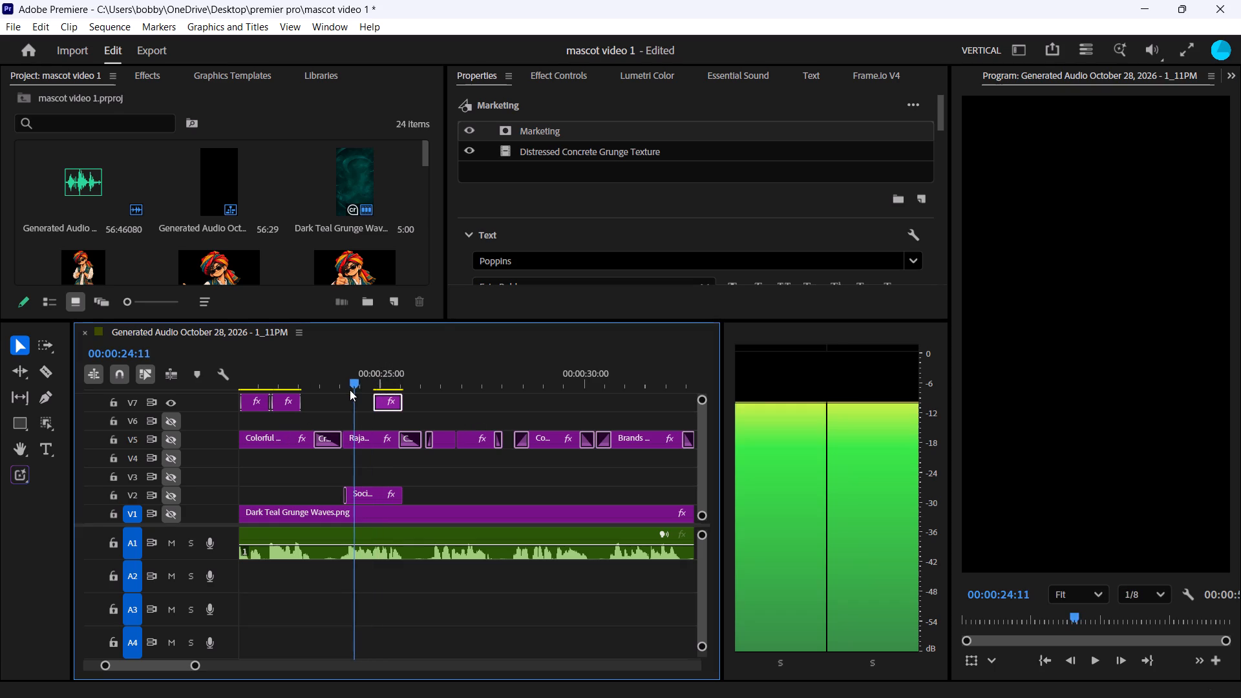
left_click_drag(350, 390, 383, 385)
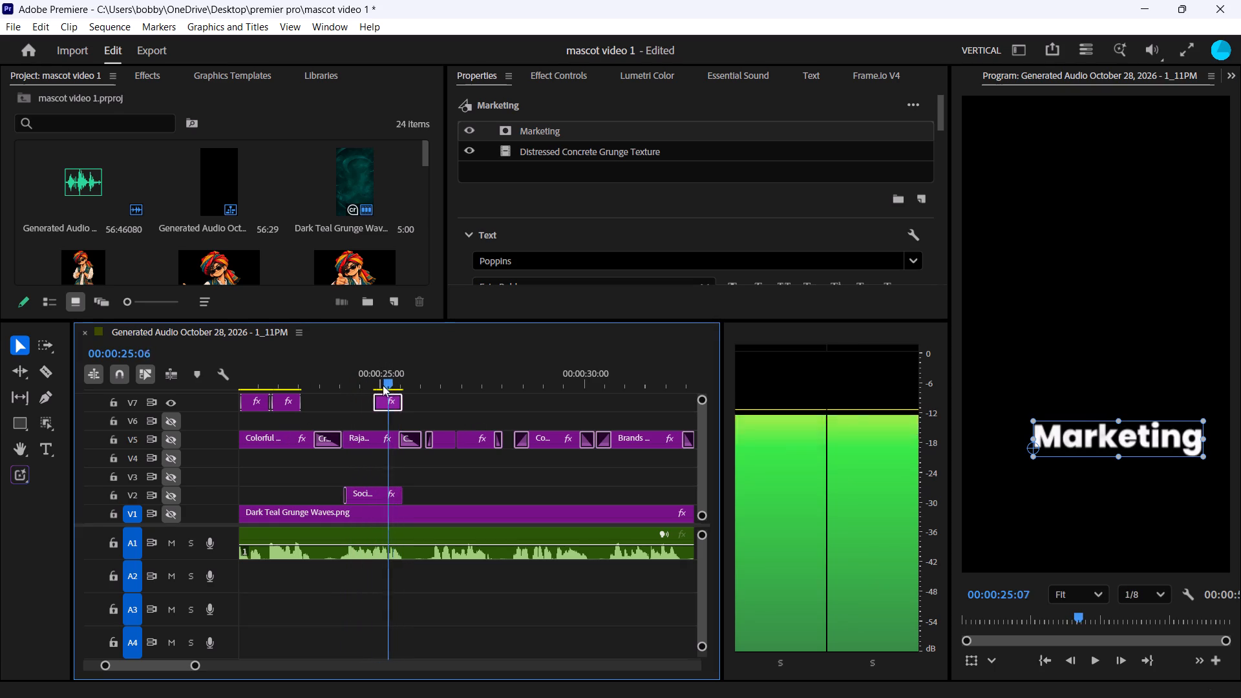
left_click_drag(383, 385, 396, 386)
key("space")
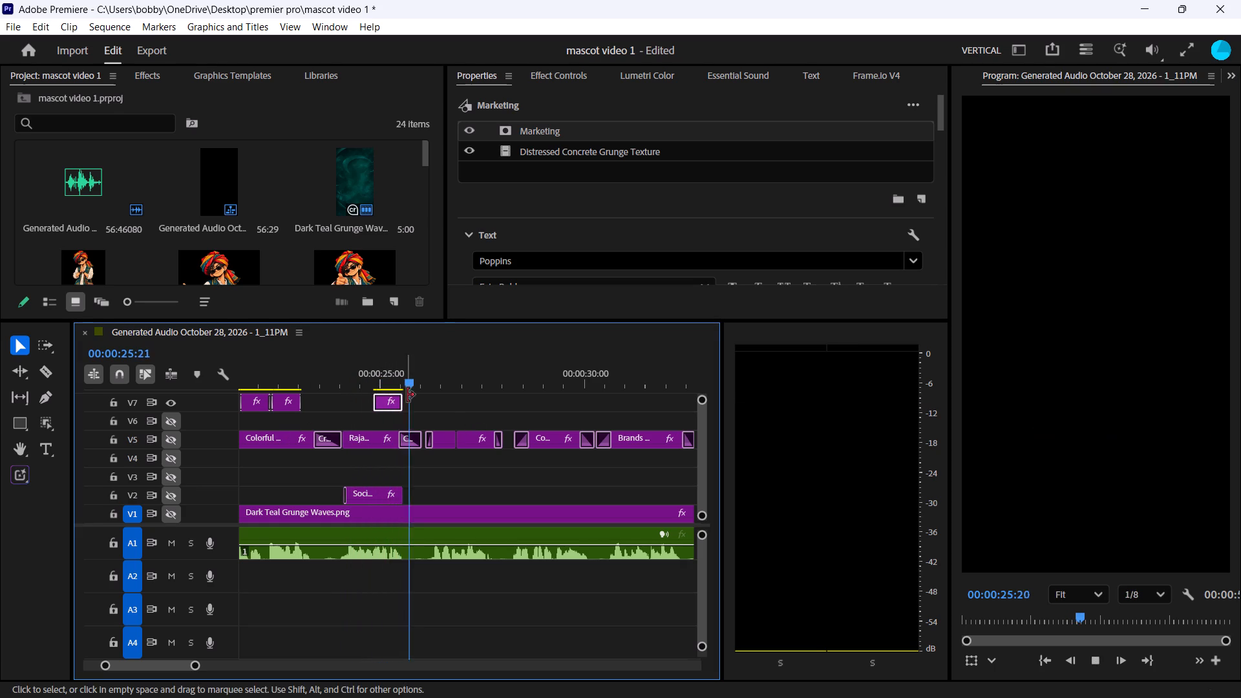
key("space")
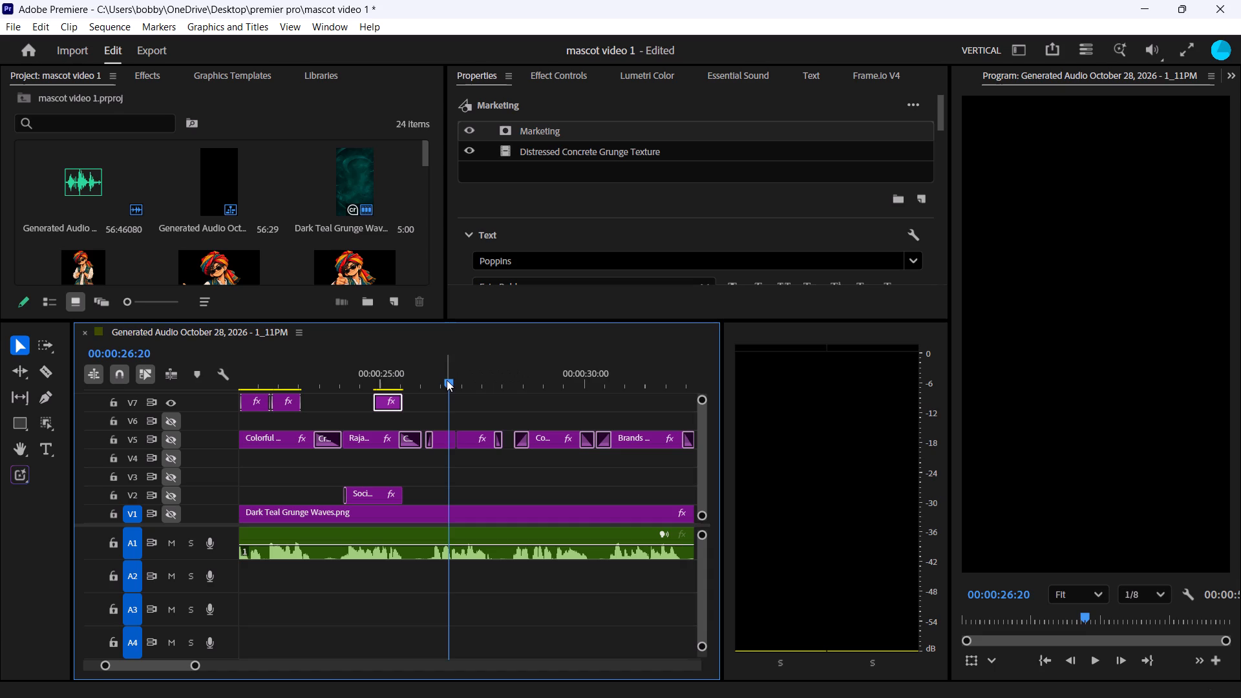
left_click_drag(447, 381, 439, 383)
left_click_drag(439, 383, 456, 386)
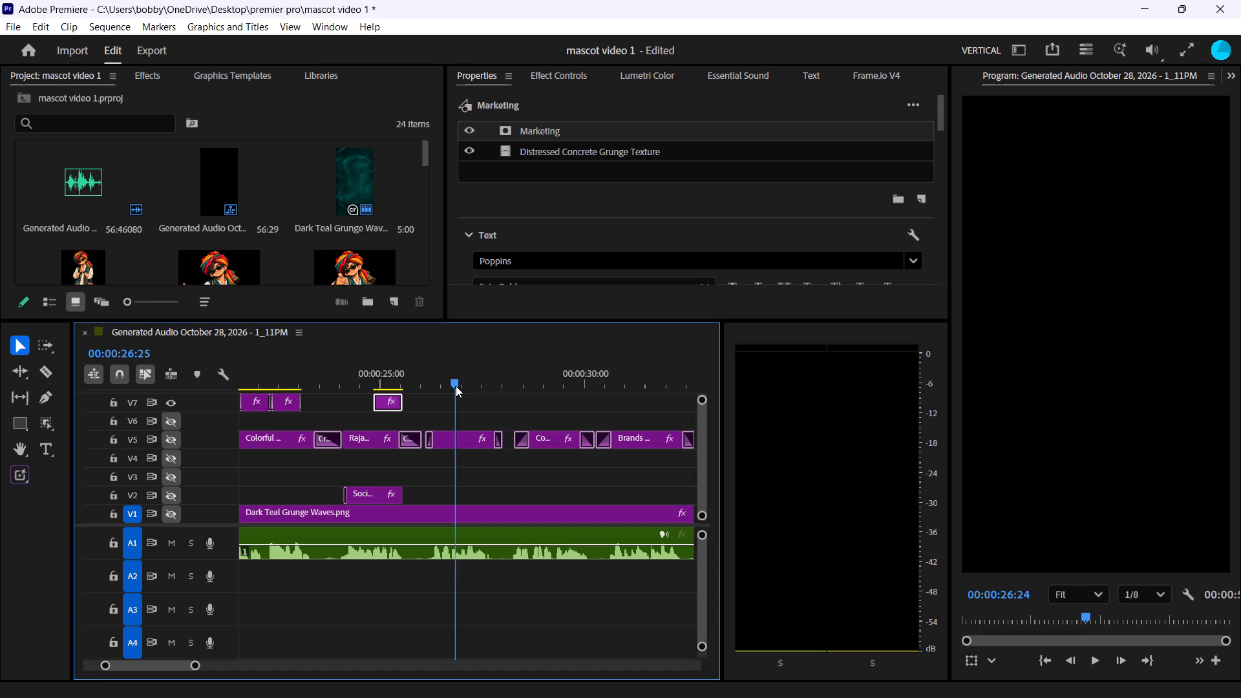
left_click_drag(456, 386, 429, 393)
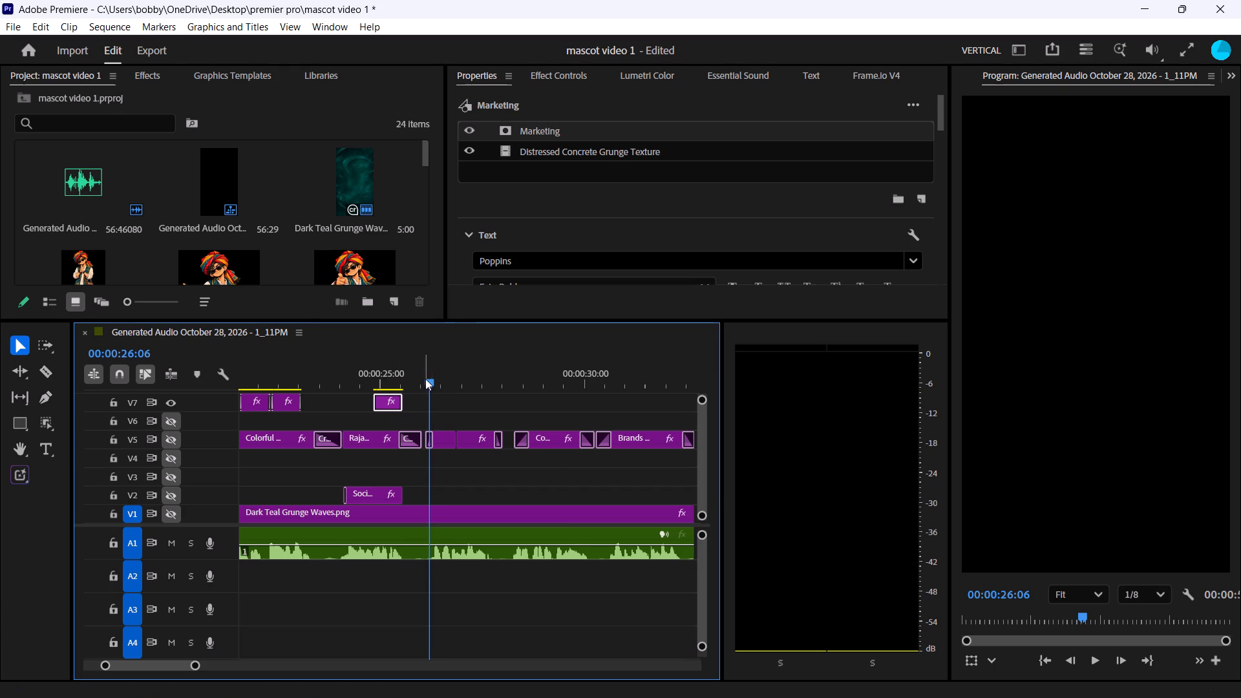
Copy the V7 Marketing caption, paste it at 00:00:26:11, and shift the copy earlier to start at about 00:00:26:05.
left_click_drag(425, 379, 432, 381)
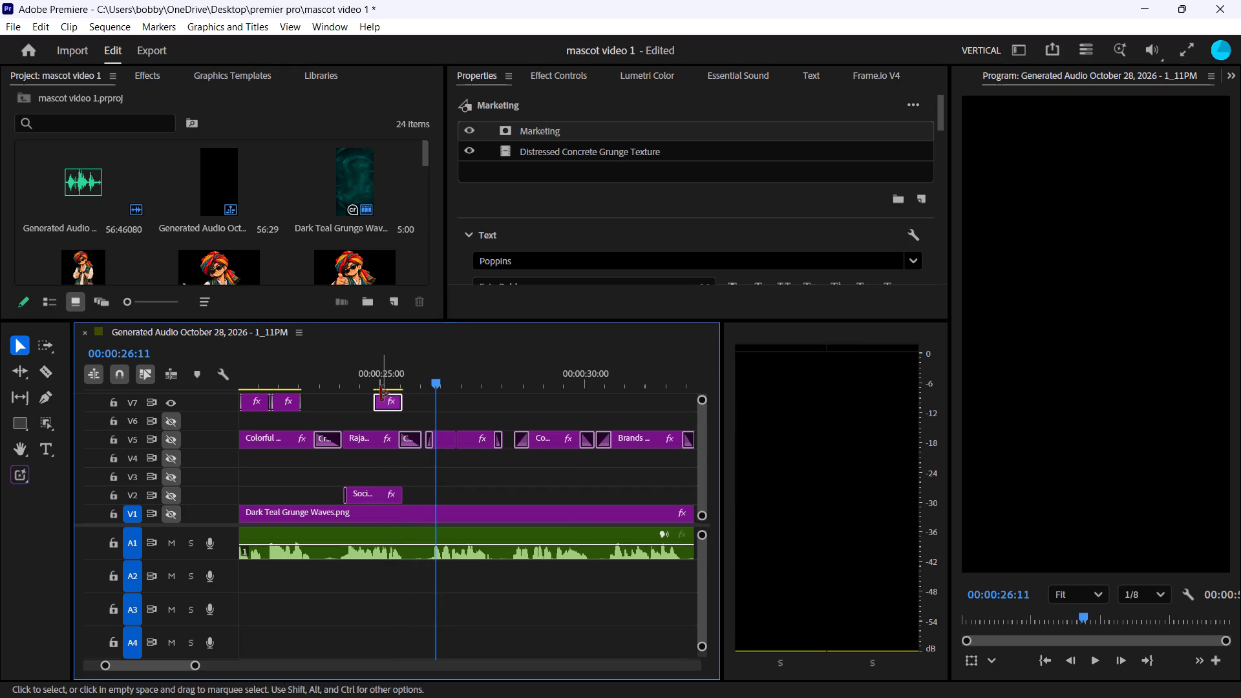
left_click(382, 408)
key("ctrl+c")
key("ctrl+v")
left_click_drag(451, 403, 447, 404)
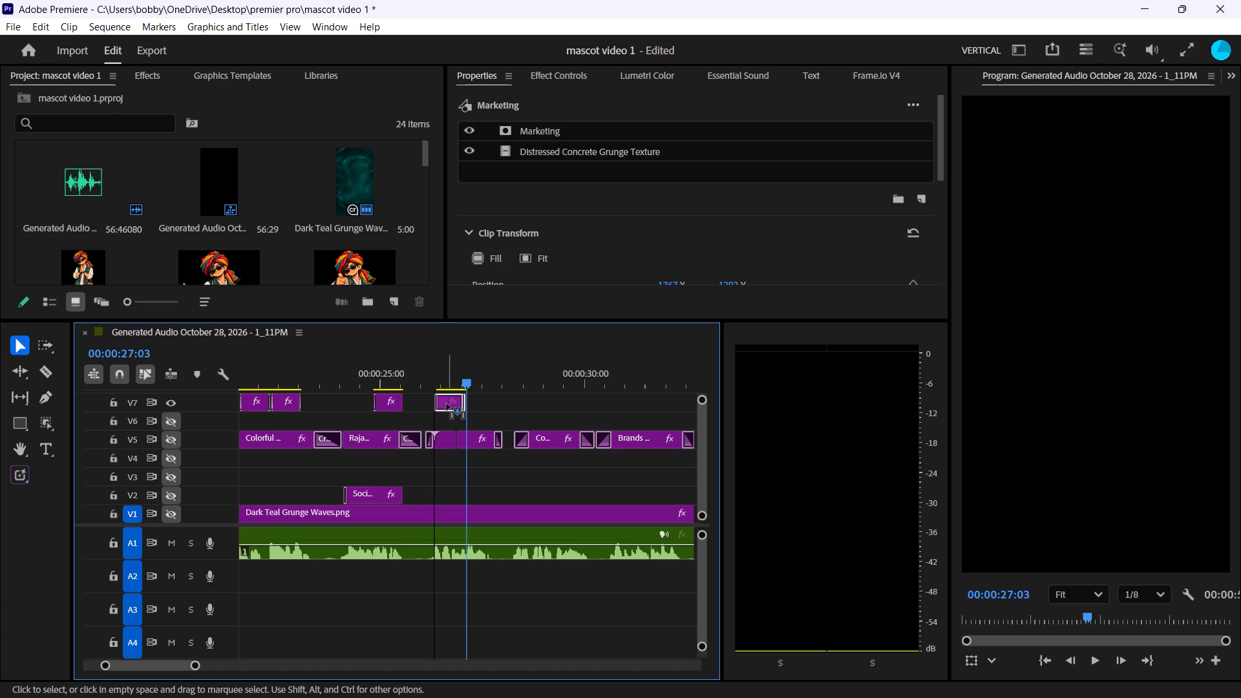
left_click_drag(447, 404, 445, 406)
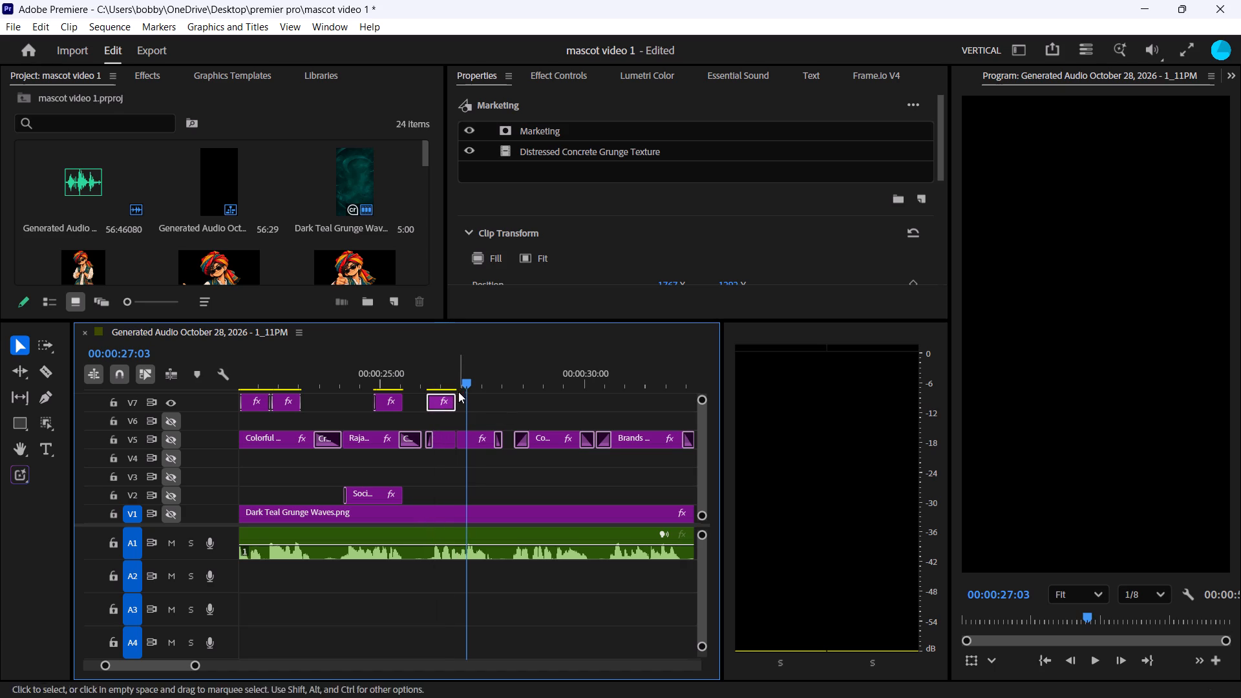
left_click_drag(467, 382, 433, 381)
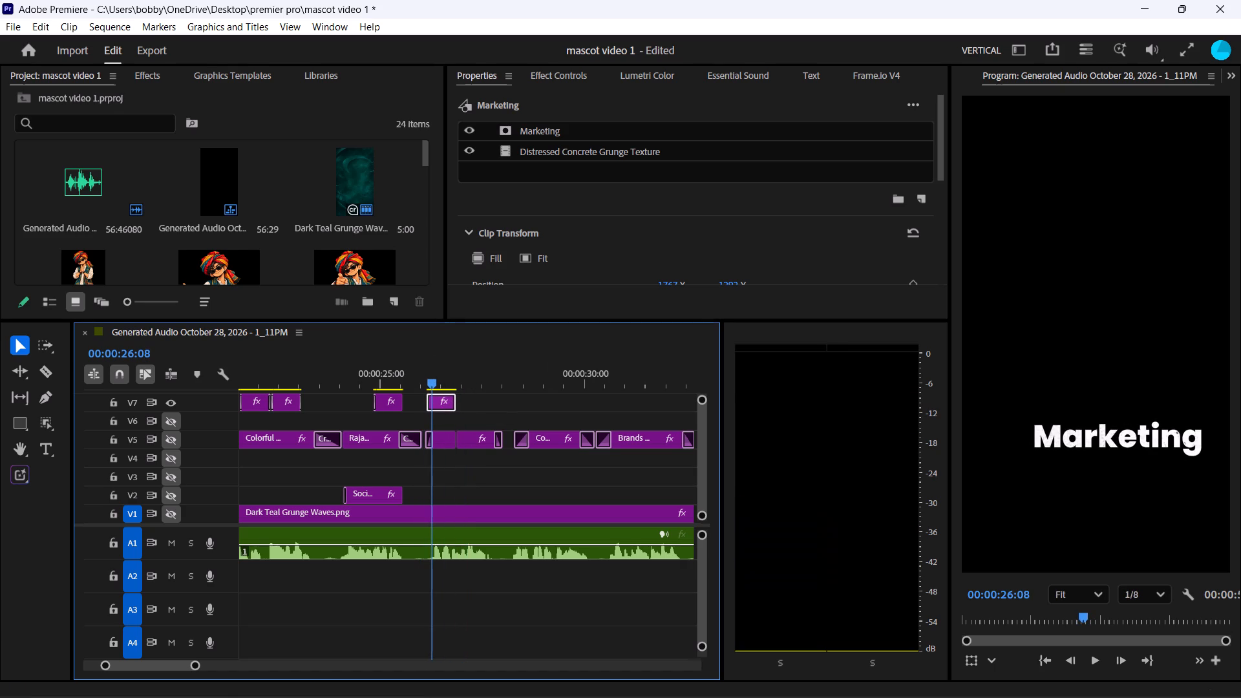
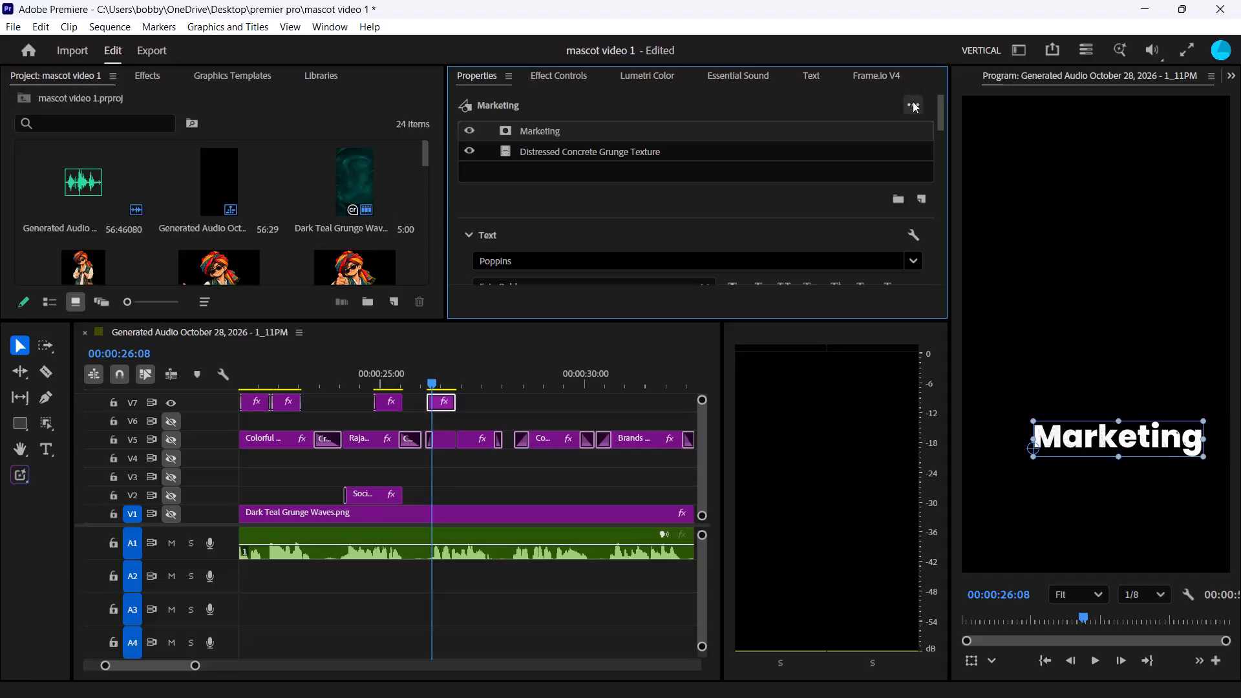
Replace the text of the V7 Marketing caption starting at 00:00:26:04 with Photo.
left_click(801, 69)
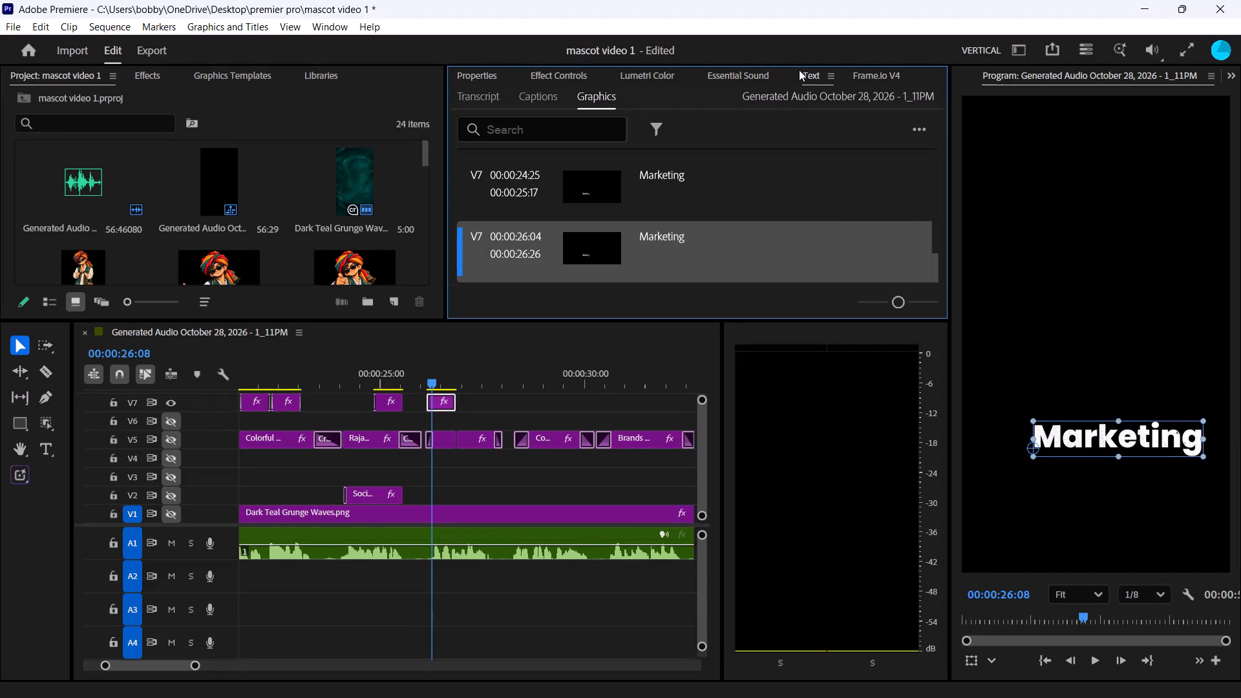
double_click(668, 240)
key("ctrl+v")
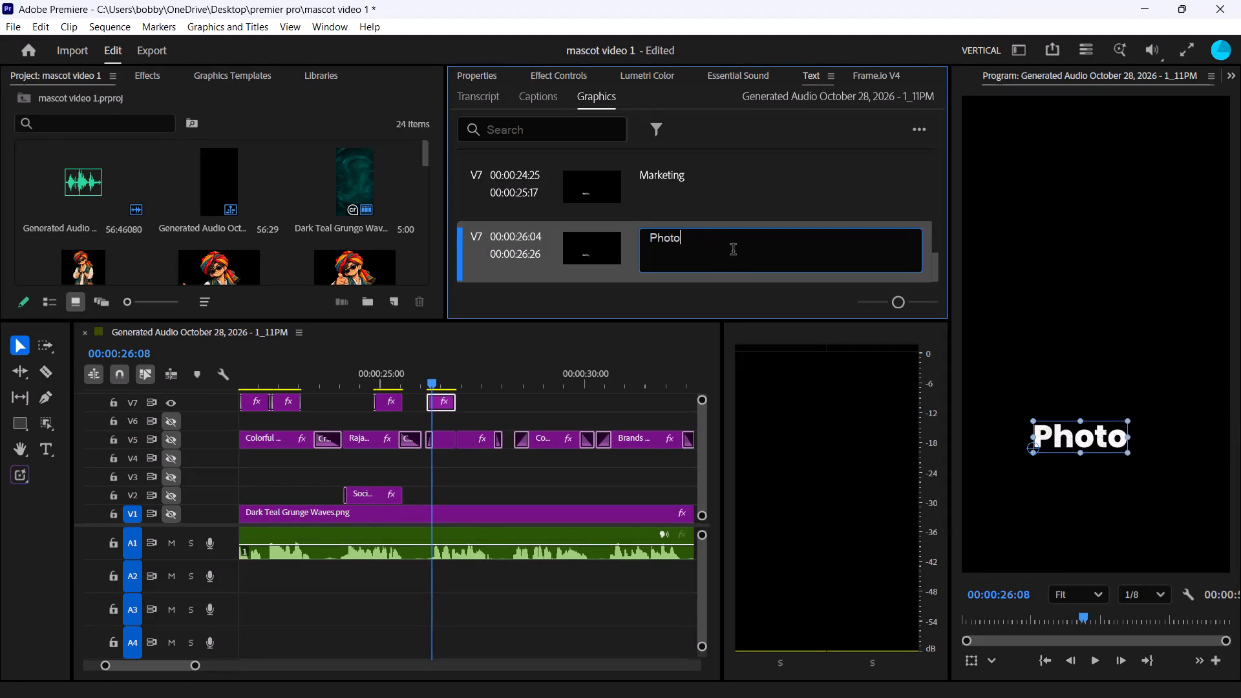
left_click(701, 297)
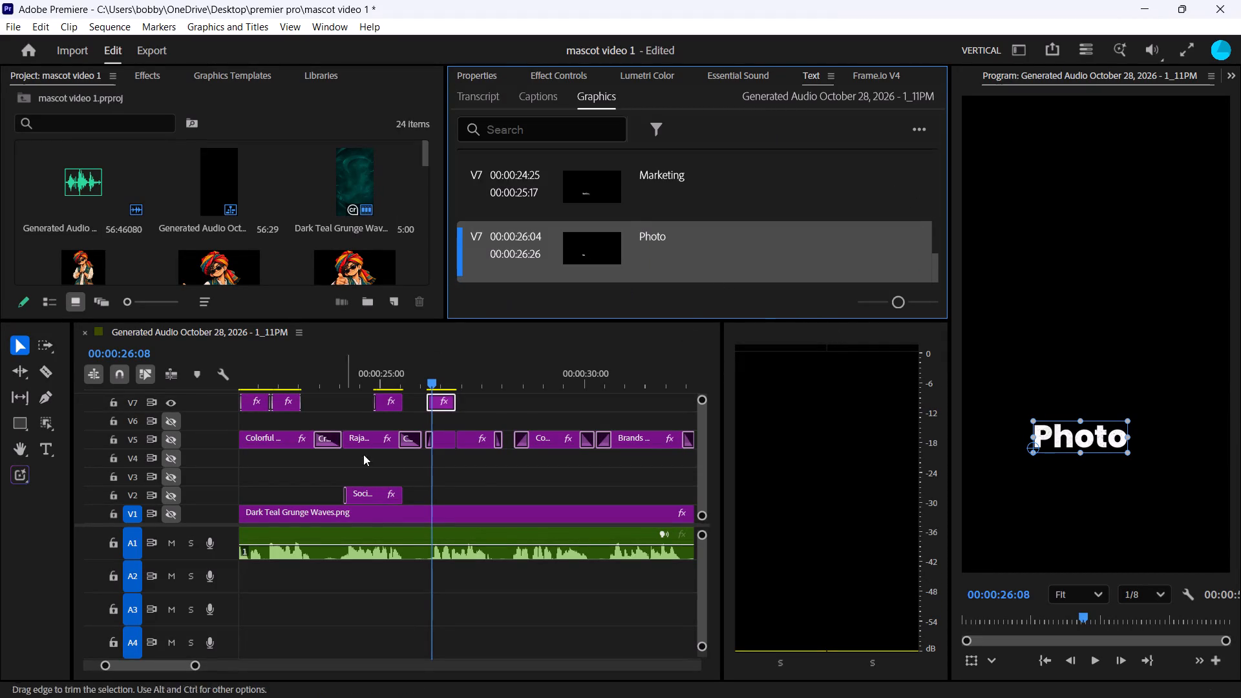
Enlarge the Photo text and shift it inward so the whole word fits in the lower part of the frame.
left_click_drag(1129, 421, 1140, 405)
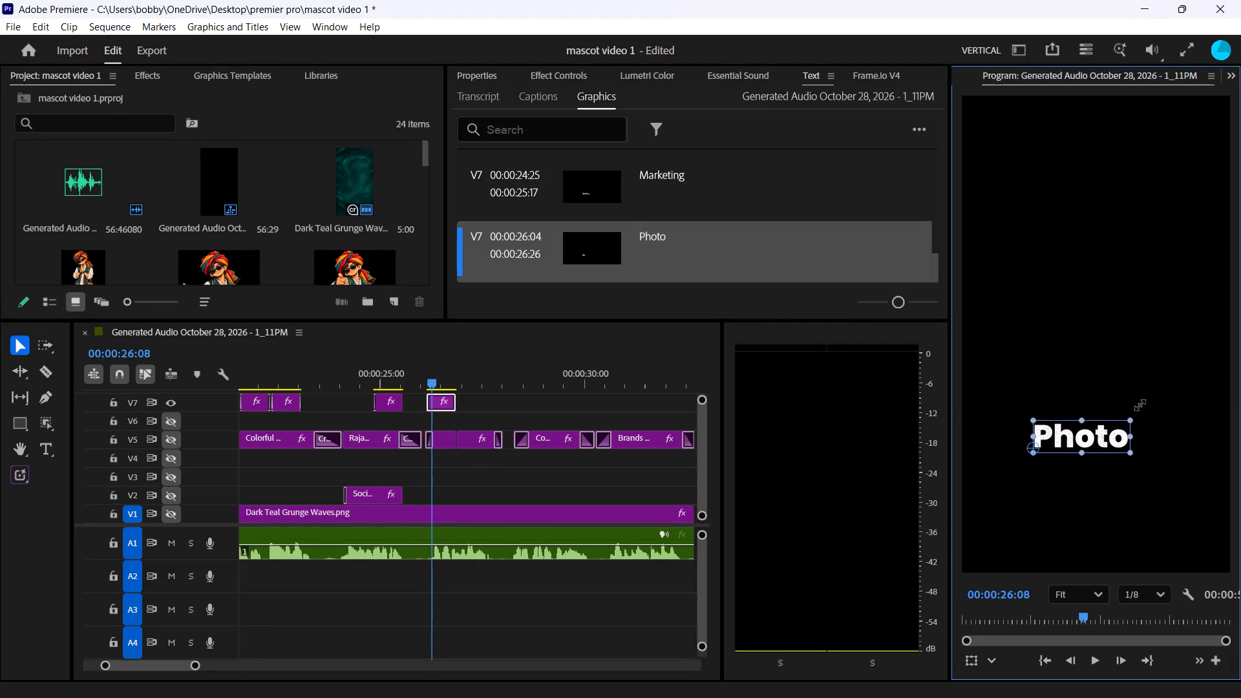
left_click_drag(1140, 405, 1158, 388)
left_click_drag(1127, 445, 1134, 443)
left_click(1119, 438)
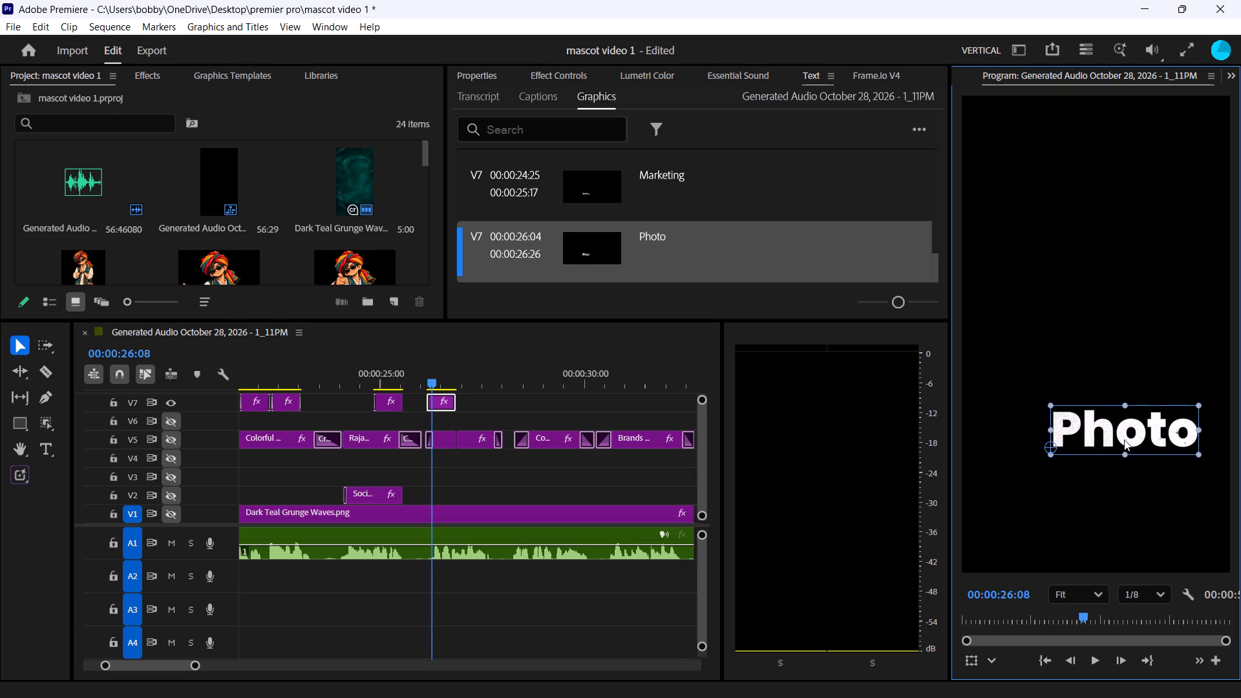
left_click(1131, 441)
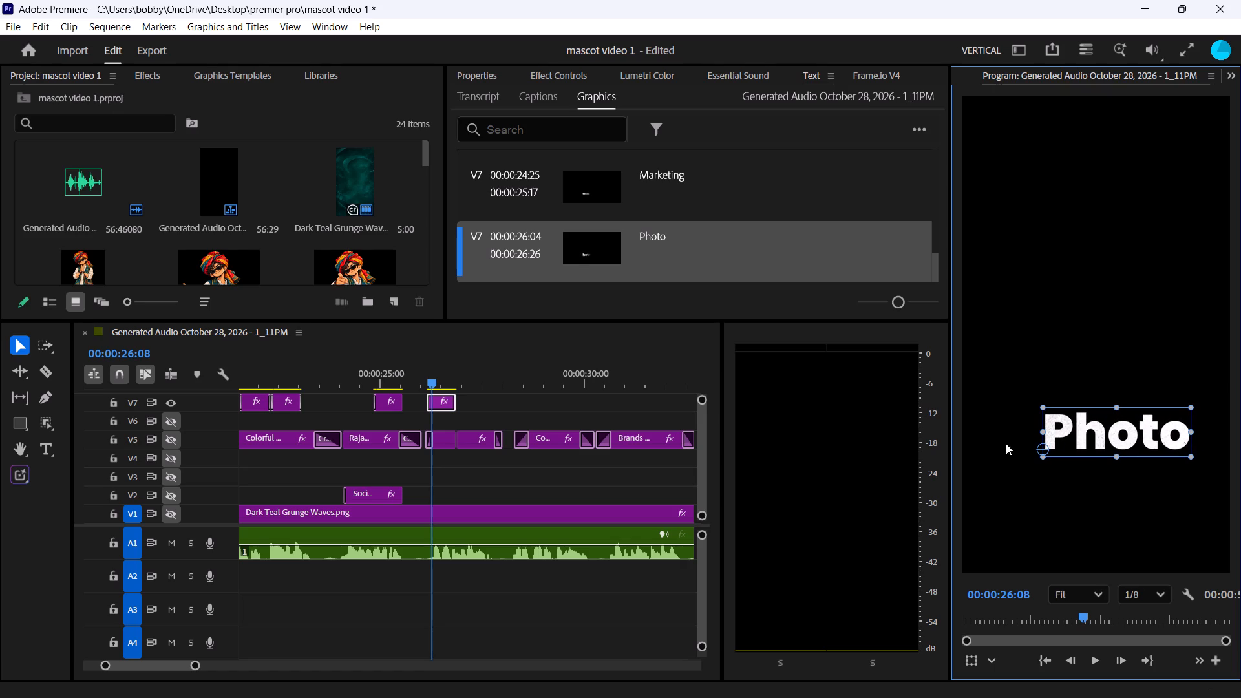
Extend the Photo caption's end to 00:00:27:23 and paste a copy of the V2 Social Media caption at 00:00:26:18.
left_click(371, 502)
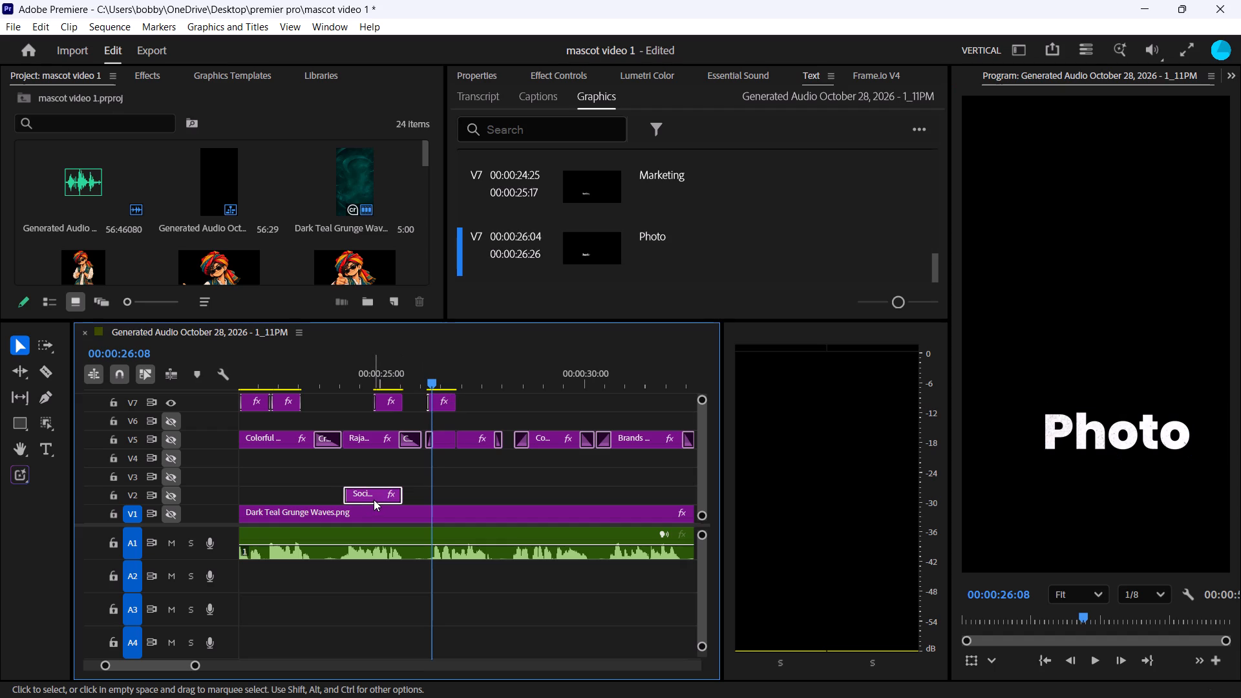
key("ctrl+c")
left_click(461, 492)
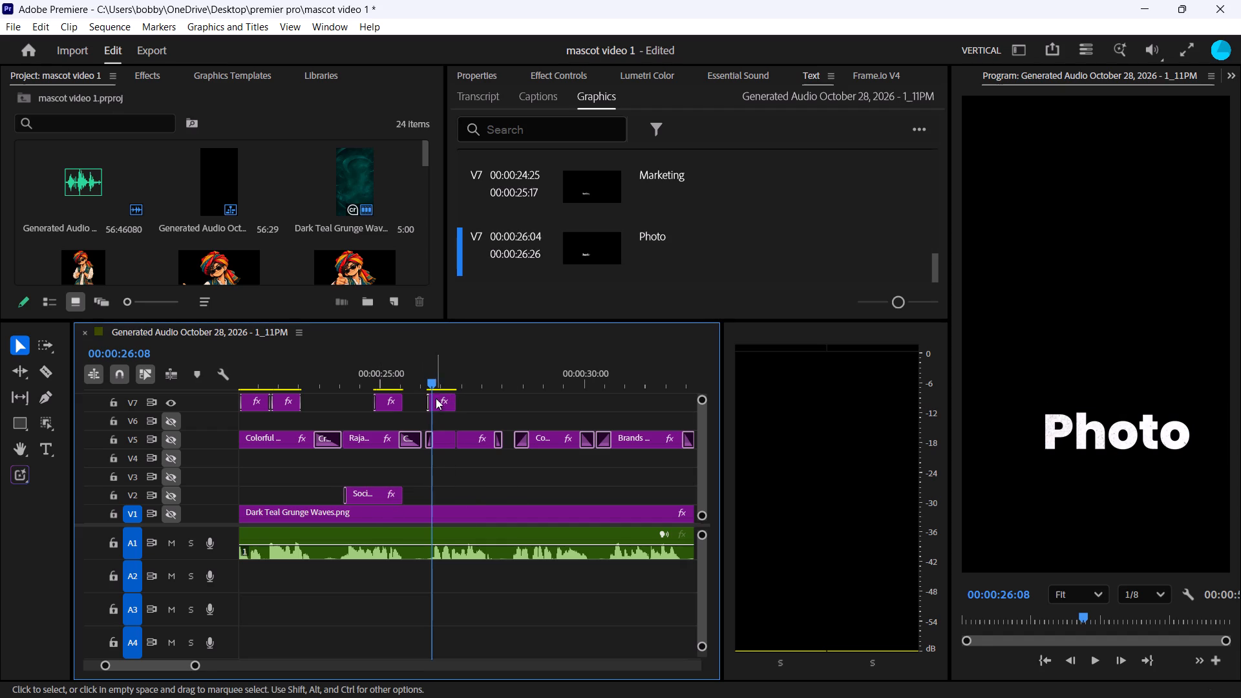
left_click_drag(431, 377, 449, 375)
left_click_drag(460, 397, 470, 397)
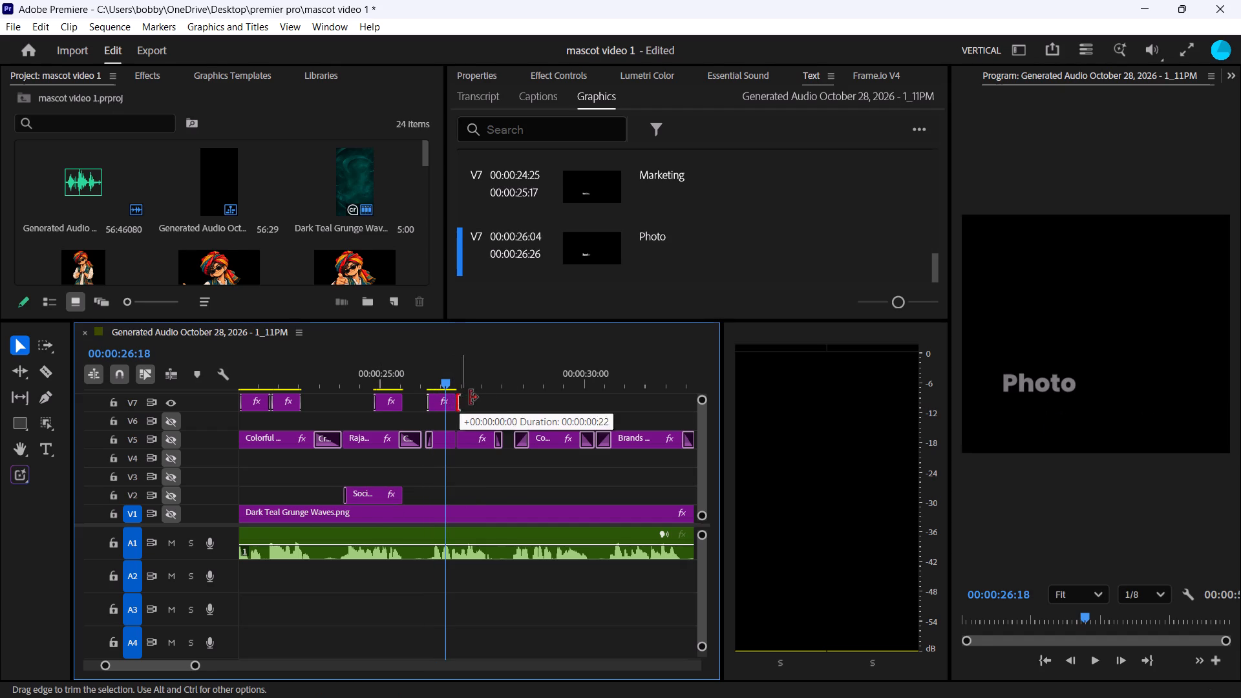
left_click_drag(470, 397, 497, 396)
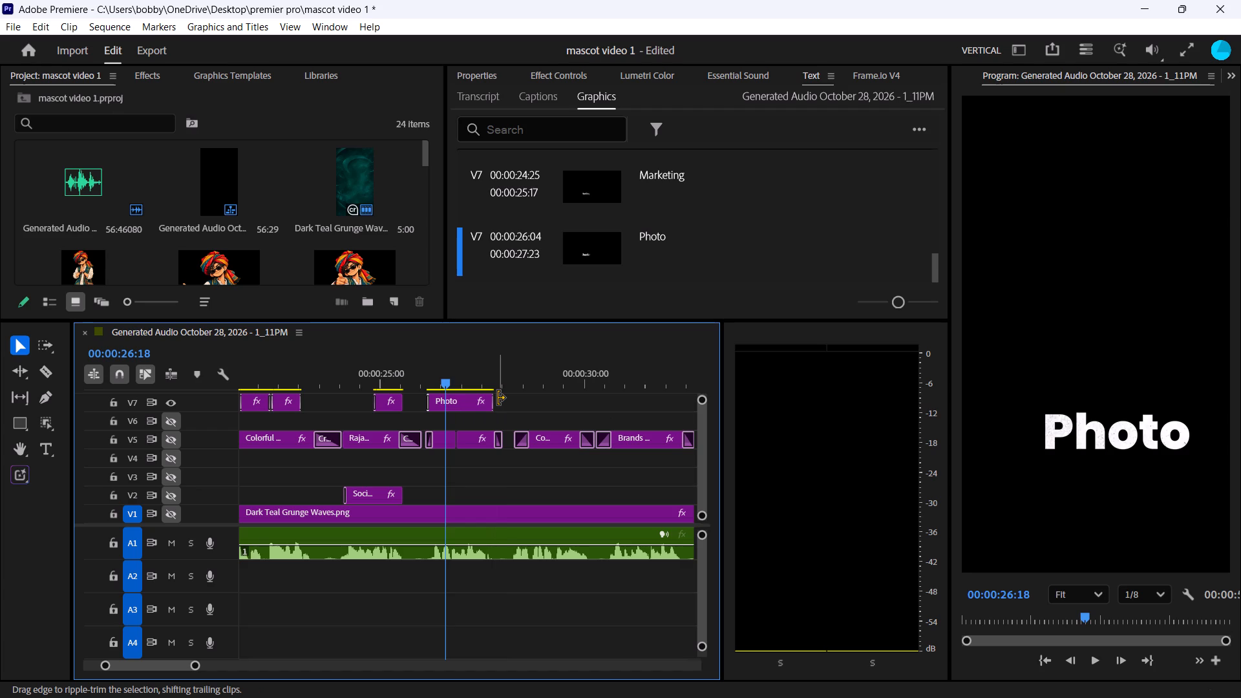
key("ctrl+v")
Show the V2 track and reword the pasted Social Media caption as VIDEO.
left_click_drag(505, 382, 487, 386)
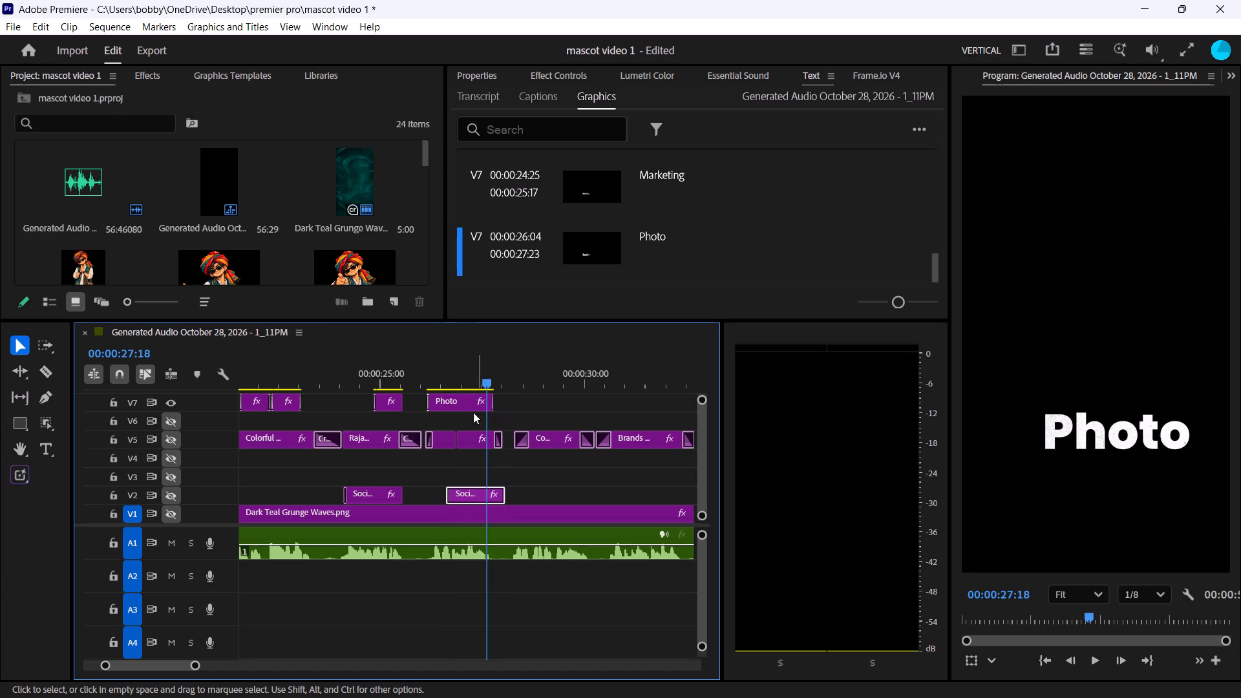
left_click(178, 497)
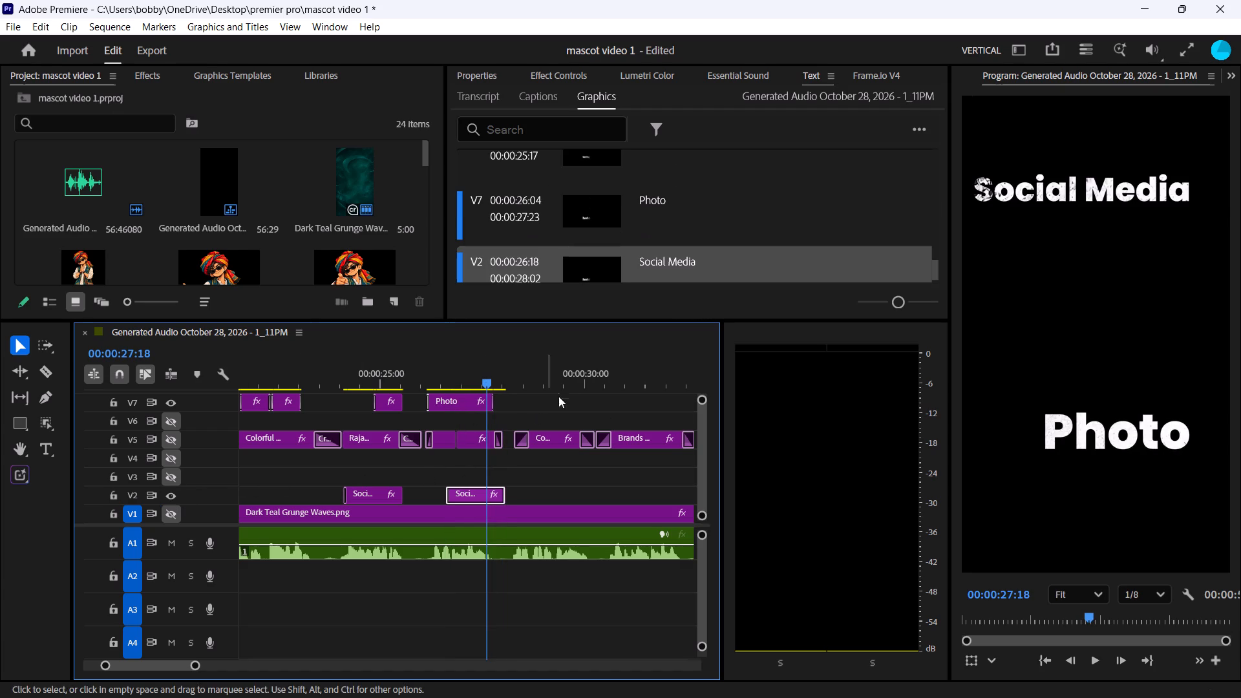
double_click(479, 494)
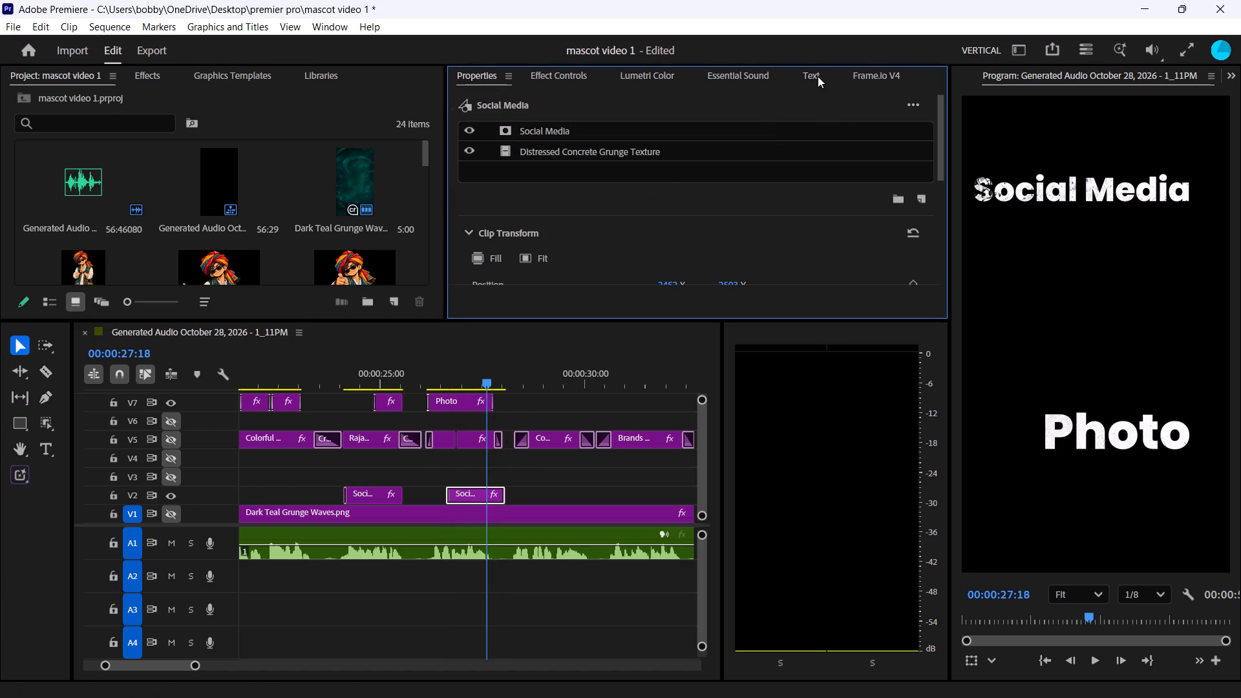
left_click(818, 76)
double_click(672, 236)
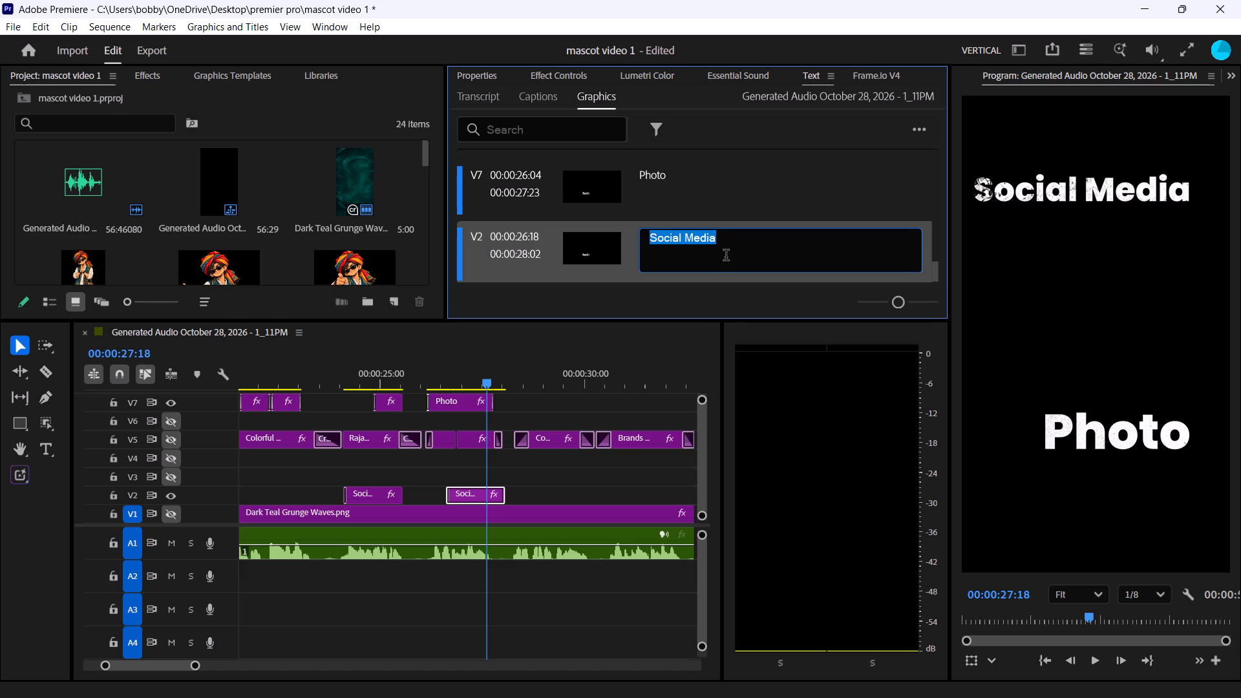
type("VIDEO")
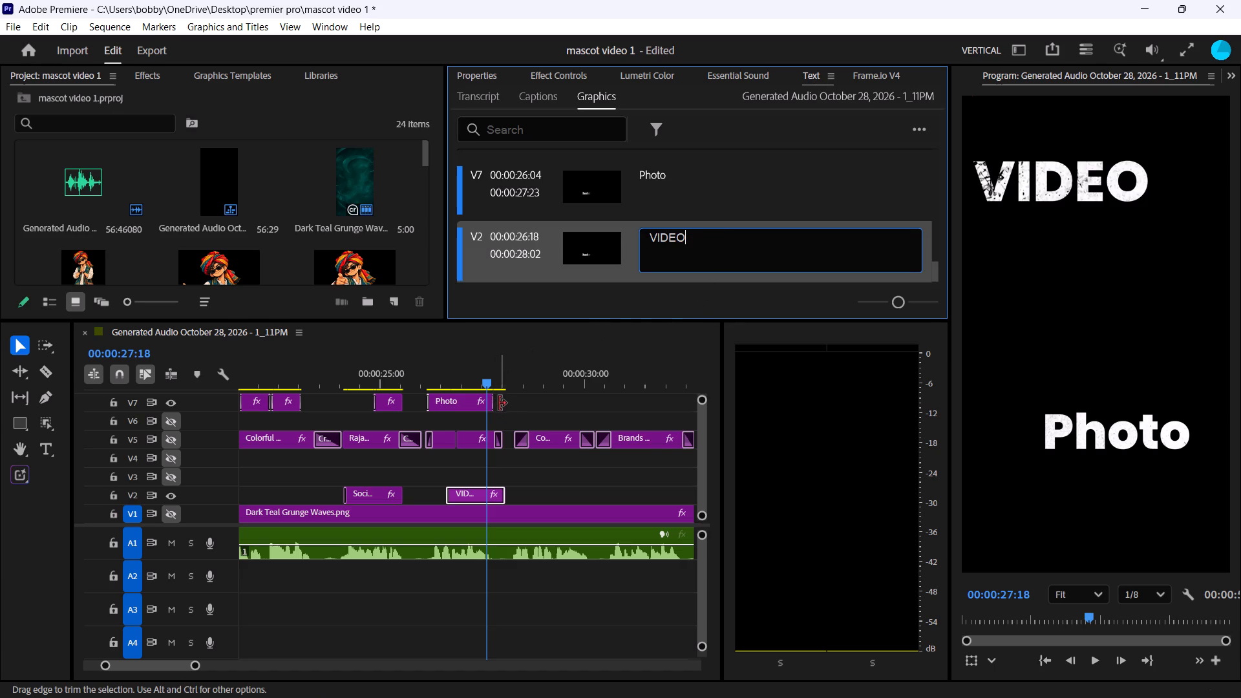
Trim the end of the V7 Photo caption back to 00:00:27:09 and move the playhead to 00:00:27:11.
left_click_drag(498, 403, 480, 408)
left_click_drag(489, 382, 484, 383)
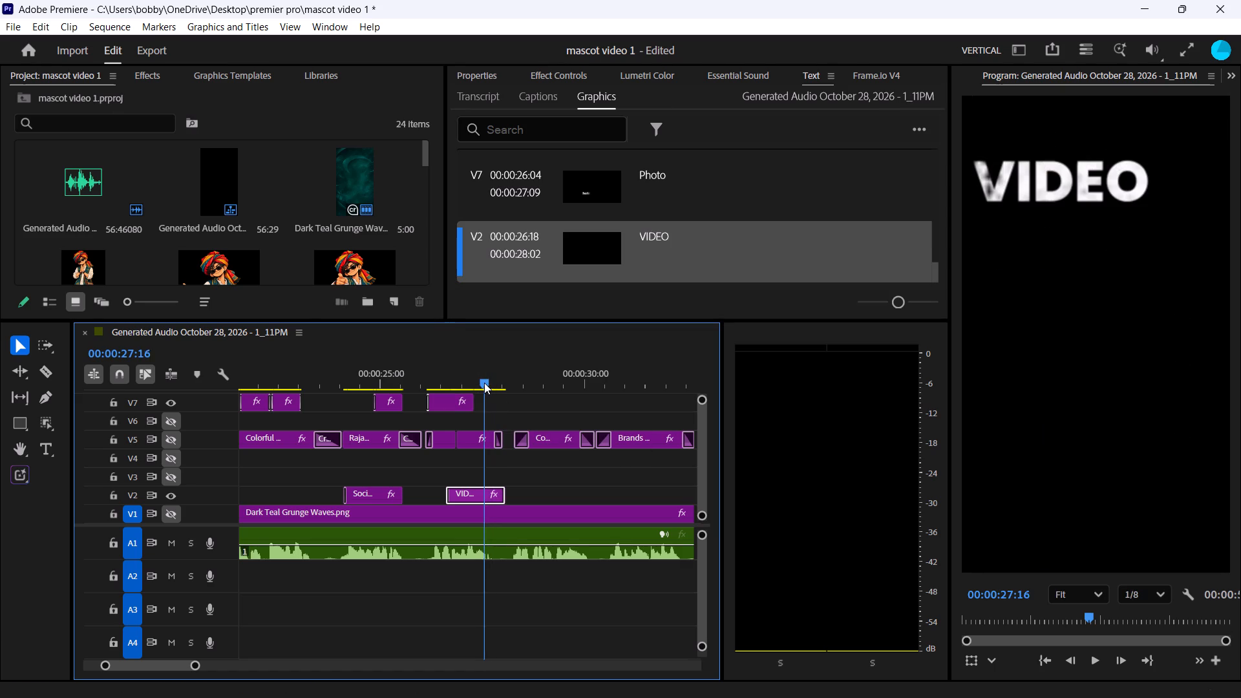
left_click_drag(484, 383, 479, 385)
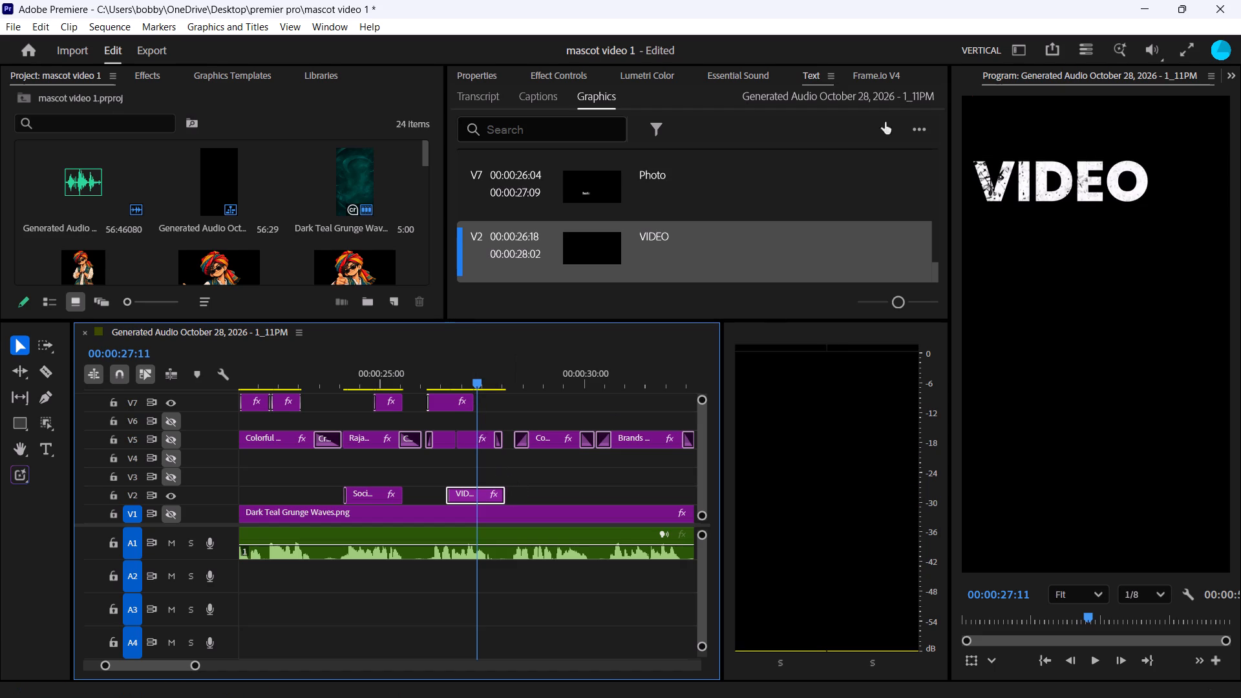
Add a second line reading SHOOTS to the V2 VIDEO caption, indented with spaces below the first word.
left_click(664, 243)
double_click(670, 234)
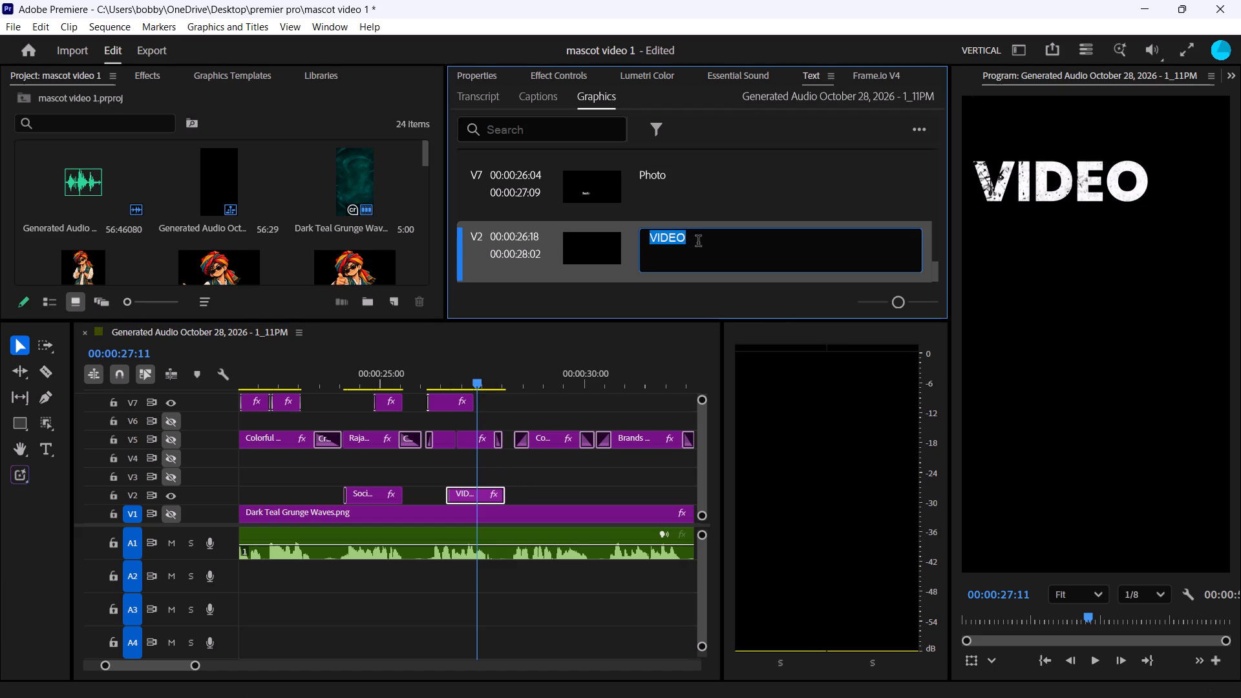
left_click(699, 242)
left_click(691, 240)
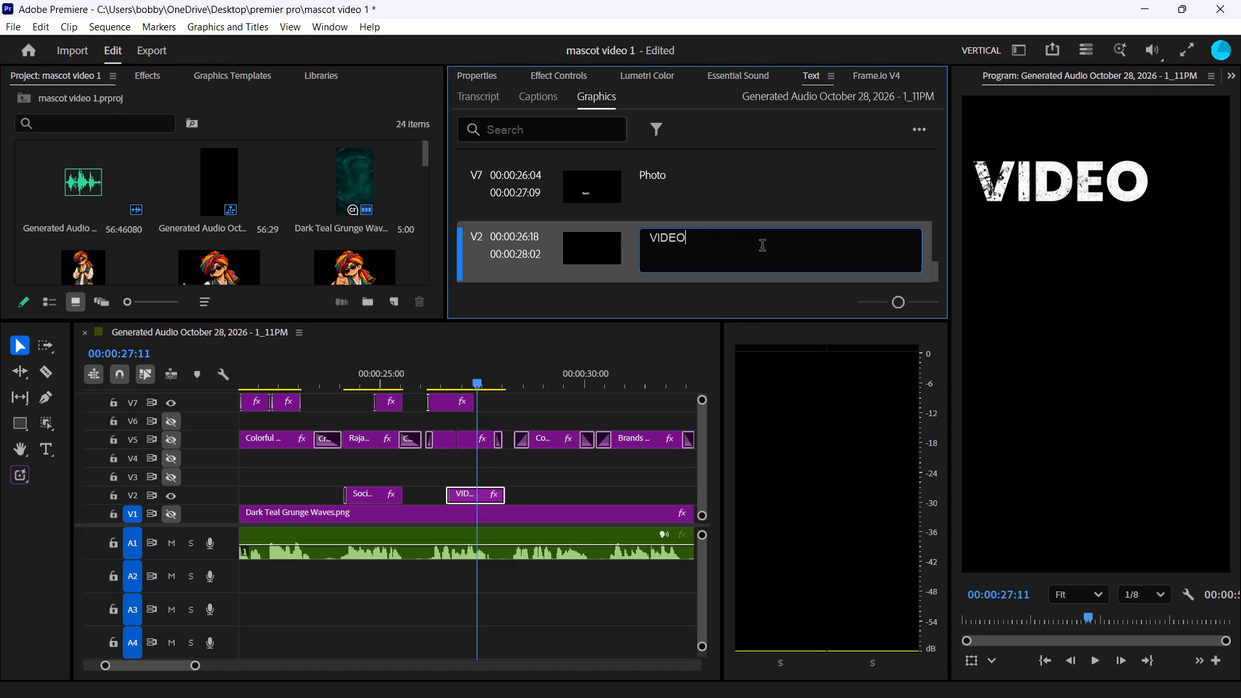
key("Return")
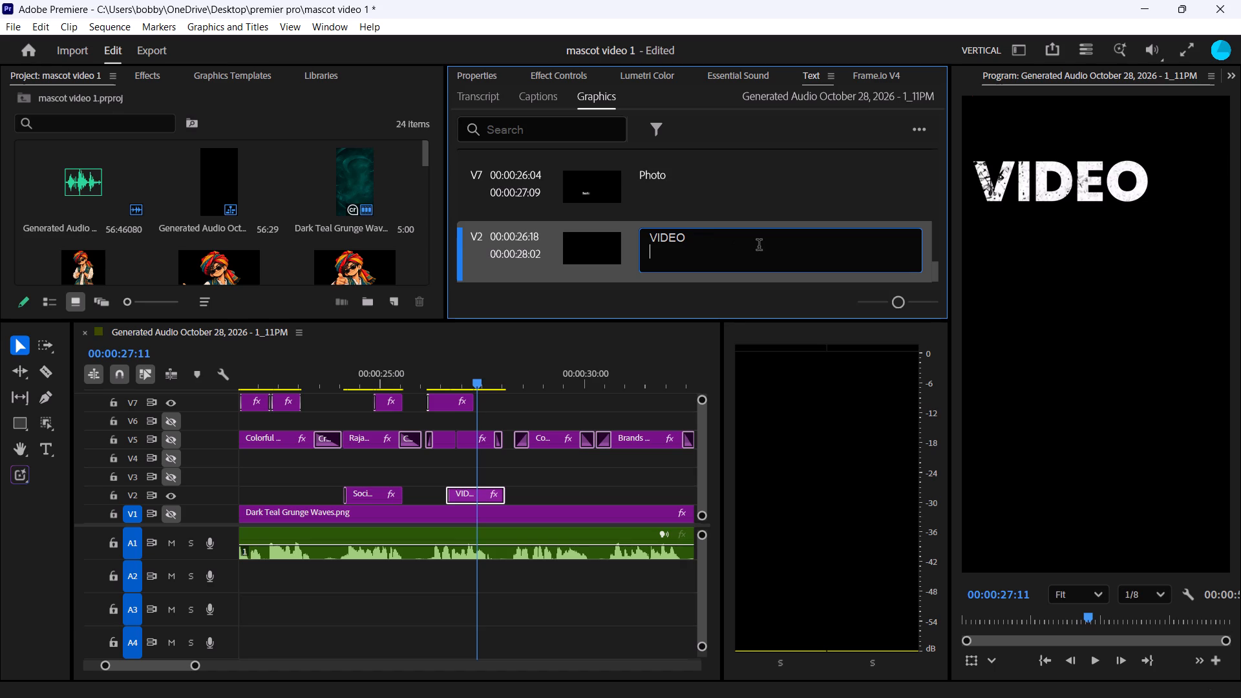
key("space")
key("space")
key("space")
key("space")
key("space")
key("space")
key("space")
key("space")
key("BackSpace")
type("SHOOS")
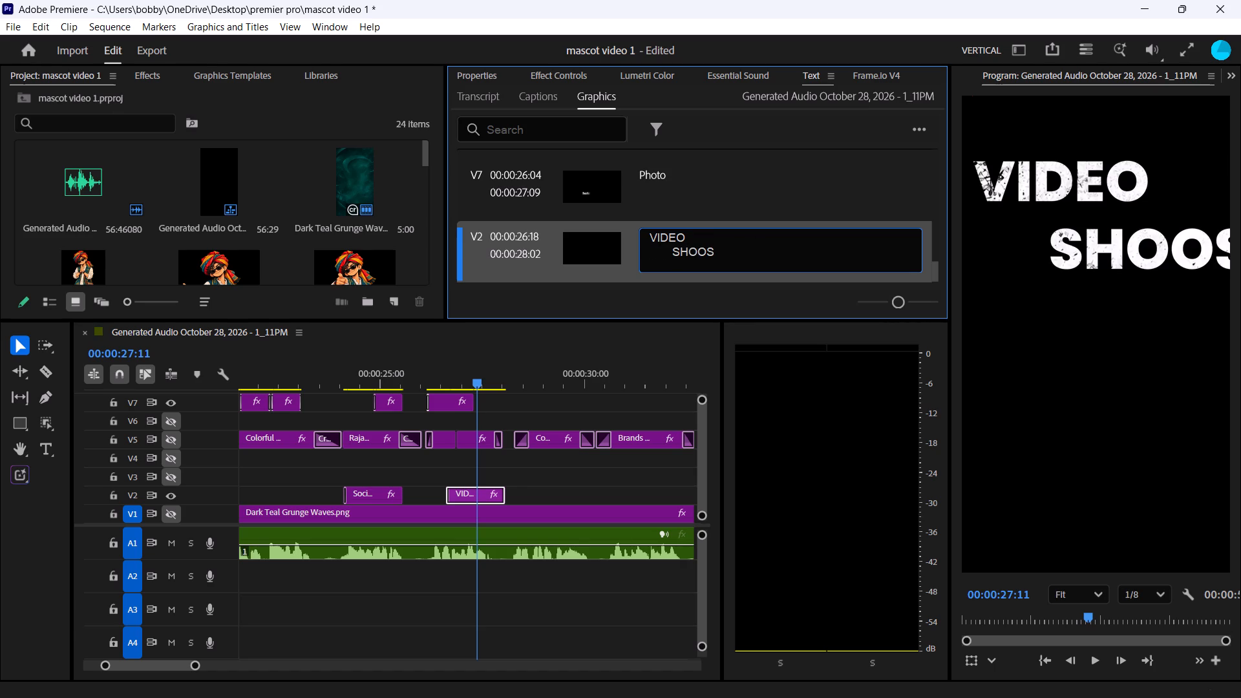
key("shift+BackSpace")
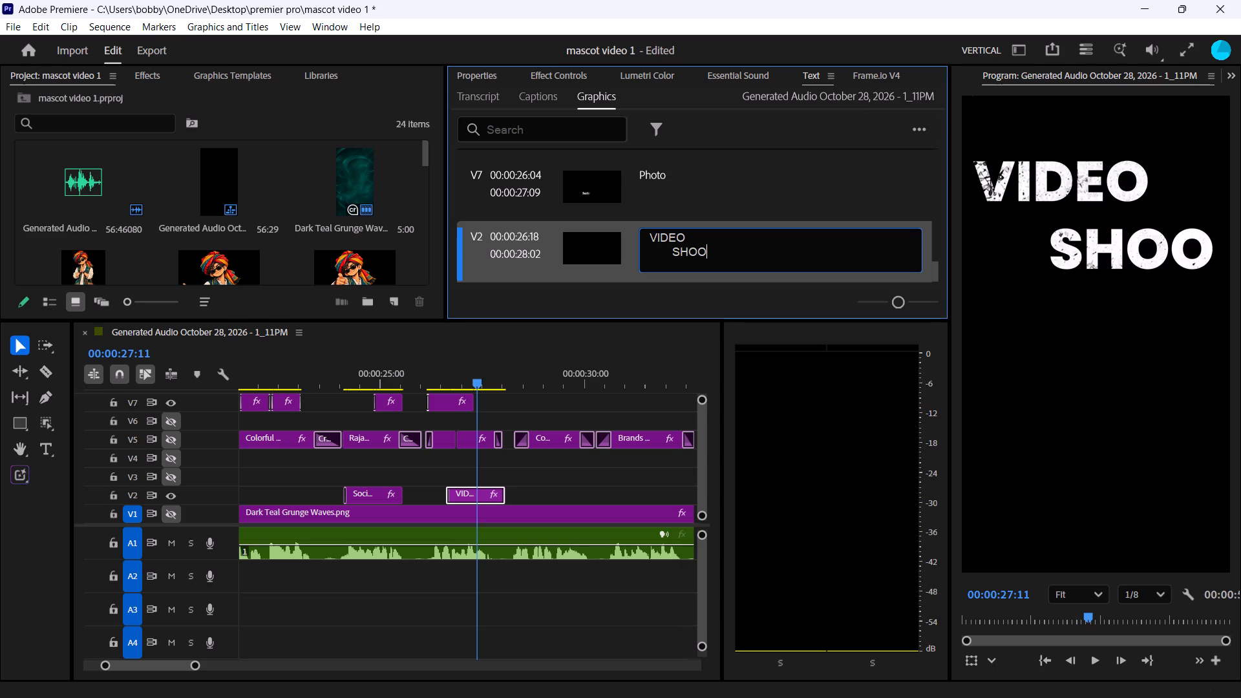
key("shift+t")
key("shift+s")
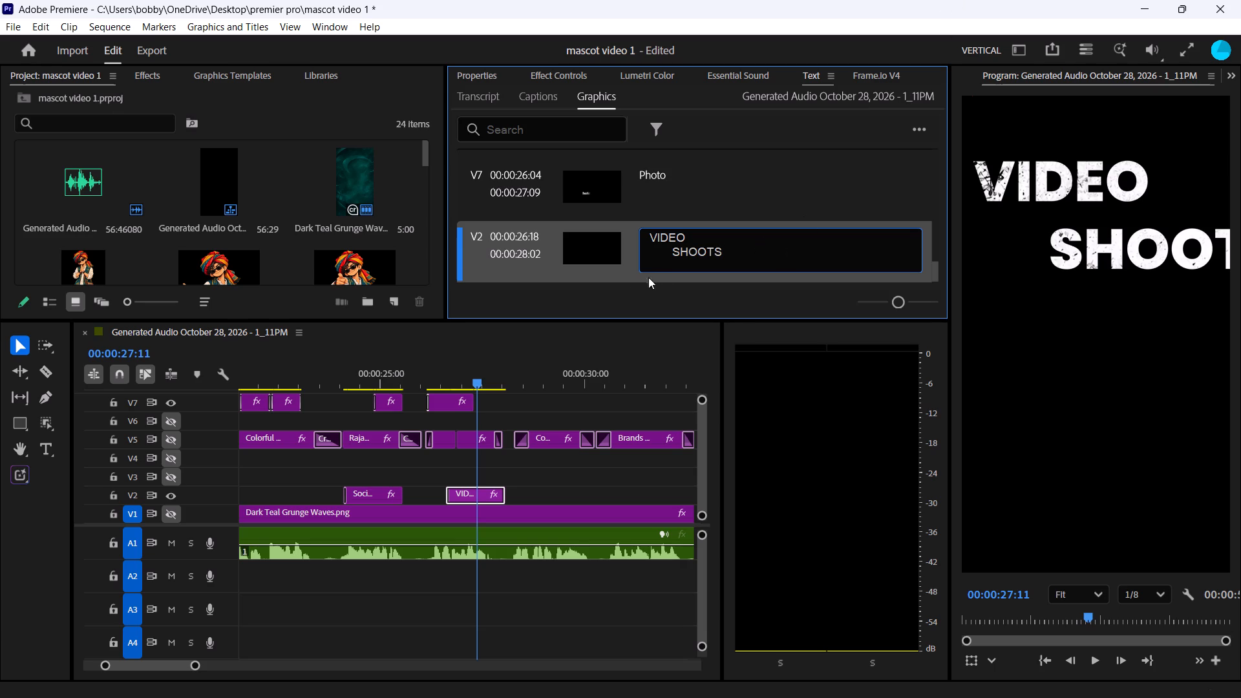
left_click_drag(643, 280, 633, 288)
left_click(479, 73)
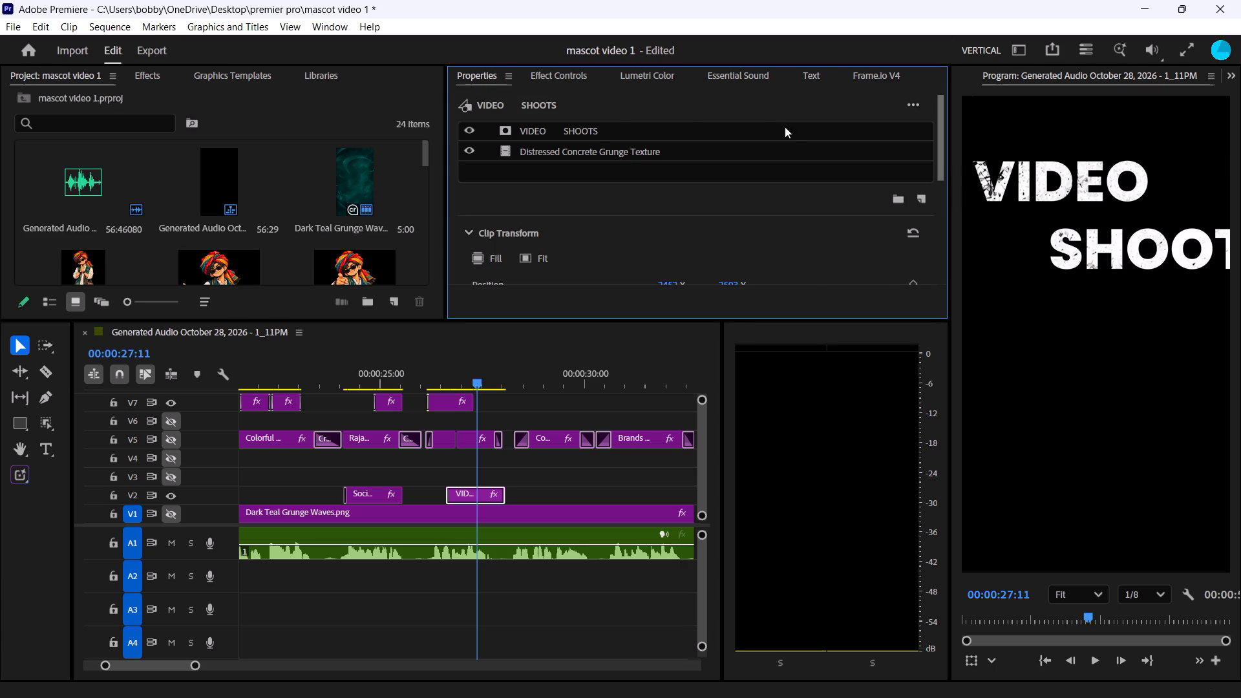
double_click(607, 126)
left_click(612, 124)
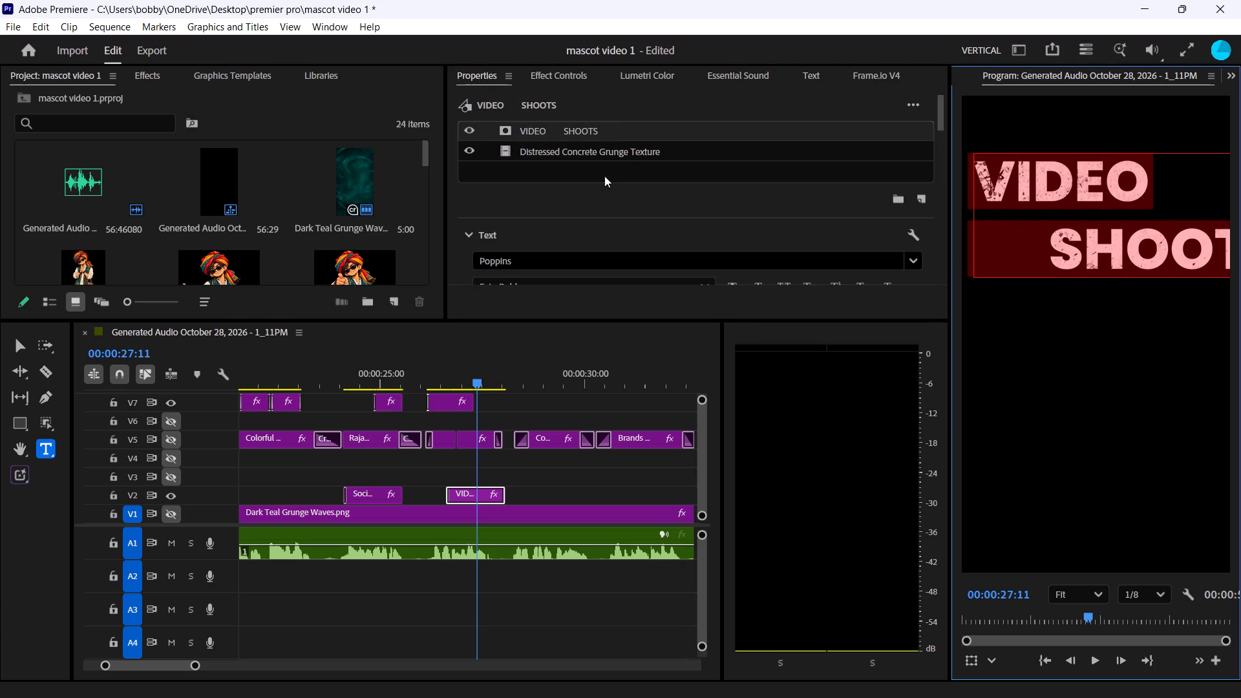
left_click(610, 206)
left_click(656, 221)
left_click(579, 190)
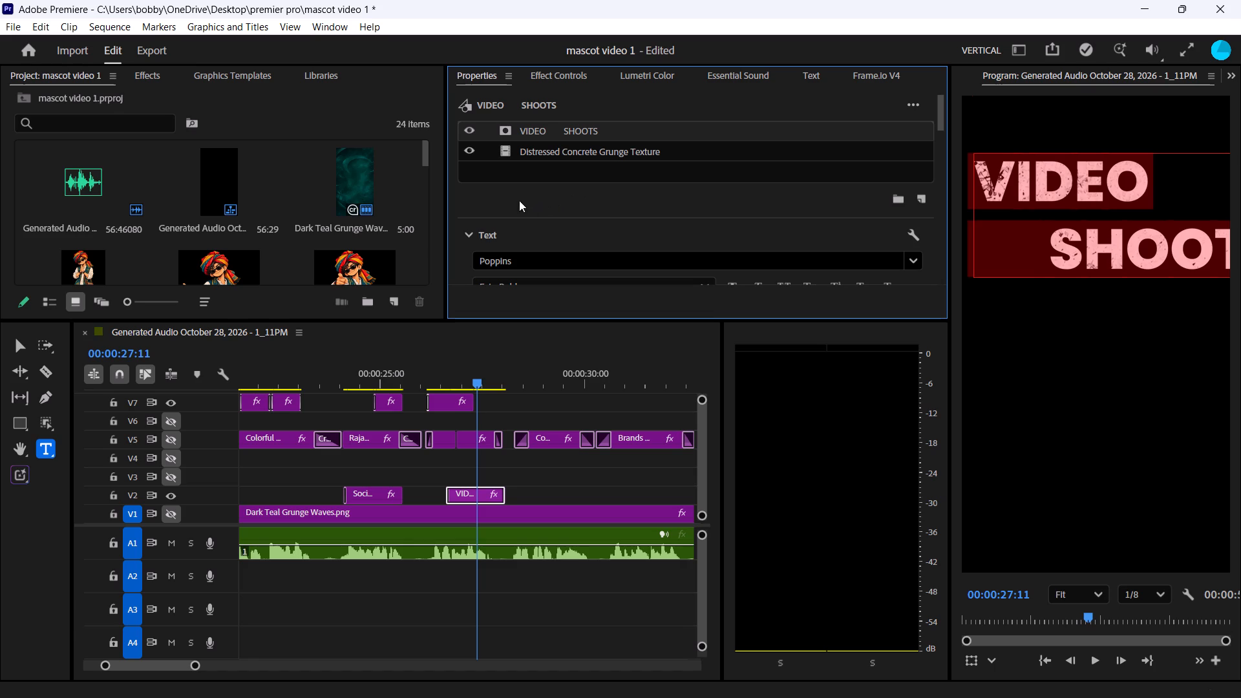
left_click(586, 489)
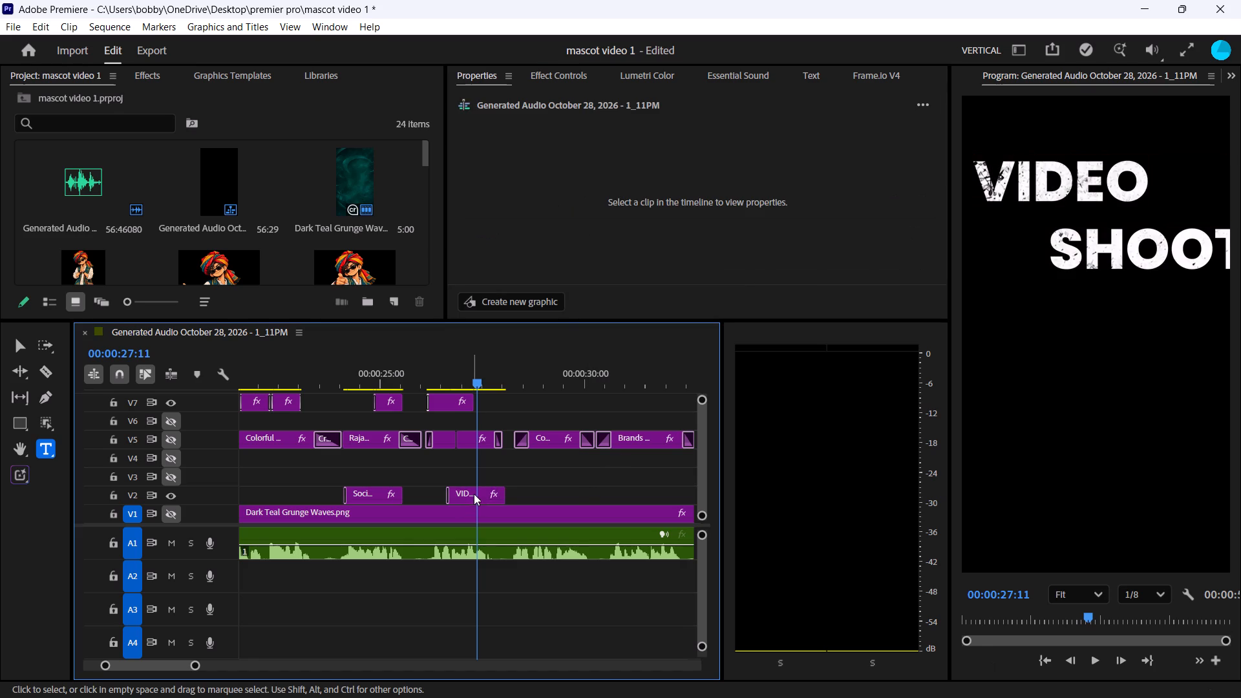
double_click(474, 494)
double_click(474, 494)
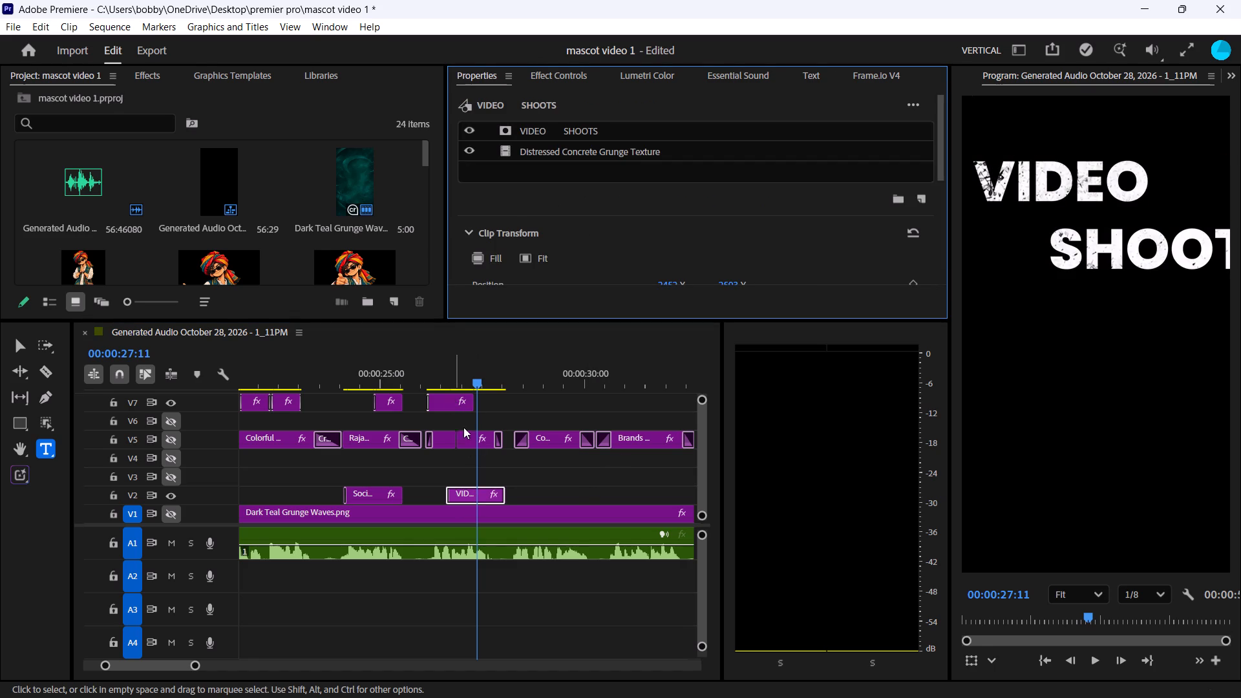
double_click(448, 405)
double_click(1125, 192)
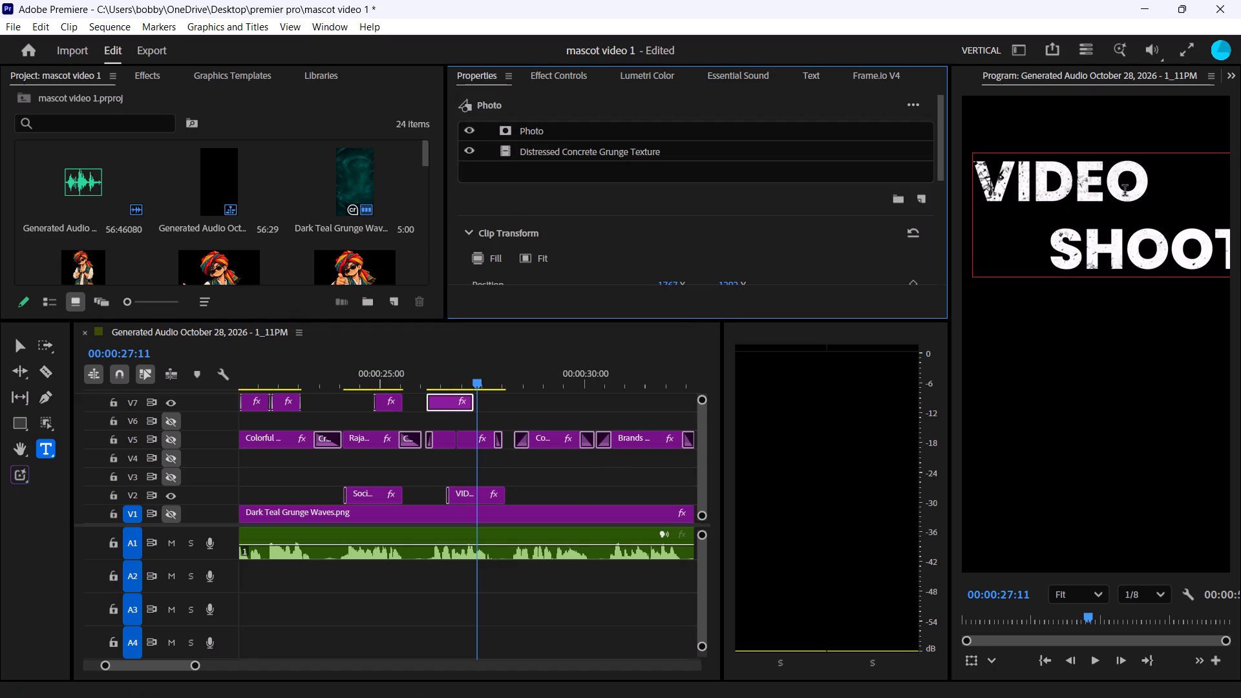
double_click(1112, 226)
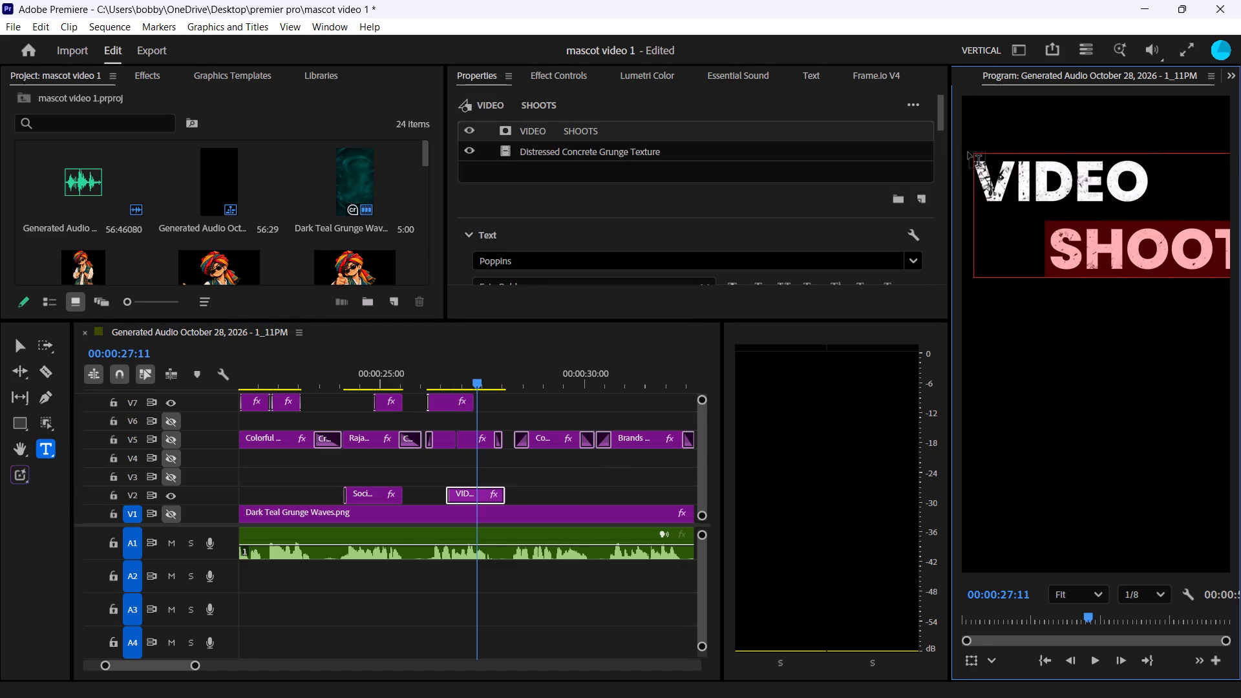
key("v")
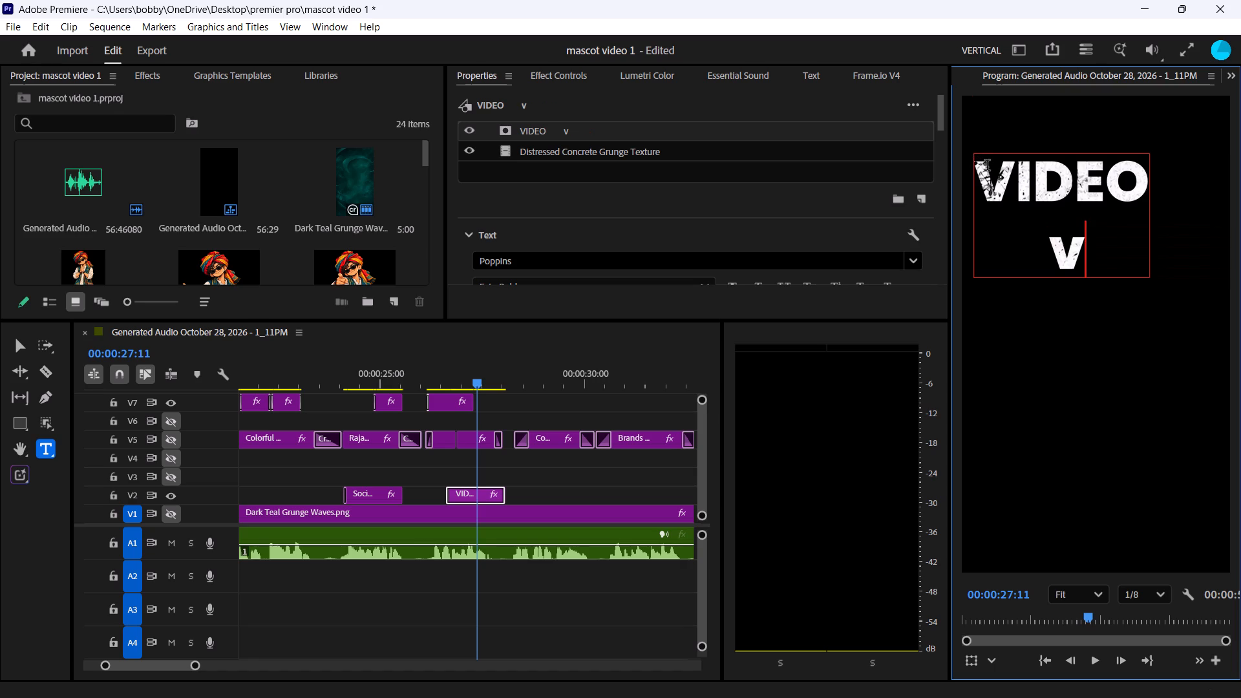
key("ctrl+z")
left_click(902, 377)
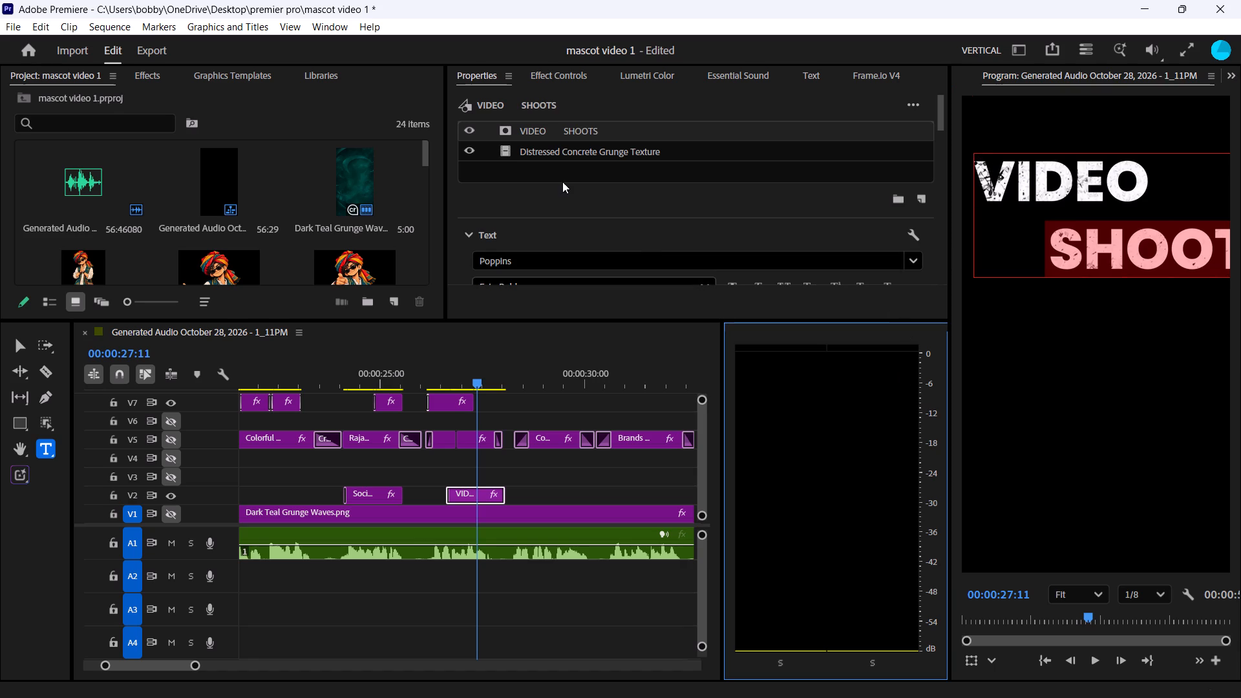
Scale the whole V2 VIDEO SHOOTS caption clip down to 147% and shift it left to position X 2002.
left_click(562, 182)
scroll(675, 240, "down", 4)
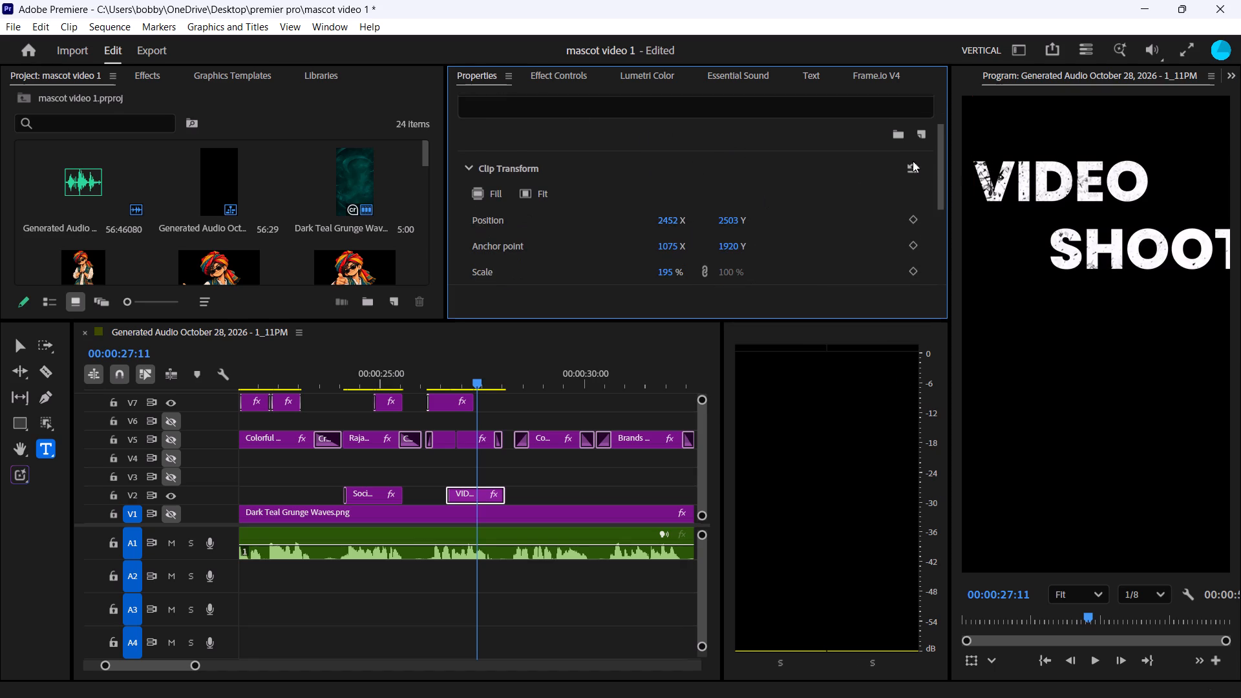
scroll(602, 190, "up", 2)
scroll(602, 190, "down", 1)
scroll(602, 190, "up", 1)
scroll(602, 190, "down", 1)
scroll(602, 190, "up", 3)
double_click(609, 138)
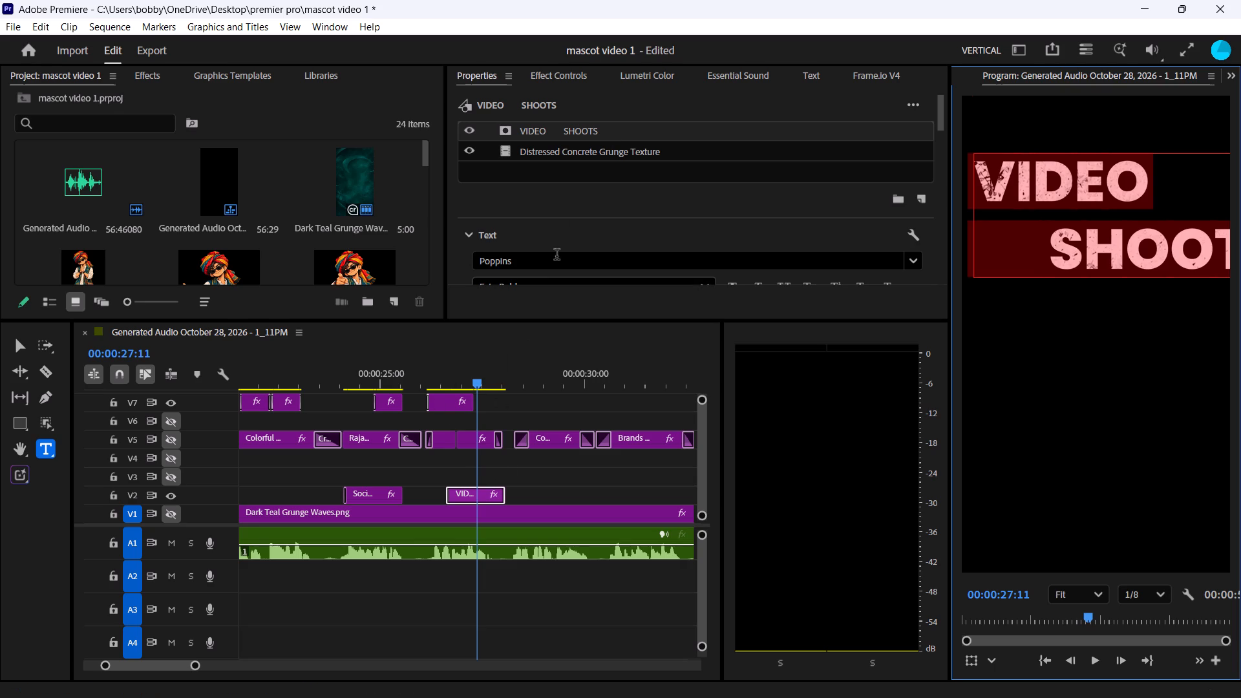
left_click(610, 223)
left_click(630, 195)
left_click(620, 123)
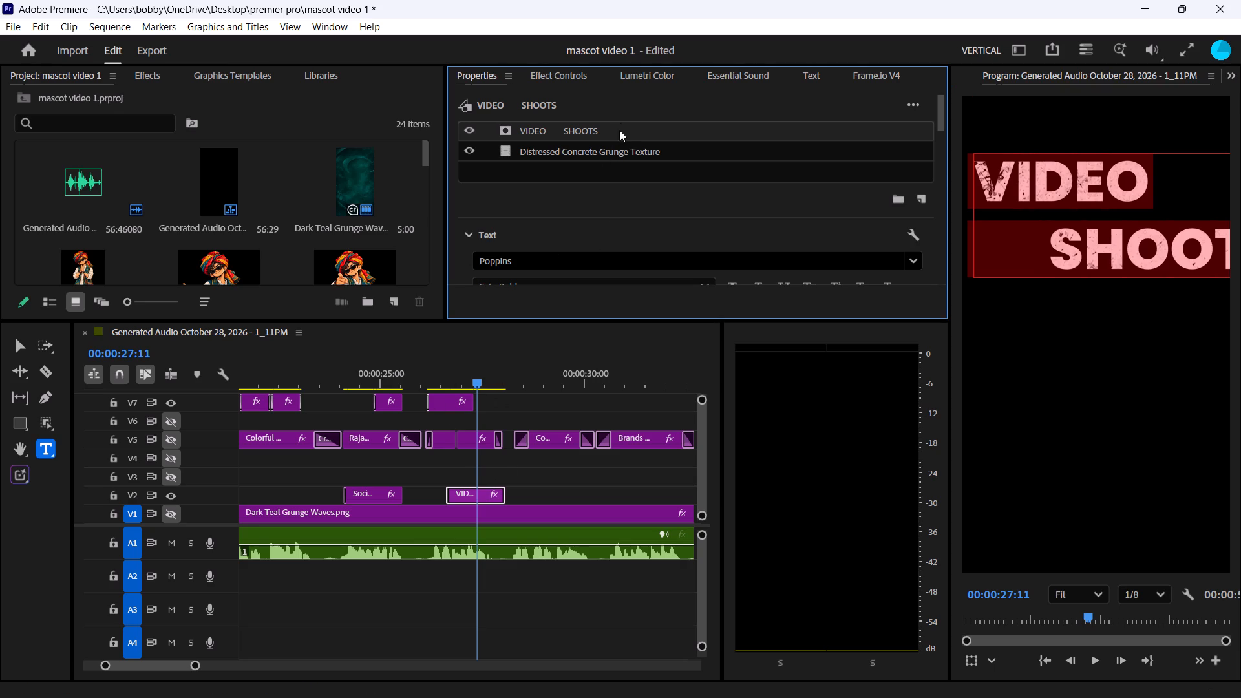
left_click(615, 179)
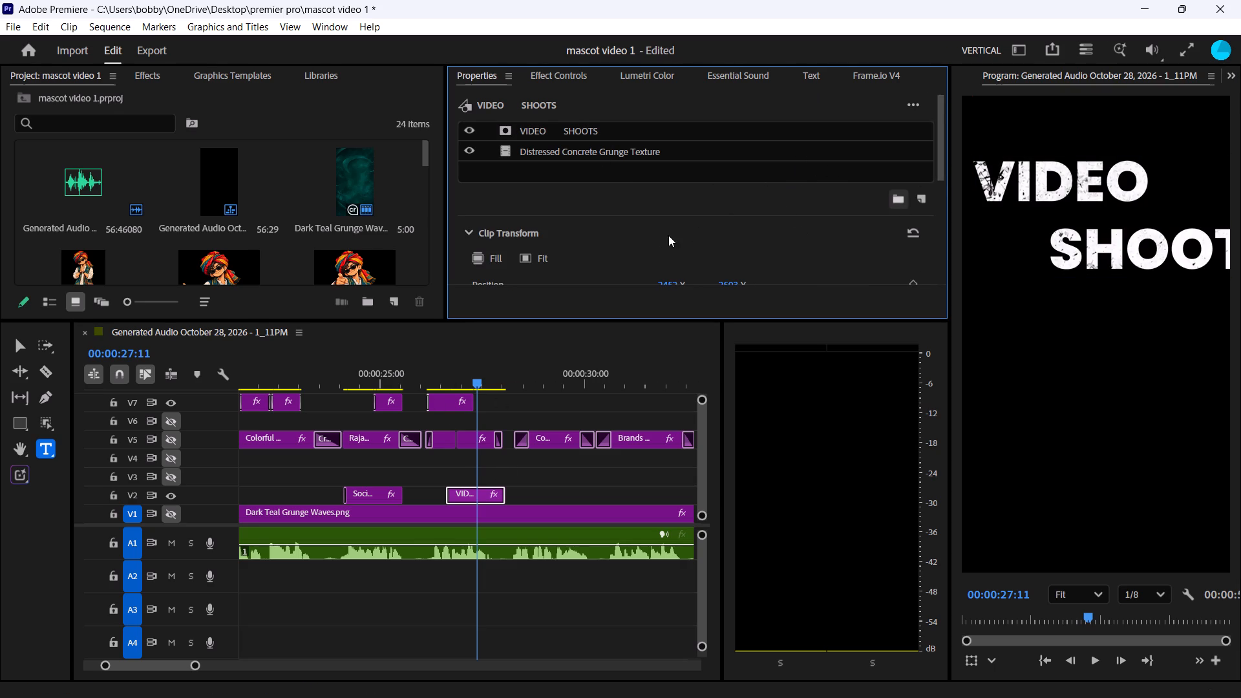
scroll(675, 235, "down", 3)
left_click_drag(672, 238, 630, 242)
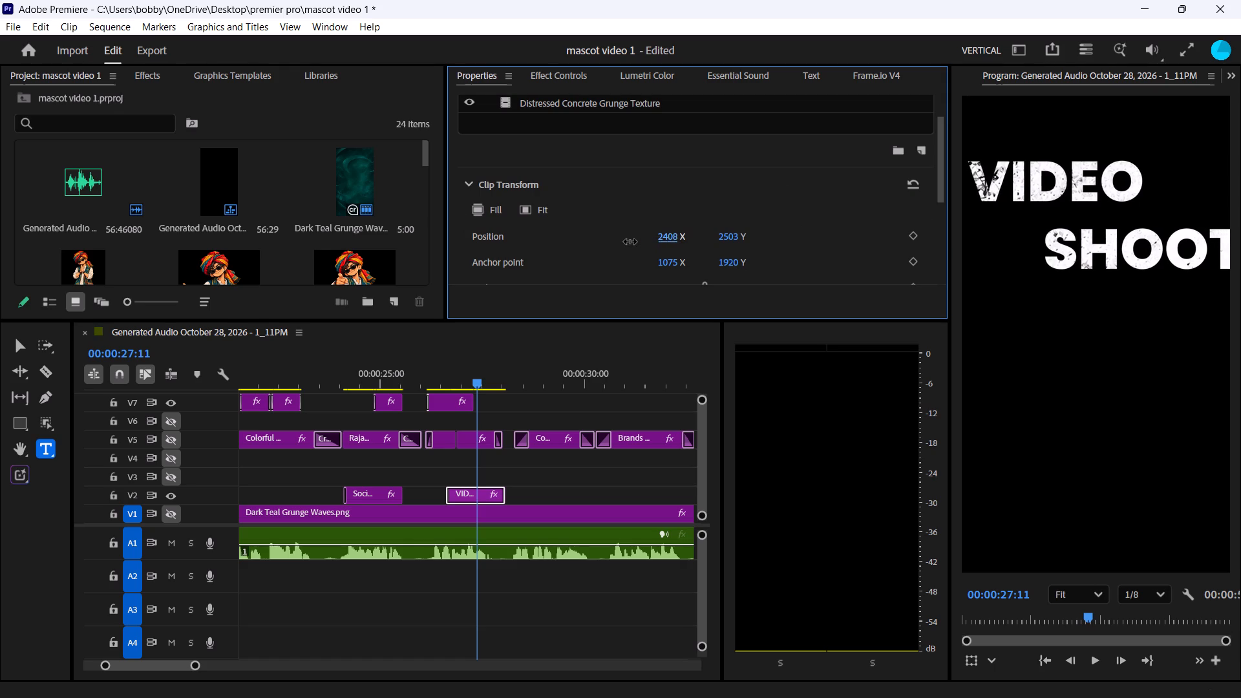
left_click_drag(630, 242, 634, 247)
scroll(719, 218, "down", 2)
scroll(719, 218, "up", 1)
scroll(719, 218, "down", 4)
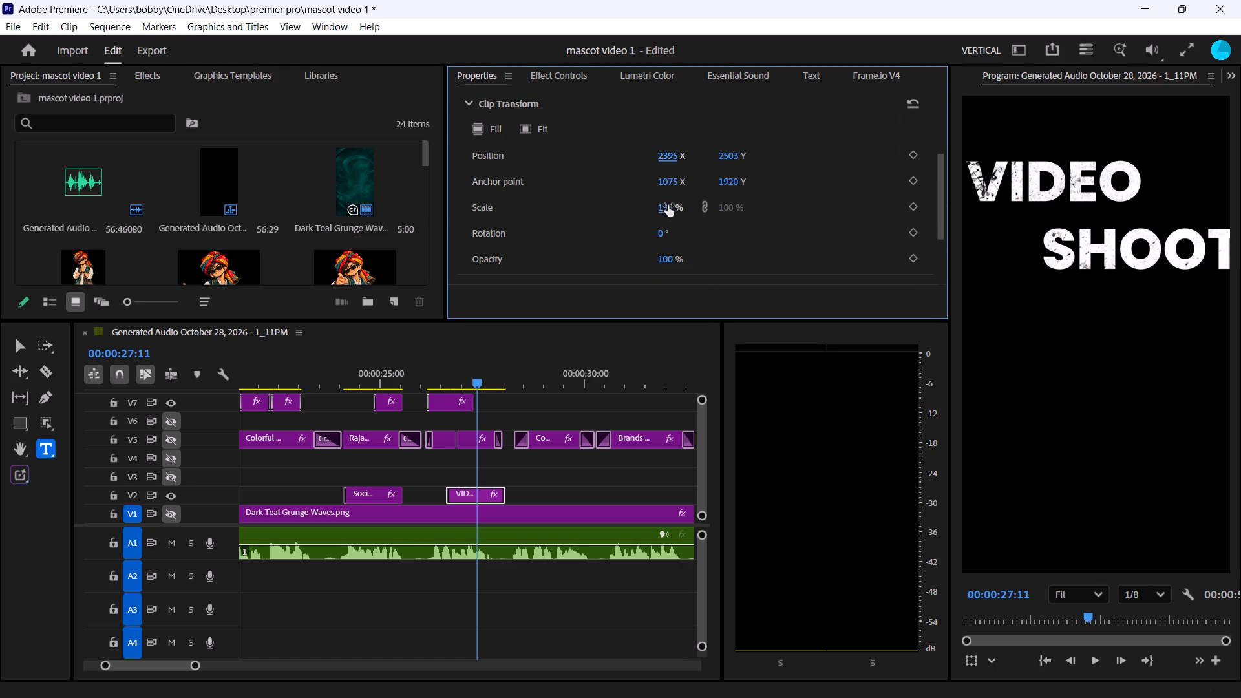
left_click_drag(666, 206, 650, 211)
left_click_drag(671, 154, 596, 165)
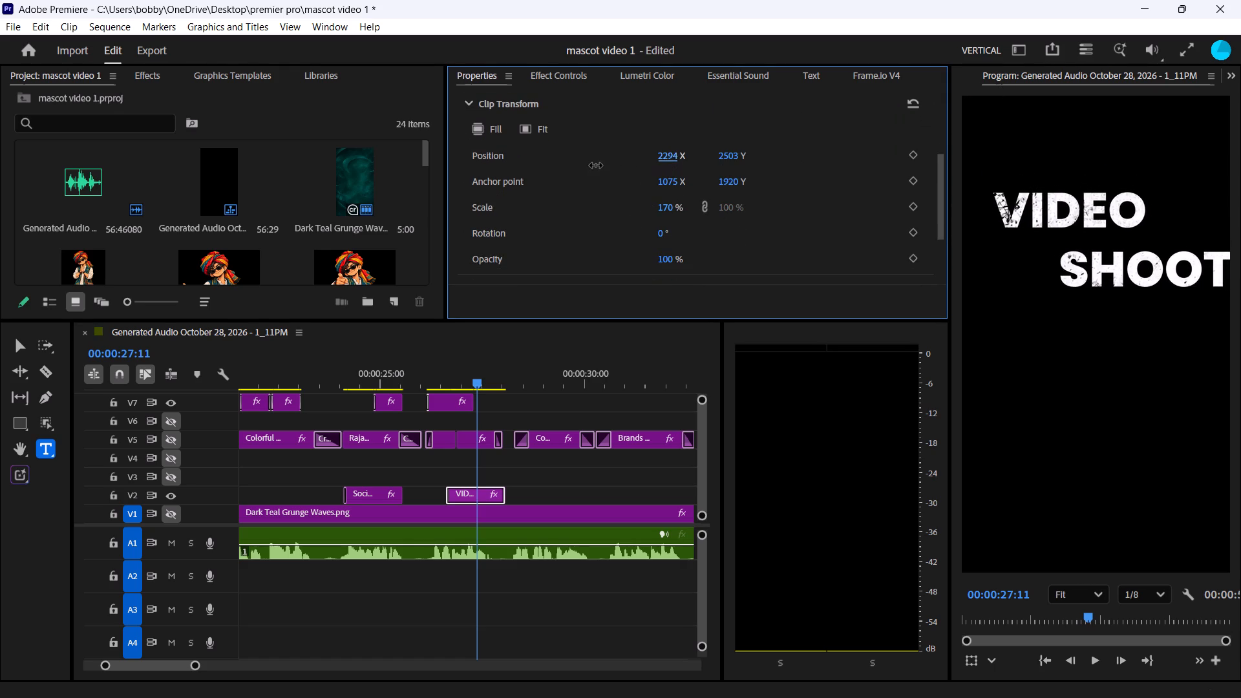
left_click_drag(596, 165, 403, 204)
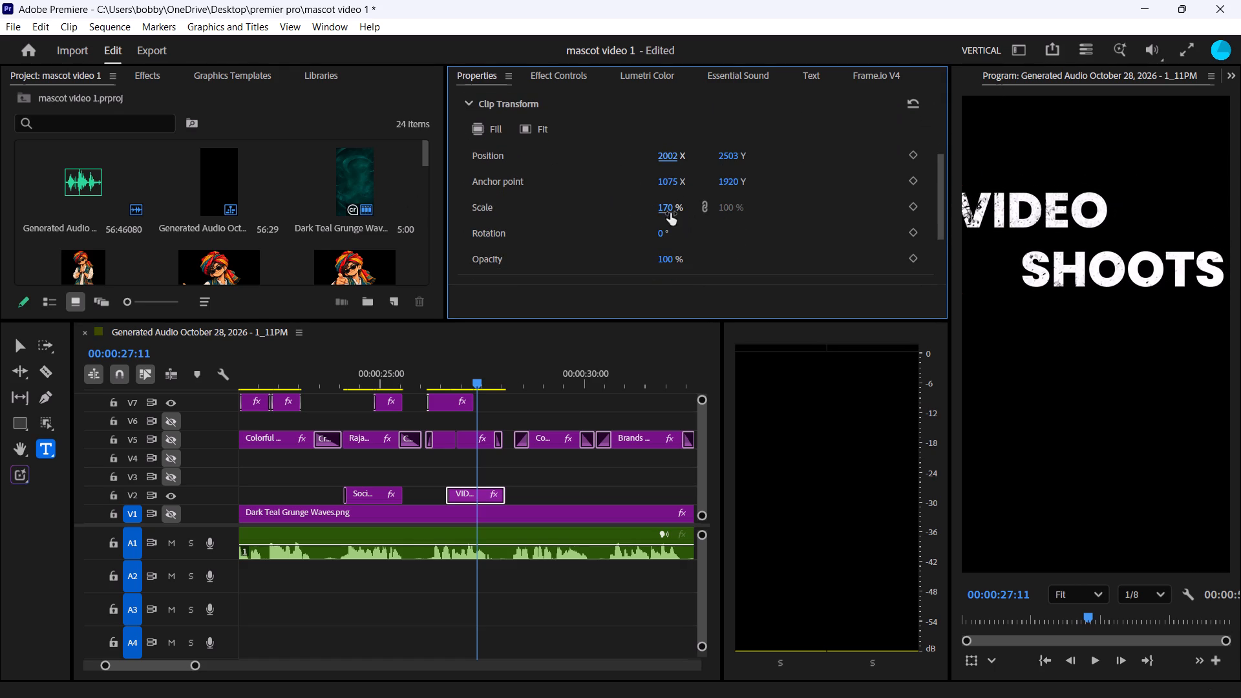
left_click_drag(665, 208, 655, 216)
Move the V2 VIDEO SHOOTS caption up and slightly left to position 1937 X, 2058 Y.
left_click_drag(729, 152, 721, 157)
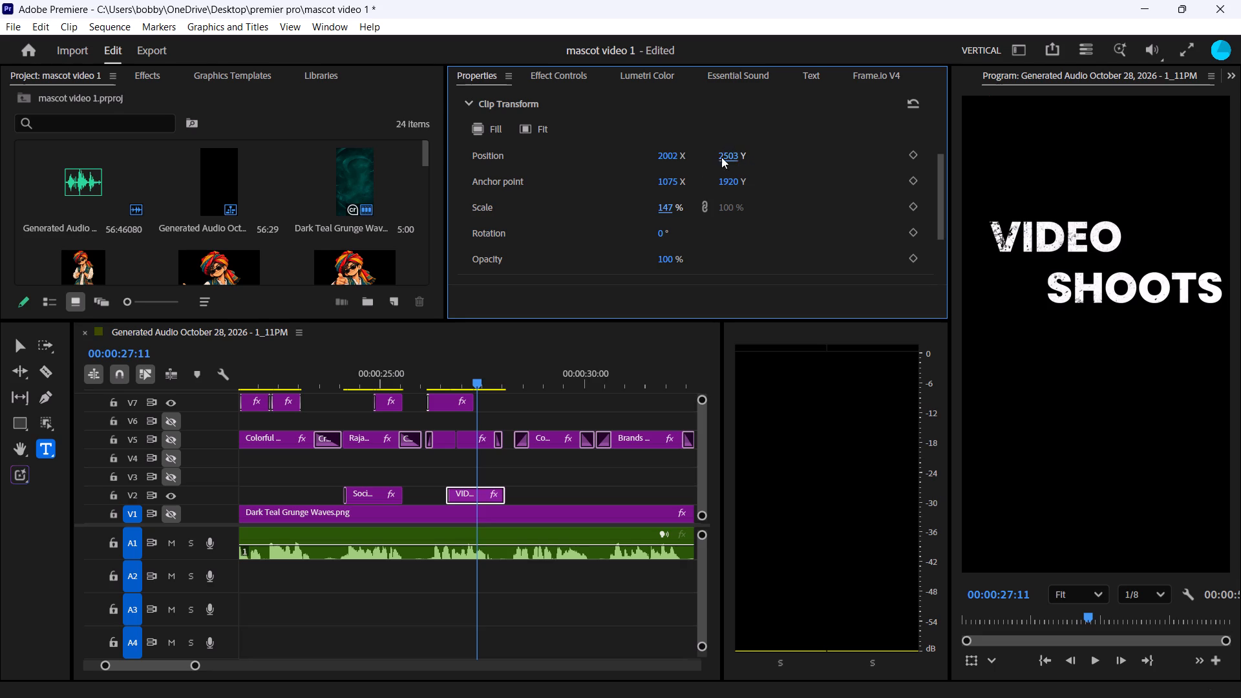
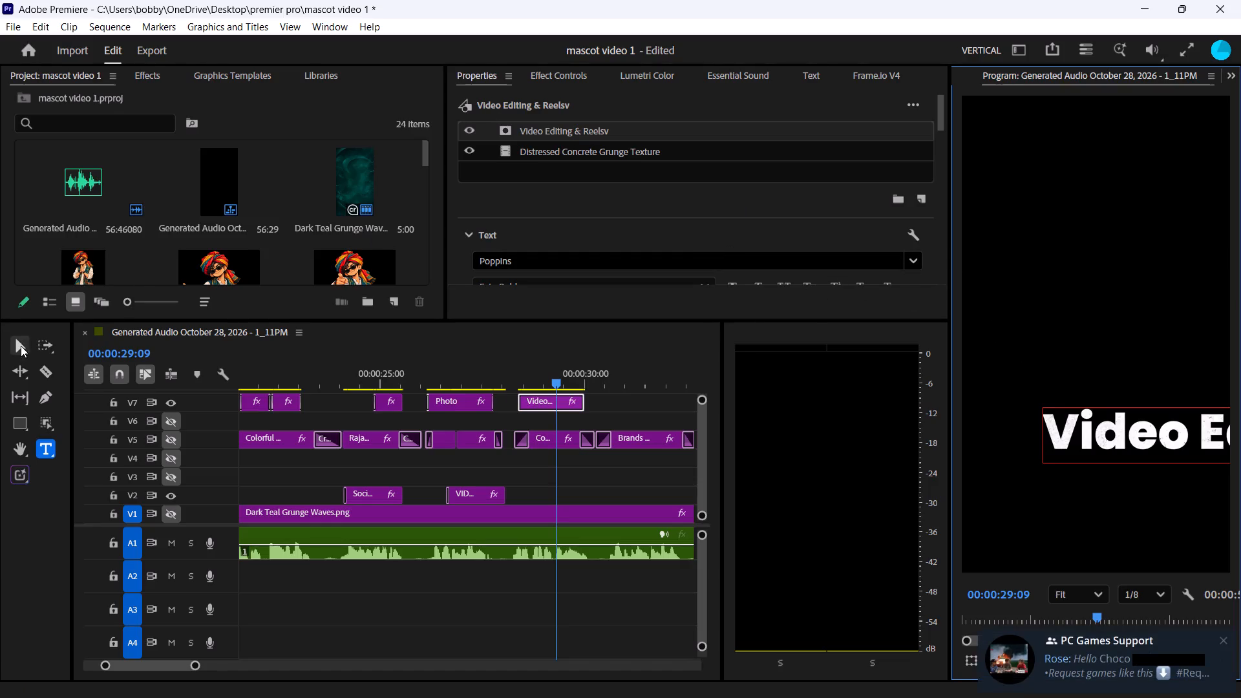
Move the V7 caption to the upper half of the frame and scale it down to fit the frame width.
left_click(21, 346)
left_click_drag(1124, 432, 1072, 318)
left_click_drag(993, 293, 1052, 314)
left_click_drag(1114, 327, 1063, 262)
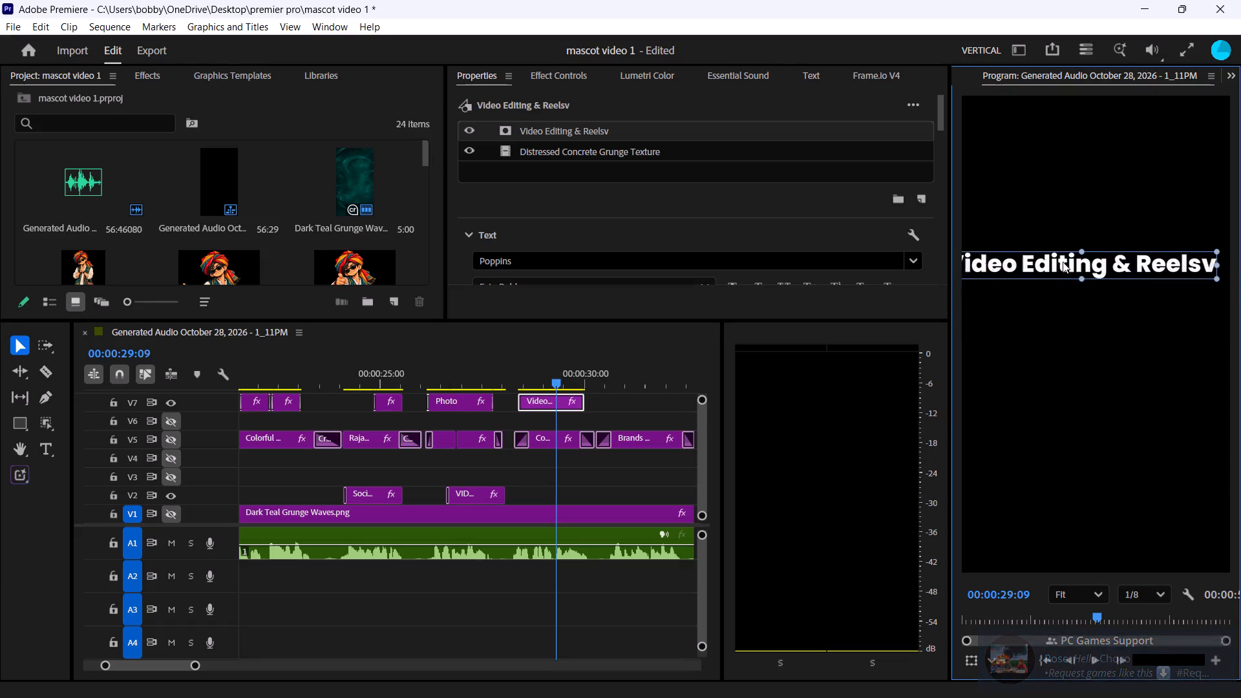
left_click_drag(1063, 262, 1093, 261)
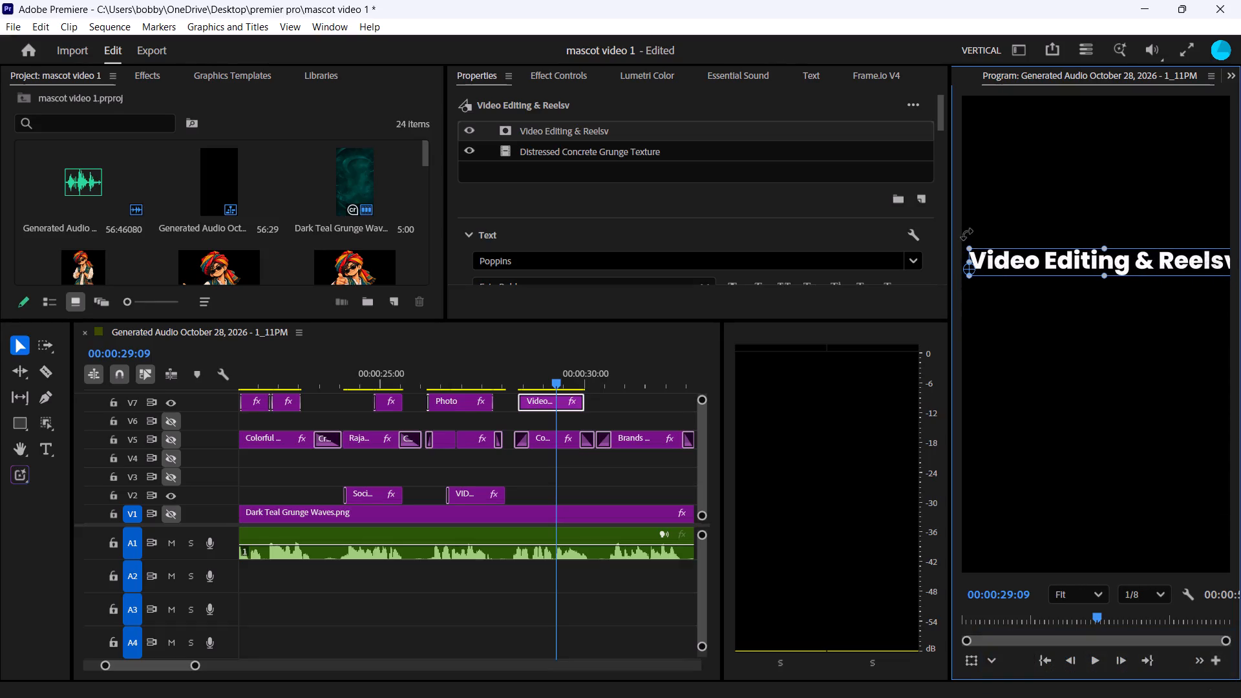
left_click_drag(968, 247, 988, 251)
Remove the stray trailing v from the V7 caption so the text reads "Video Editing & Reels".
left_click(1195, 259)
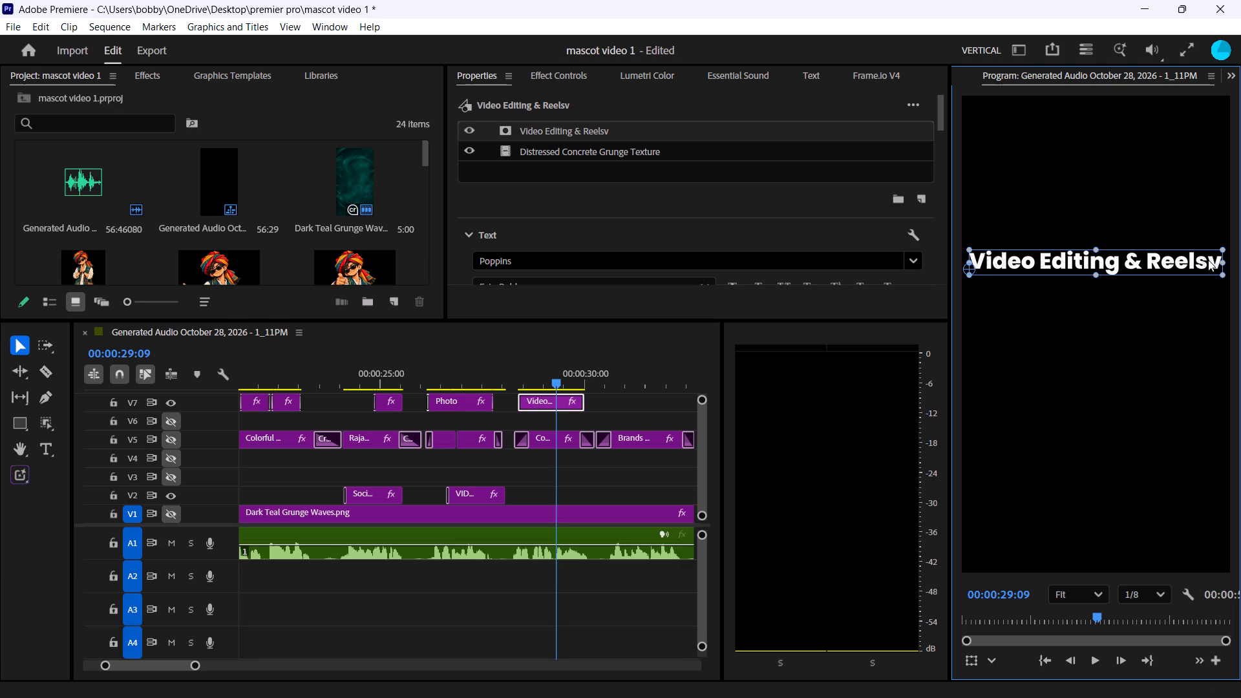
left_click(1208, 260)
double_click(1208, 260)
left_click(1220, 261)
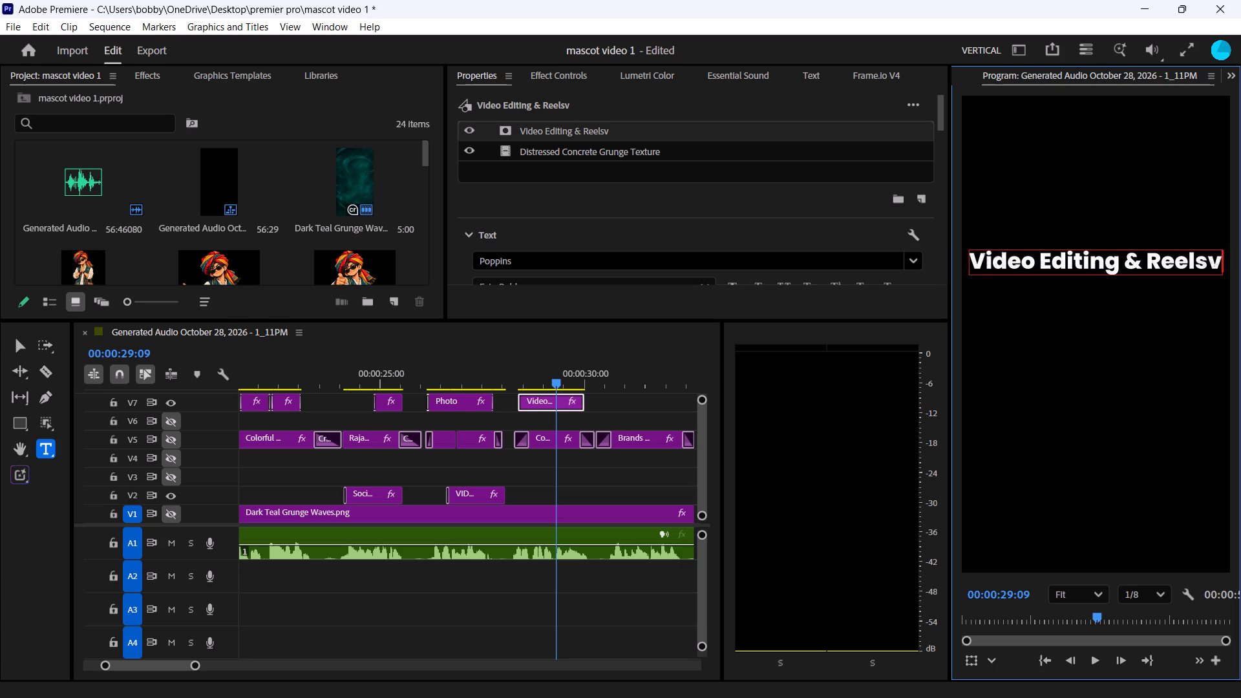
key("BackSpace")
key("BackSpace")
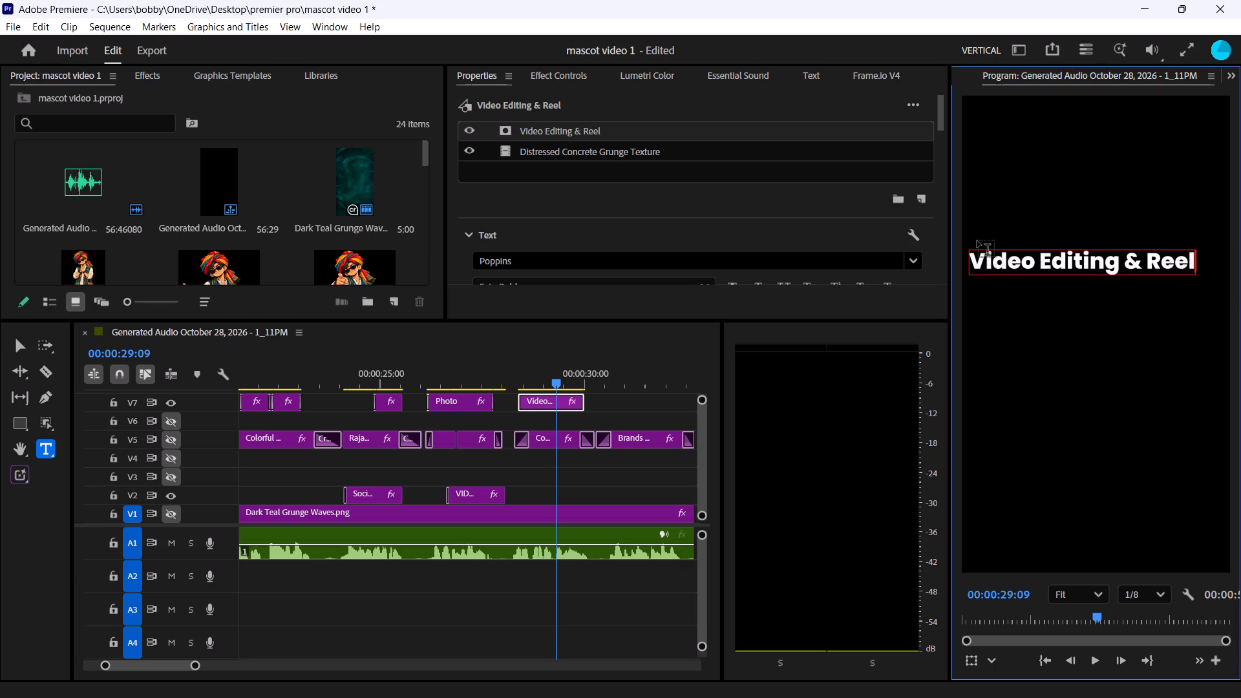
key("s")
left_click(612, 220)
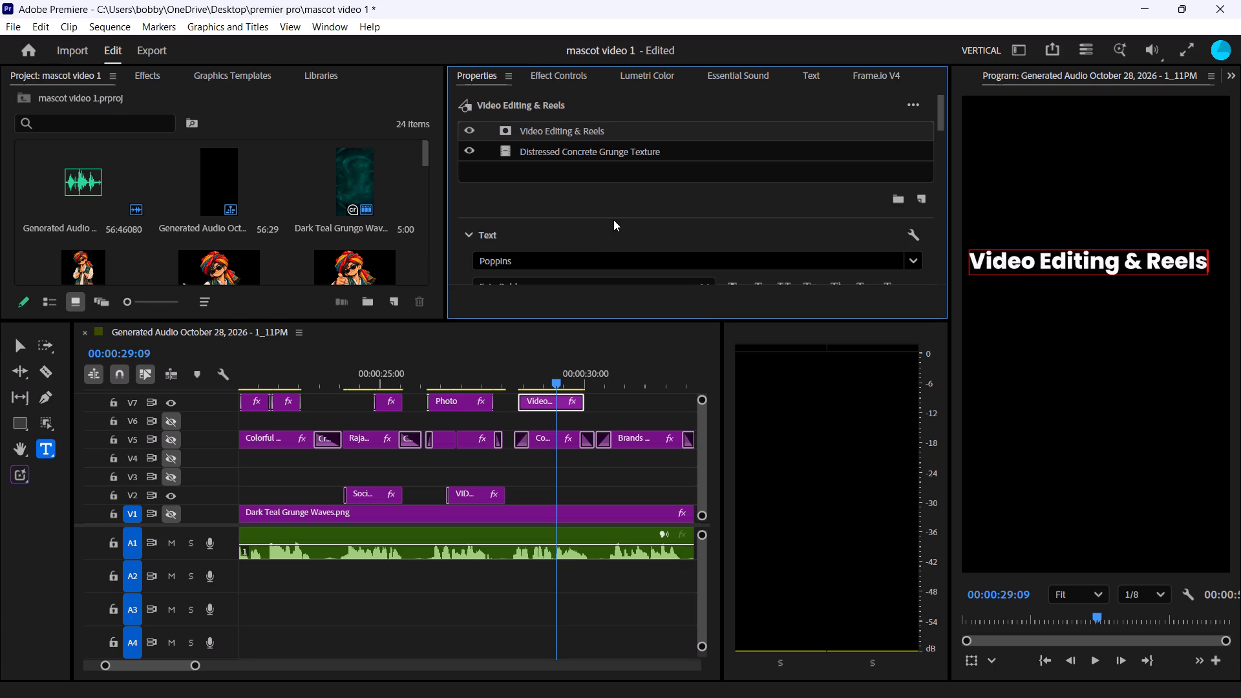
key("v")
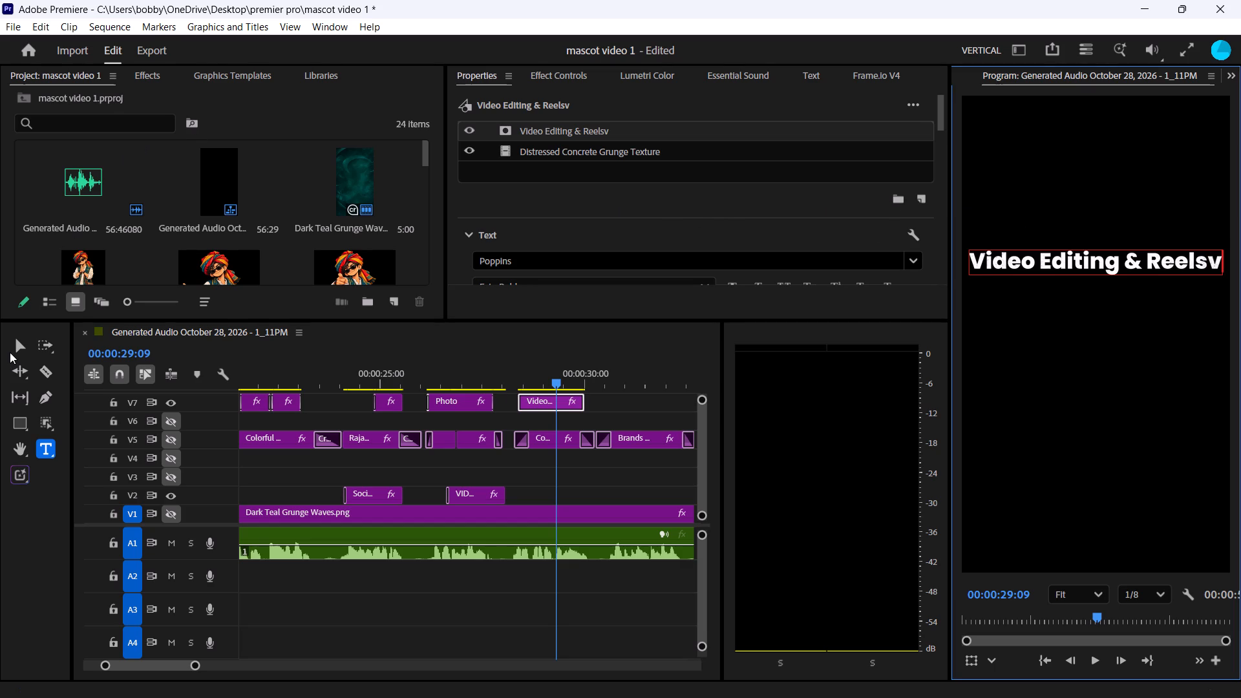
left_click(12, 350)
left_click(1222, 275)
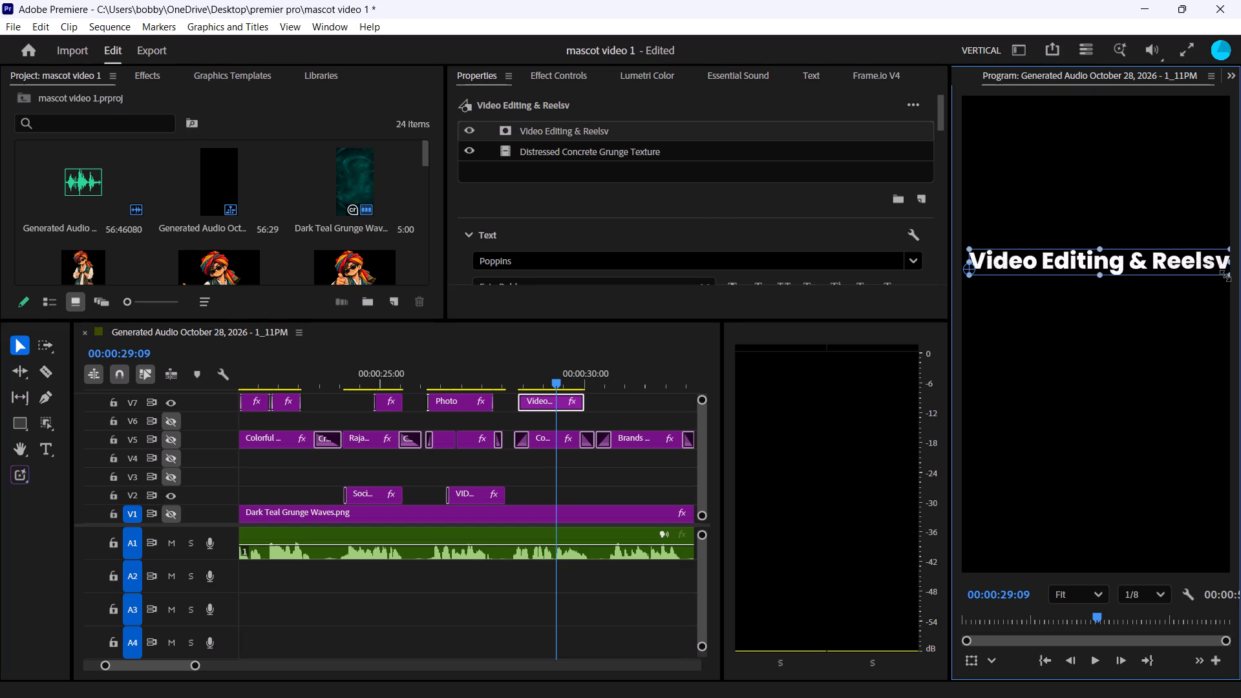
left_click(1229, 257)
double_click(1223, 263)
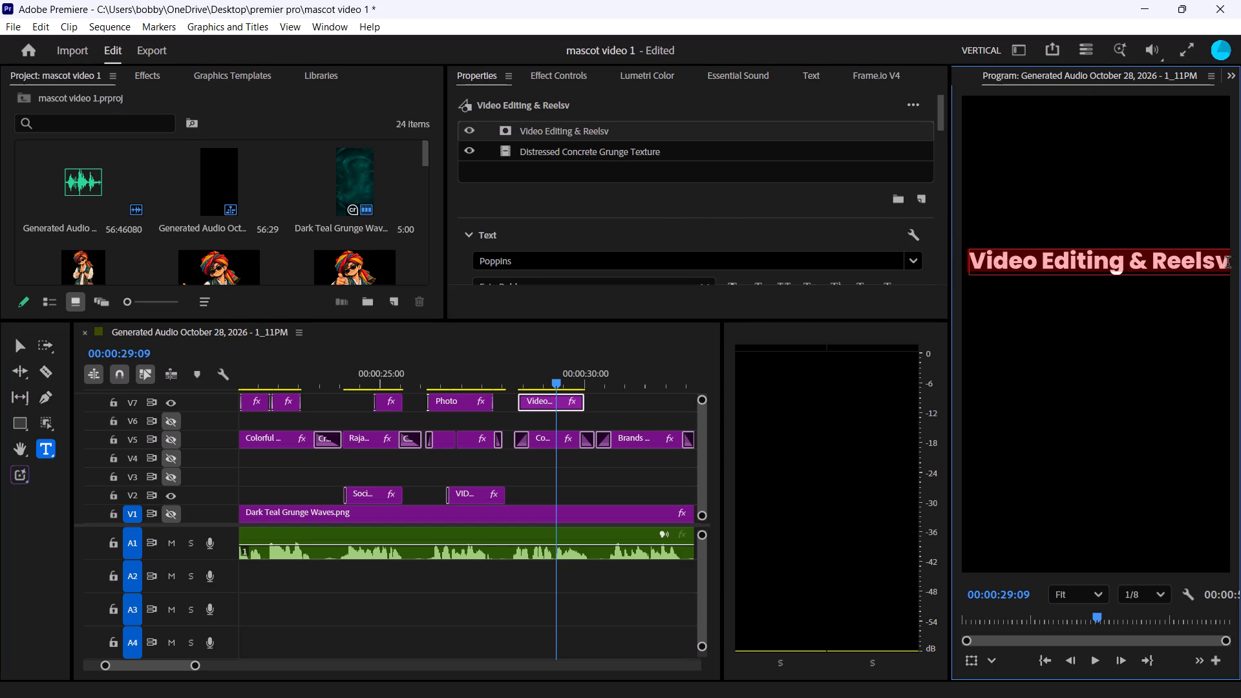
left_click(1227, 262)
key("BackSpace")
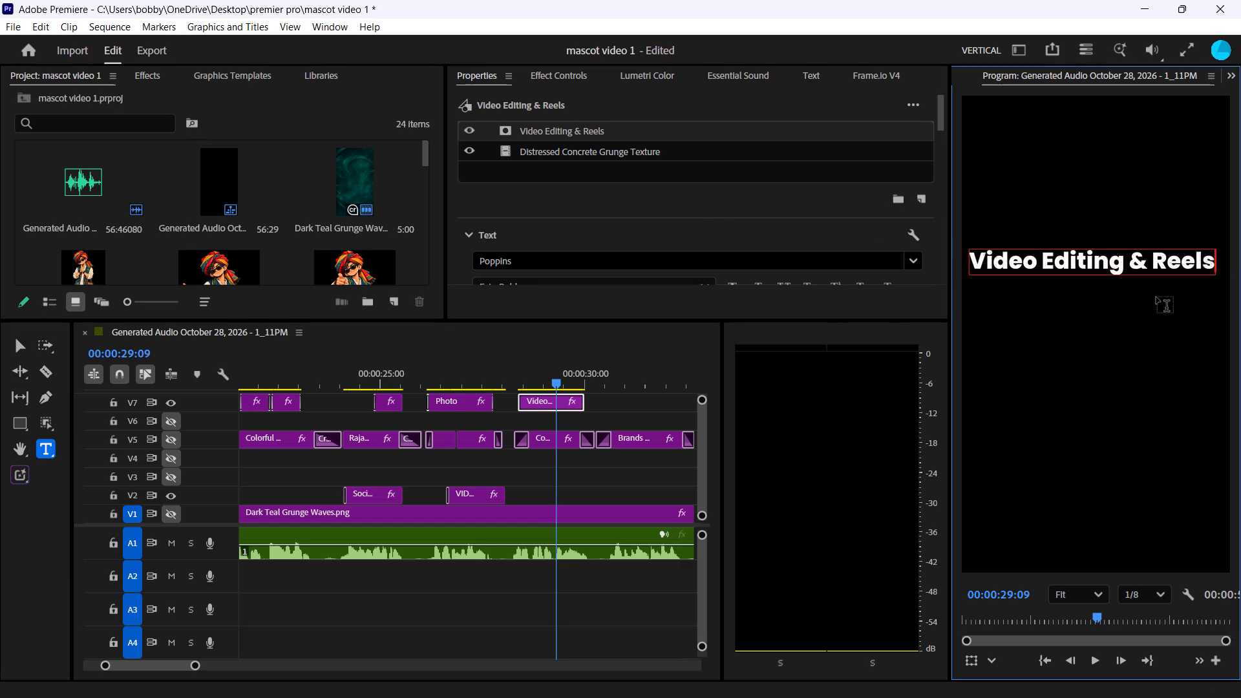
Show track V5 and place the "Video Editing & Reels" caption centred just above the mascot's desk illustration.
left_click(21, 344)
left_click_drag(1054, 266, 1061, 266)
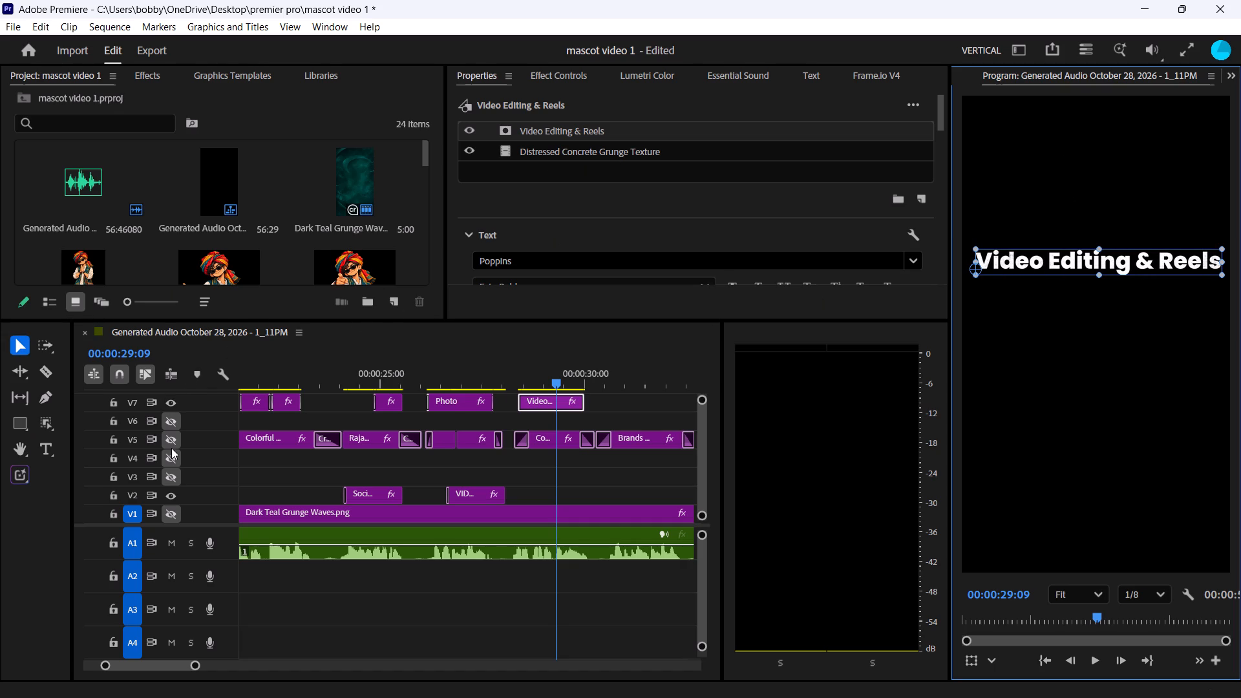
left_click(173, 443)
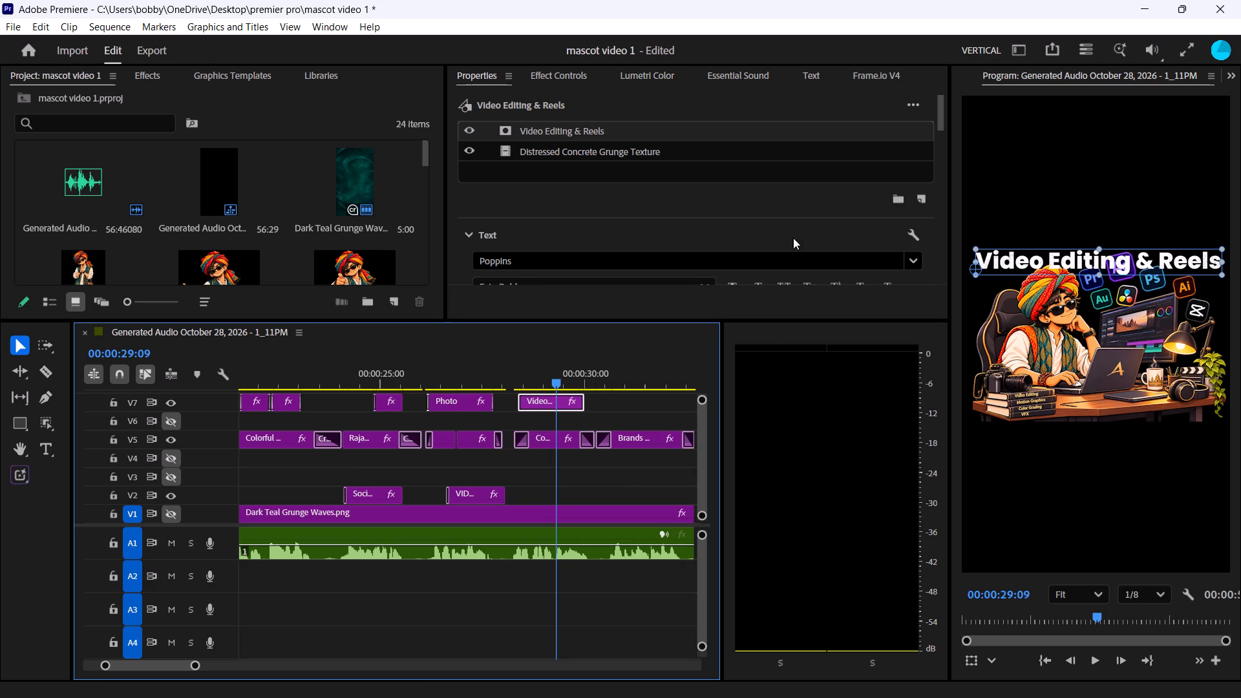
left_click_drag(1126, 260, 1125, 235)
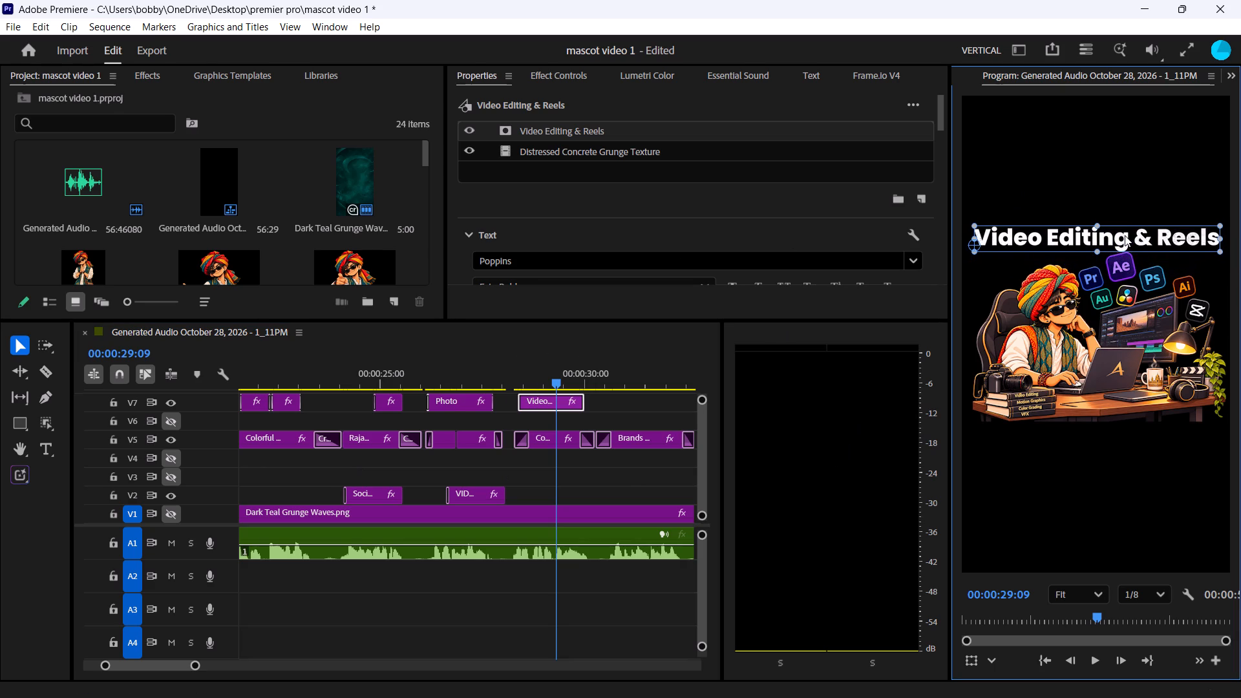
left_click_drag(1125, 235, 1125, 231)
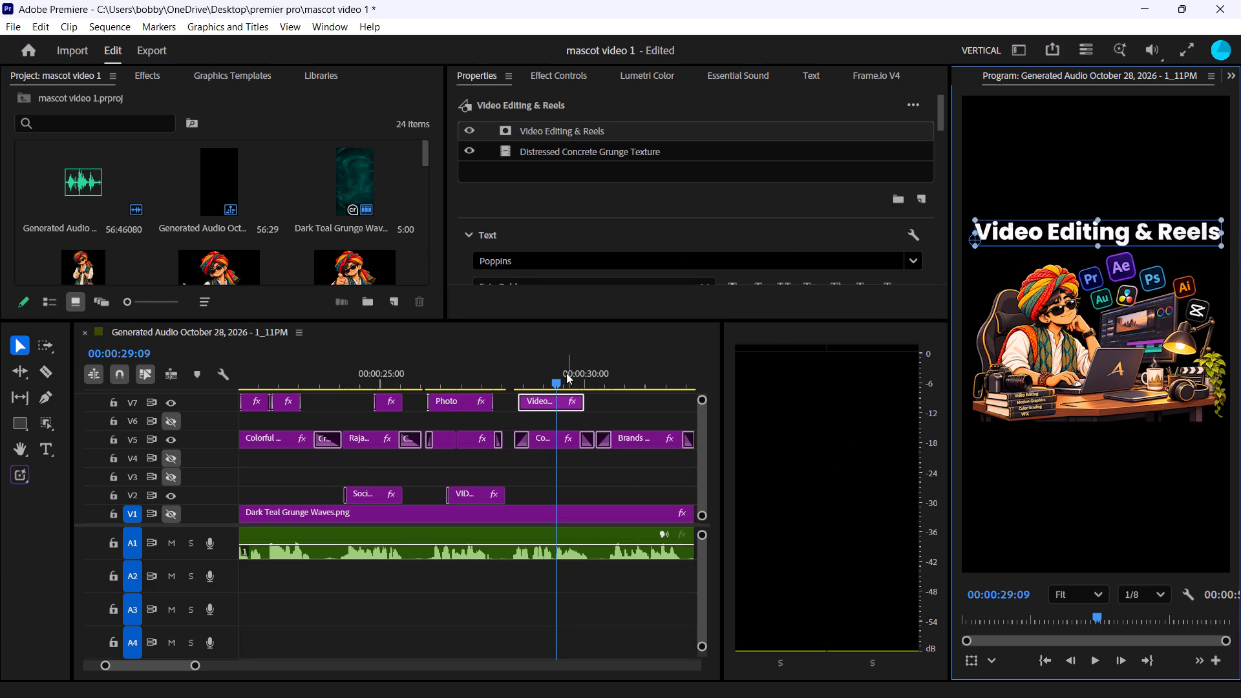
Check the Brands clip around 00:00:30:16 and move on to the following V5 clip at 00:00:33:08.
left_click_drag(554, 381, 591, 385)
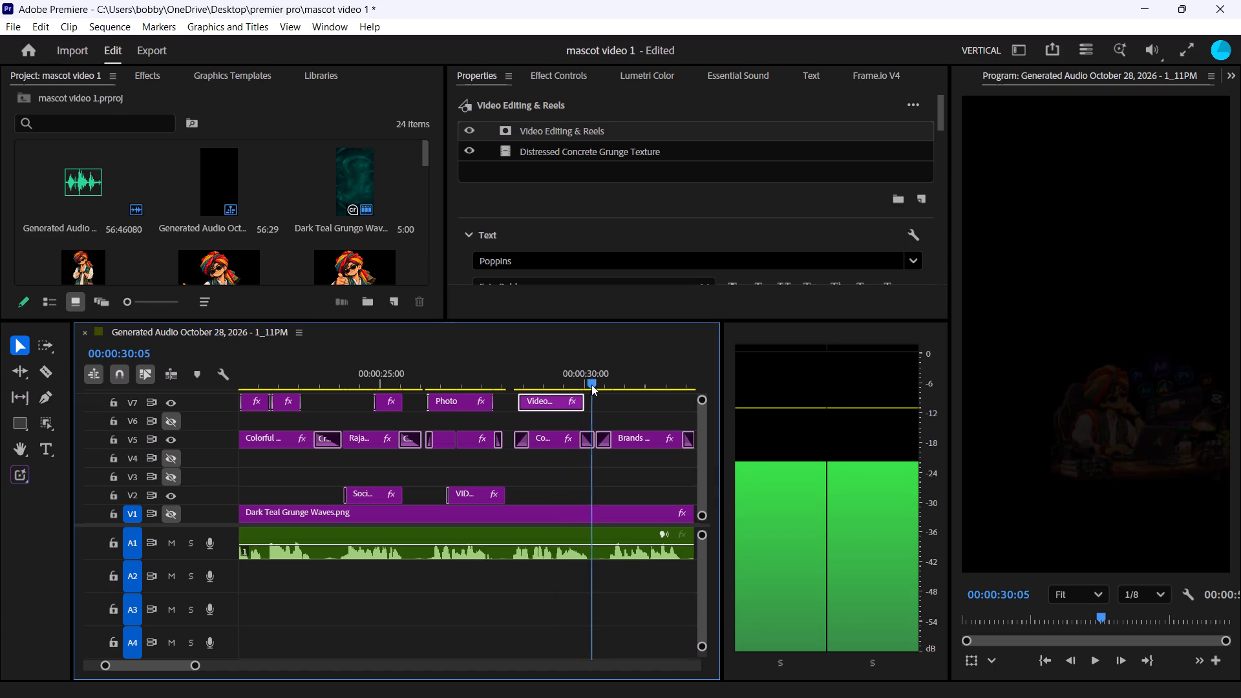
left_click_drag(591, 385, 607, 390)
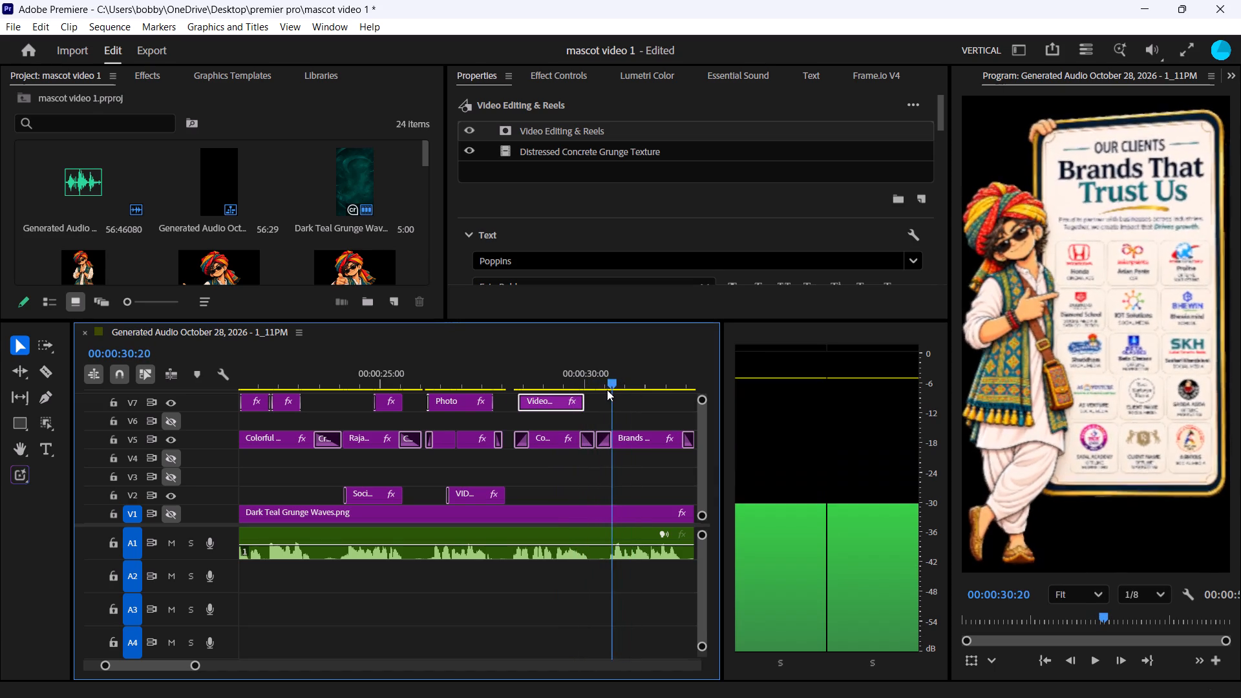
left_click_drag(607, 390, 605, 390)
key("space")
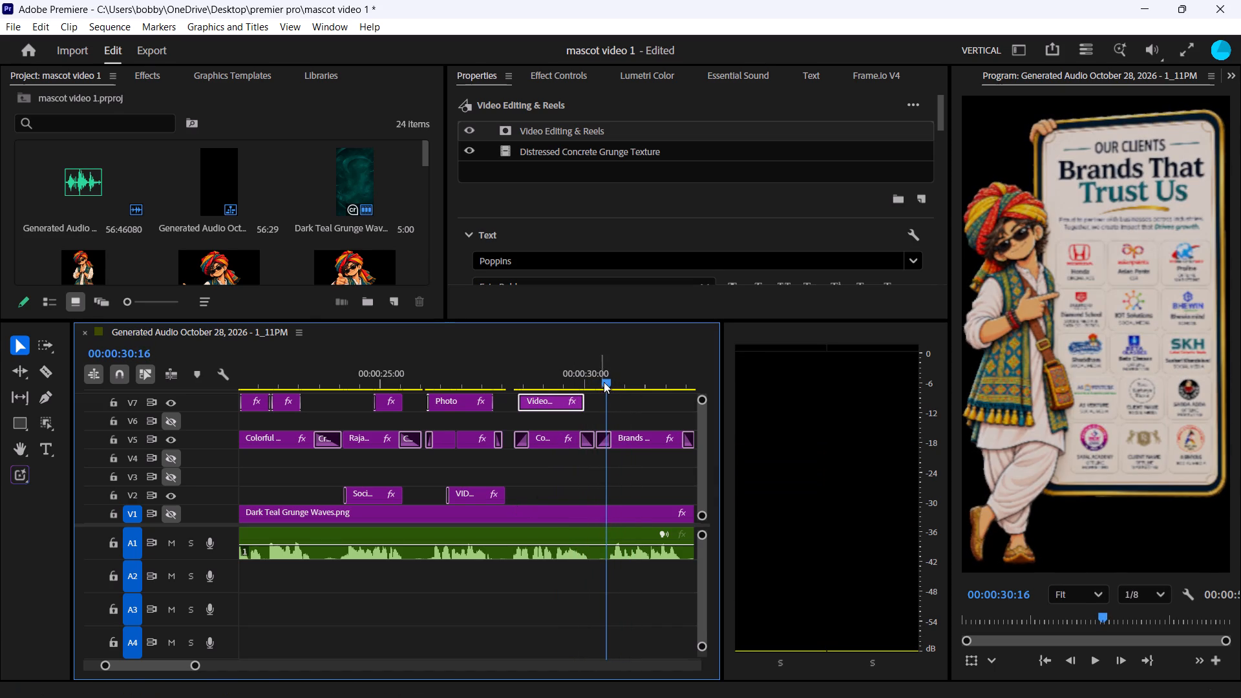
left_click(629, 475)
key("space")
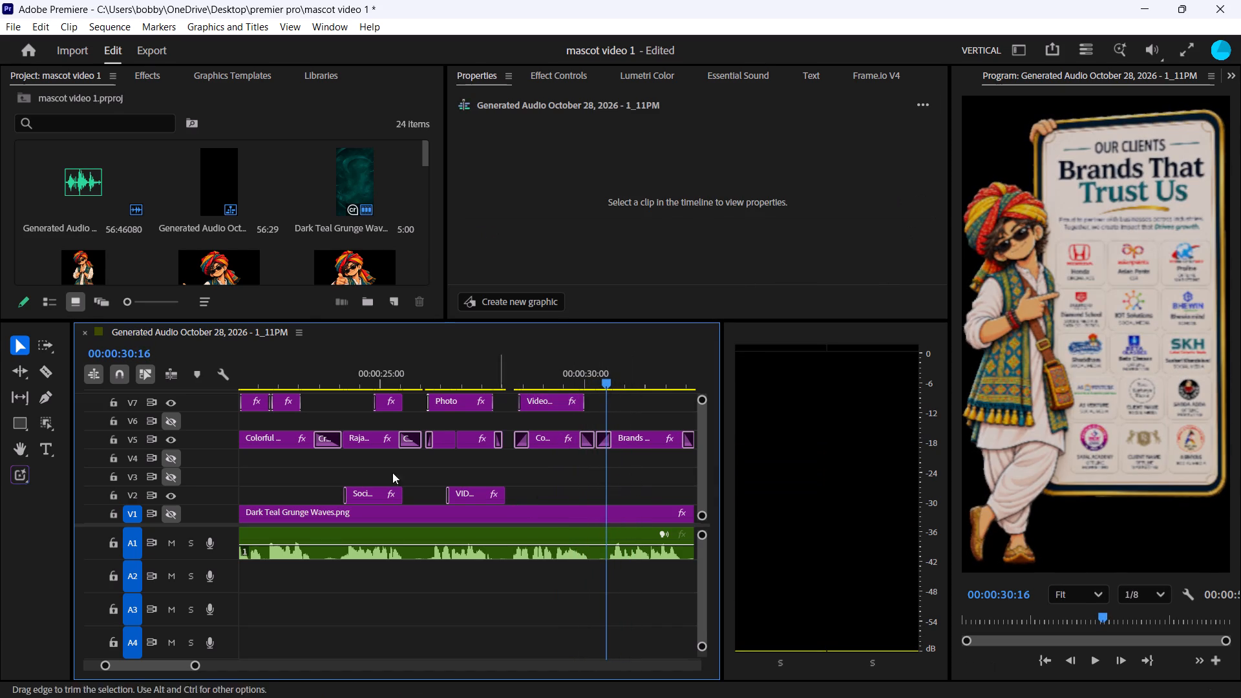
left_click_drag(195, 667, 215, 665)
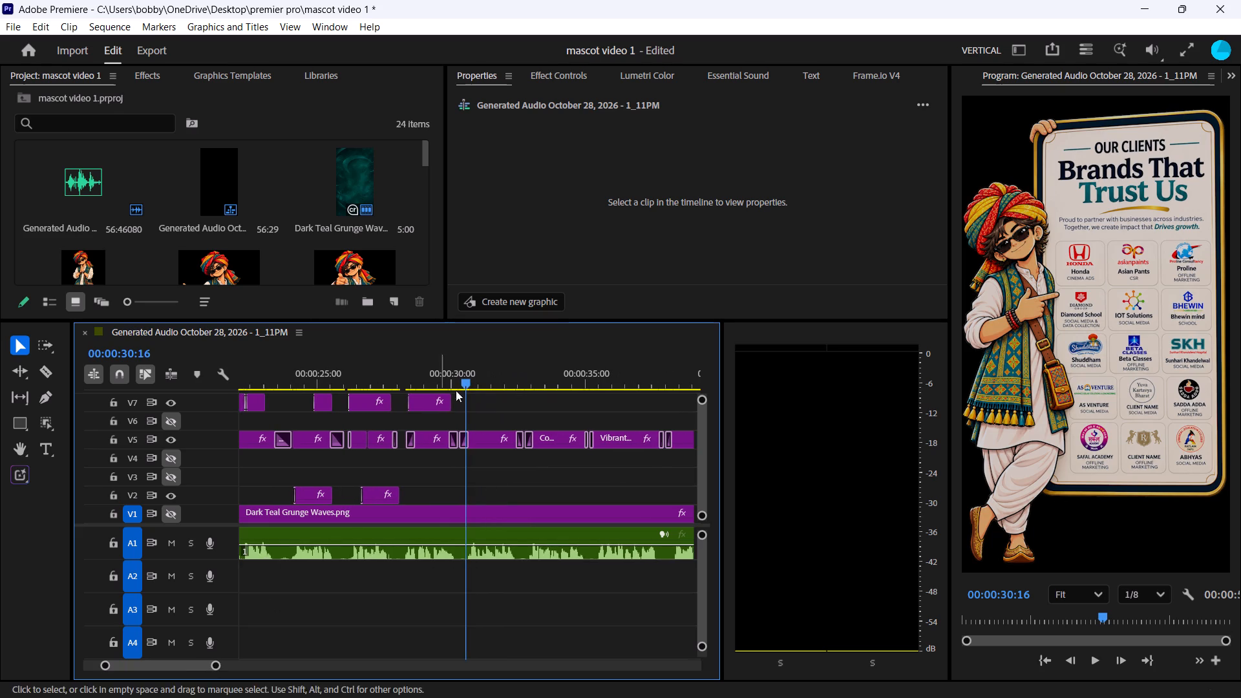
left_click_drag(465, 385, 518, 388)
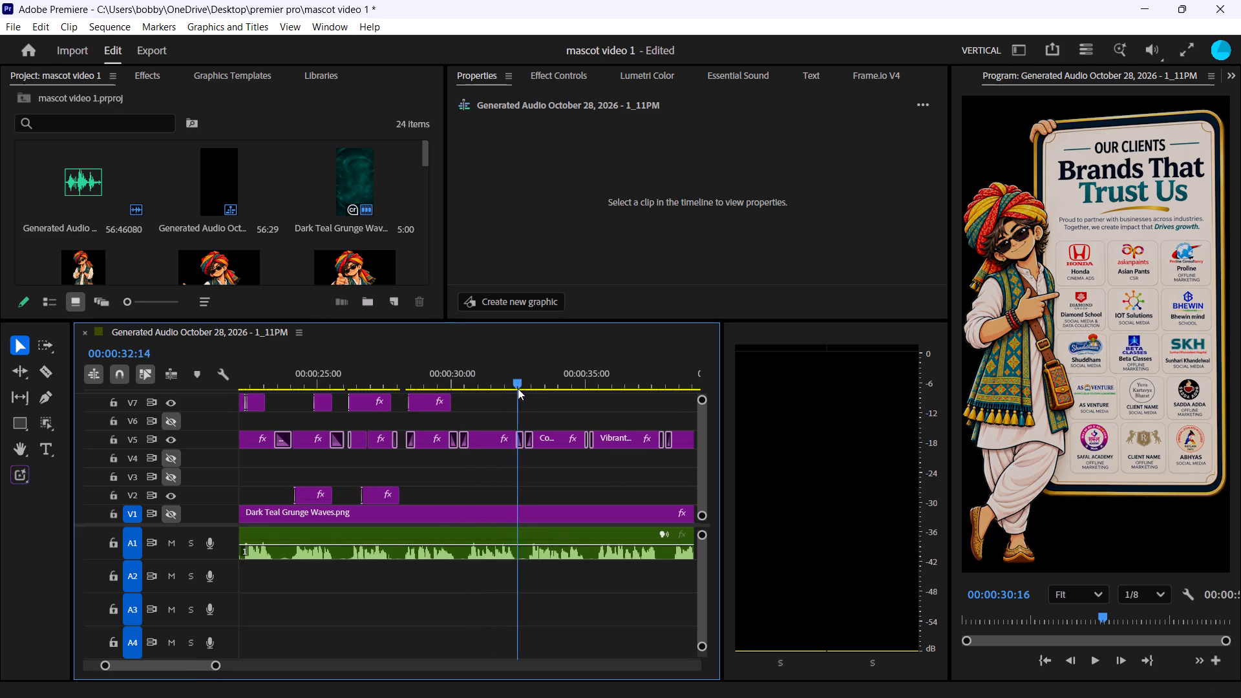
left_click_drag(518, 388, 538, 390)
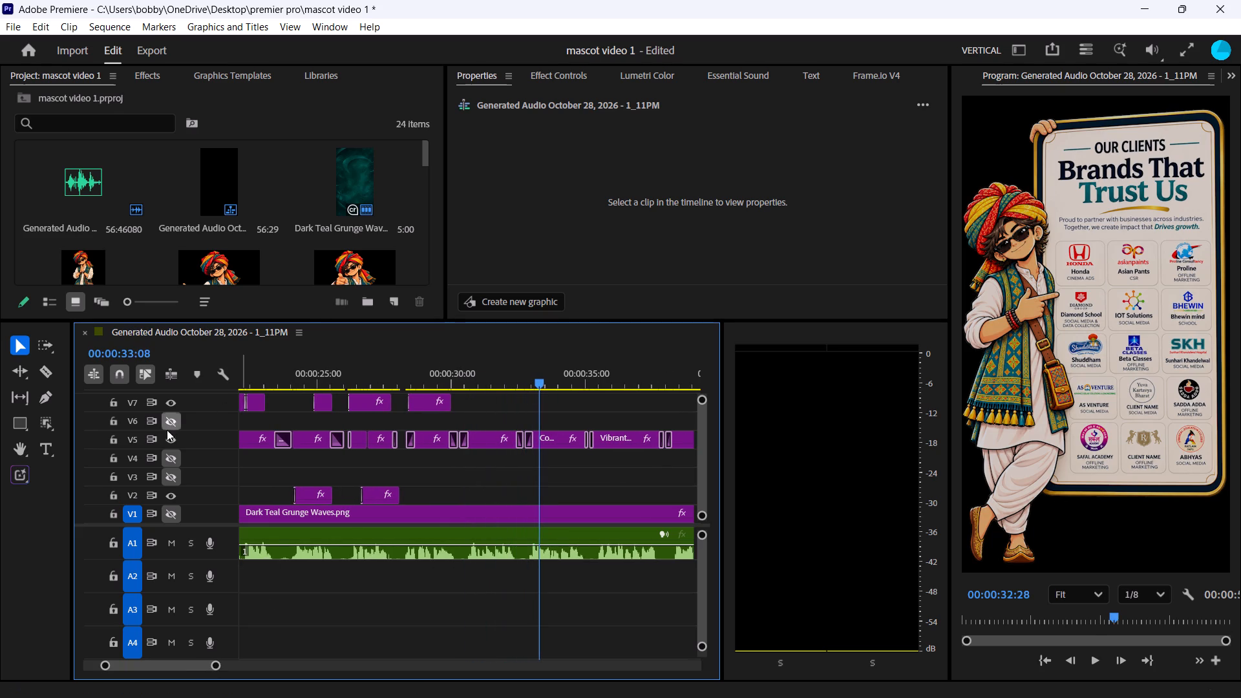
Hide track V5 and scrub the voiceover to 00:00:33:06 to find where the next caption starts.
left_click(175, 445)
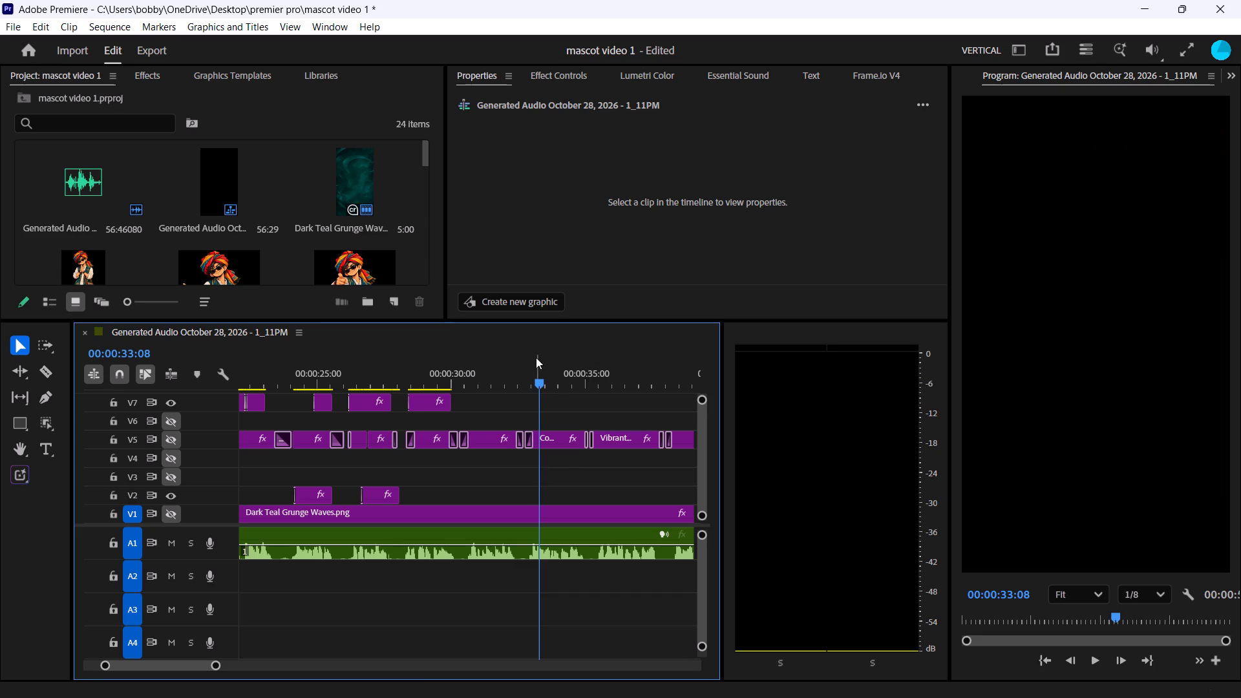
left_click_drag(547, 379, 562, 392)
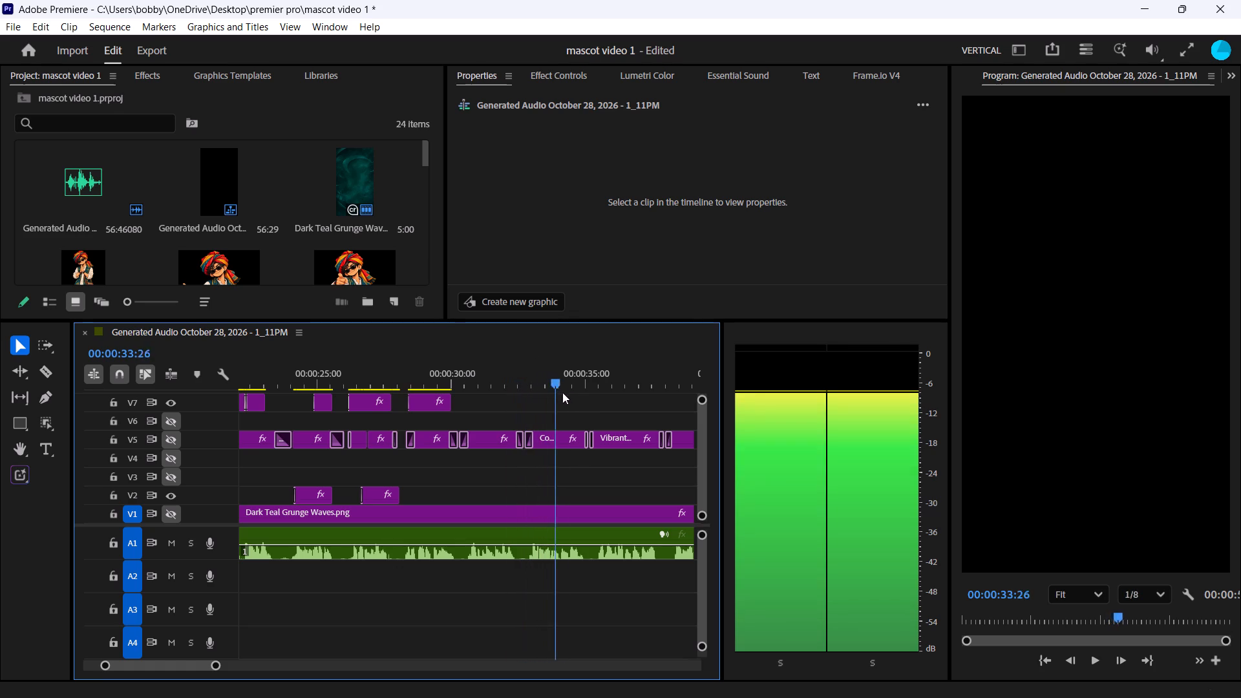
left_click_drag(562, 392, 540, 399)
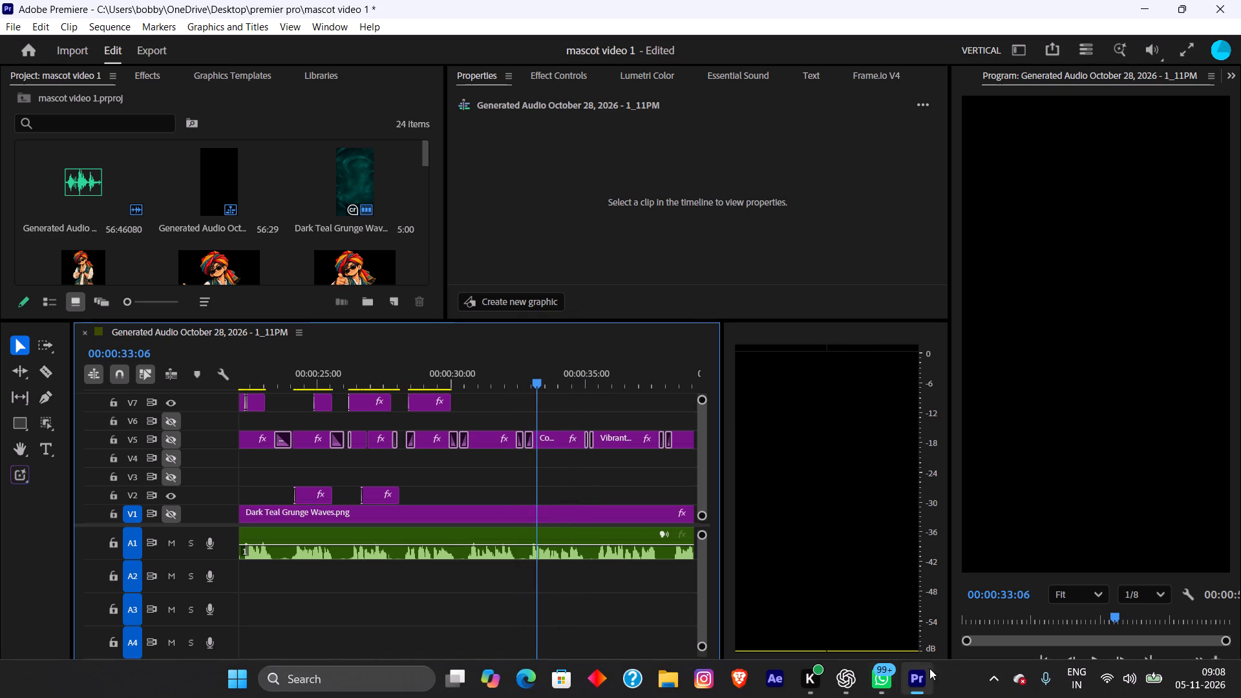
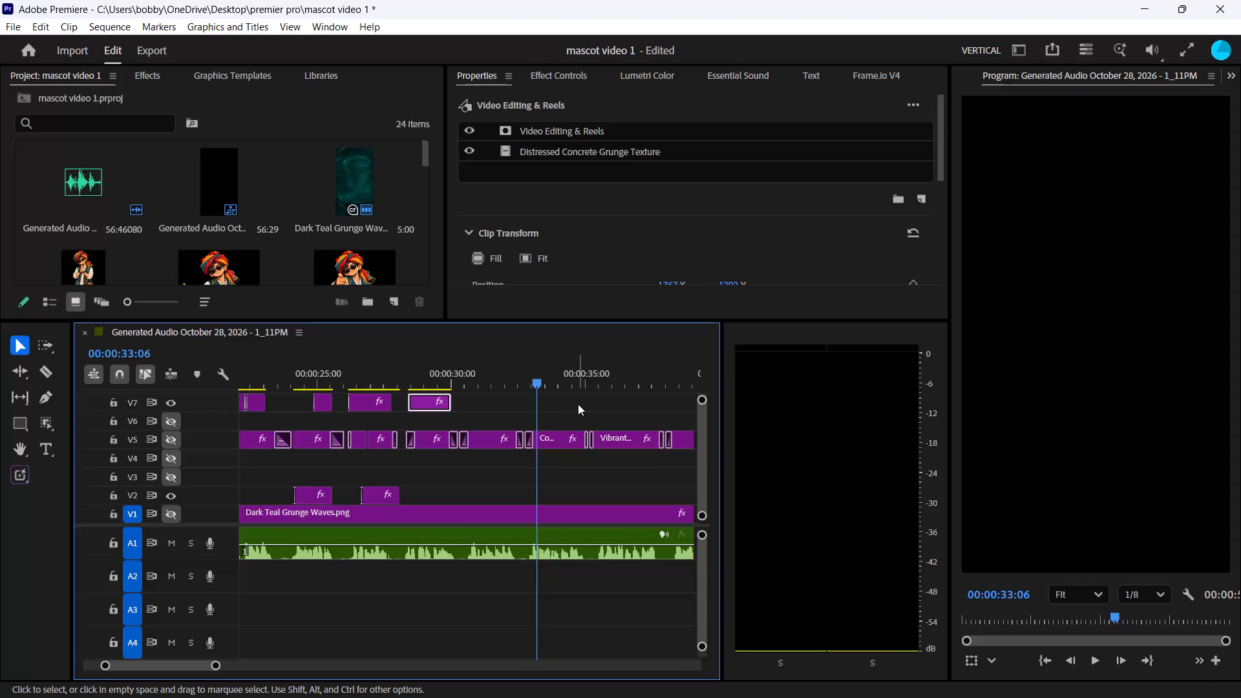
Duplicate the "Video Editing & Reels" caption clip on track V7 at 00:00:33:06.
key("ctrl+c")
key("ctrl+v")
Extend the start of the duplicated V7 caption back five frames to 00:00:33:01, where the next voiceover phrase begins.
left_click_drag(580, 375, 527, 381)
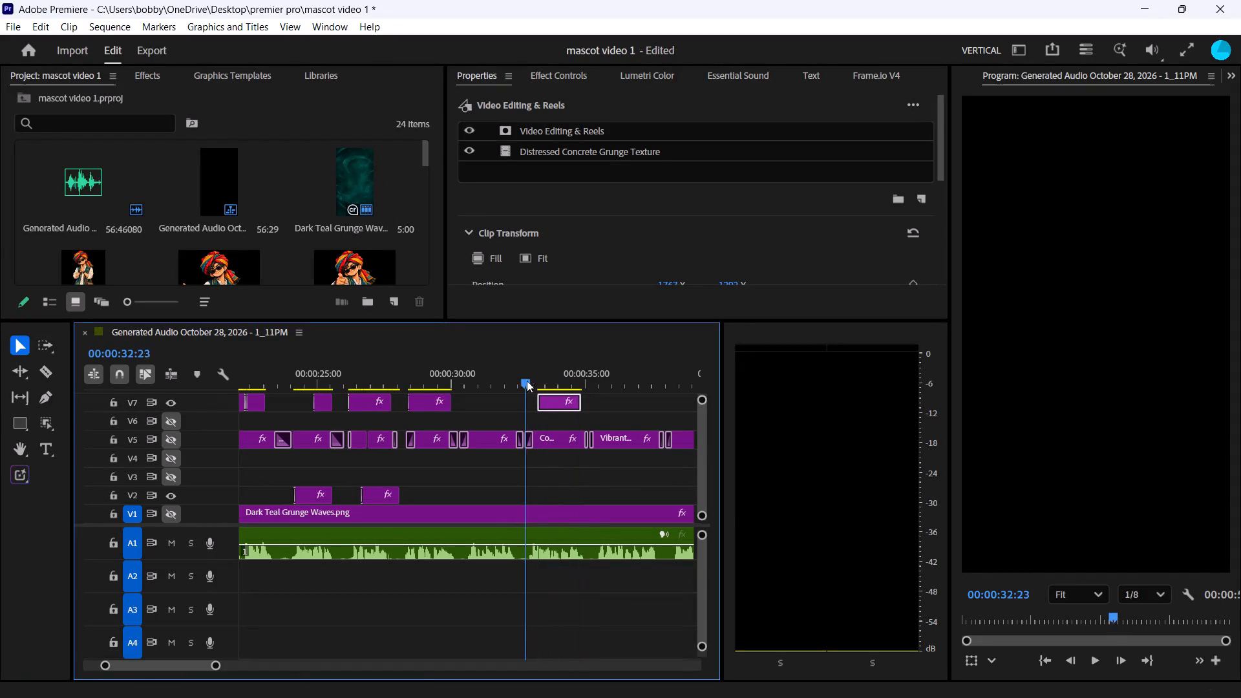
left_click_drag(527, 381, 535, 379)
left_click(537, 403)
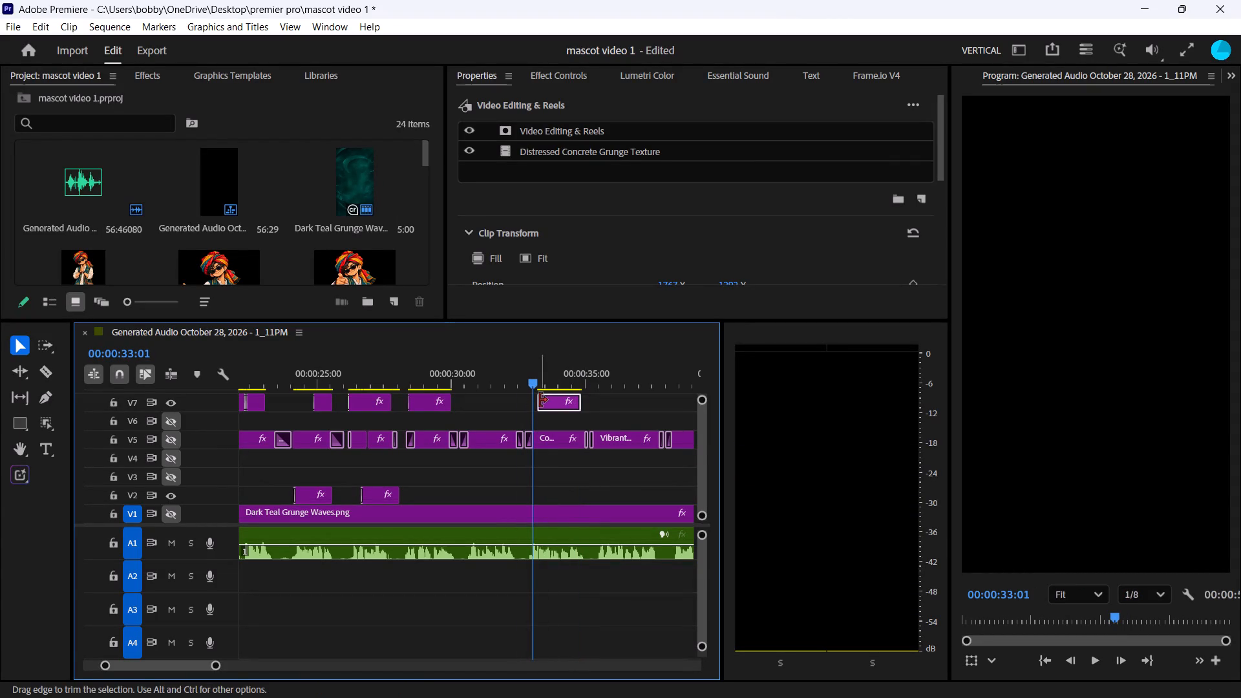
left_click_drag(538, 400, 533, 402)
left_click_drag(216, 665, 219, 664)
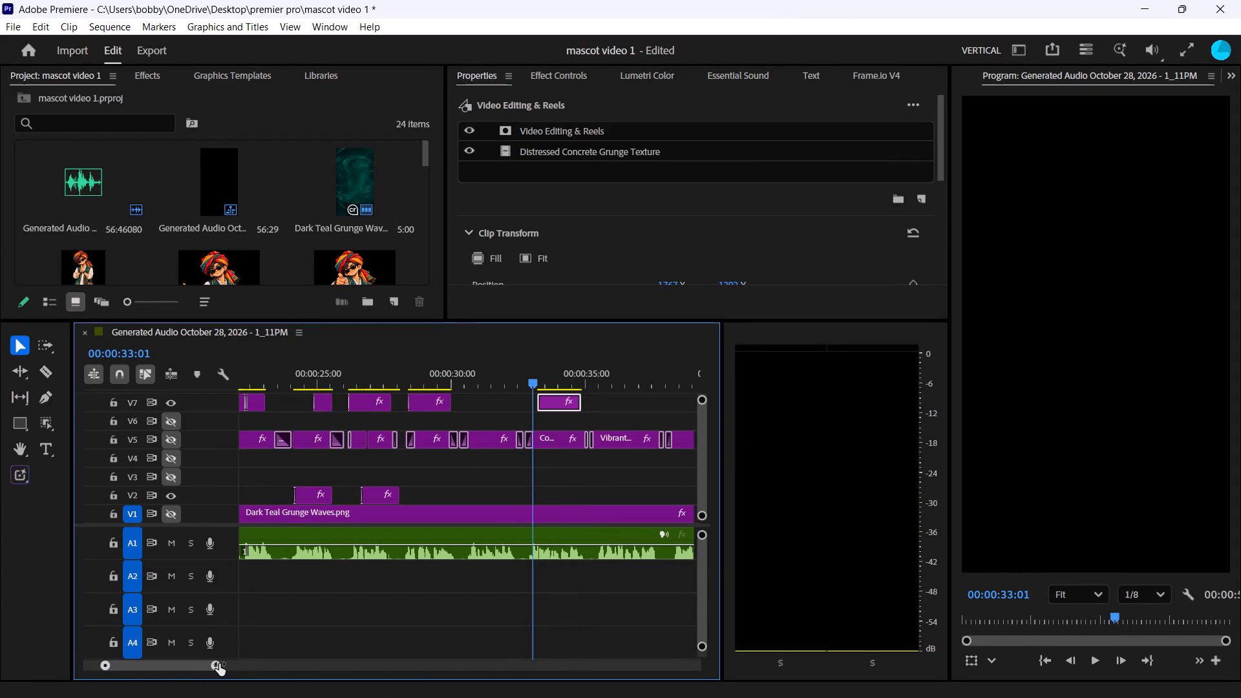
left_click_drag(219, 664, 239, 661)
left_click_drag(233, 668, 176, 672)
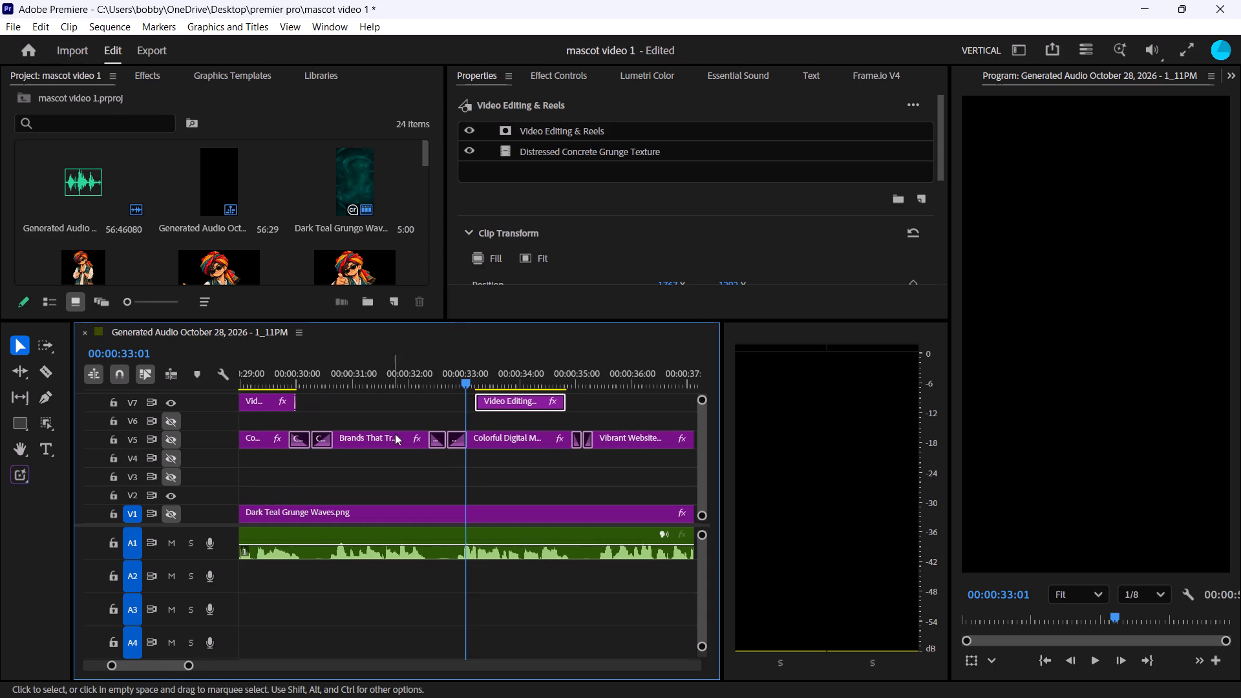
left_click_drag(474, 400, 460, 404)
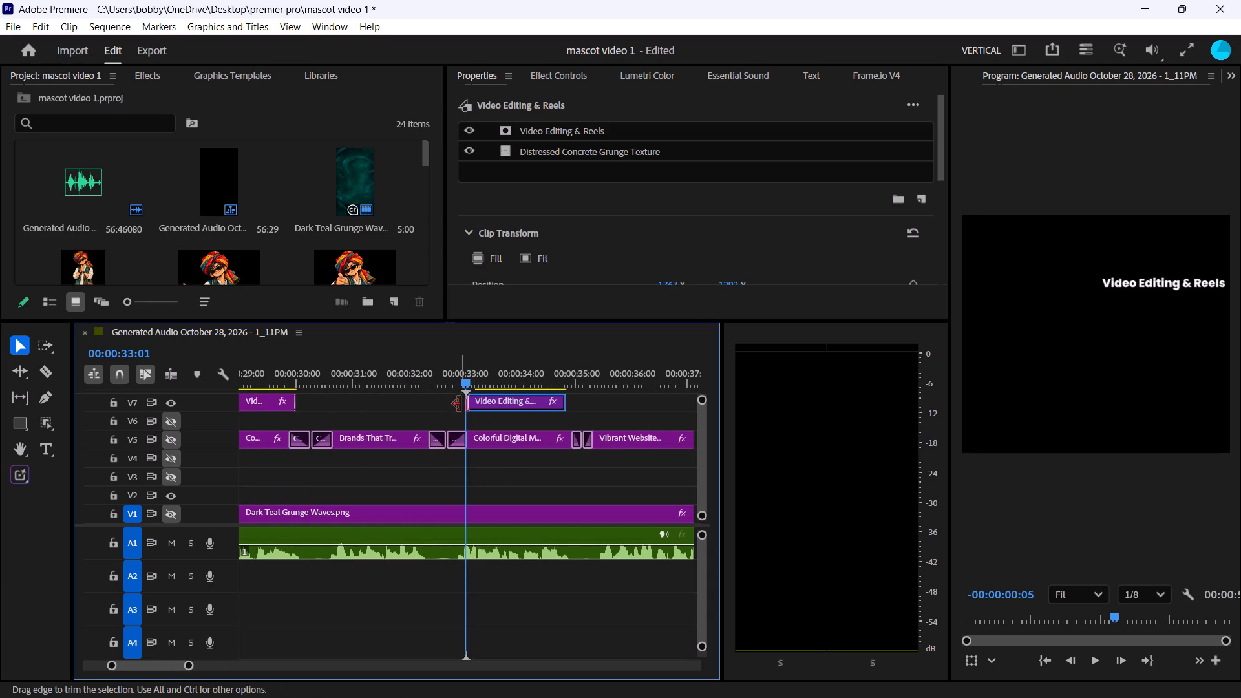
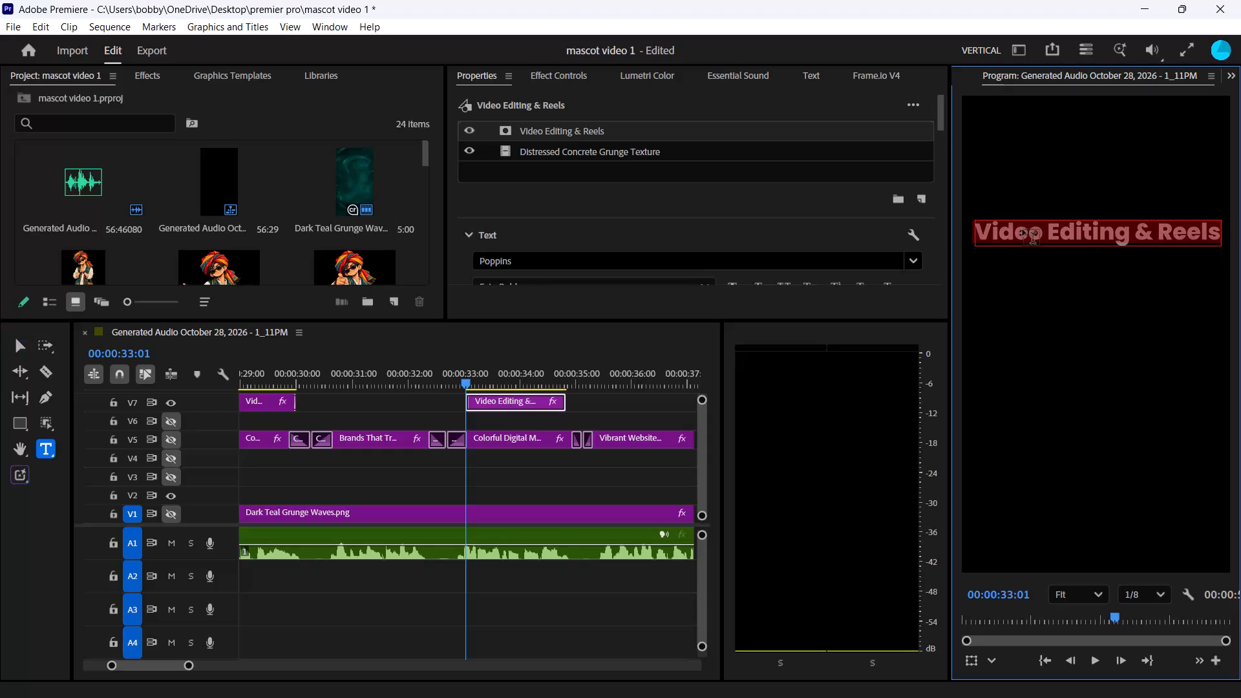
Replace the wording of the duplicated V7 caption at 00:00:33:01 with "Digital Marketing & Ads".
key("ctrl+v")
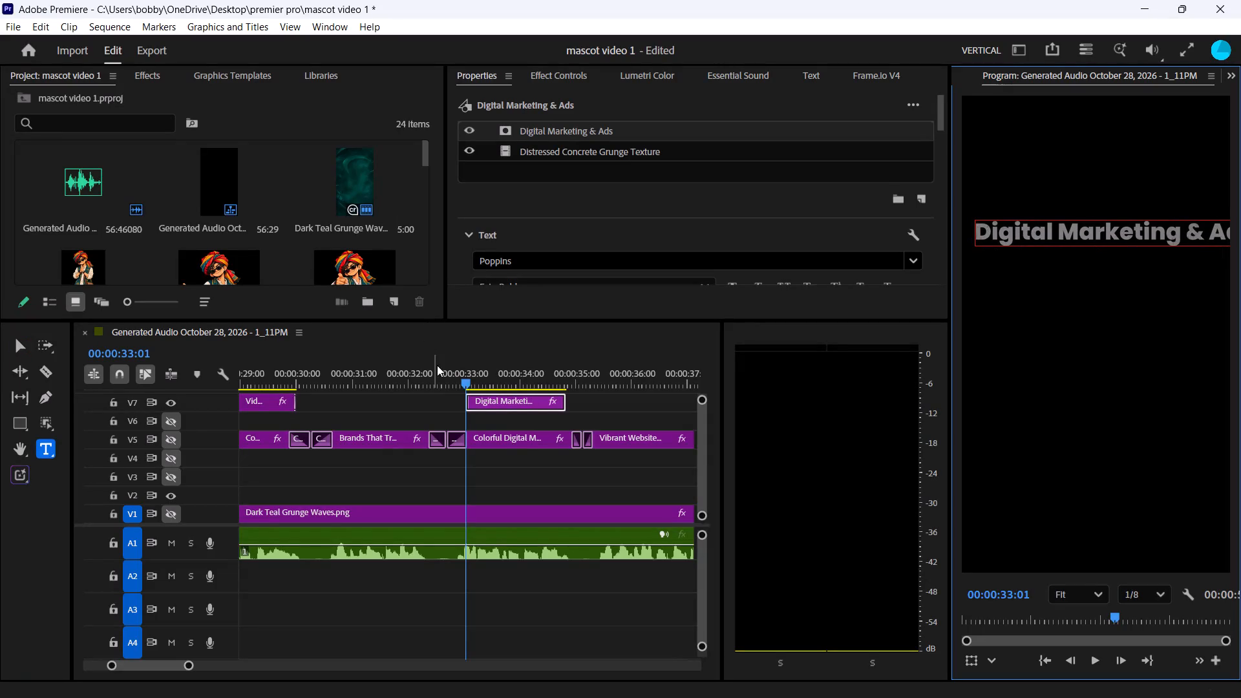
Shift the "Digital Marketing & Ads" caption left and slightly down so the whole line fits within the frame width.
left_click(20, 343)
left_click_drag(972, 219, 978, 222)
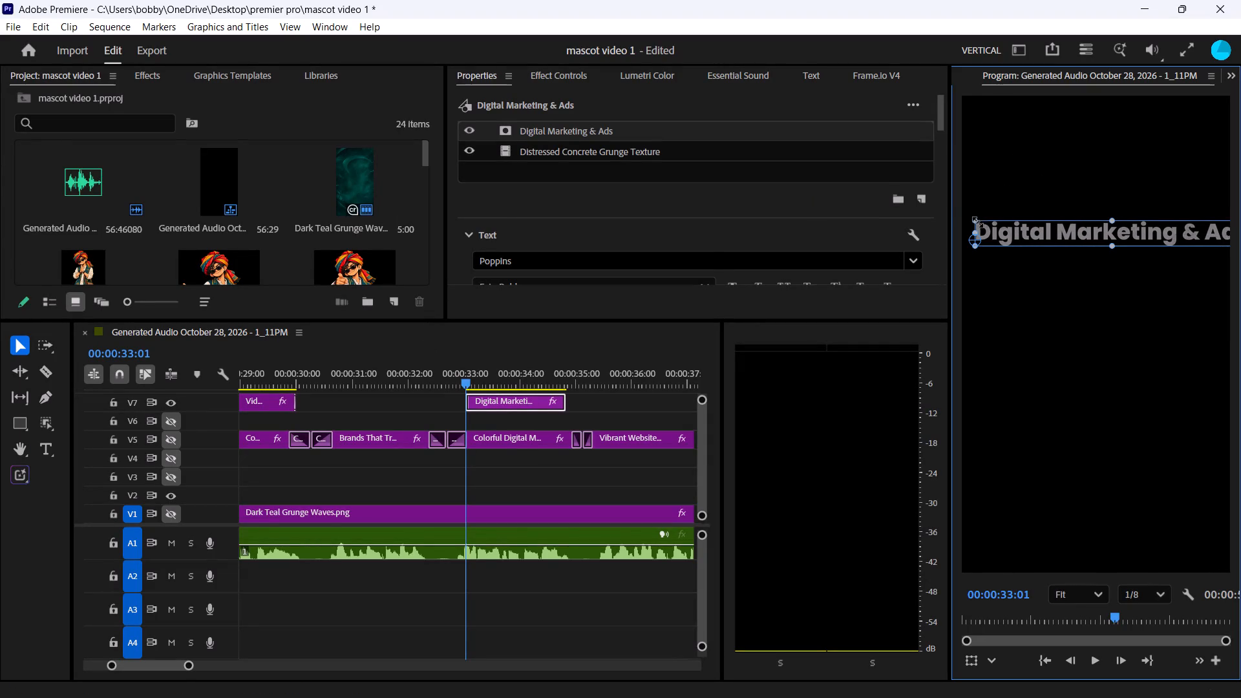
left_click_drag(978, 222, 979, 223)
left_click_drag(1088, 233, 1079, 237)
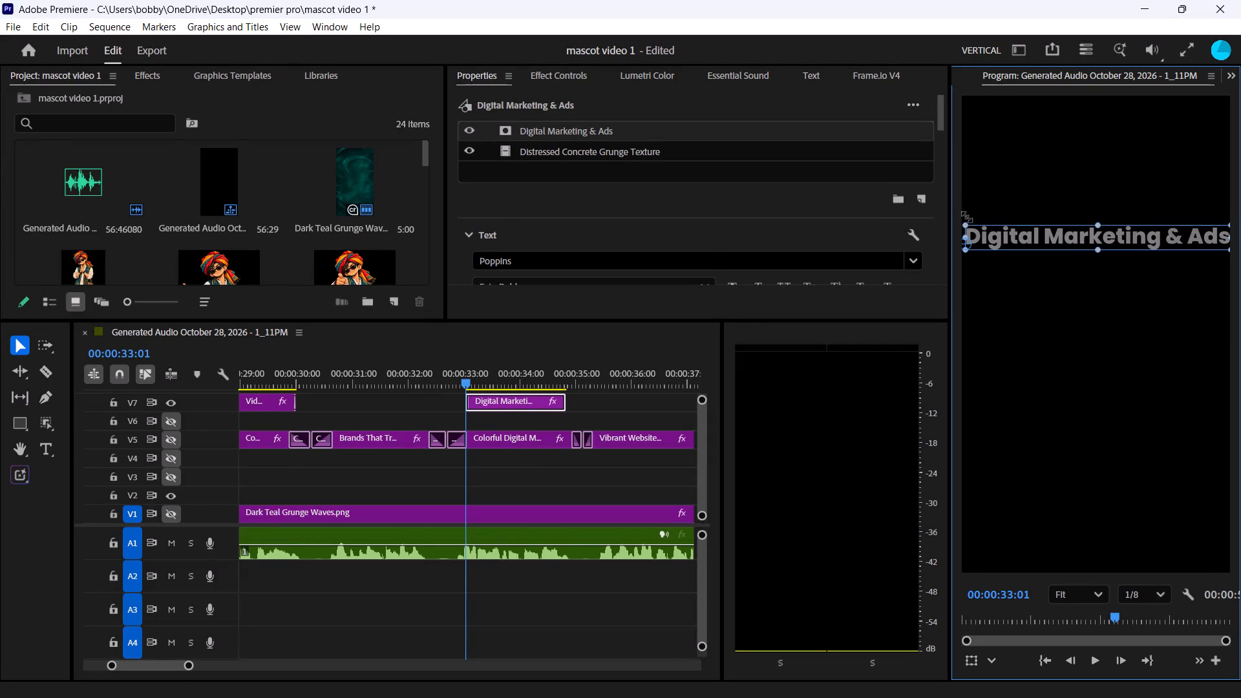
Scale down the "Digital Marketing & Ads" caption slightly and centre it horizontally, leaving a small margin on both sides of the frame.
left_click(966, 226)
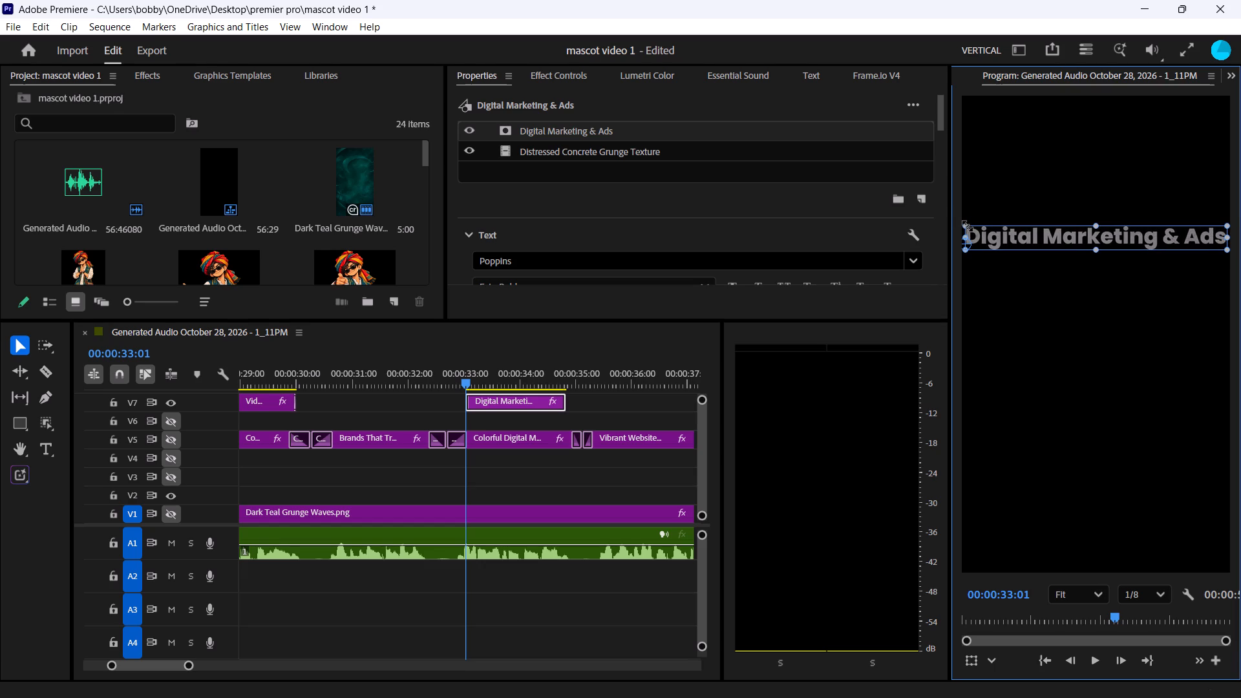
left_click_drag(467, 375, 481, 374)
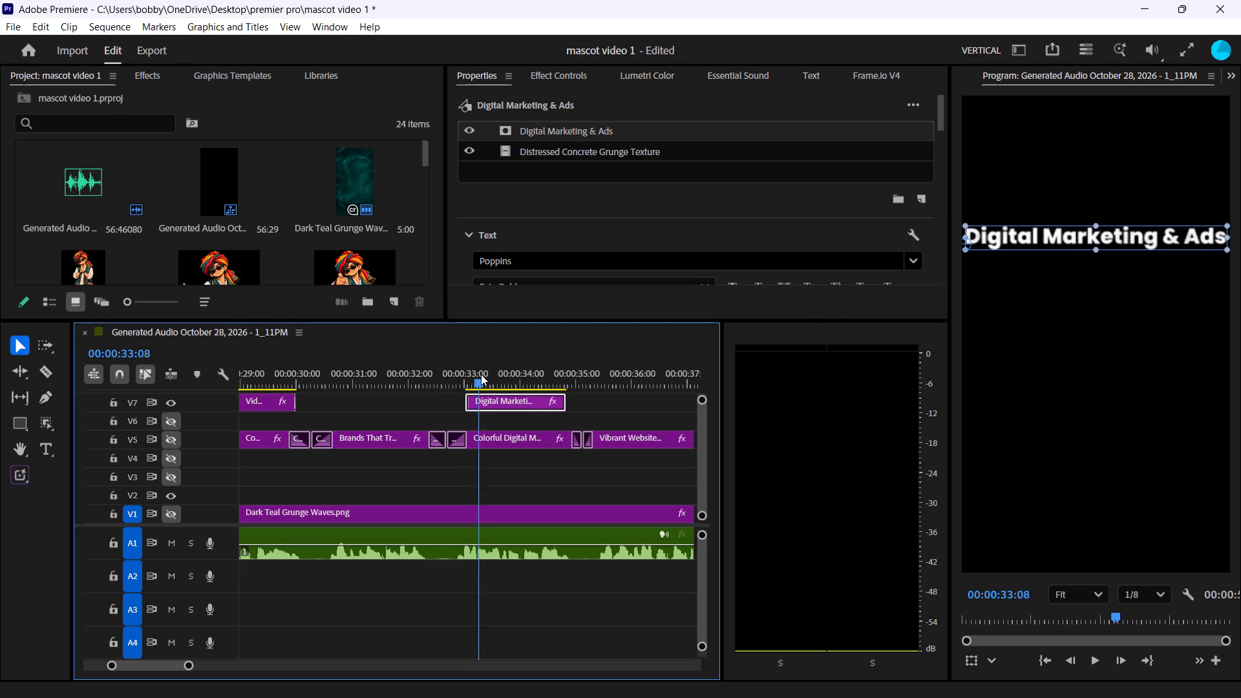
left_click_drag(481, 374, 532, 366)
left_click_drag(963, 219, 970, 220)
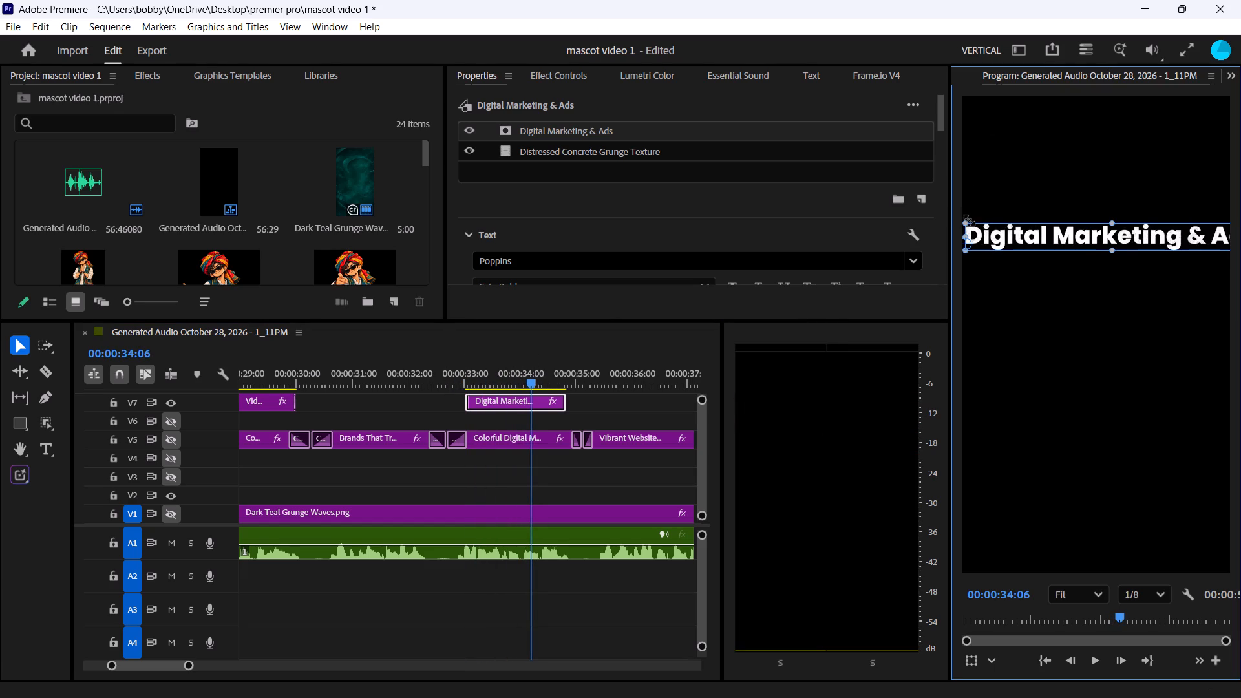
left_click_drag(970, 220, 986, 229)
left_click_drag(1026, 239, 1039, 239)
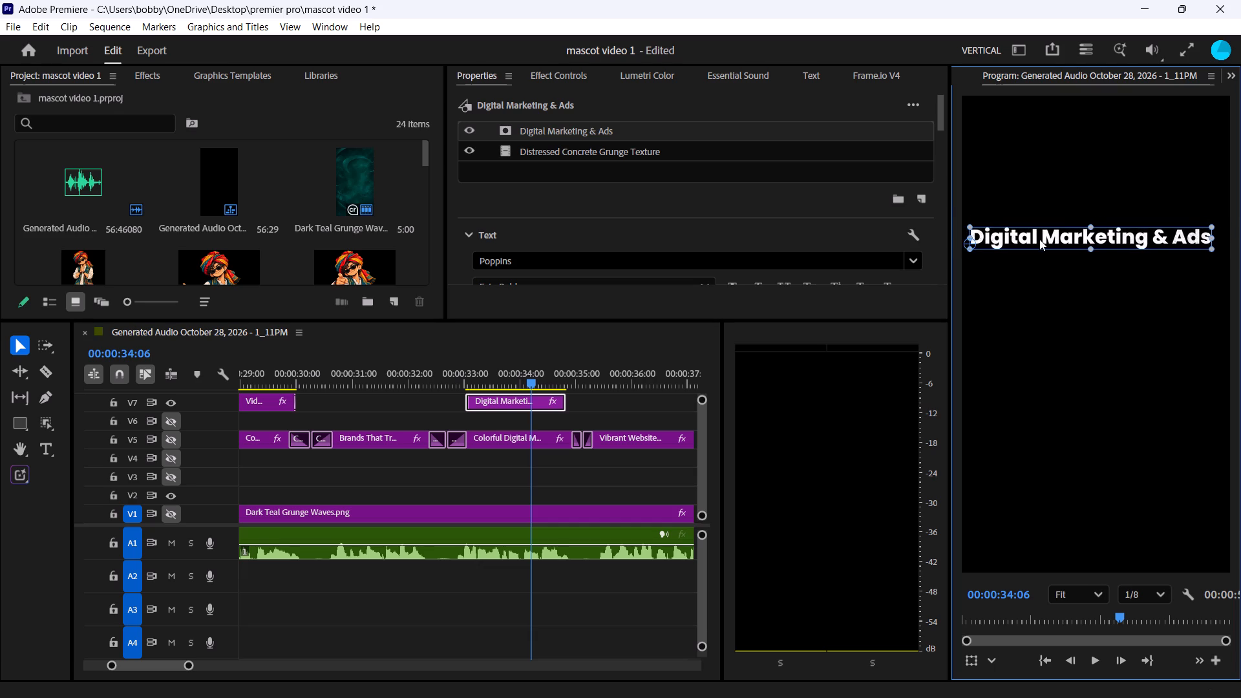
left_click_drag(1039, 239, 1036, 243)
left_click(611, 414)
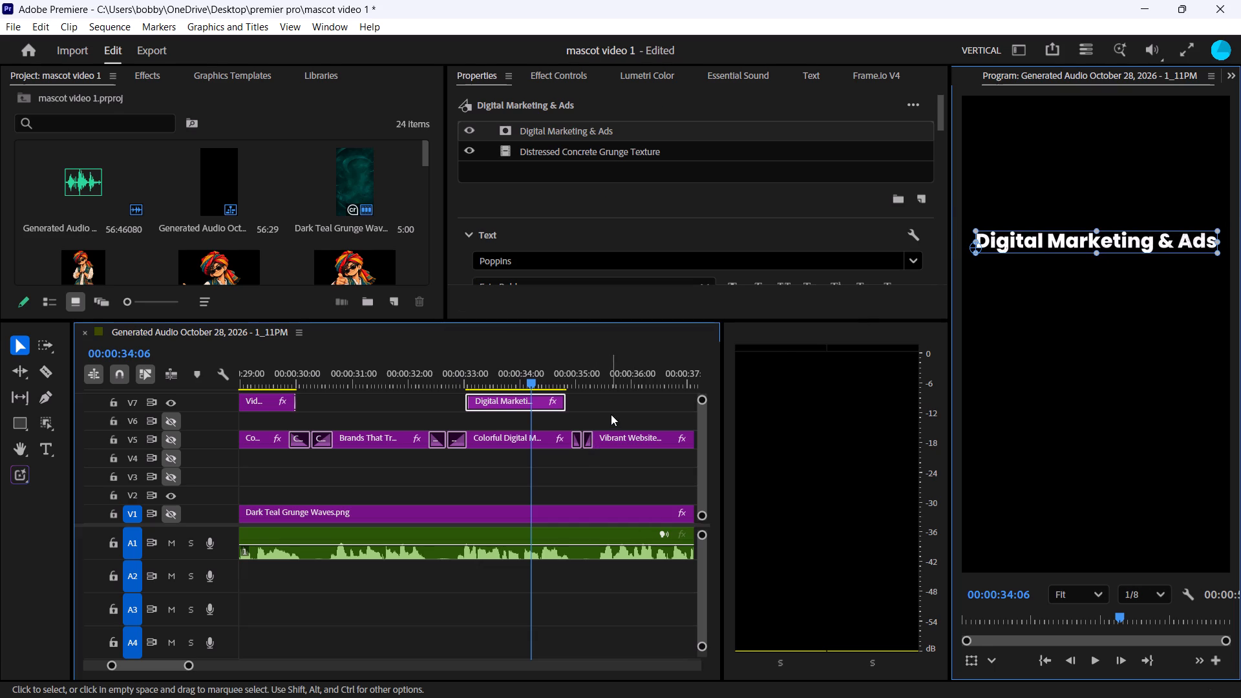
Scrub from 00:00:32:25 to 00:00:35:15 to check the "Digital Marketing & Ads" caption against the voiceover and reach the next phrase.
left_click_drag(537, 380, 458, 399)
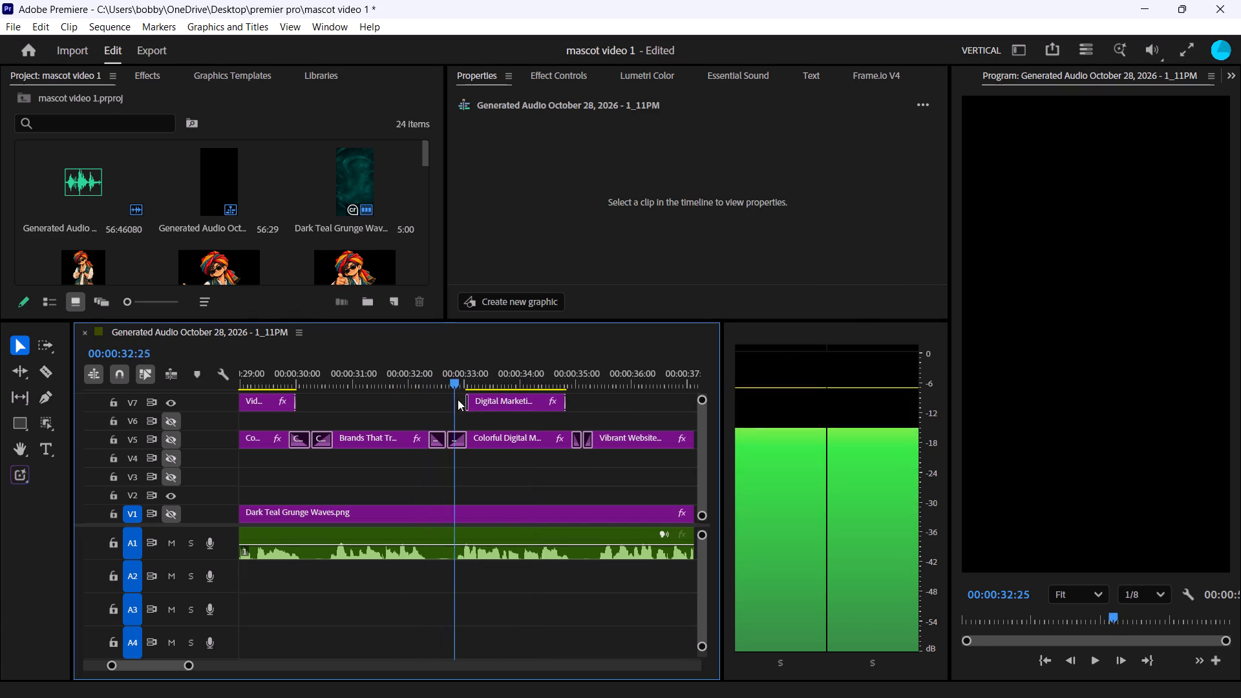
left_click_drag(458, 399, 591, 413)
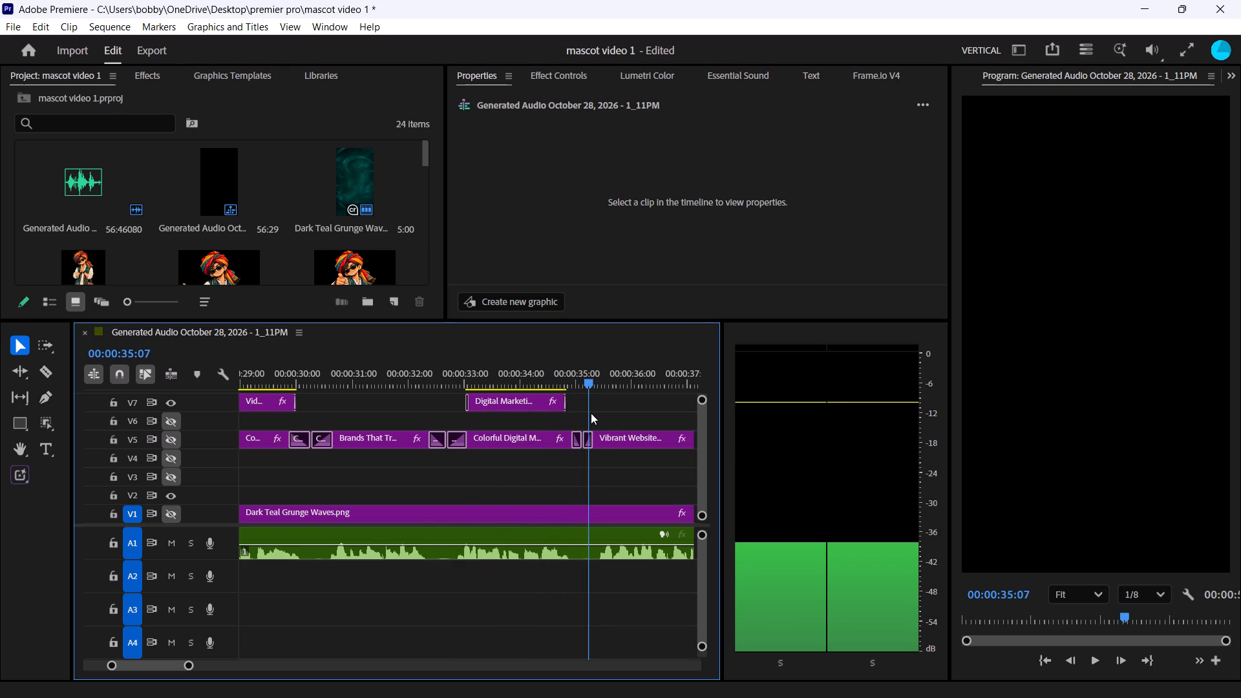
left_click_drag(591, 413, 604, 413)
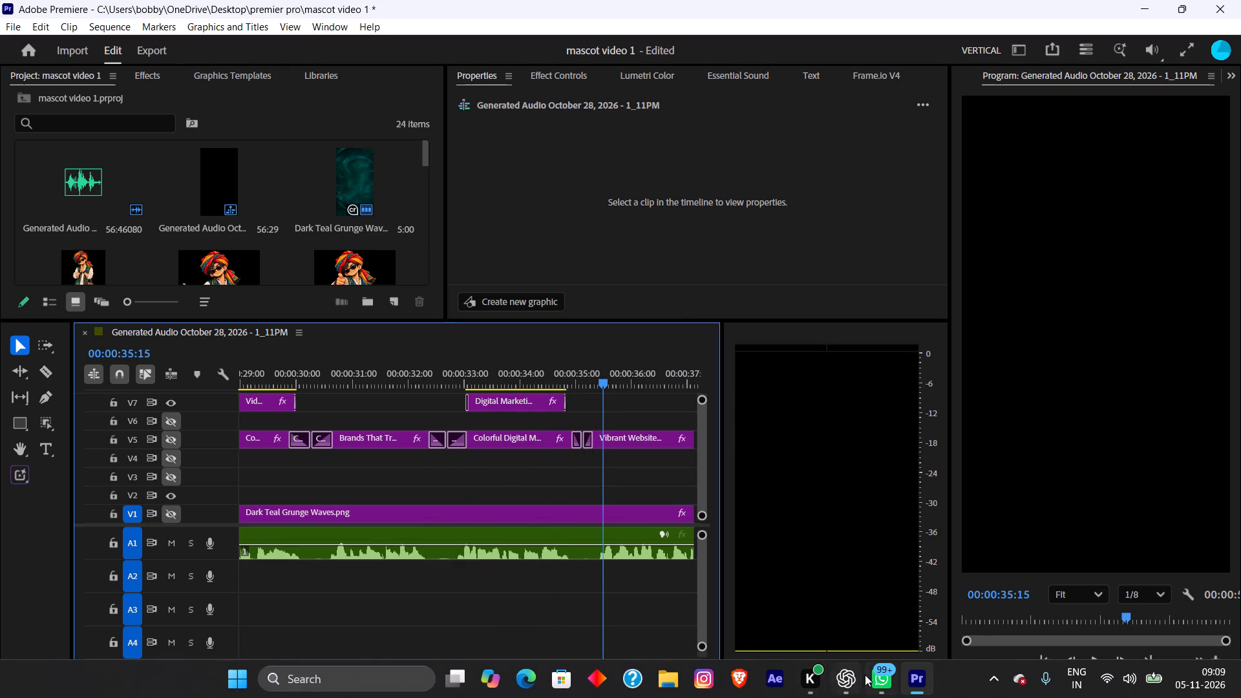
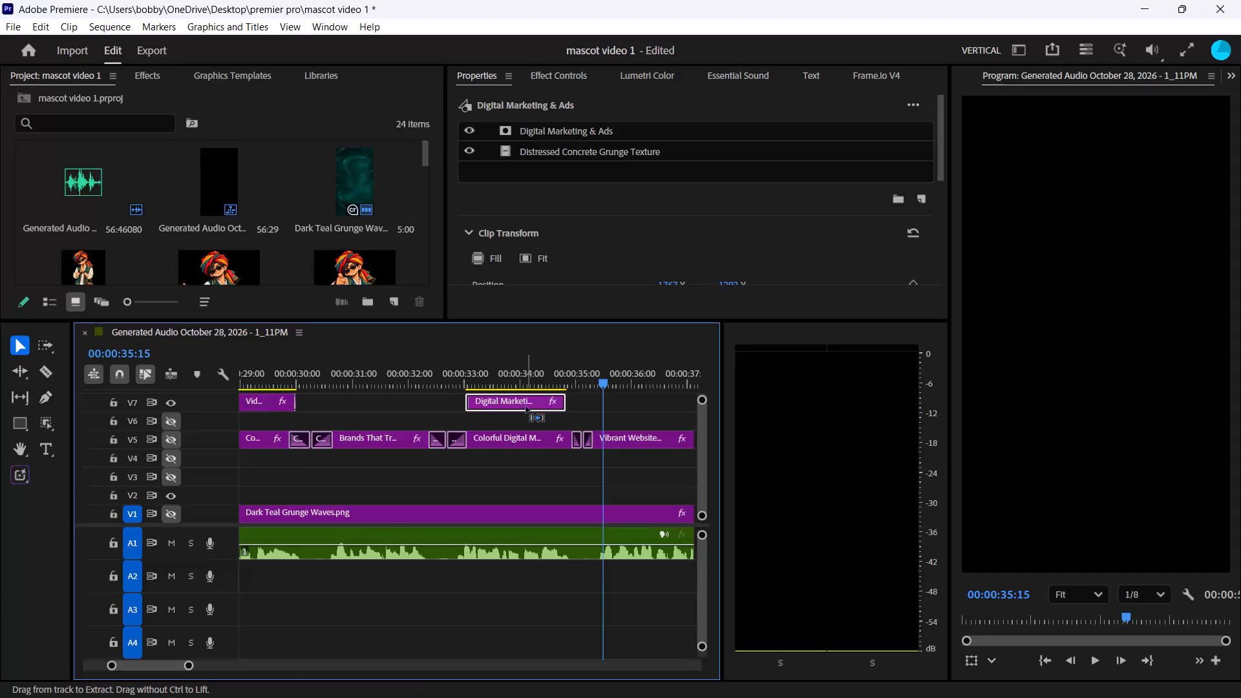
Duplicate the "Digital Marketing & Ads" caption clip on track V7 at 00:00:35:15 and bring the playhead over the copy at 00:00:36:17.
key("ctrl+c")
left_click(635, 401, "ctrl")
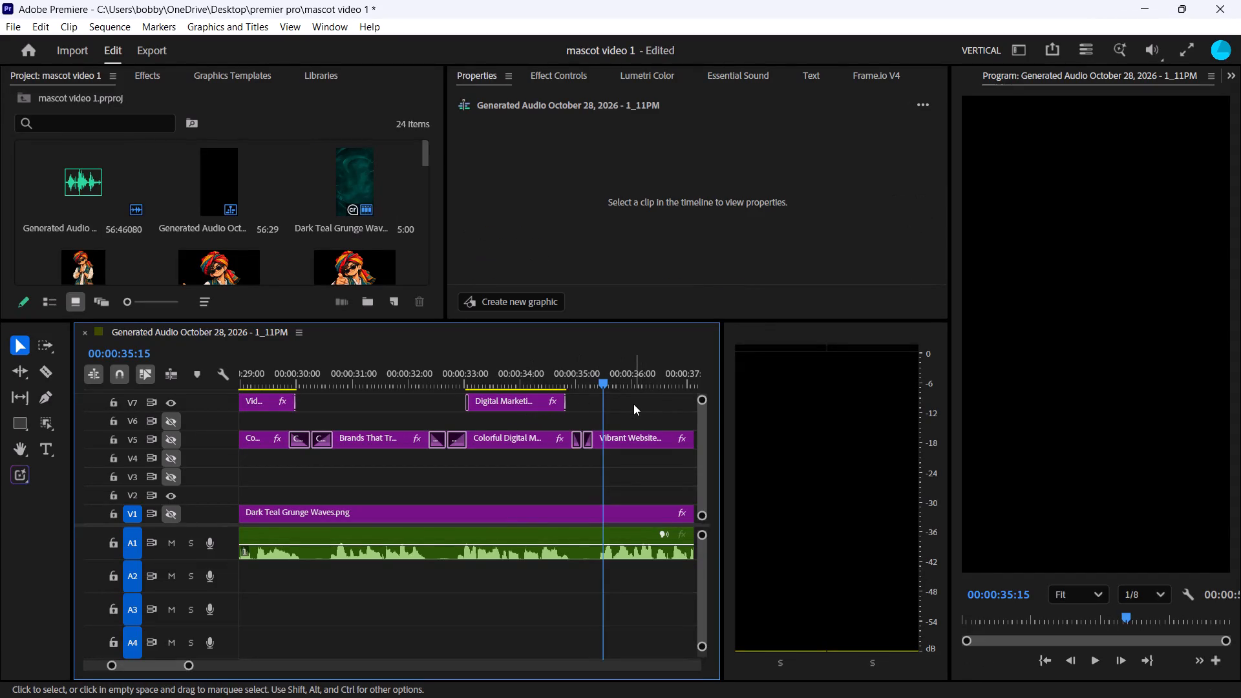
key("ctrl+v")
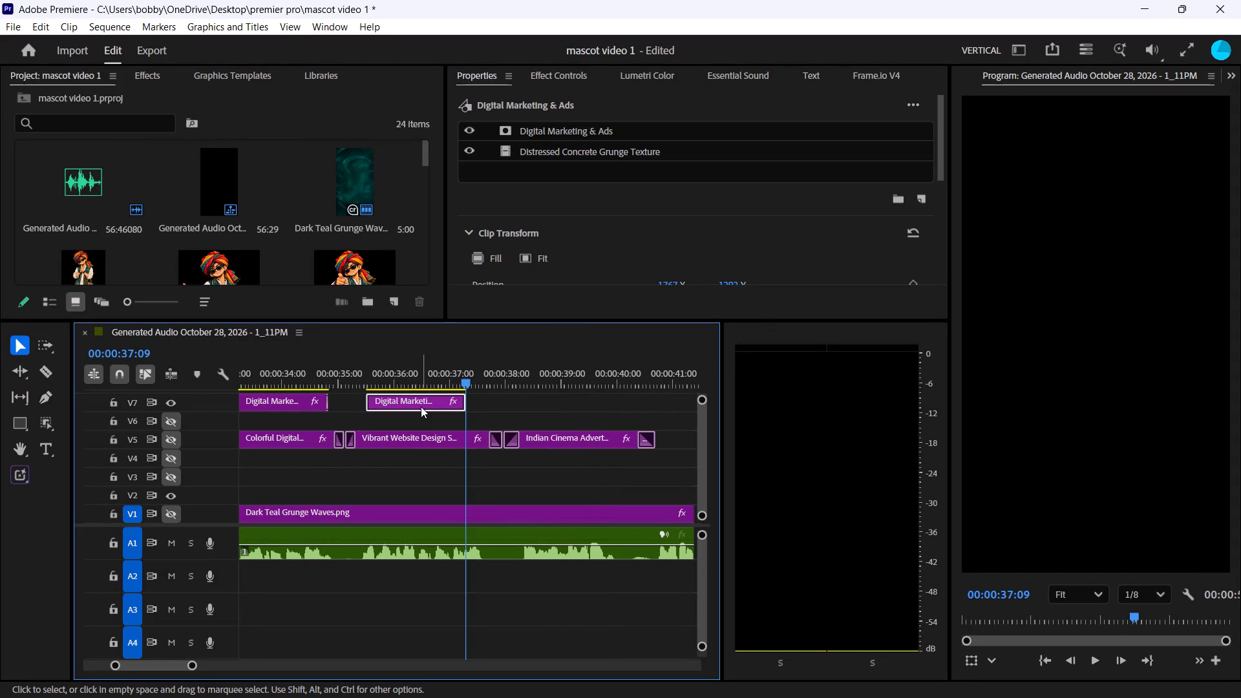
left_click_drag(457, 381, 428, 388)
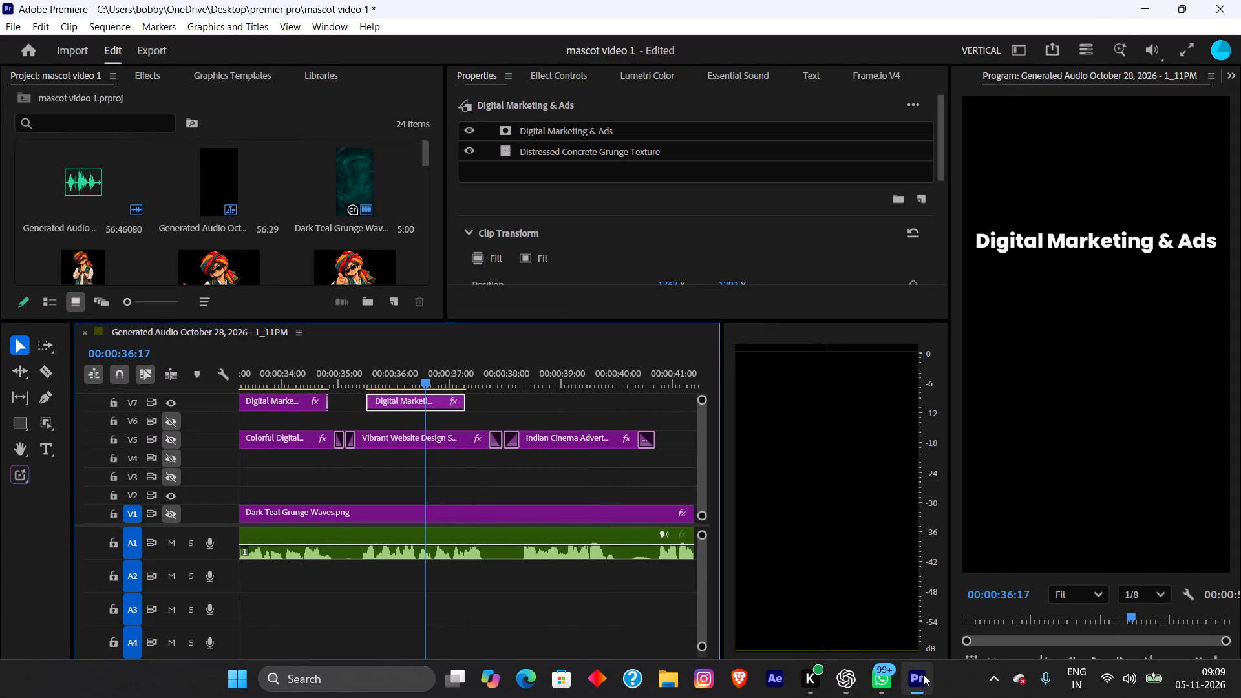
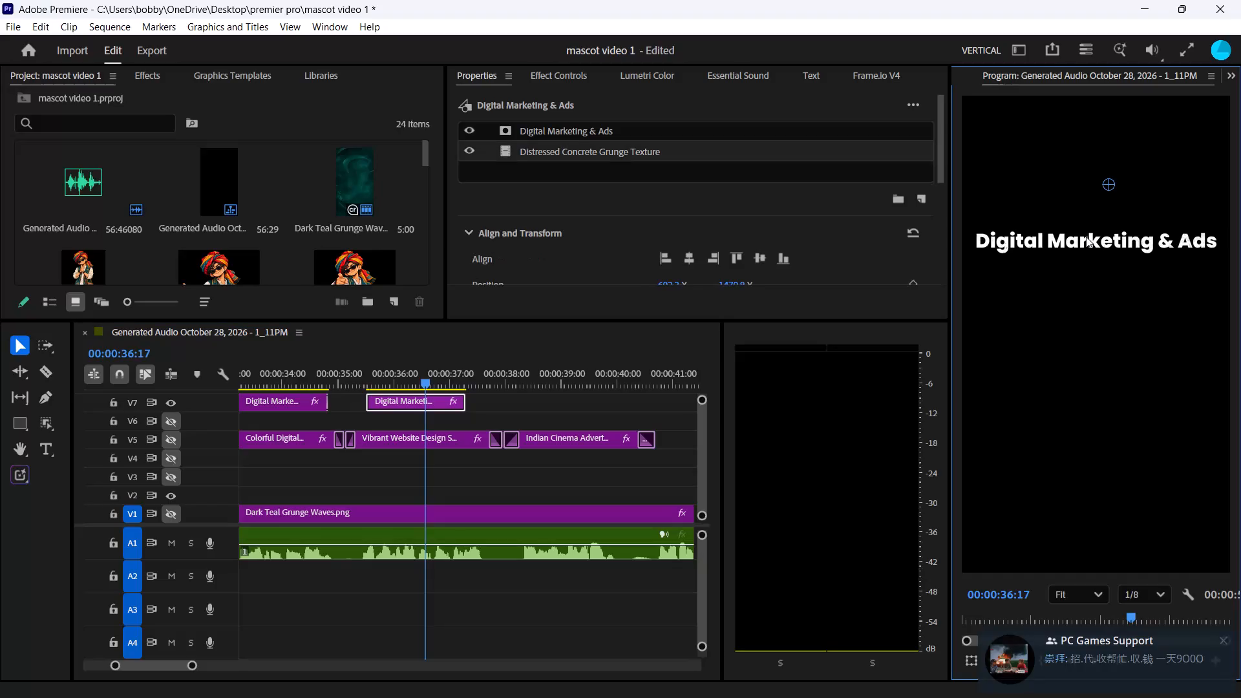
Replace the wording of the second V7 "Digital Marketing & Ads" caption, at 00:00:36:17, with "Website Development & SEO".
double_click(1086, 238)
left_click(425, 412)
left_click(402, 447)
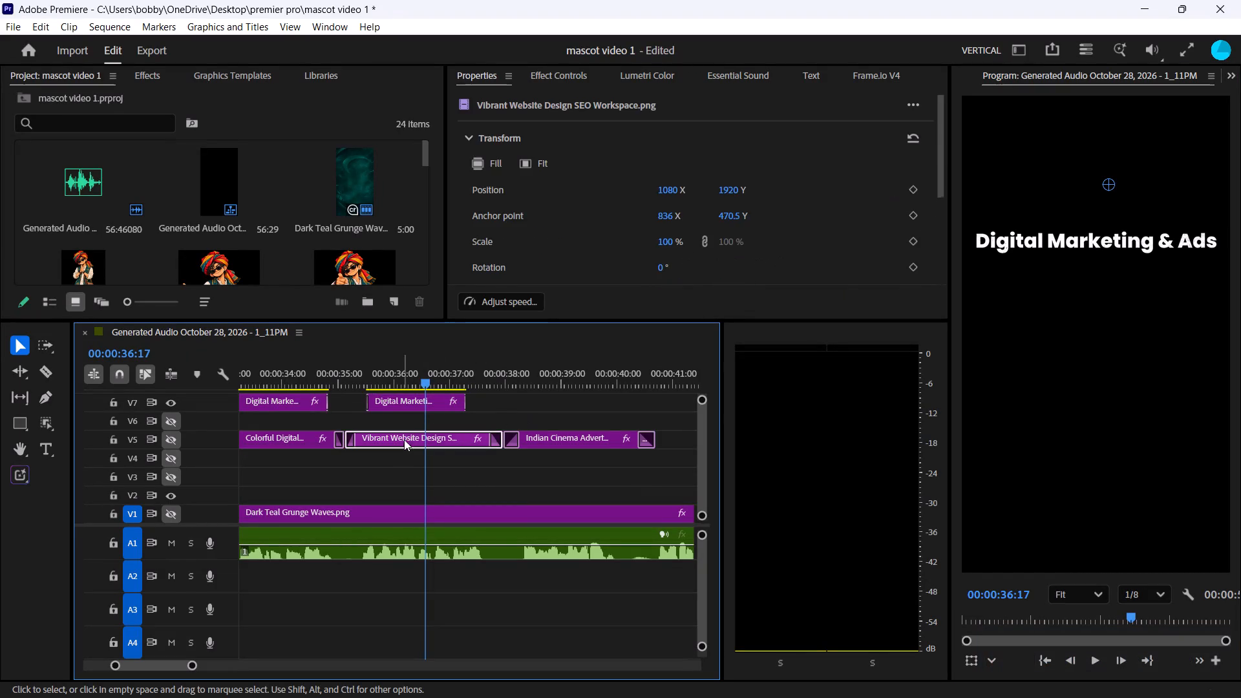
left_click(414, 408)
double_click(413, 401)
double_click(413, 401)
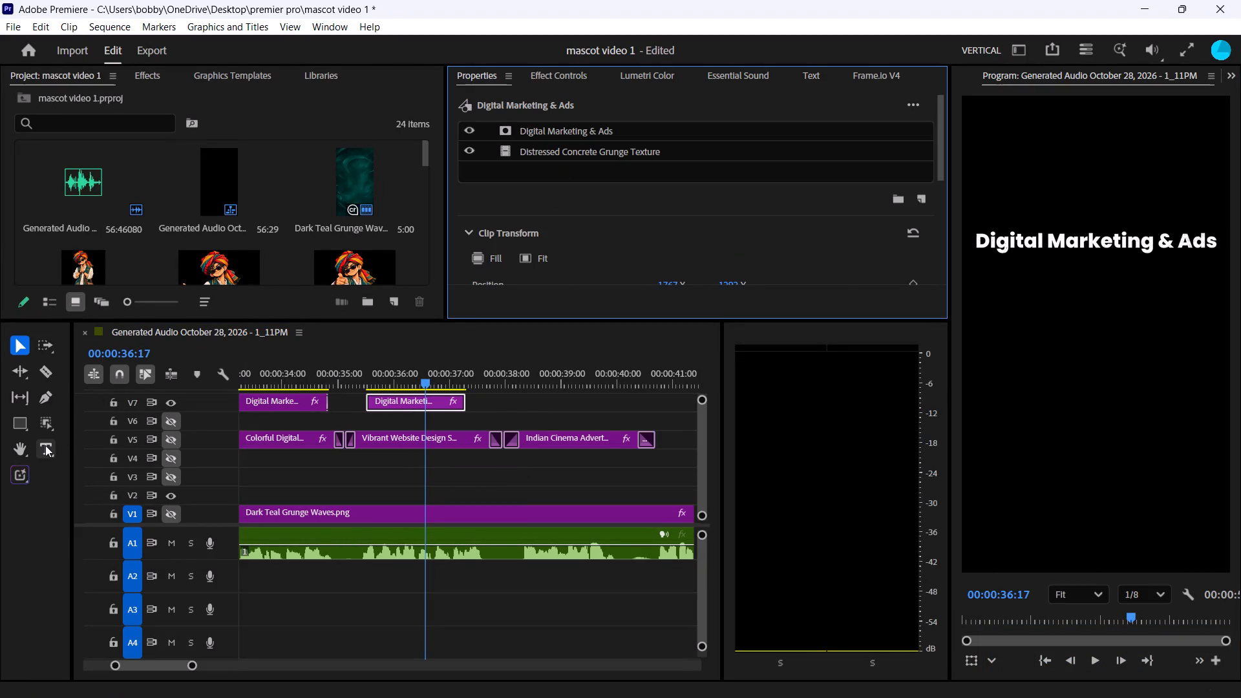
left_click(1076, 237)
double_click(1070, 241)
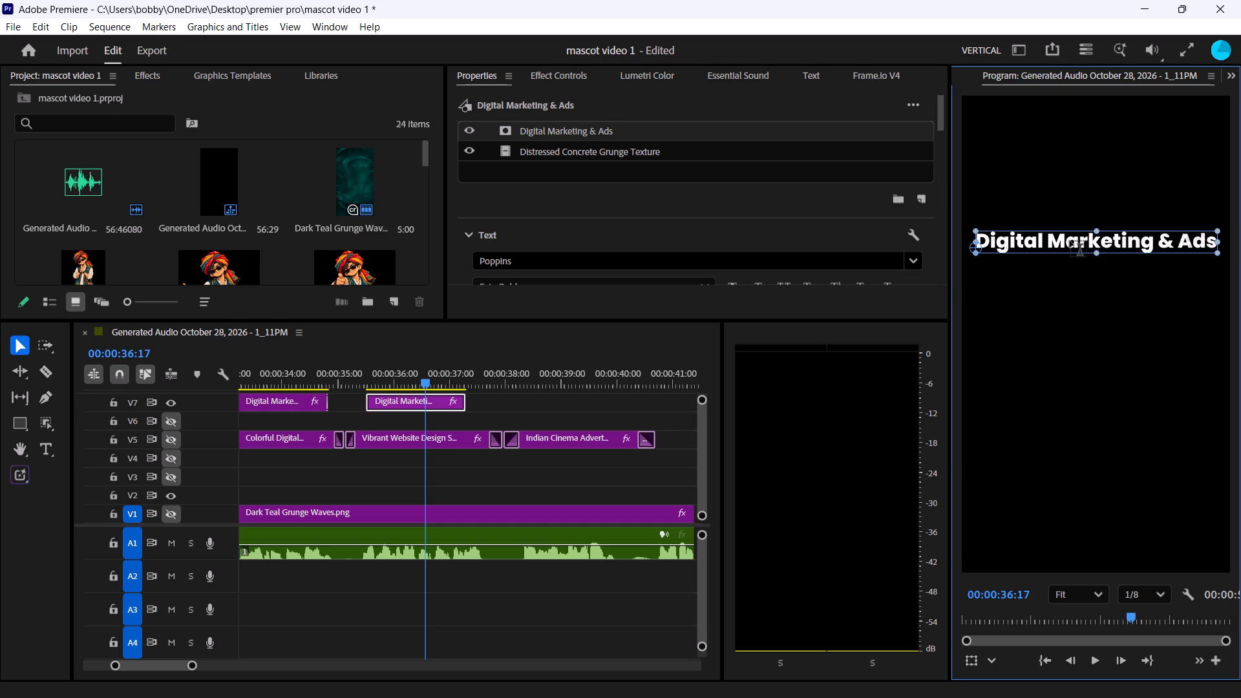
key("ctrl+v")
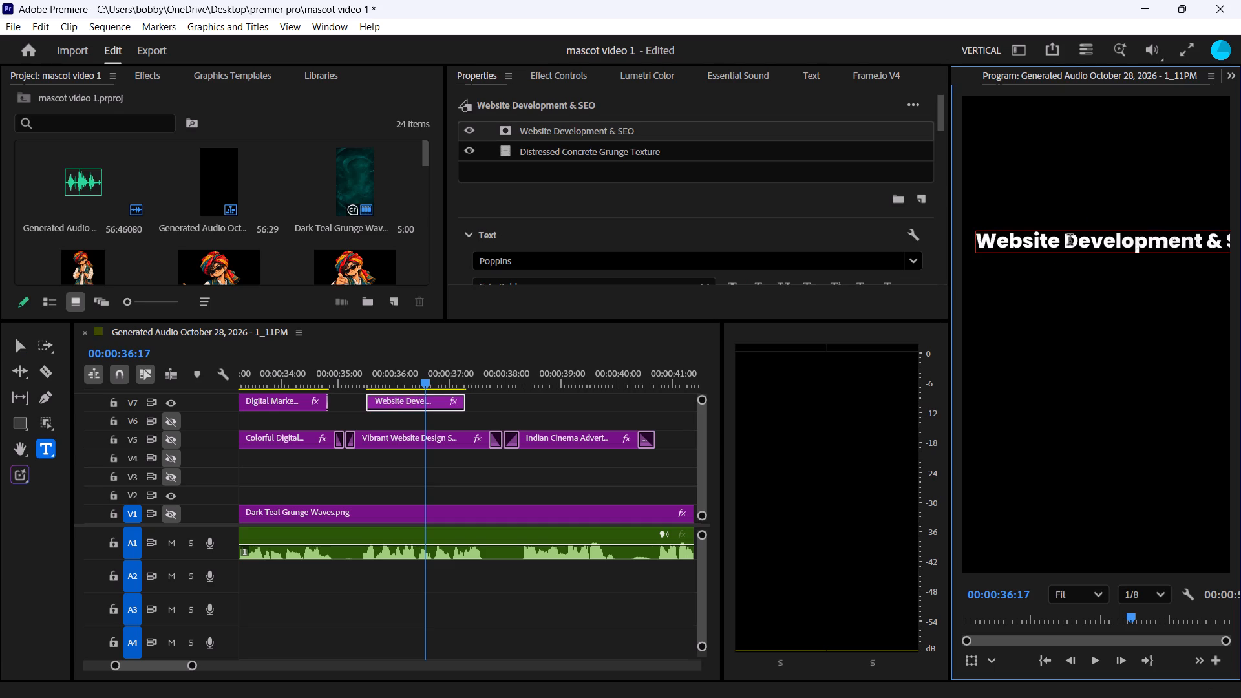
Scale down the "Website Development & SEO" caption and shift it sideways so the whole line fits centred within the frame width.
left_click(419, 404)
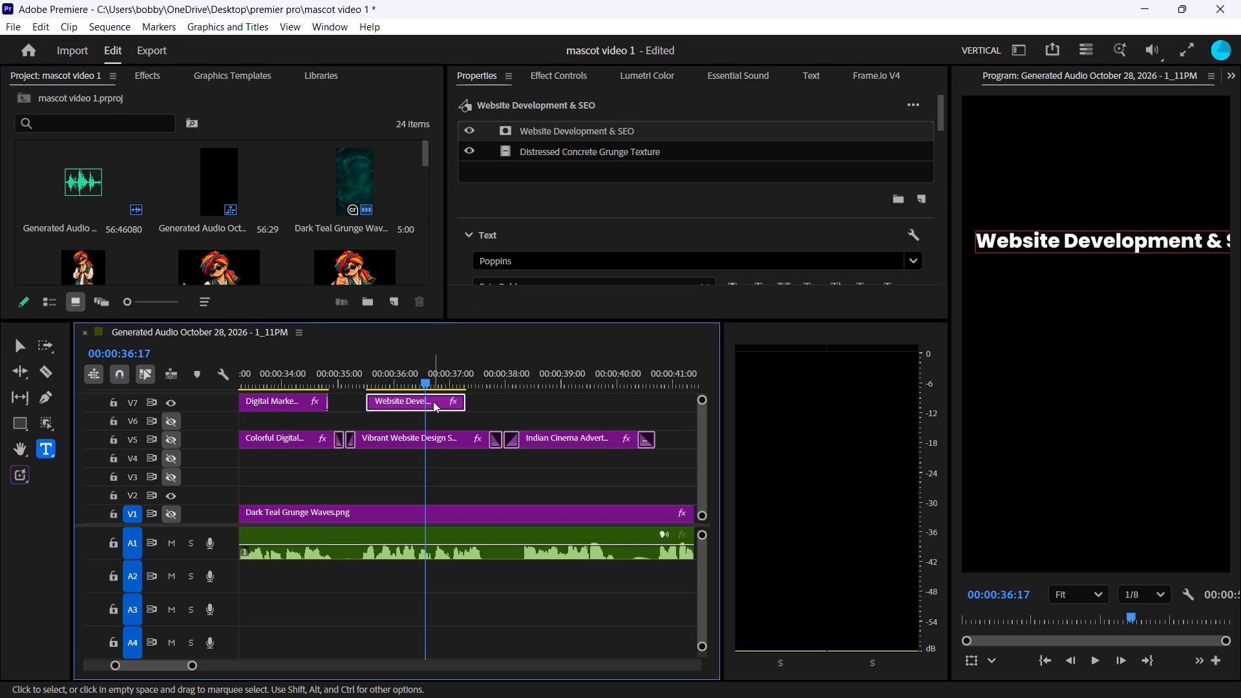
left_click(21, 350)
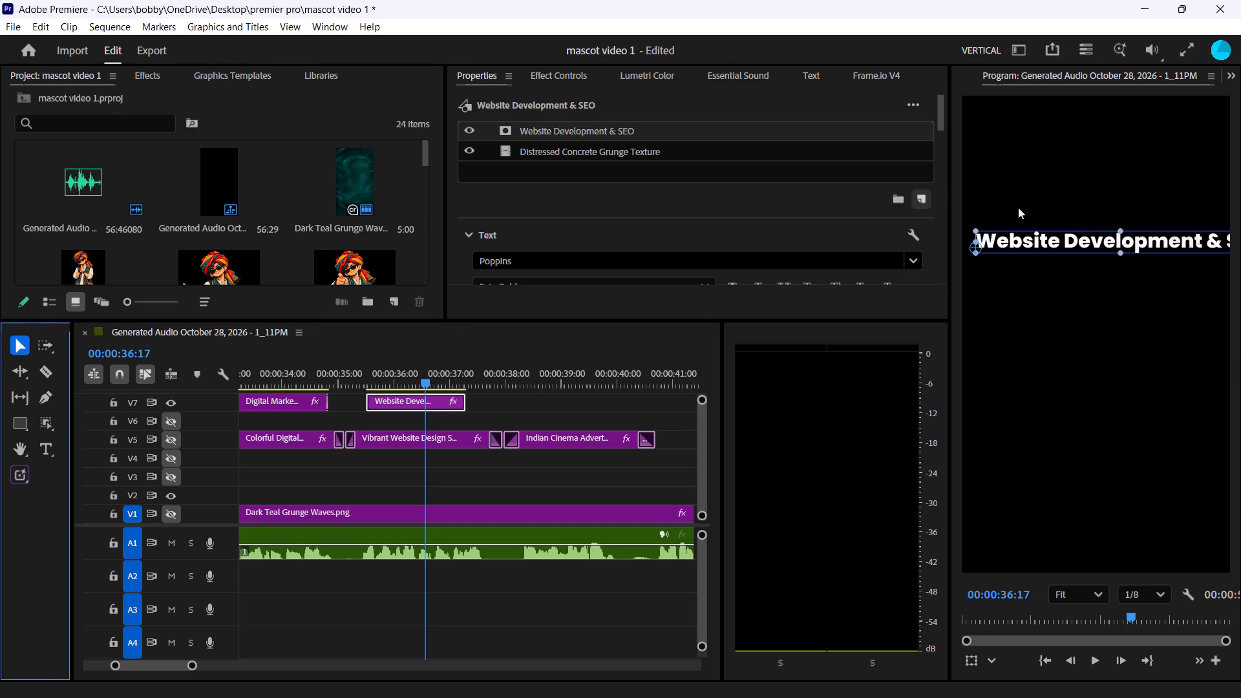
left_click_drag(1123, 233, 1121, 229)
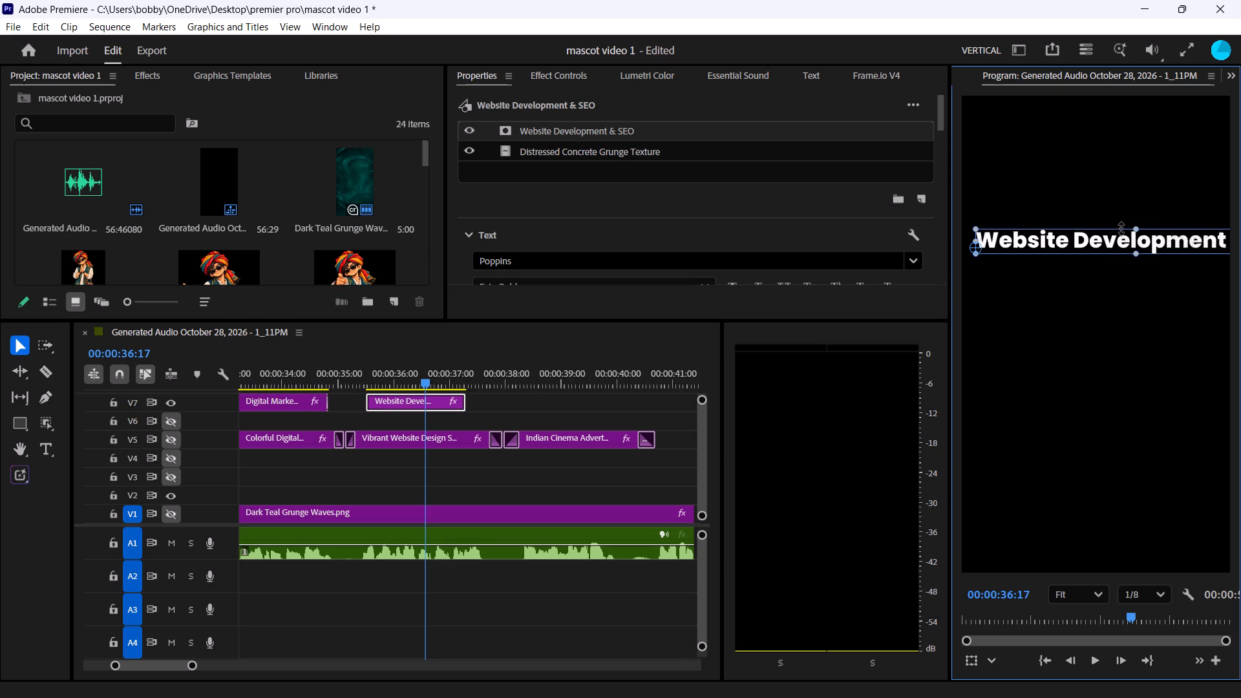
left_click_drag(1121, 229, 1117, 236)
left_click_drag(1143, 244, 1132, 244)
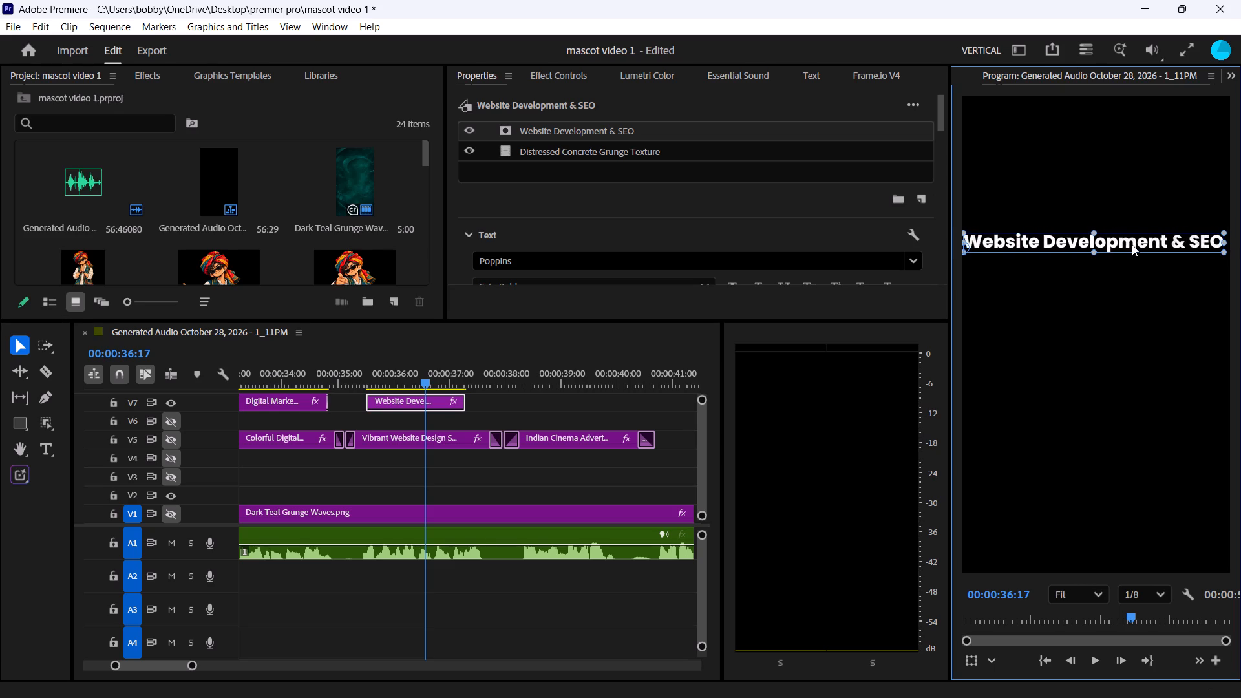
left_click_drag(1132, 244, 1134, 244)
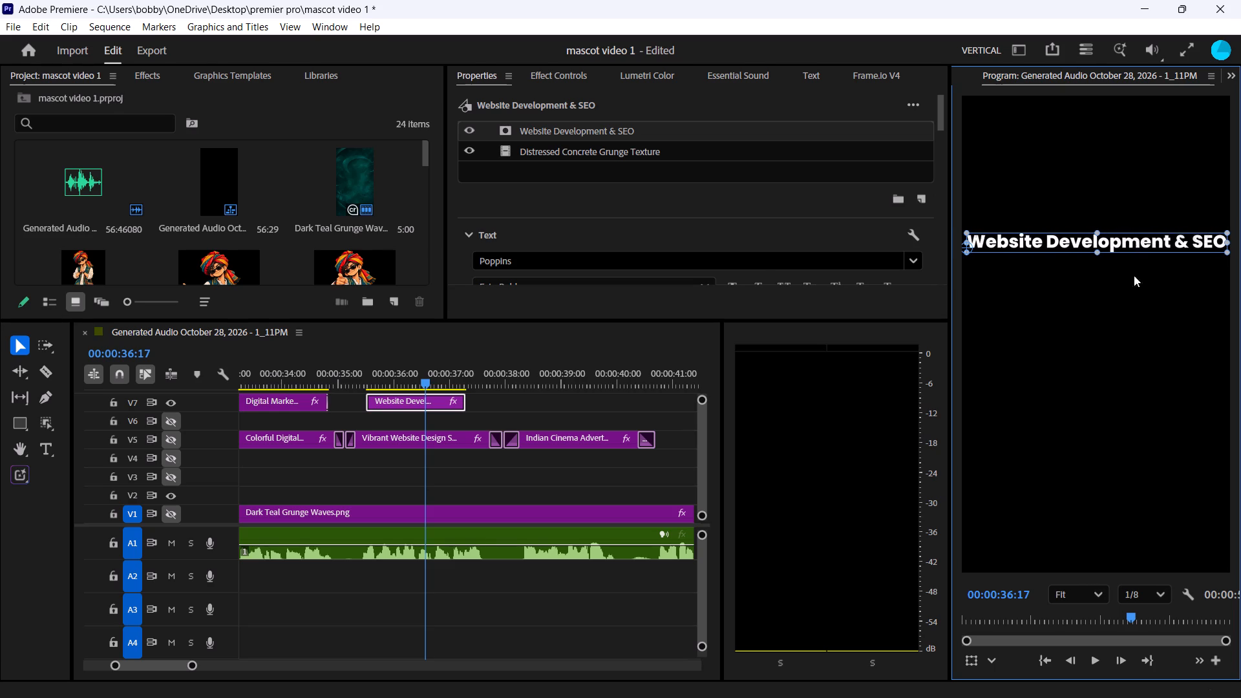
left_click(1137, 319)
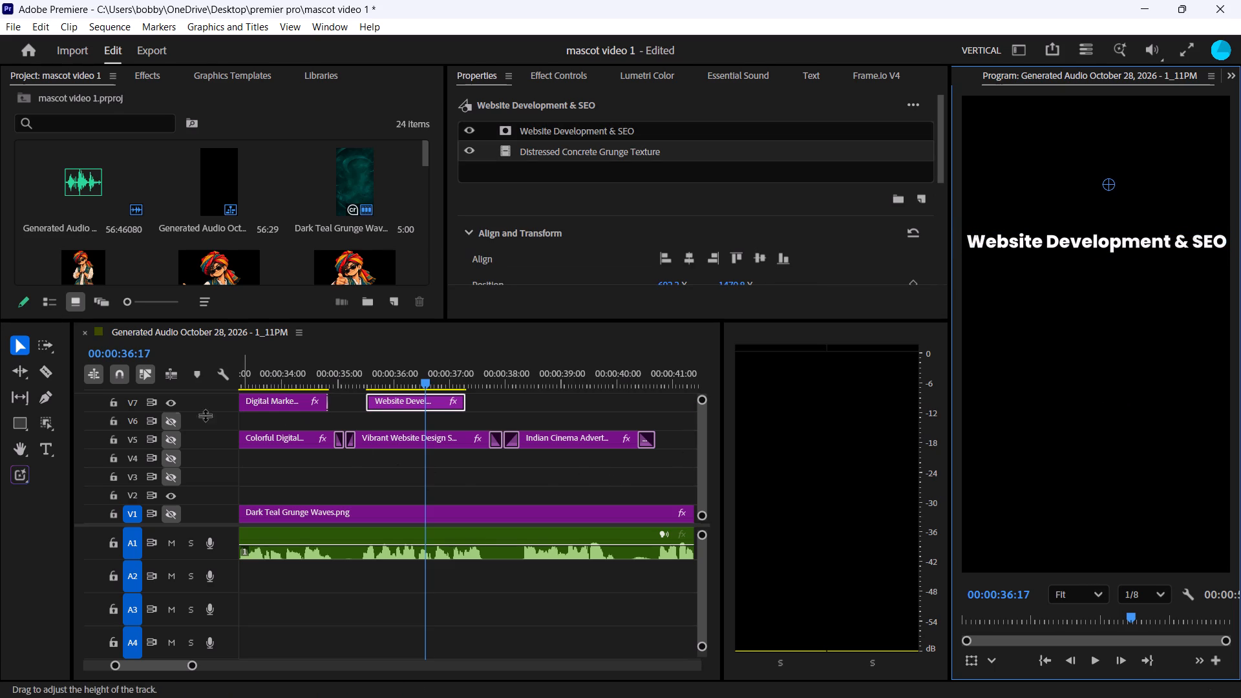
Extend the end of the "Website Development & SEO" caption almost to the end of the V5 website design clip, showing V5 only while adjusting.
left_click(166, 439)
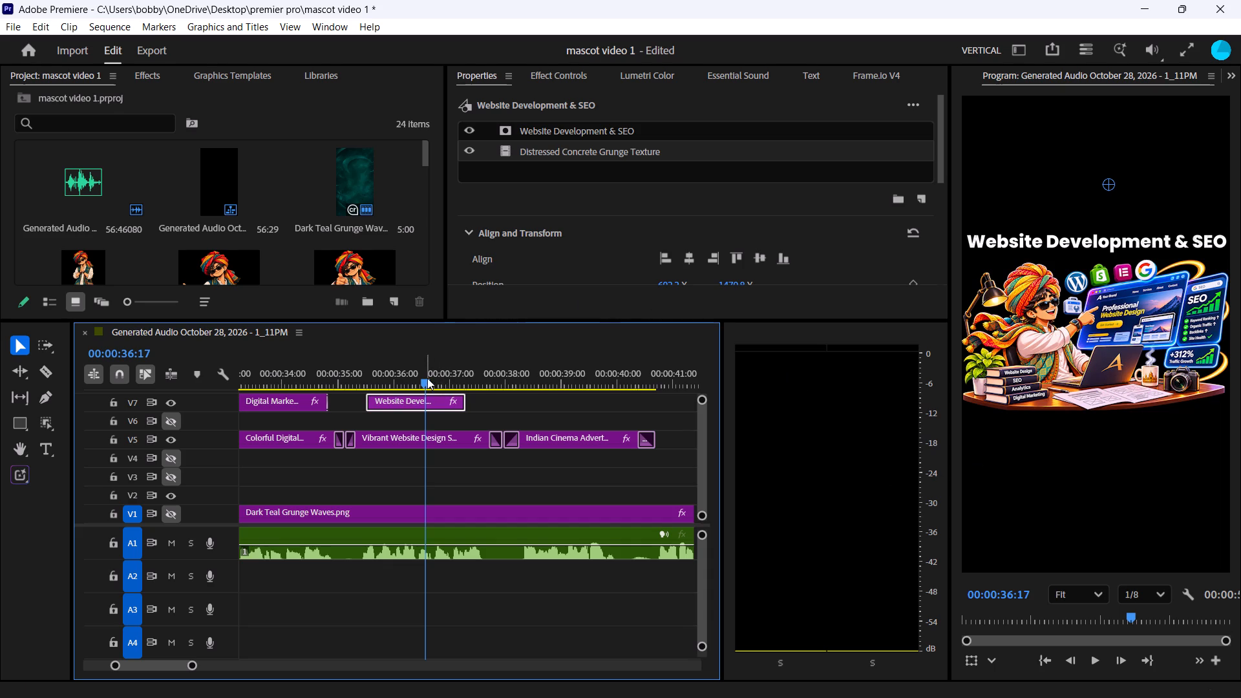
left_click_drag(427, 378, 452, 386)
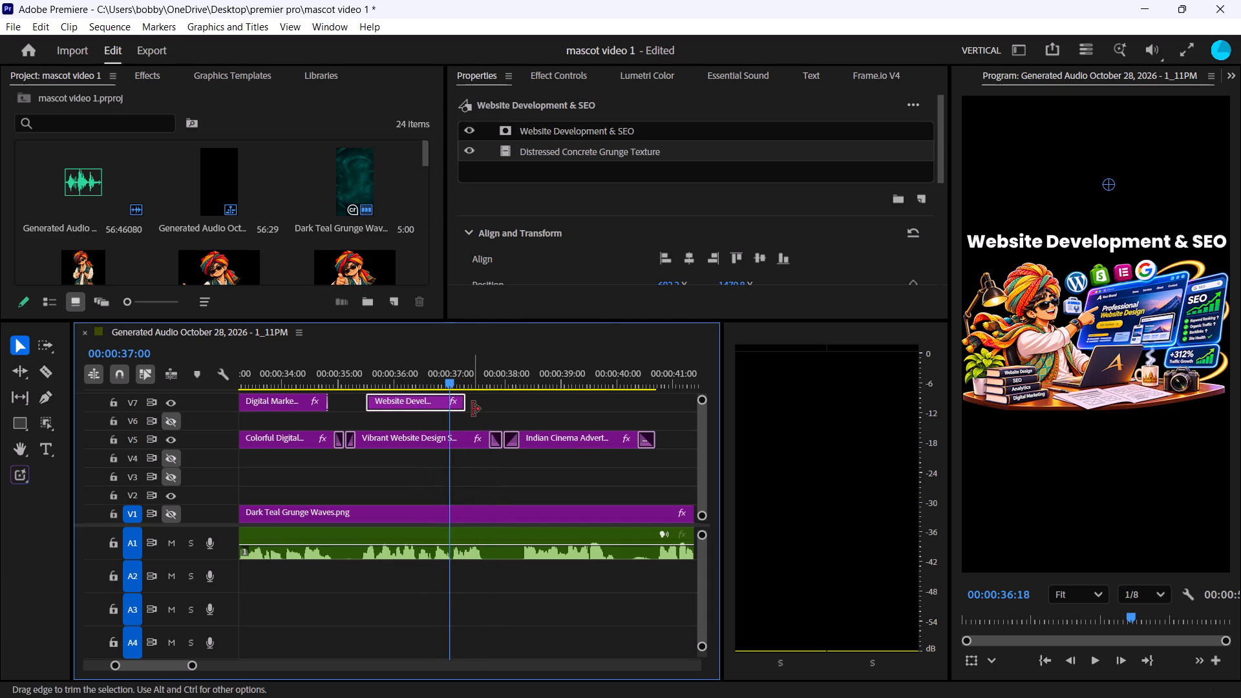
left_click_drag(469, 405, 493, 405)
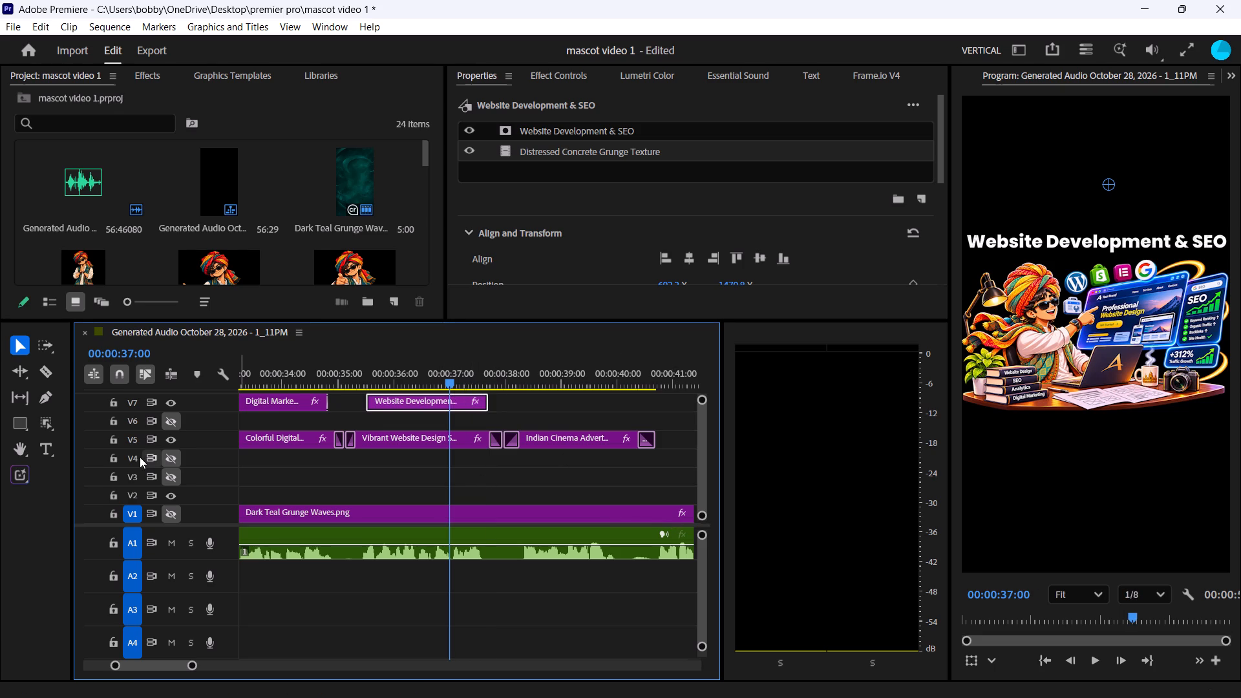
left_click(176, 456)
left_click(176, 456)
left_click(173, 447)
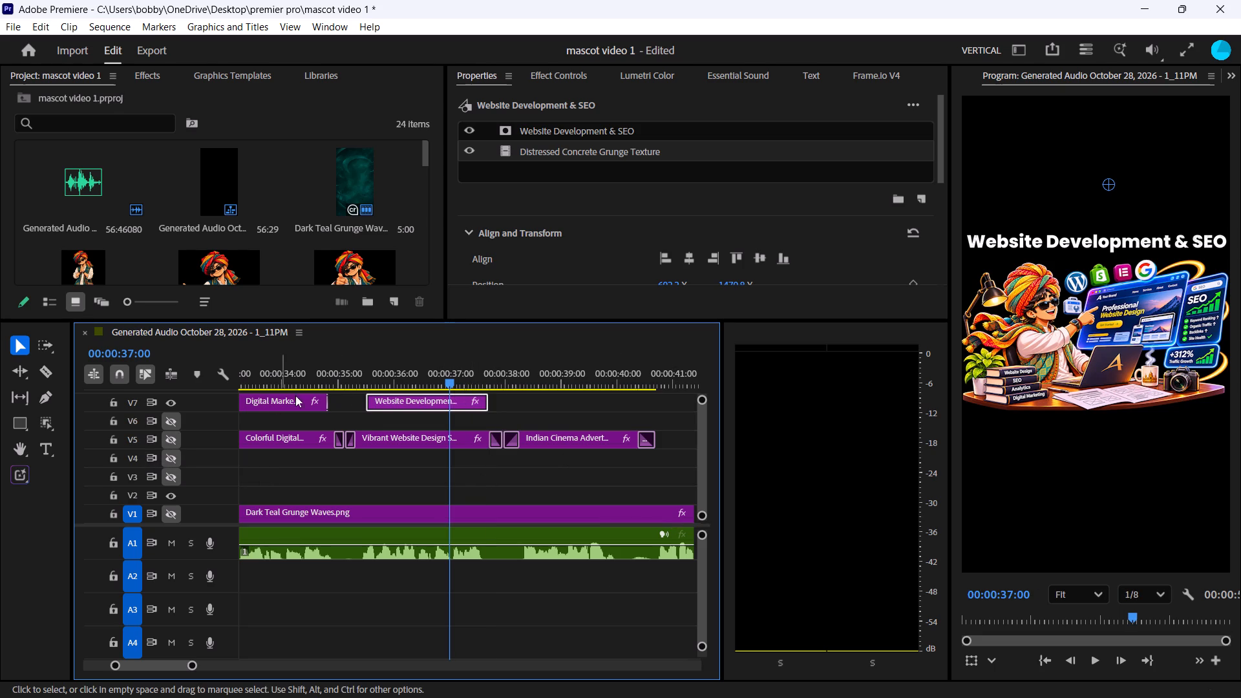
Move the playhead to 00:00:38:09, near the start of the Indian Cinema Advert clip on V5.
left_click_drag(449, 383, 487, 399)
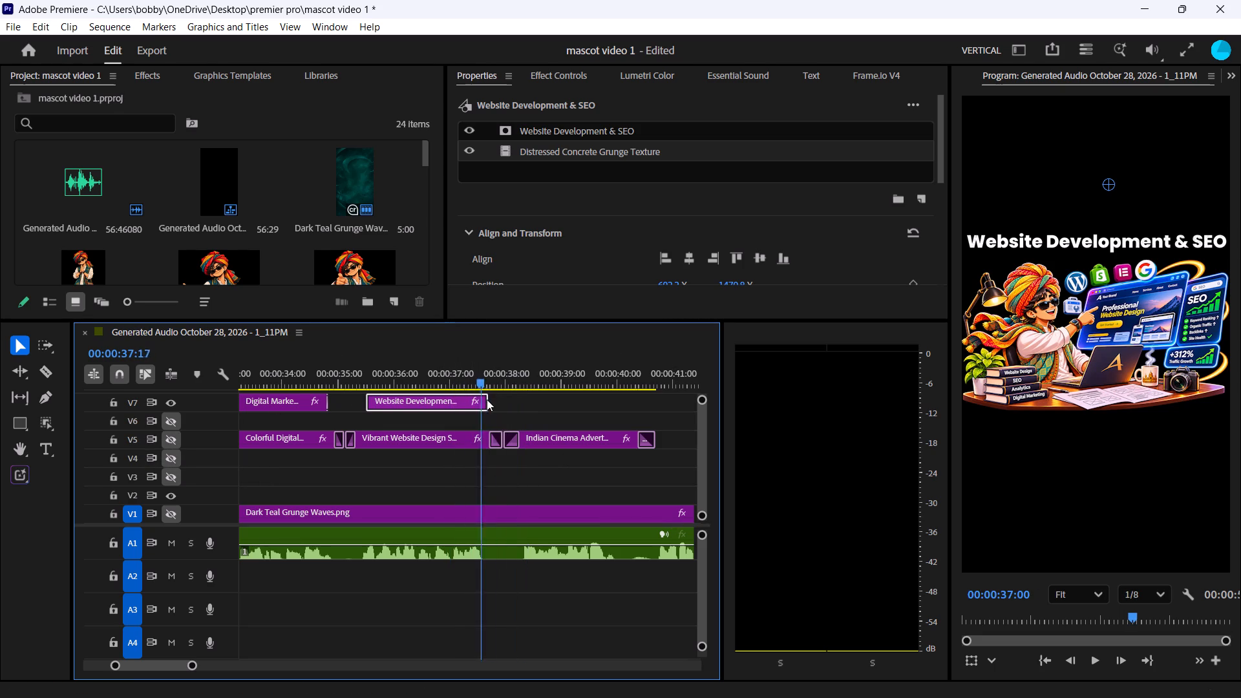
left_click_drag(487, 399, 521, 402)
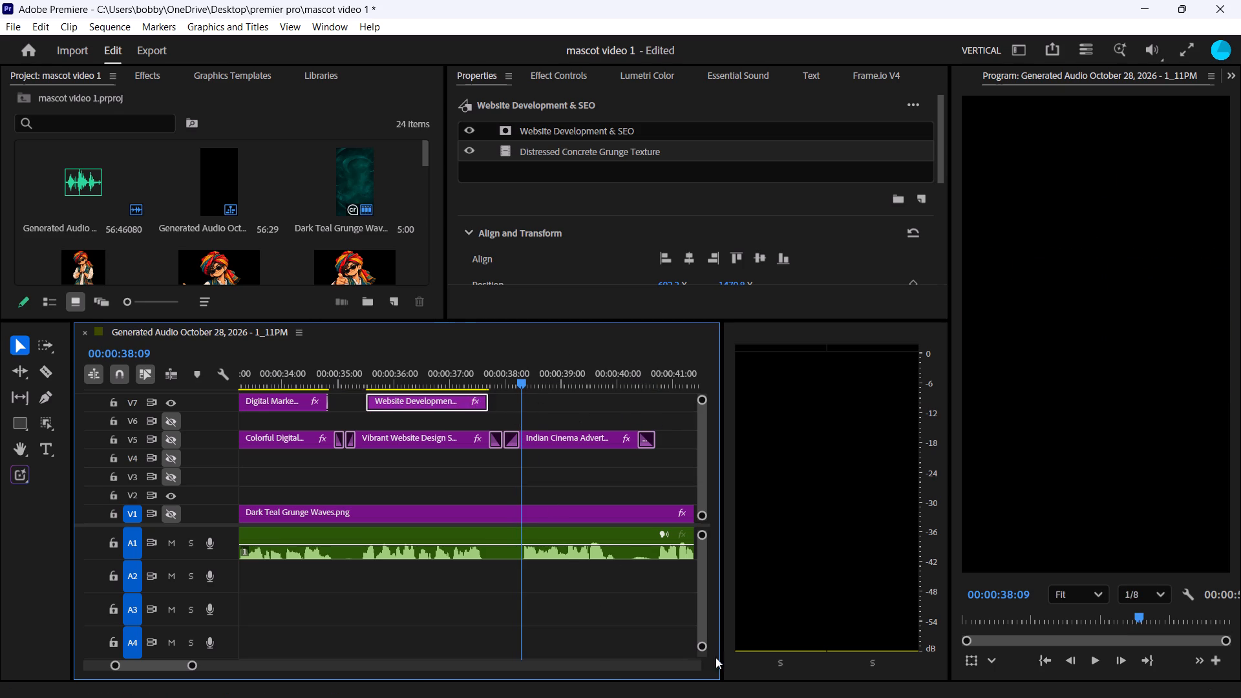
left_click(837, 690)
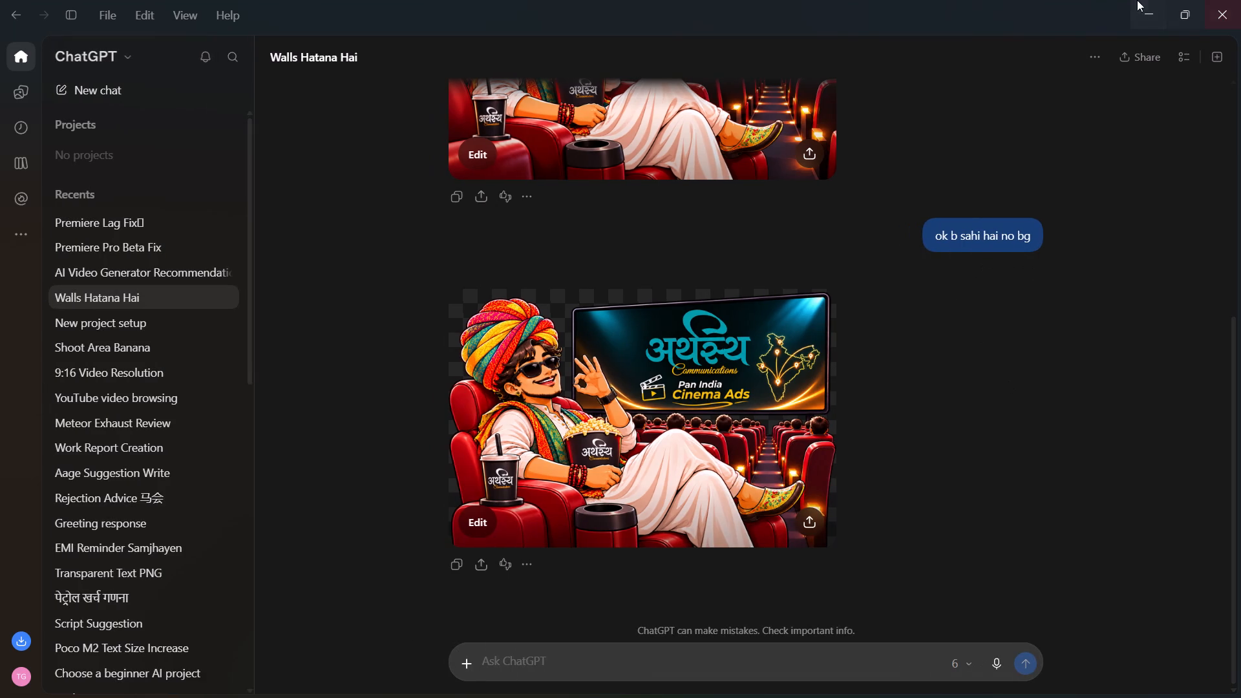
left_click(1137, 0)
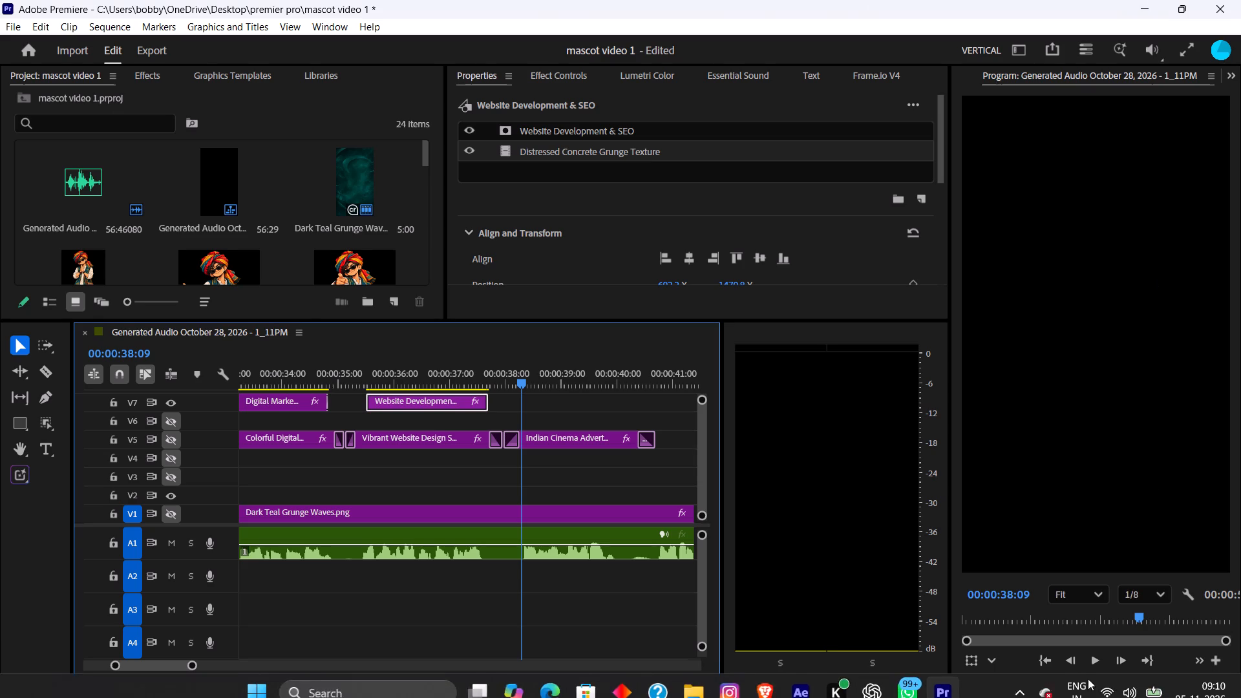
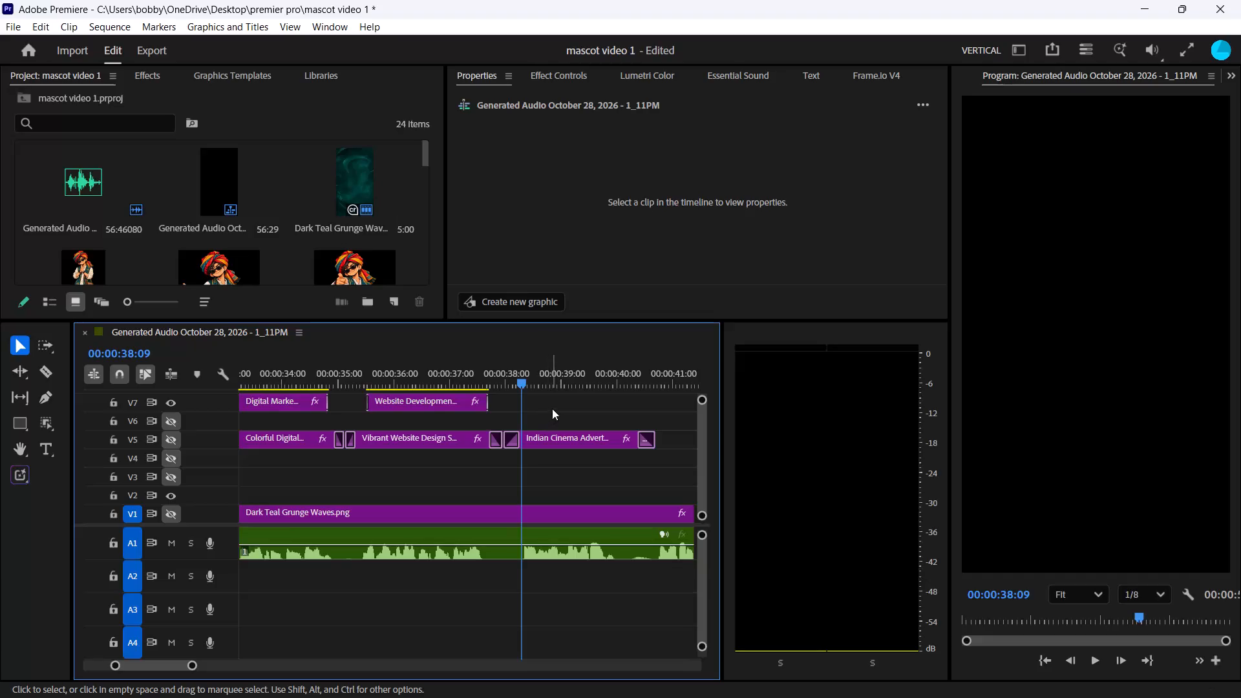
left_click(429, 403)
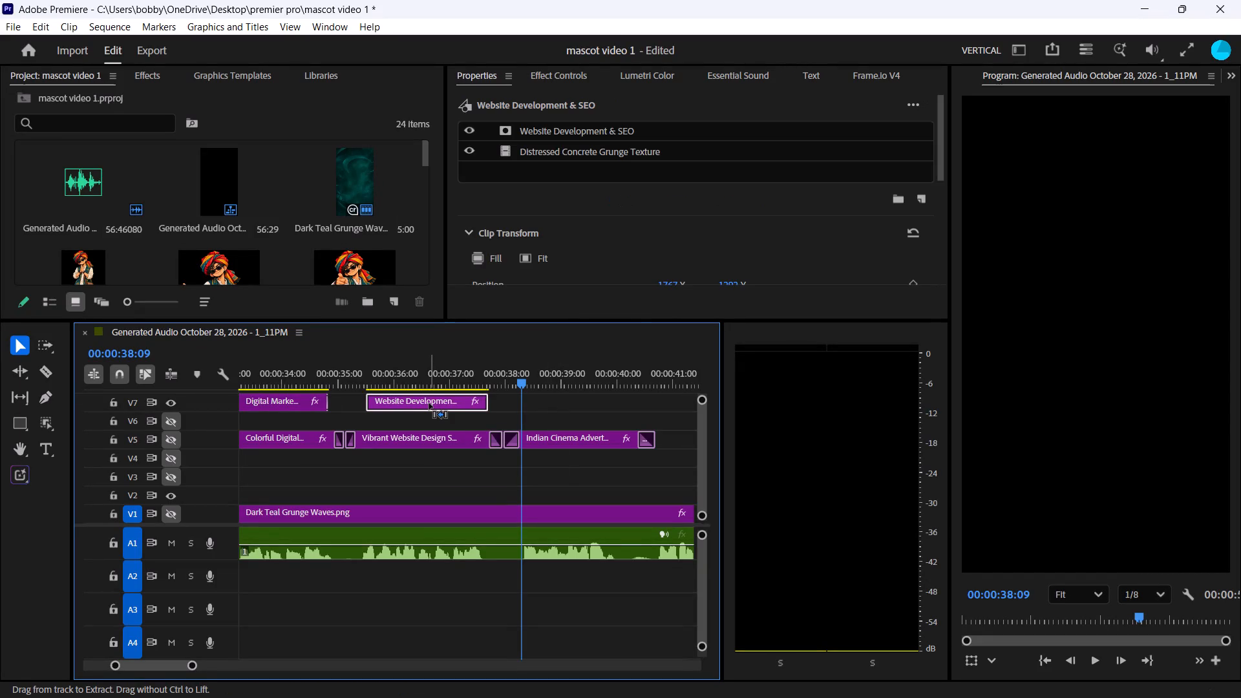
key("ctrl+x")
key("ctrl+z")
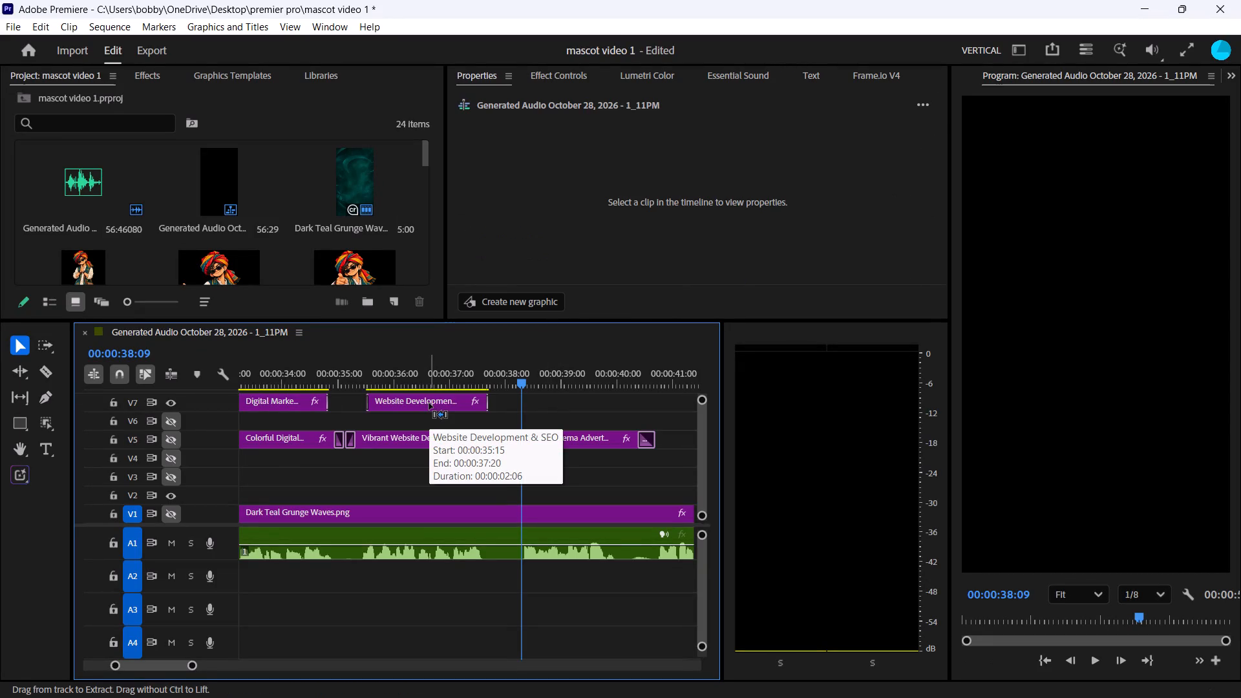
Duplicate the V7 "Website Development & SEO" caption at 00:00:38:09, above the Indian Cinema Advert clip, and show the copy at 00:00:39:18.
left_click(452, 399)
key("ctrl+c")
key("ctrl+v")
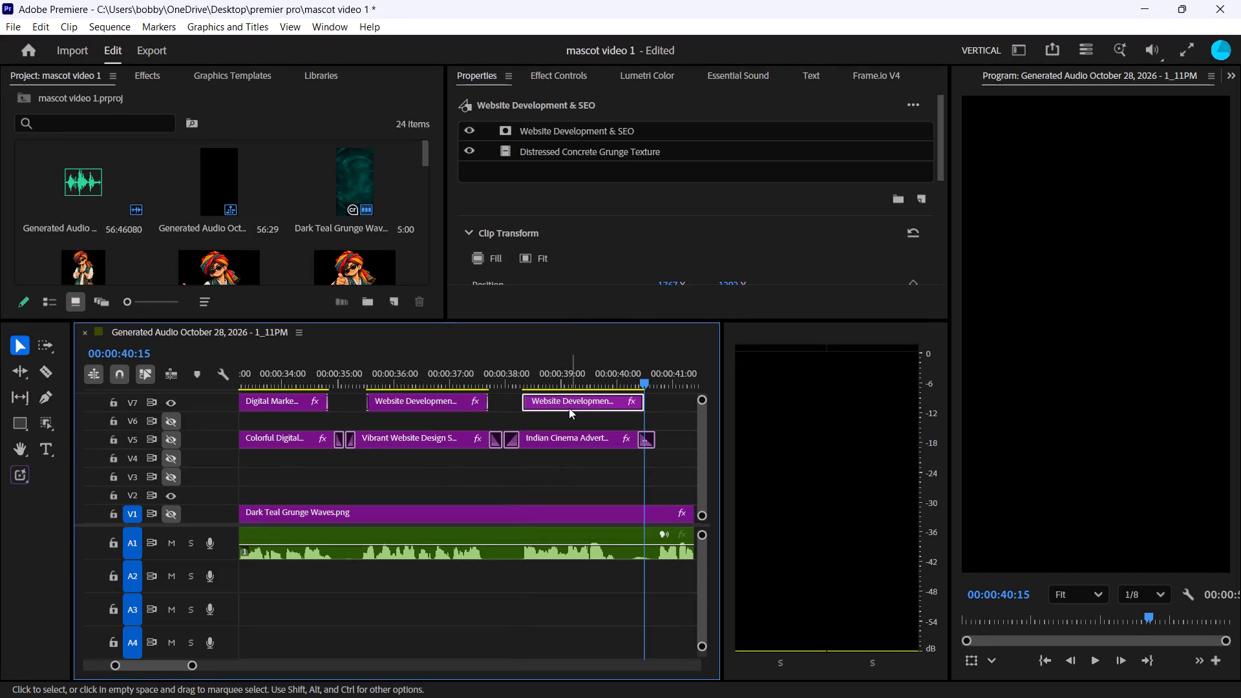
left_click_drag(650, 377, 596, 387)
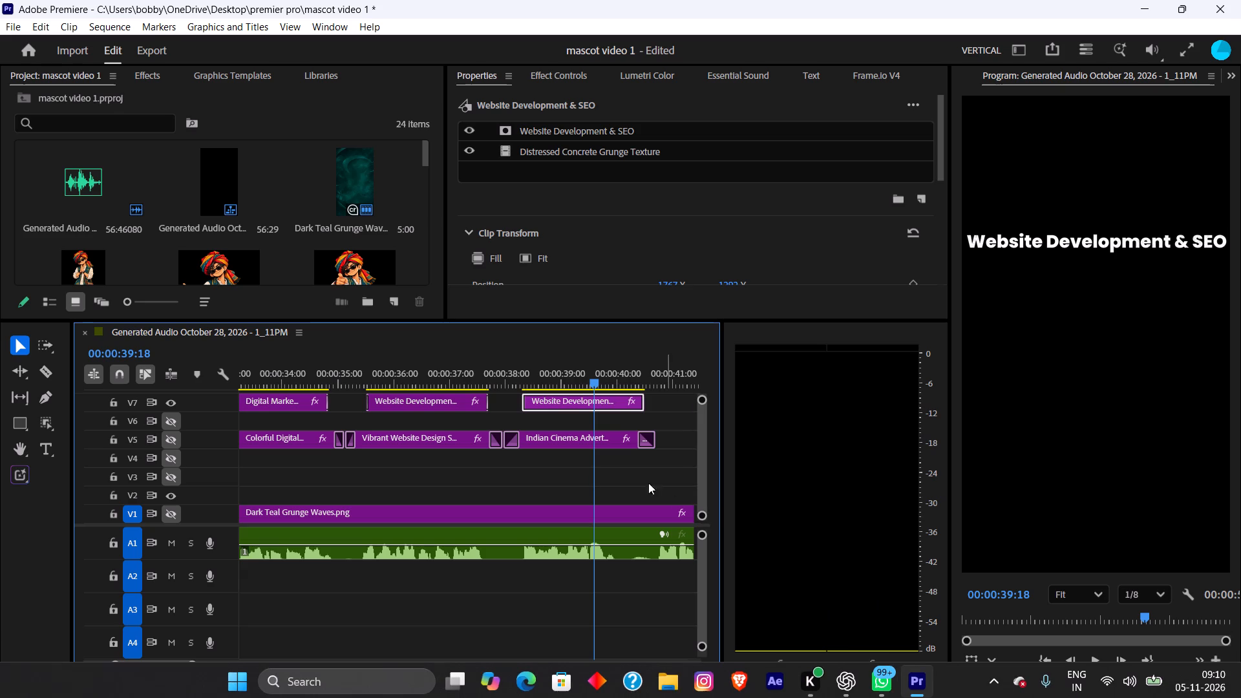
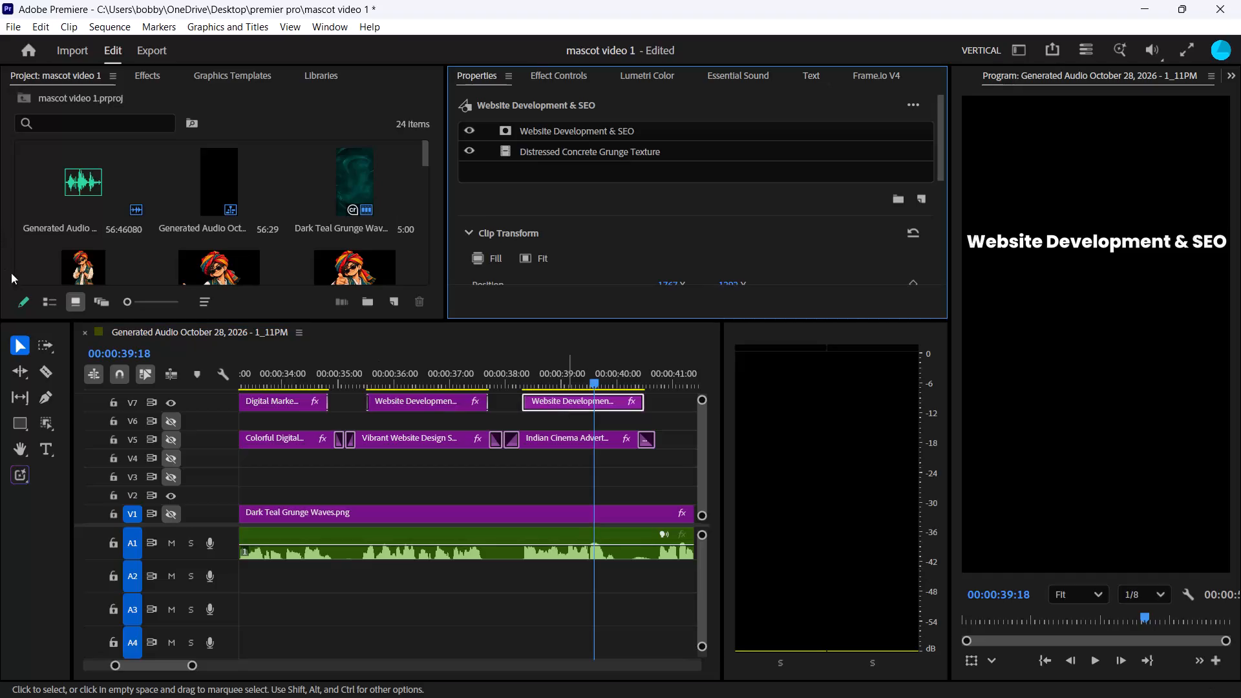
Replace the duplicated V7 caption's text with "Pan India Cinema Ads".
double_click(1035, 242)
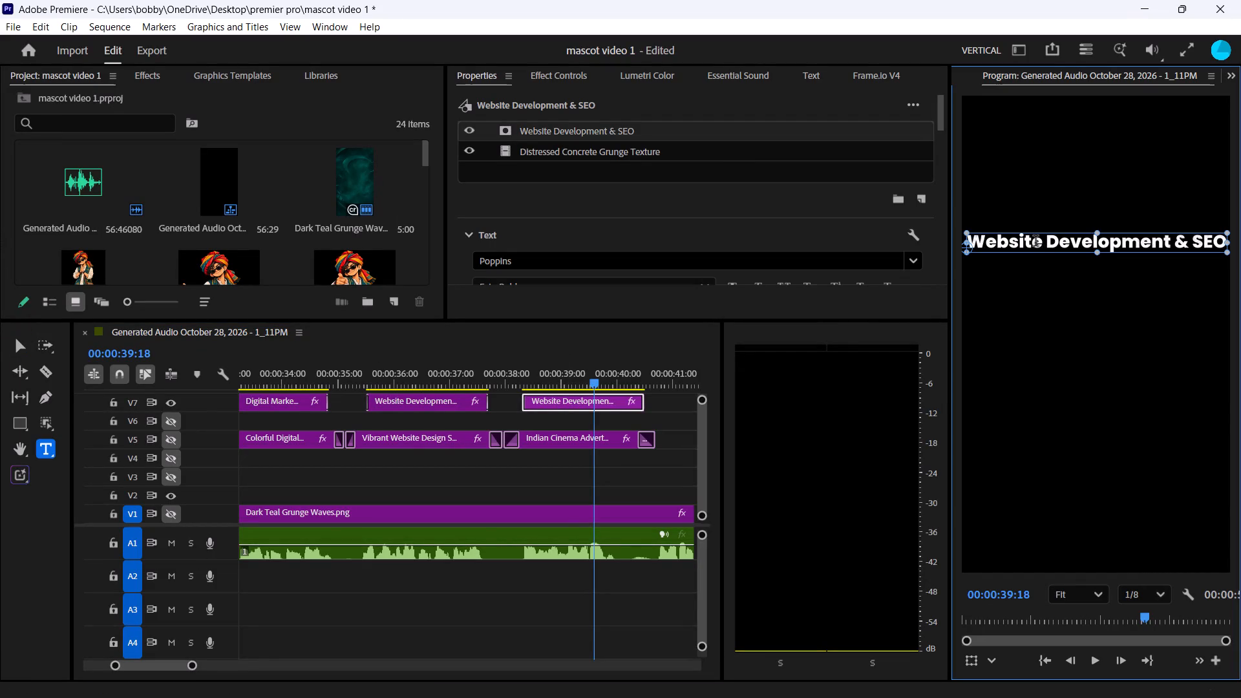
key("ctrl+v")
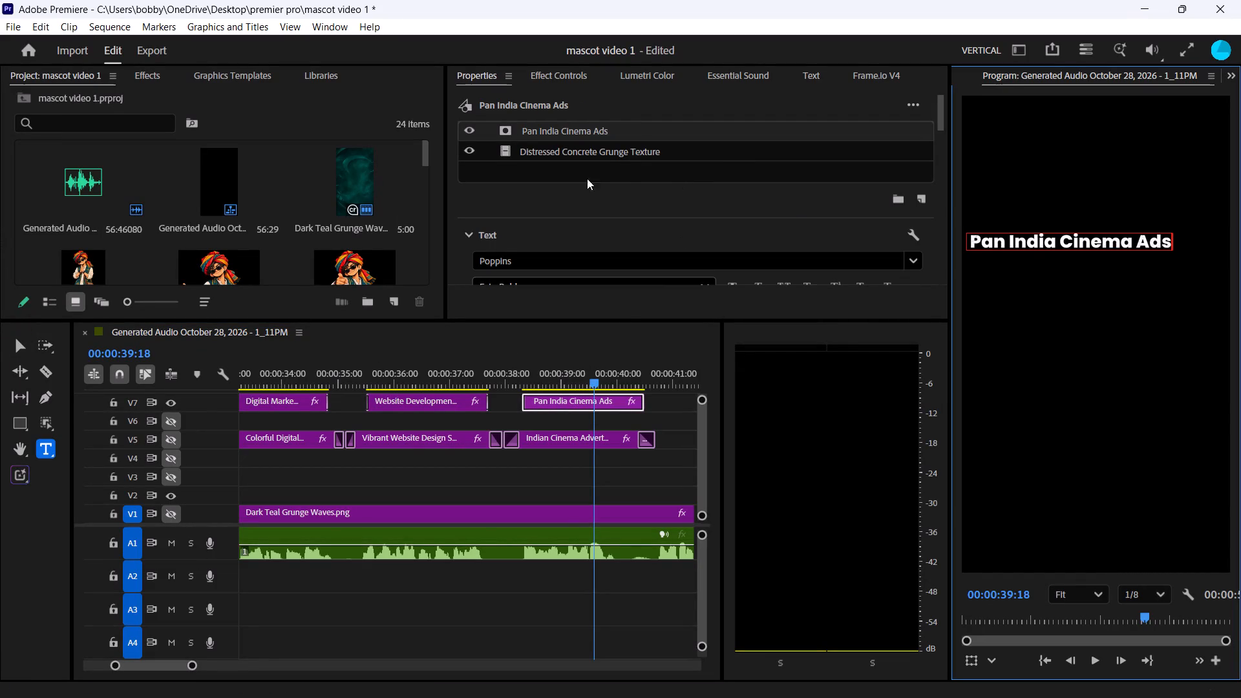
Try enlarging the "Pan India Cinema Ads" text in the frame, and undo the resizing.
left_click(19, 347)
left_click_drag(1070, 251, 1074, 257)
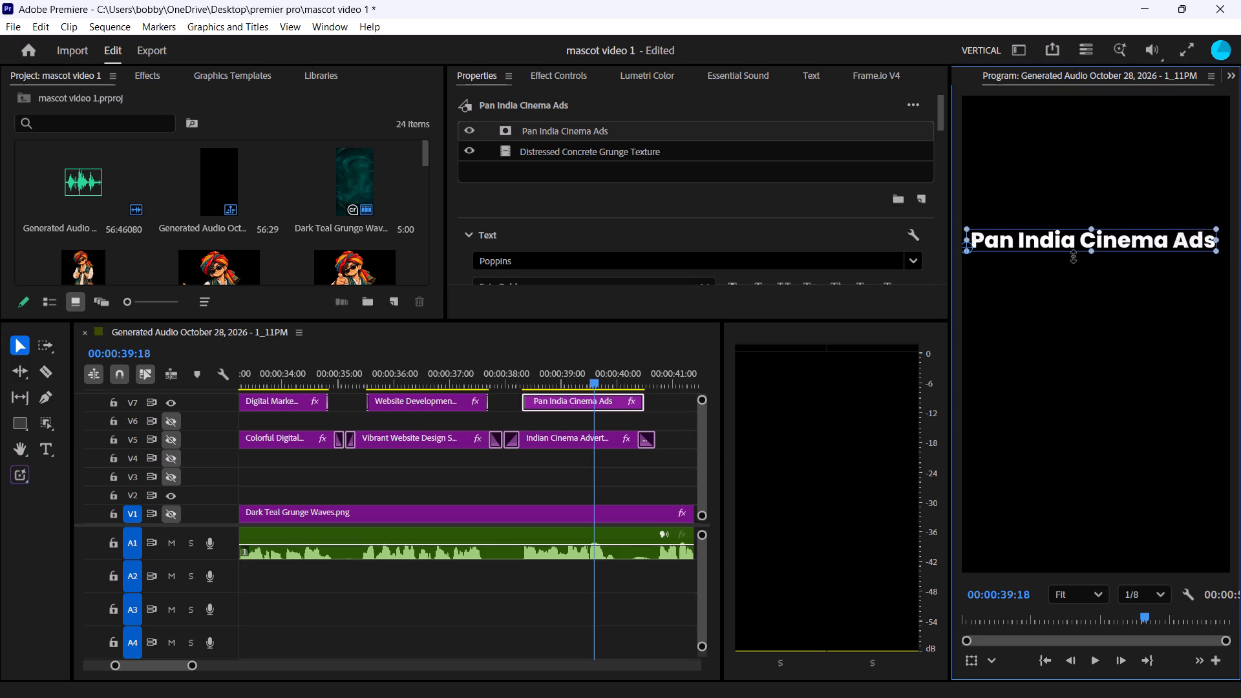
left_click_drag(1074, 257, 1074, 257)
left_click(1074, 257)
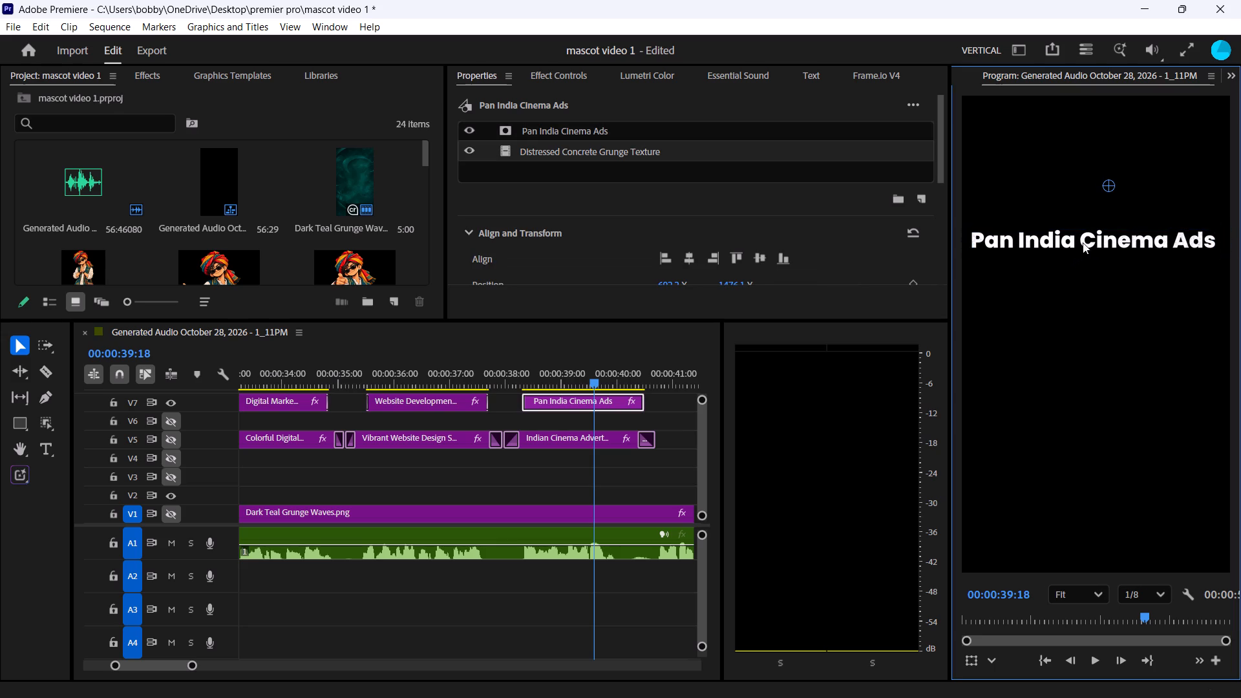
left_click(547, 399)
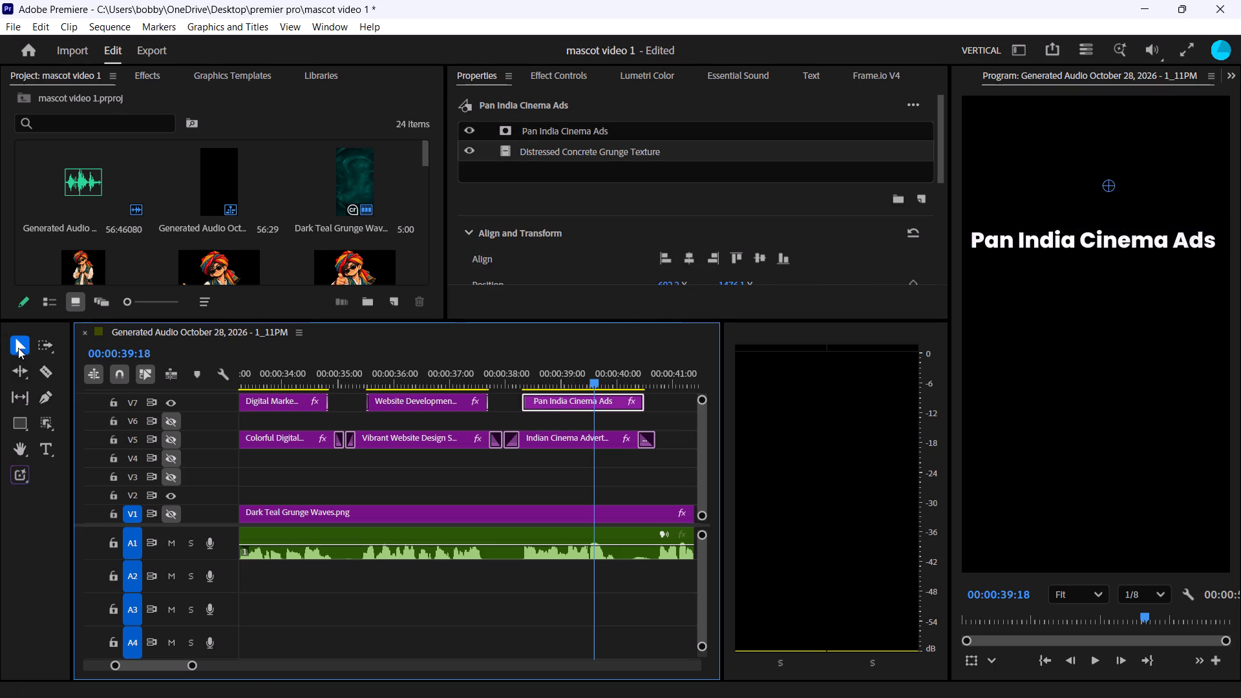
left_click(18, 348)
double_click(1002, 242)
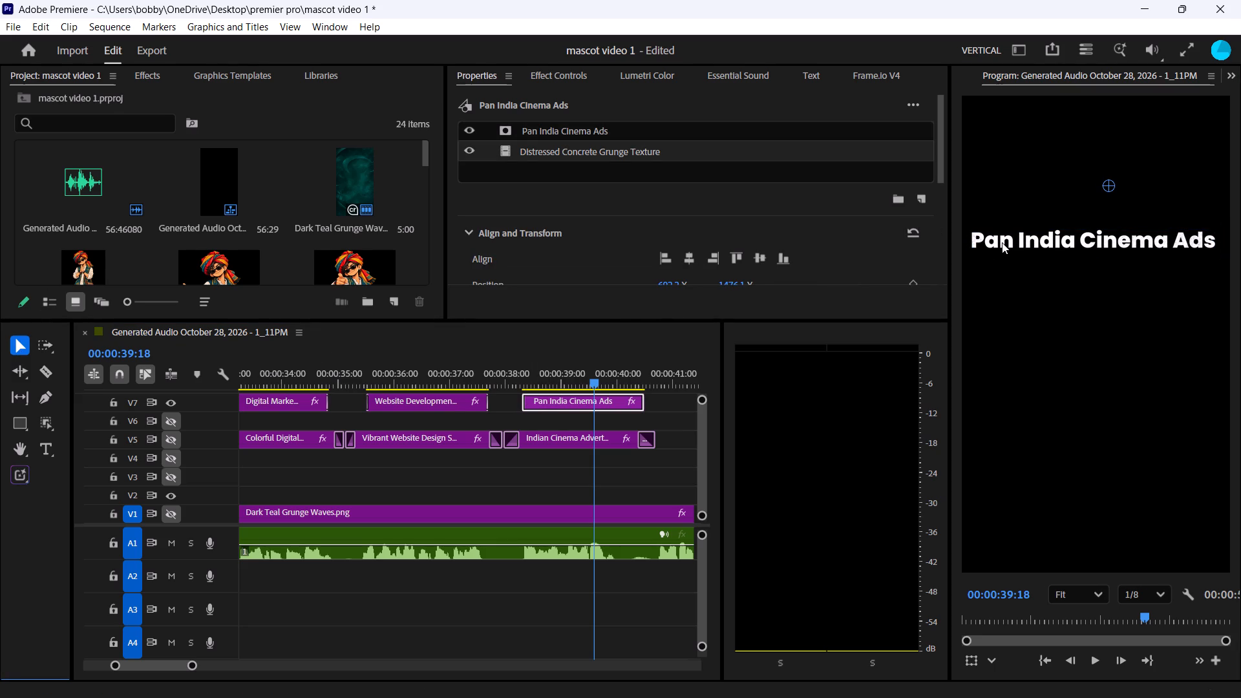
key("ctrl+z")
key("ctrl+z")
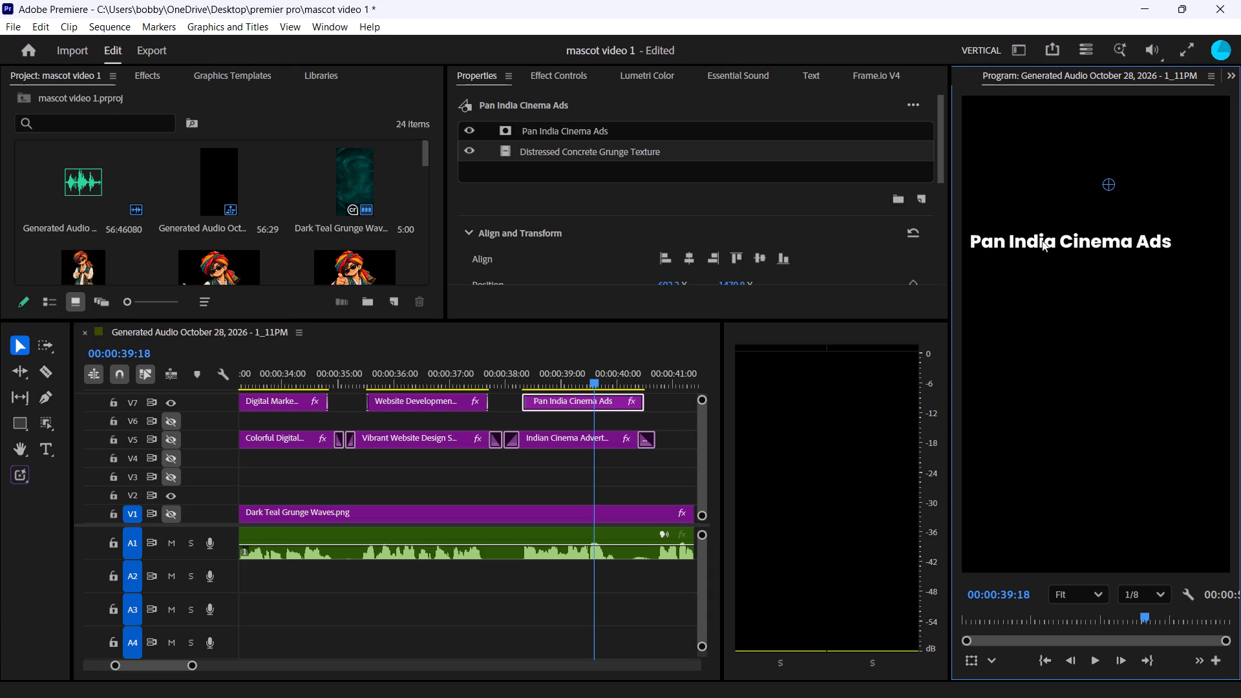
Select the "Pan India Cinema Ads" text layer and enlarge it to span nearly the full frame width.
left_click(1099, 193)
left_click(1064, 235)
left_click(984, 232)
left_click(583, 462)
left_click(536, 403)
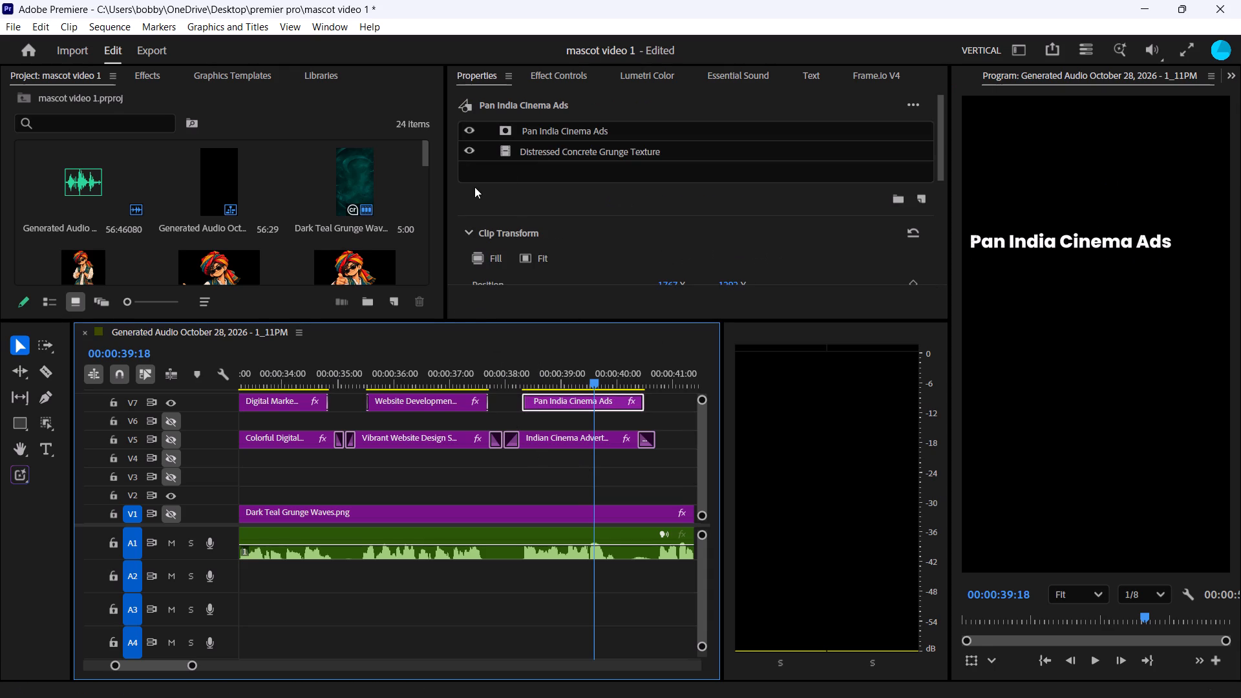
left_click(578, 133)
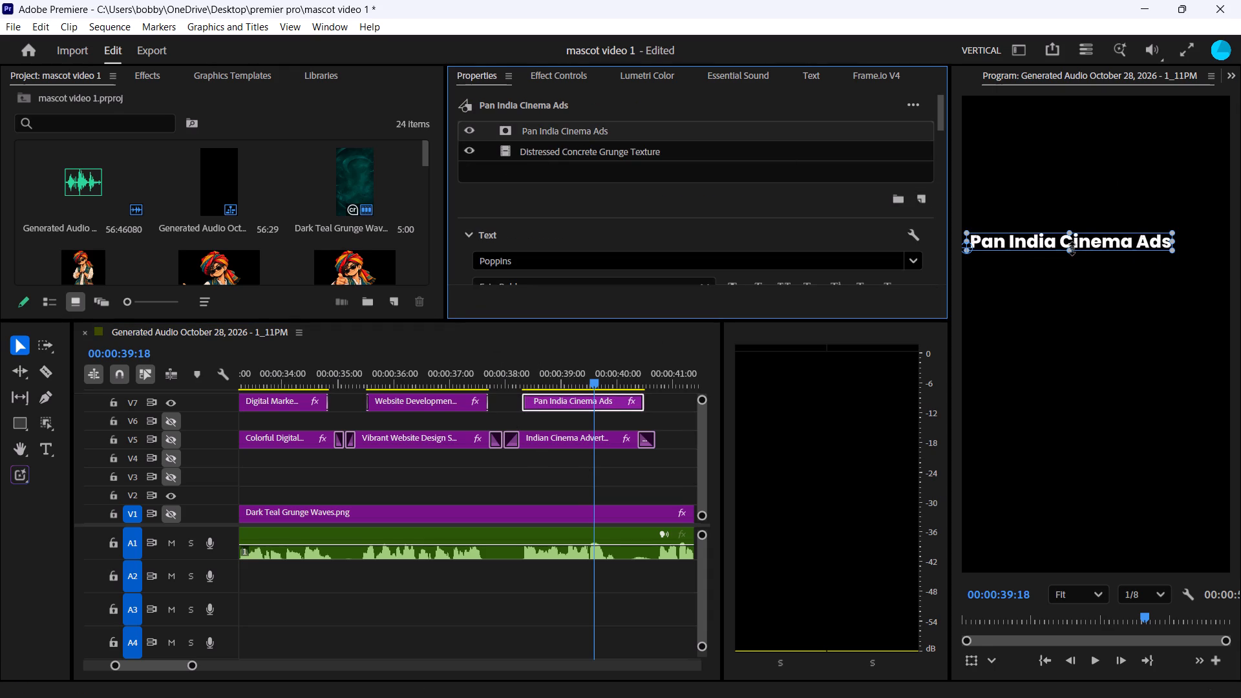
left_click_drag(1072, 249, 1075, 260)
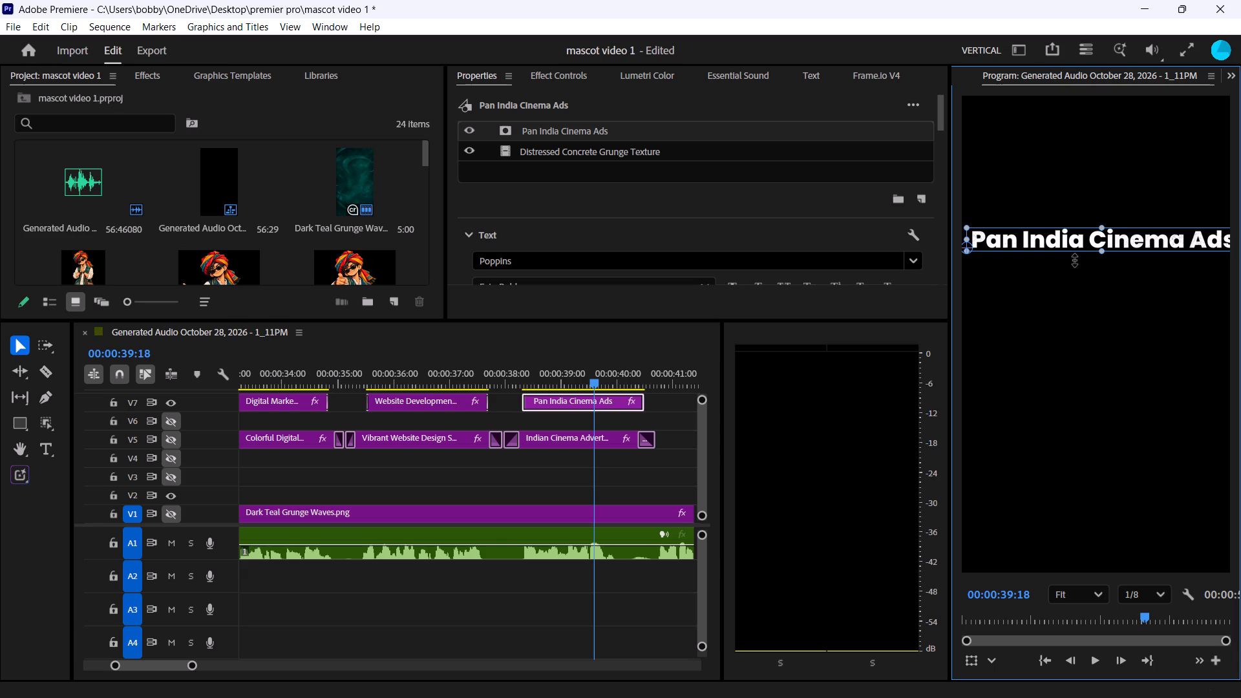
left_click_drag(1075, 260, 1075, 258)
left_click_drag(1094, 244, 1096, 244)
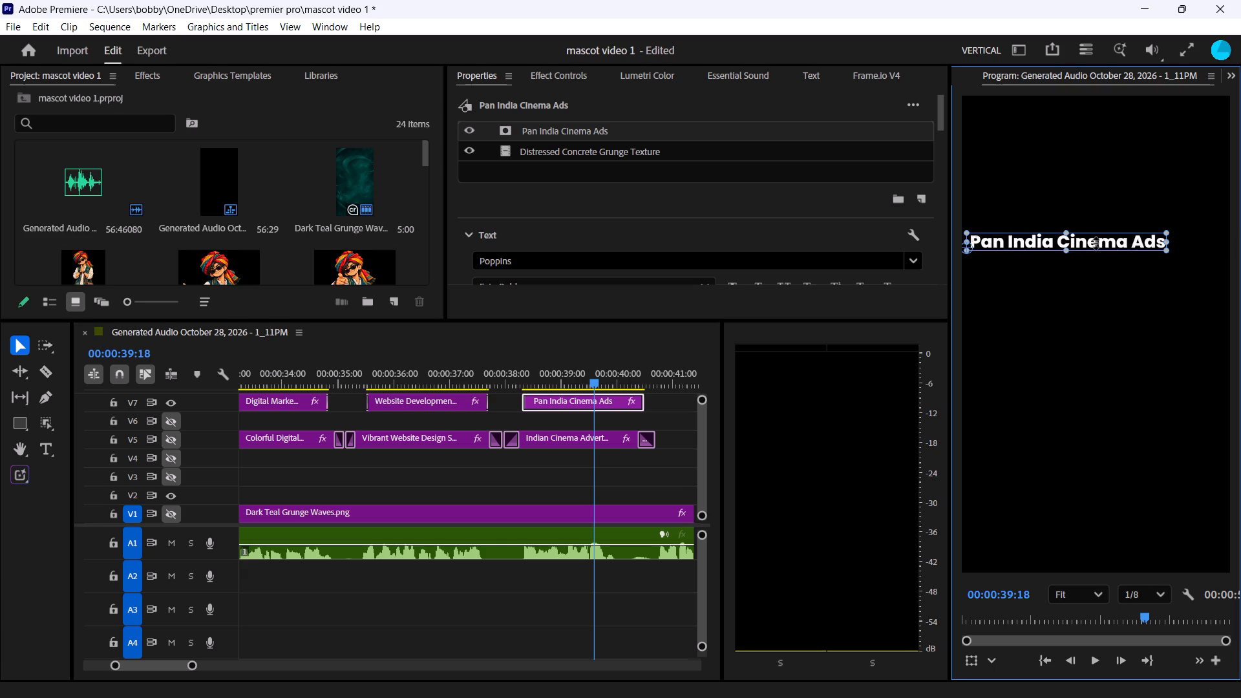
left_click_drag(1096, 244, 1092, 252)
left_click(1026, 239)
left_click(1030, 314)
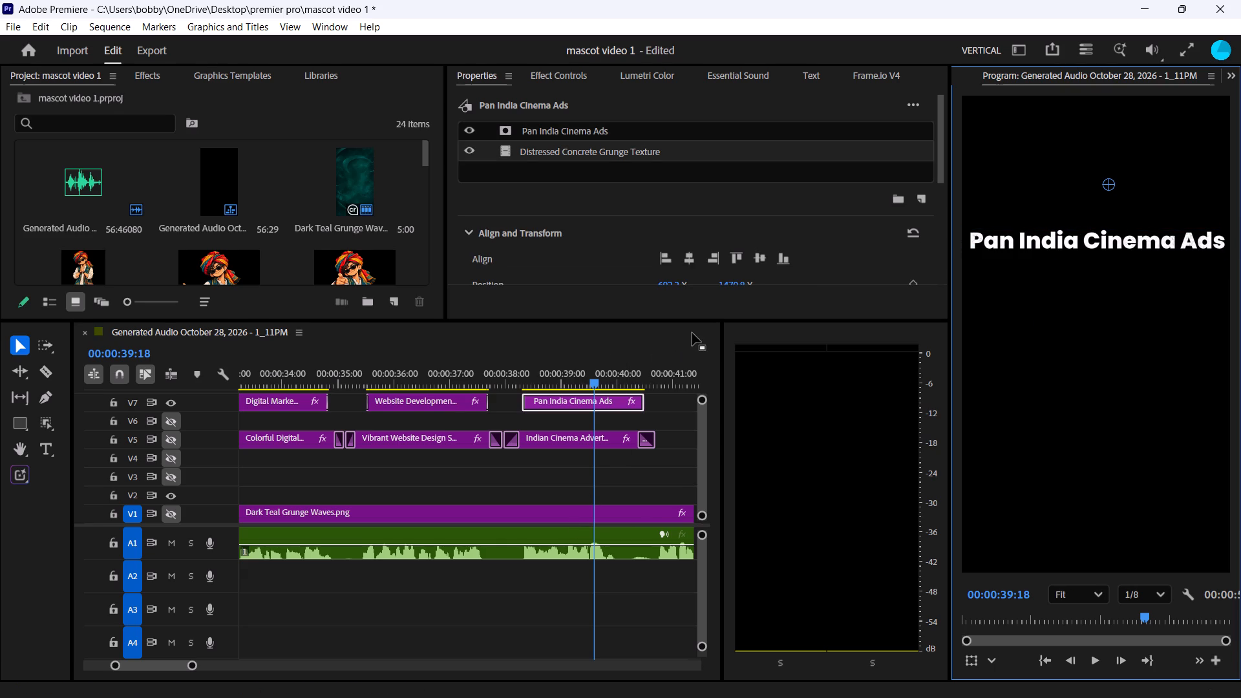
Scrub through the remaining voiceover to the end of the sequence and return to 00:00:40:25, just after the Indian Cinema Advert clip.
left_click_drag(593, 383, 613, 379)
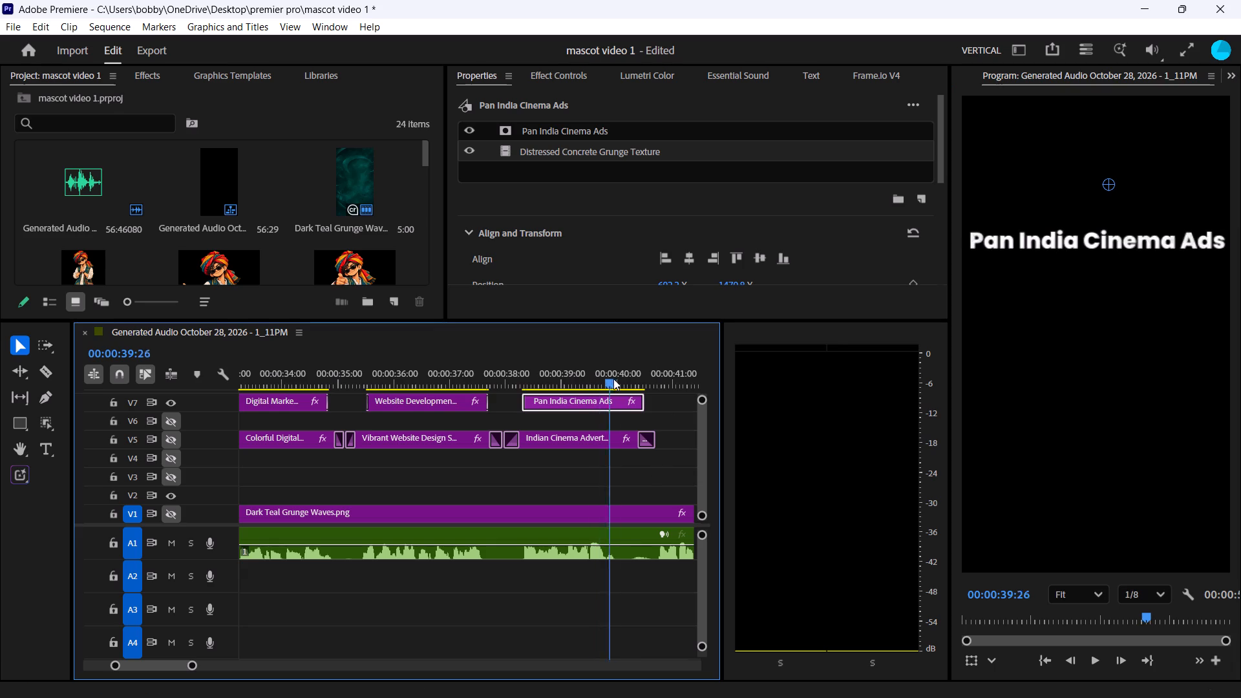
left_click_drag(613, 379, 690, 385)
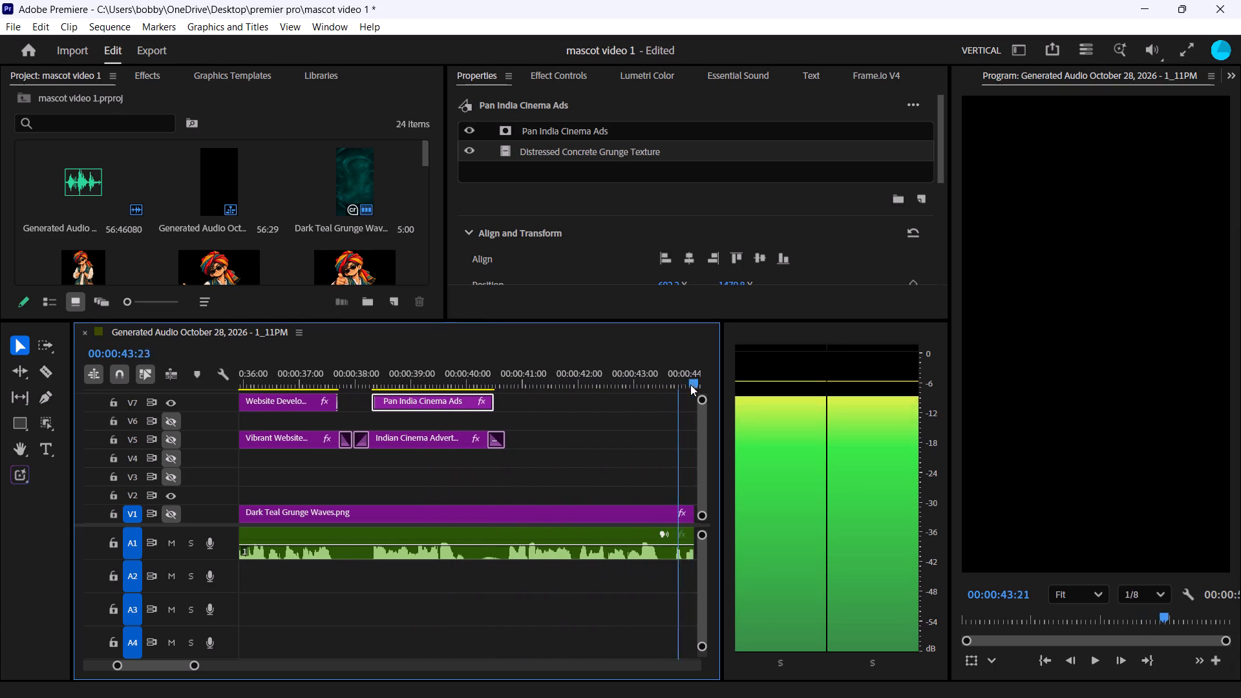
left_click_drag(690, 385, 711, 392)
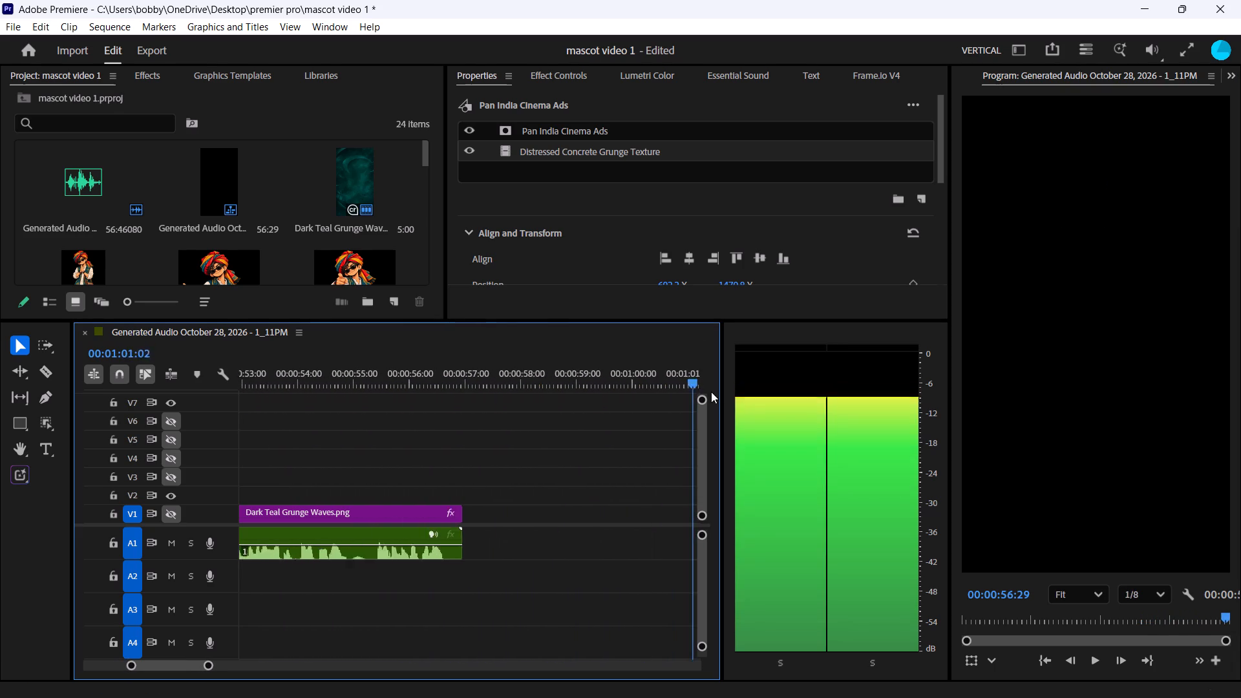
left_click_drag(711, 392, 269, 396)
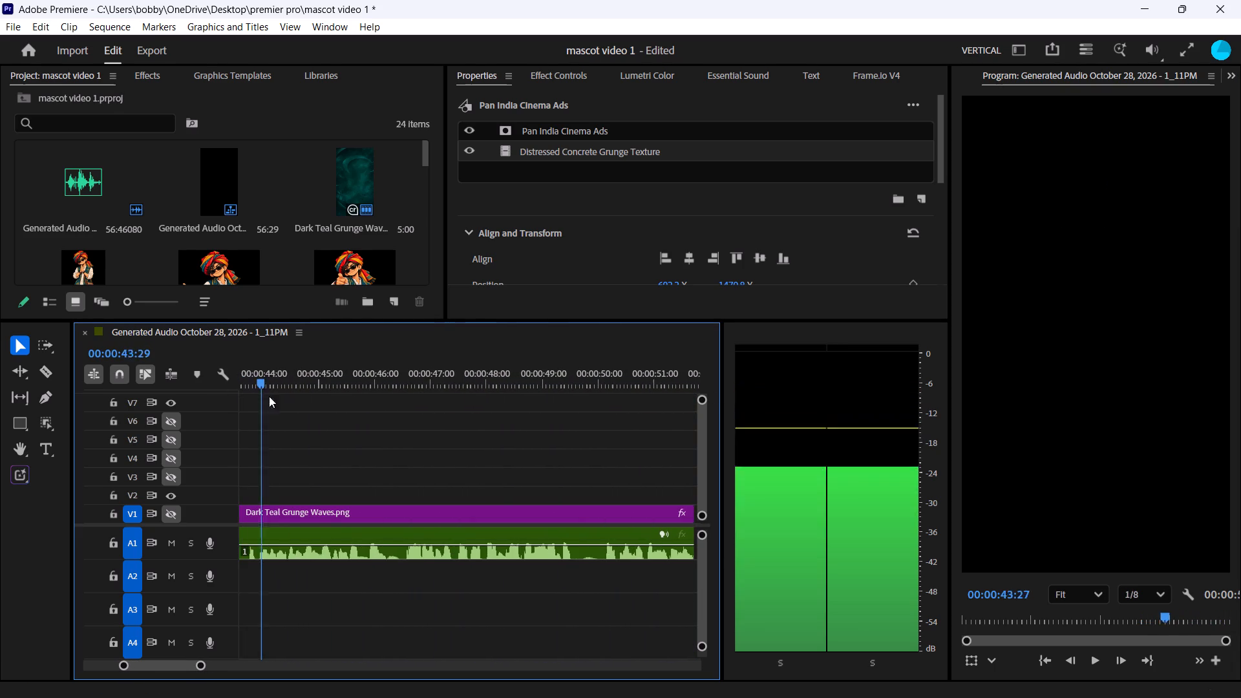
left_click_drag(269, 396, 290, 438)
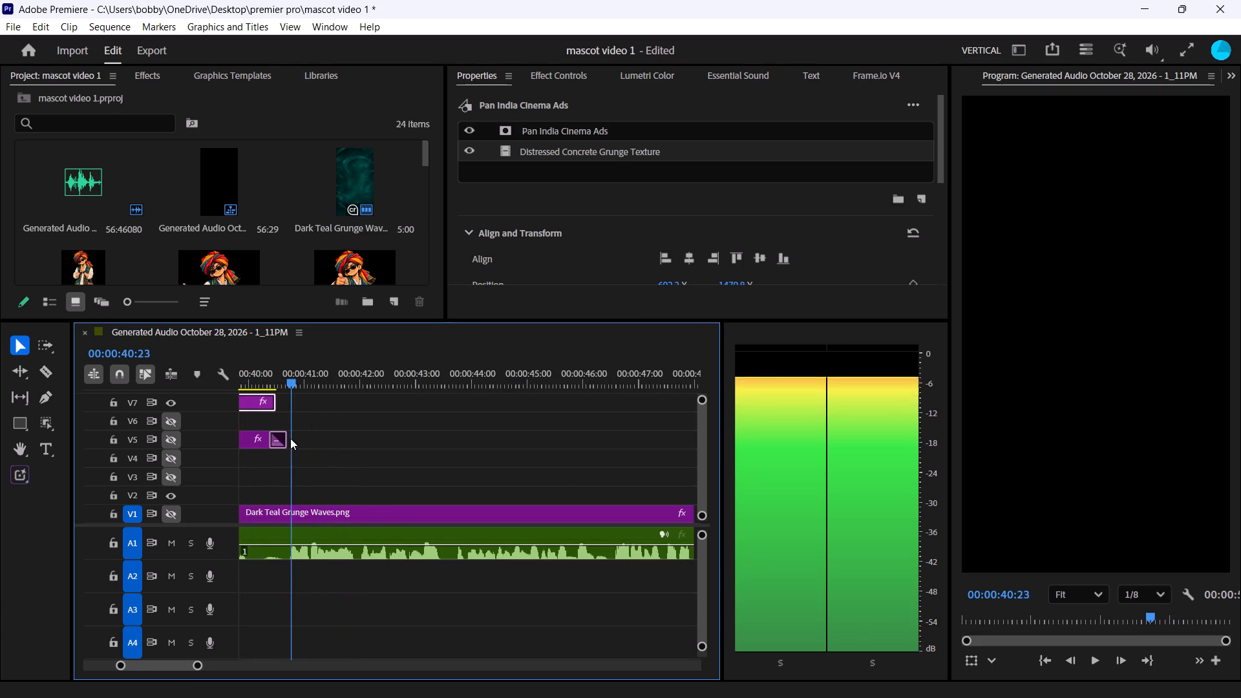
left_click_drag(290, 438, 284, 439)
left_click_drag(284, 382, 294, 383)
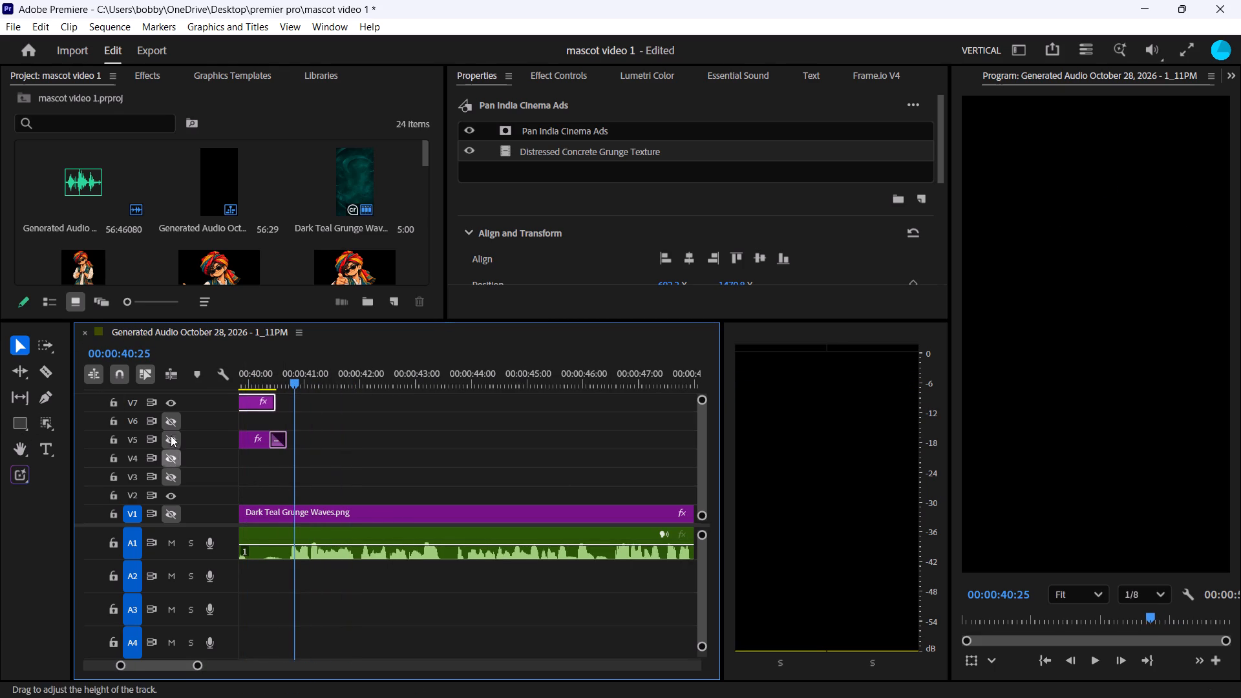
Turn track output back on for video tracks V6, V5, V4, V3 and V1.
left_click(175, 422)
left_click(171, 438)
left_click(171, 460)
left_click(172, 476)
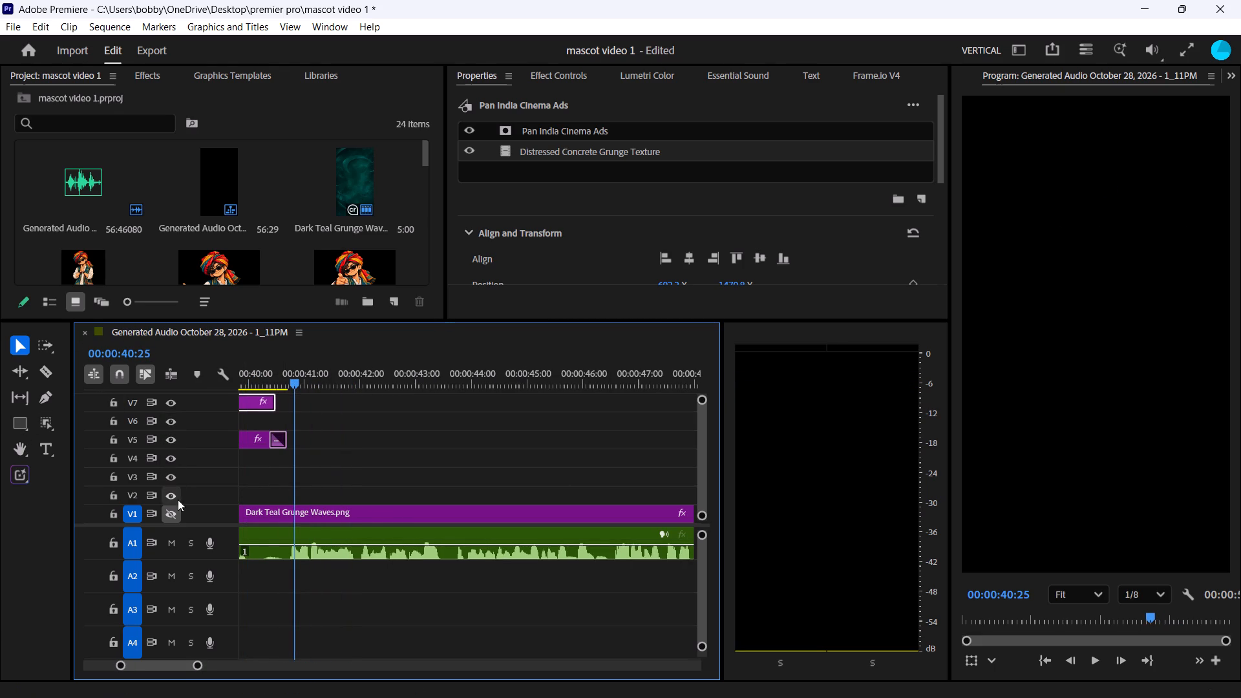
left_click(176, 517)
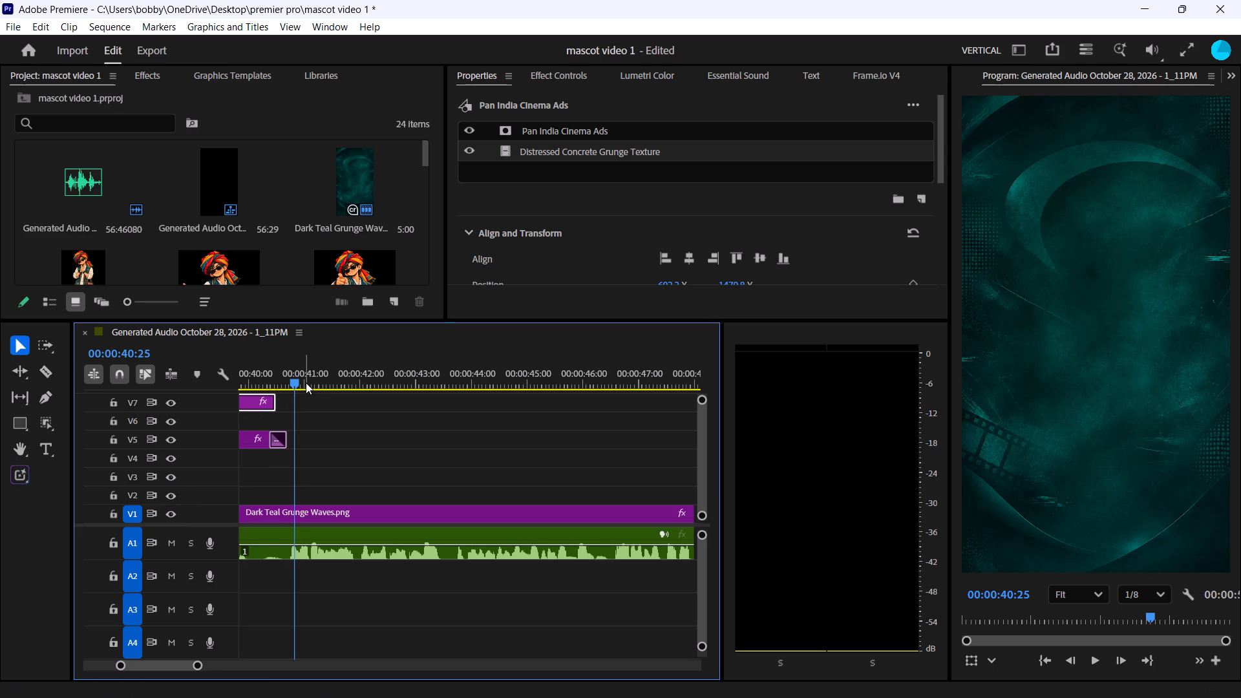
Scrub the composite from the start of the sequence to the "Digital Marketing & Ads" caption at 00:00:33:13 to review the captions.
left_click_drag(300, 384, 119, 385)
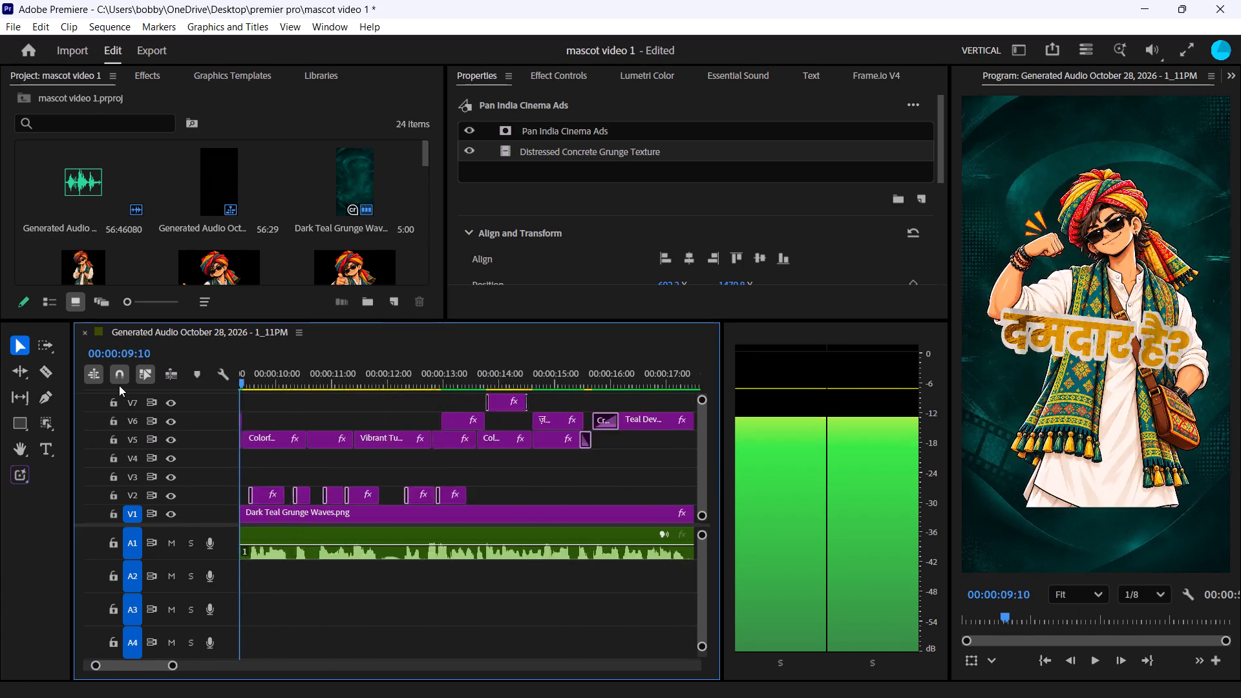
left_click_drag(119, 385, 89, 393)
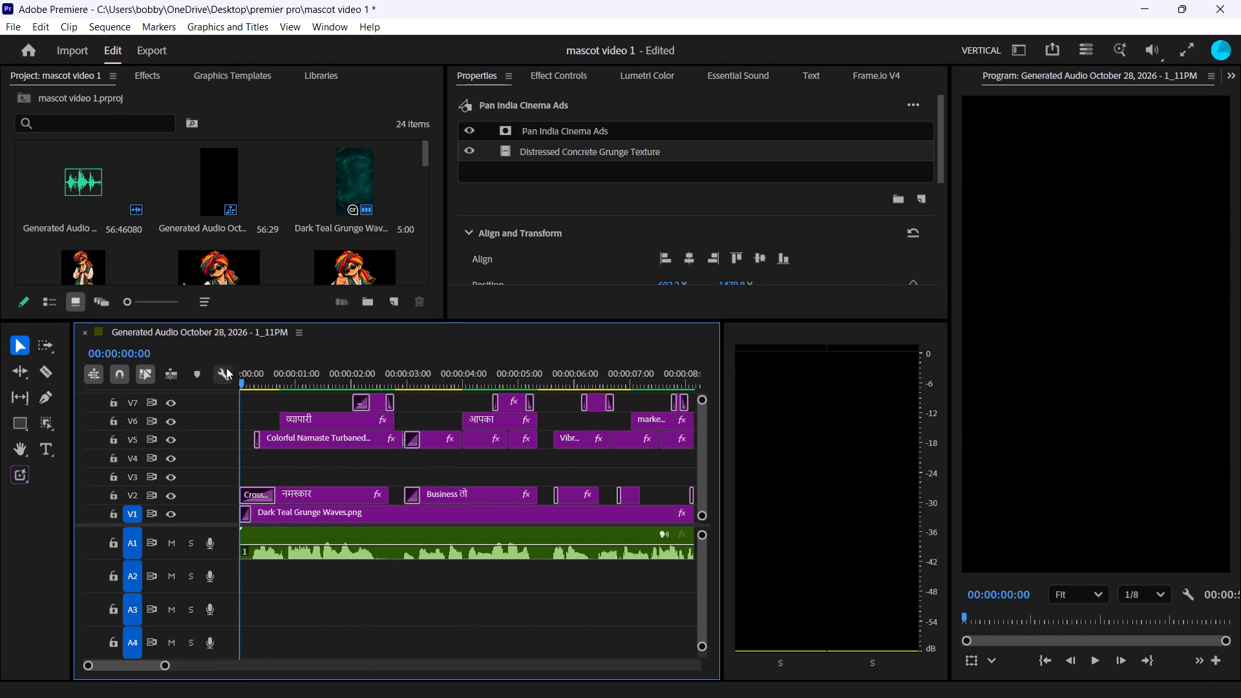
left_click_drag(256, 387, 754, 378)
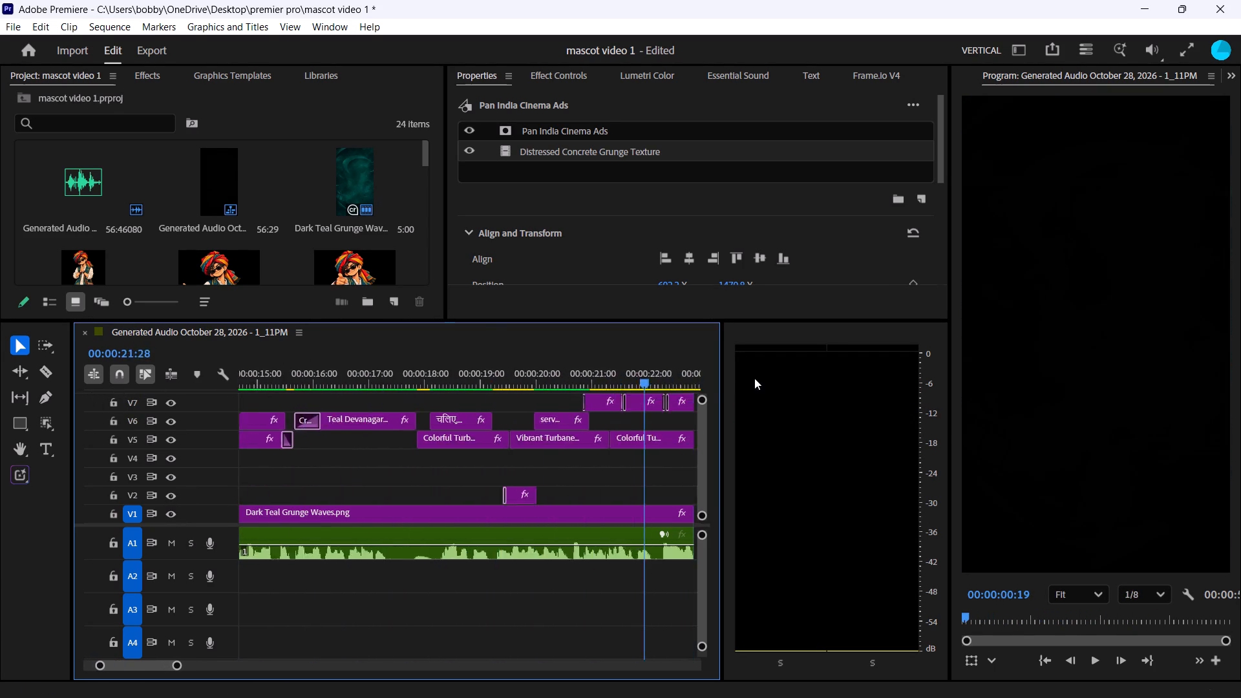
left_click_drag(754, 378, 626, 386)
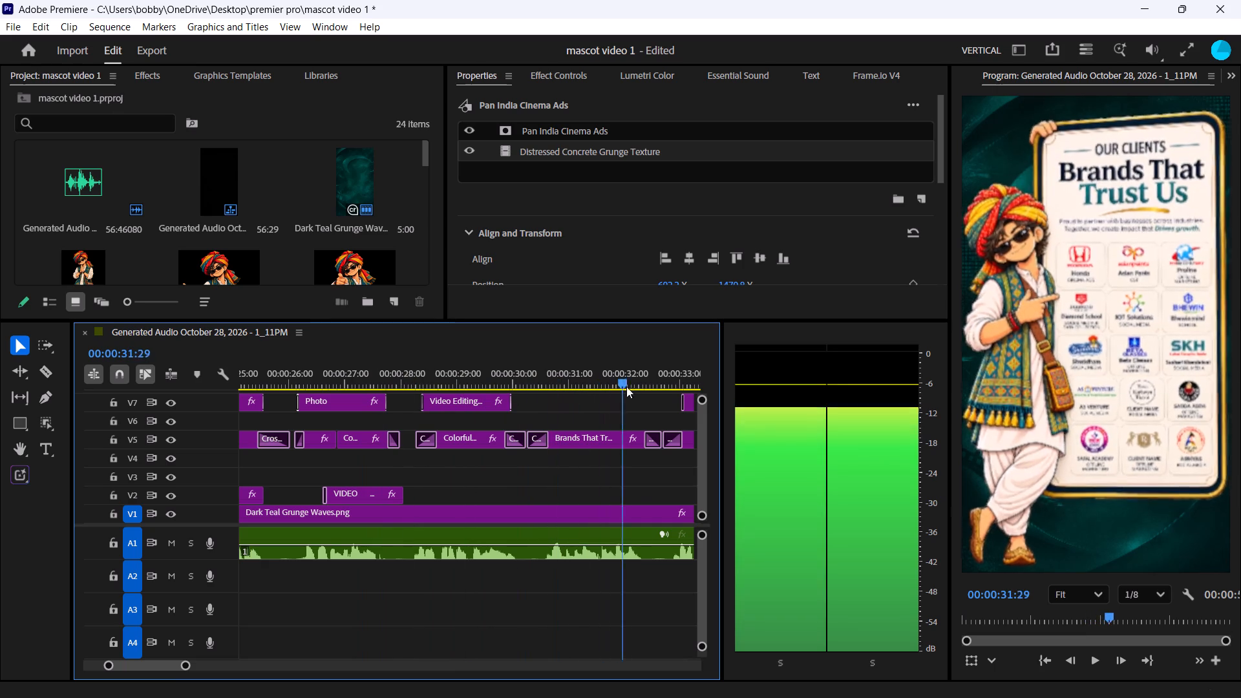
left_click_drag(626, 386, 306, 417)
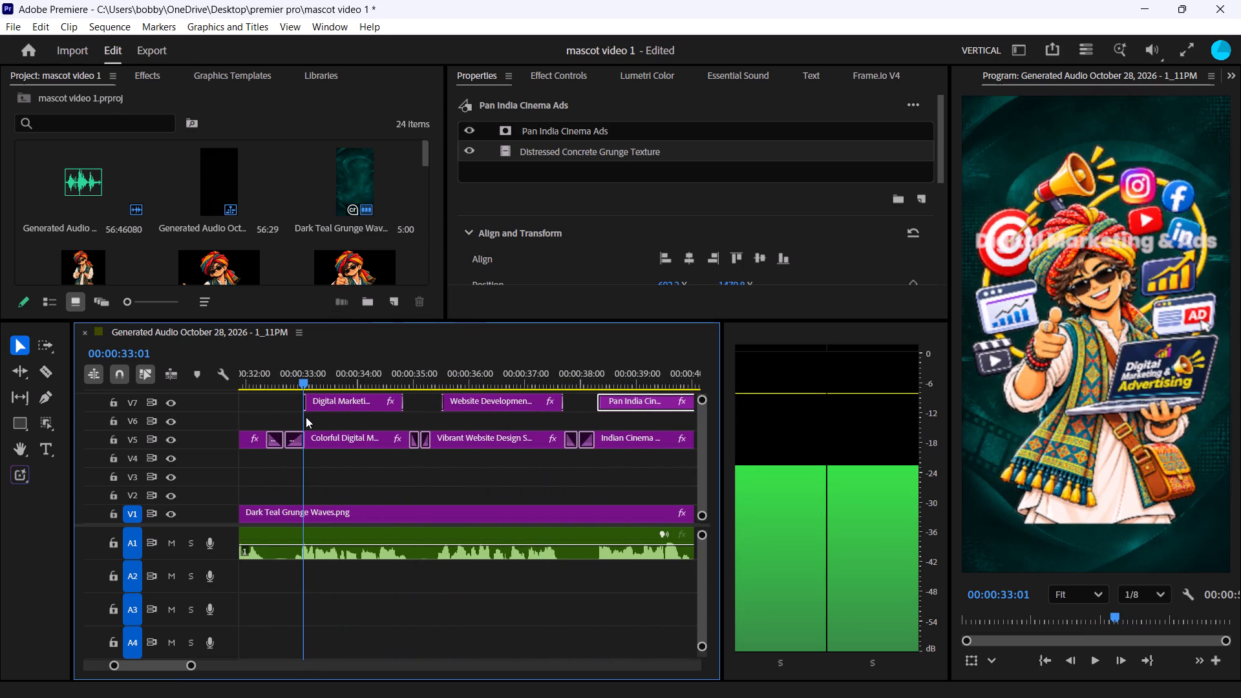
left_click_drag(306, 417, 323, 418)
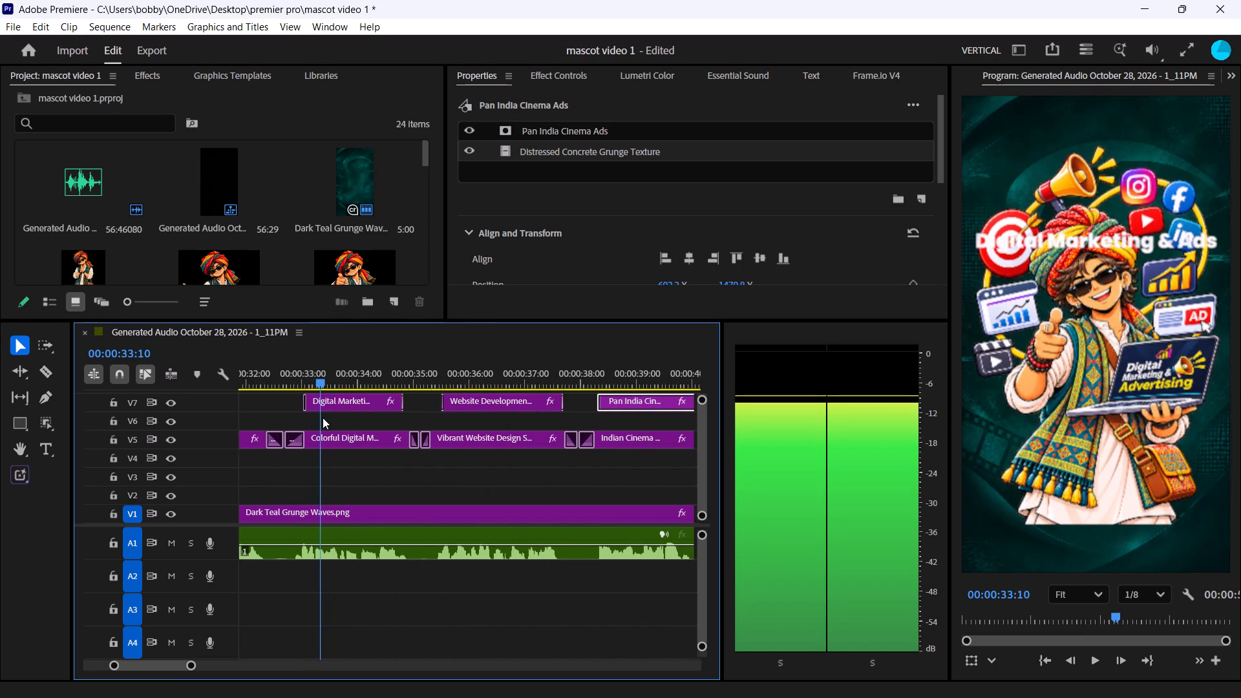
left_click_drag(323, 418, 329, 417)
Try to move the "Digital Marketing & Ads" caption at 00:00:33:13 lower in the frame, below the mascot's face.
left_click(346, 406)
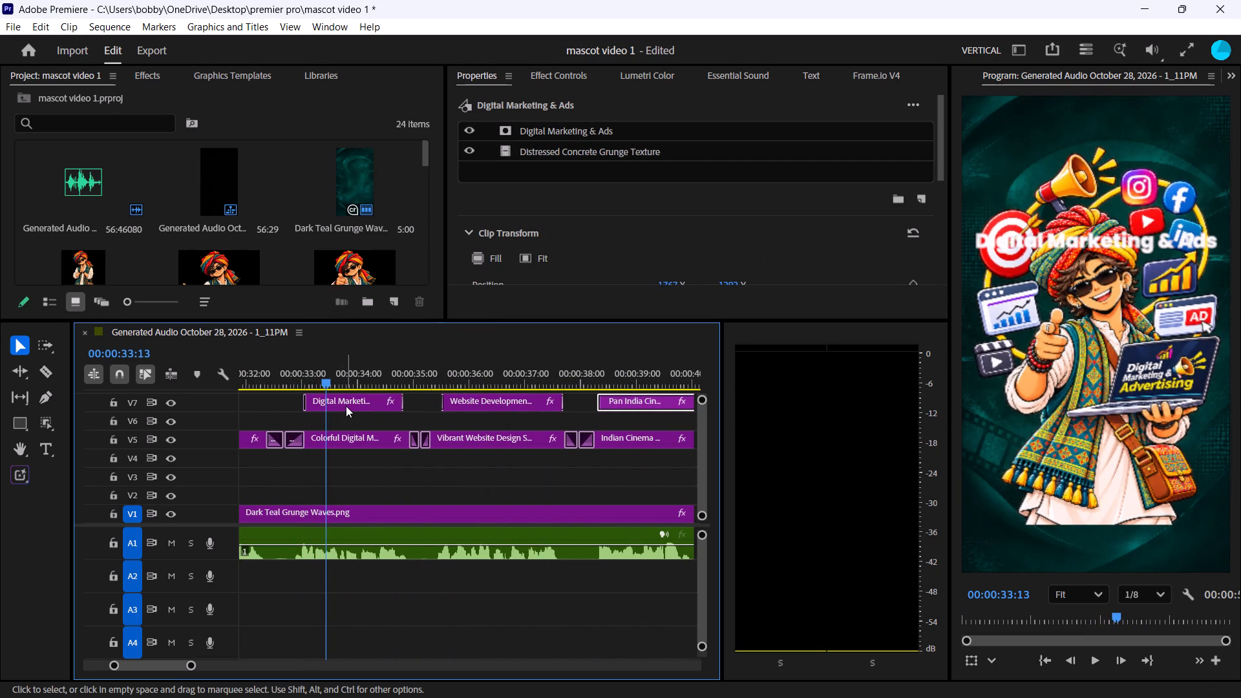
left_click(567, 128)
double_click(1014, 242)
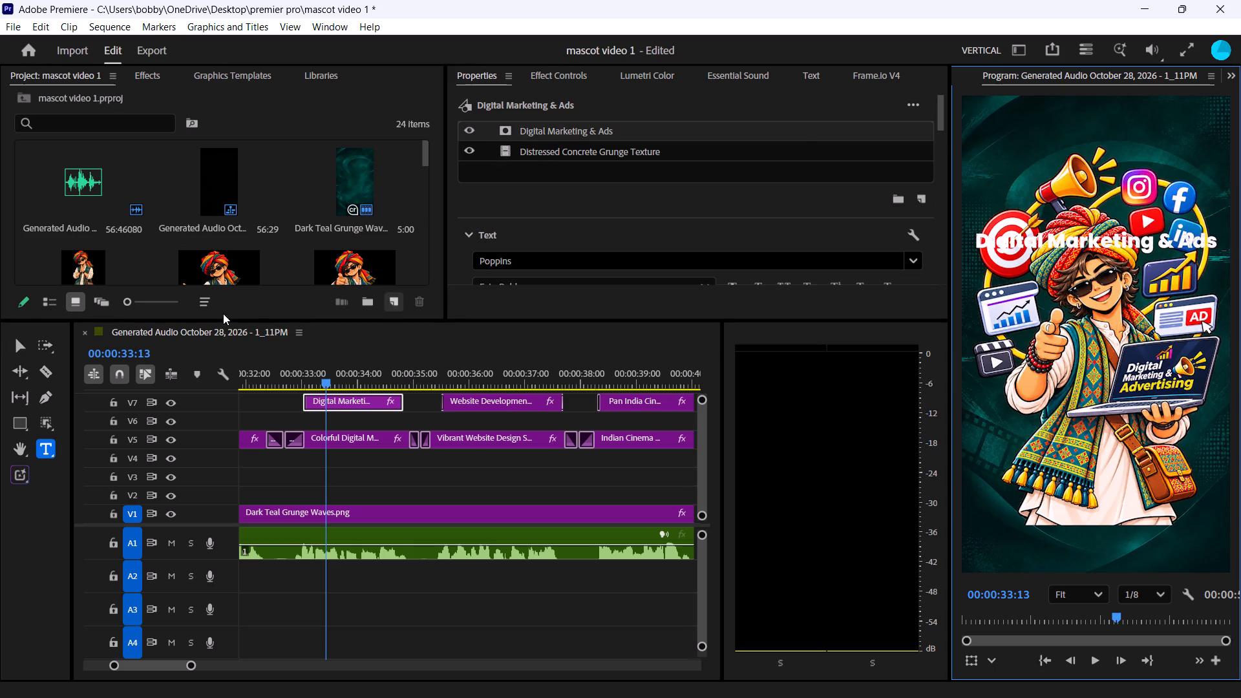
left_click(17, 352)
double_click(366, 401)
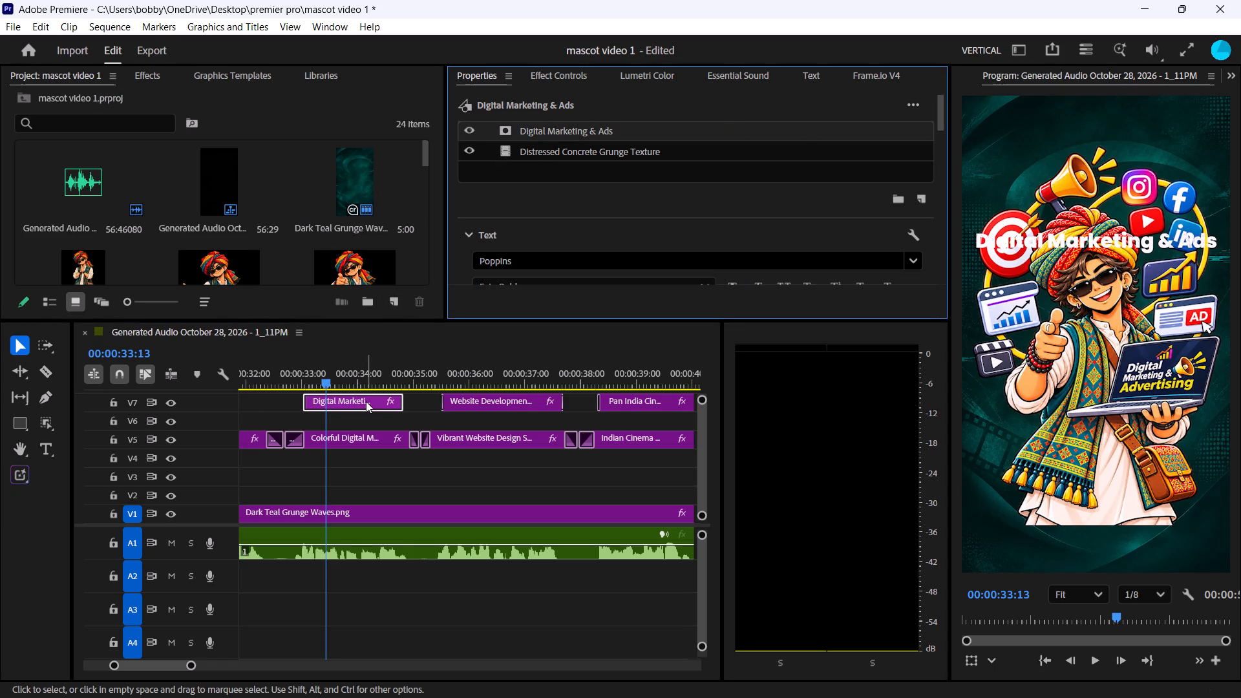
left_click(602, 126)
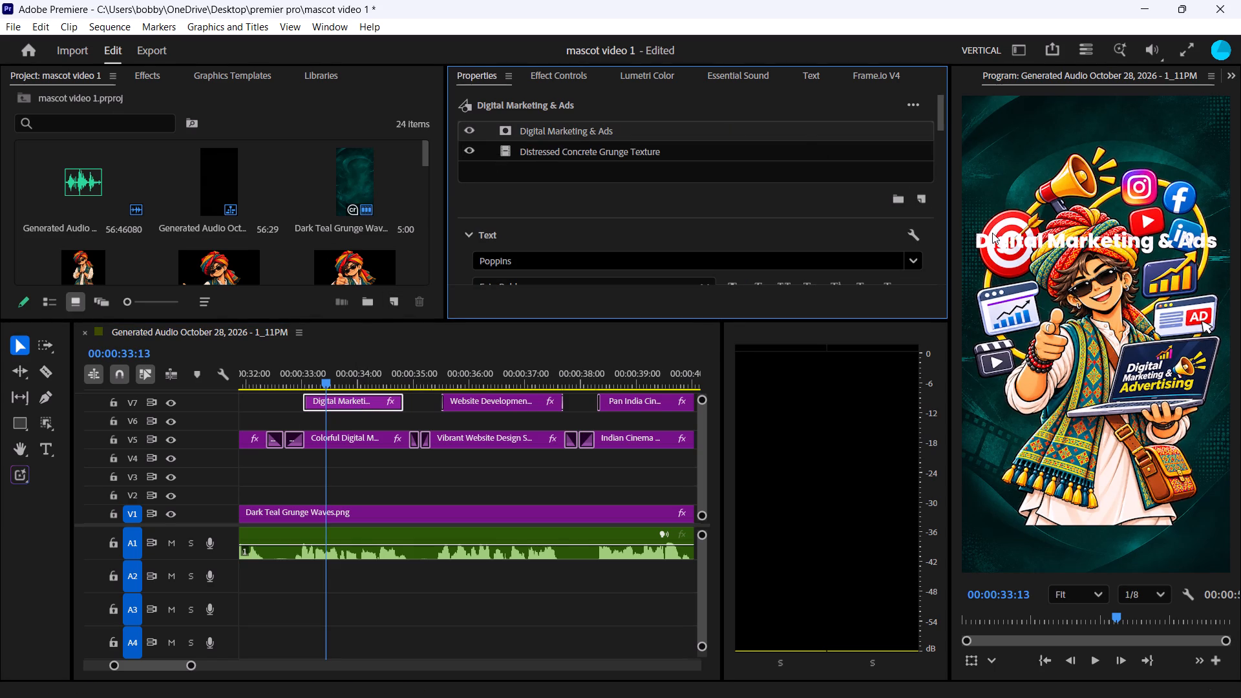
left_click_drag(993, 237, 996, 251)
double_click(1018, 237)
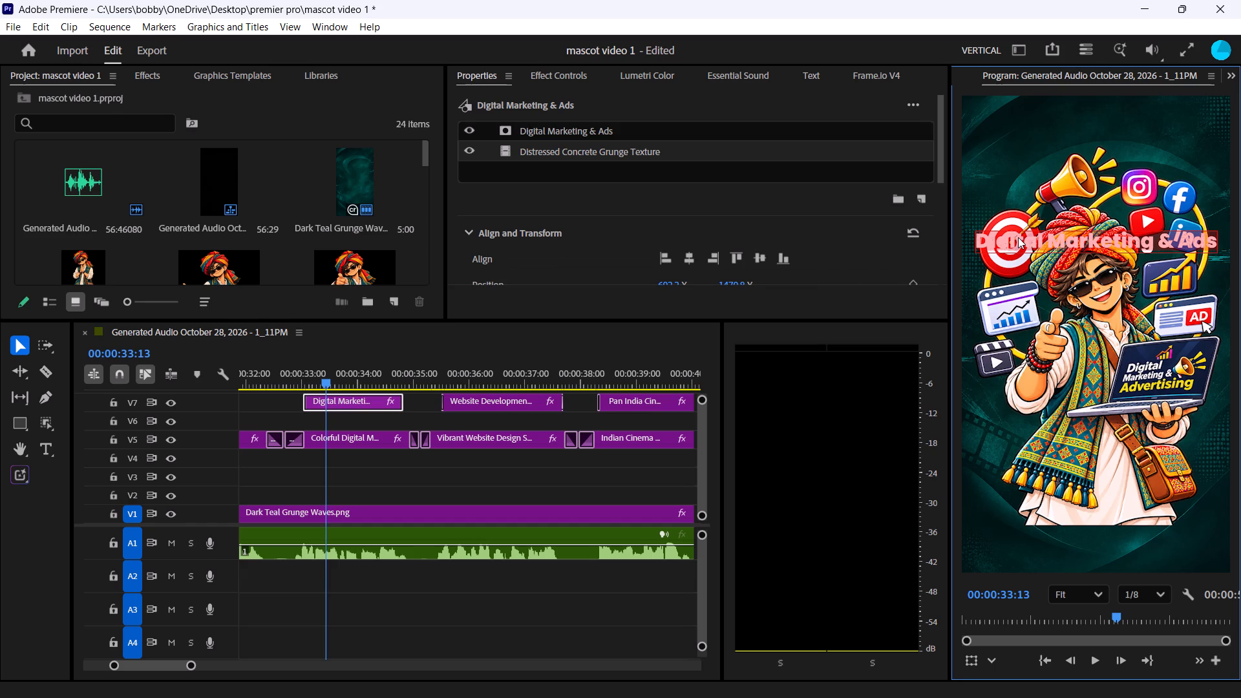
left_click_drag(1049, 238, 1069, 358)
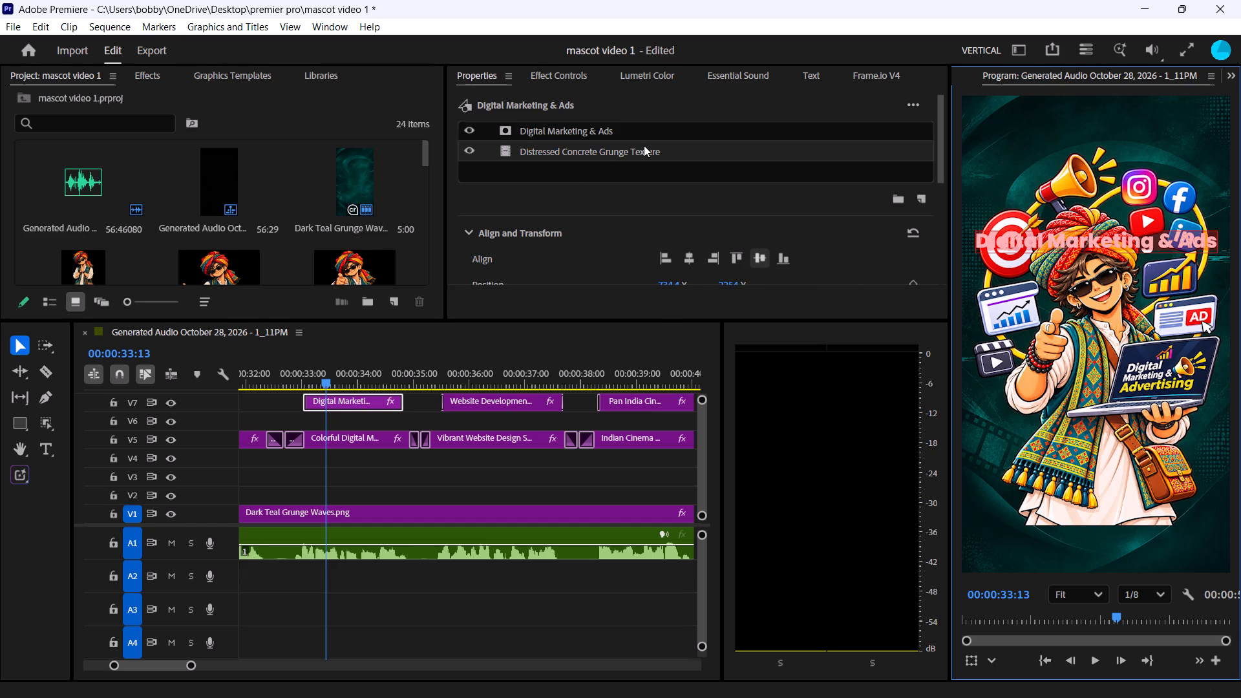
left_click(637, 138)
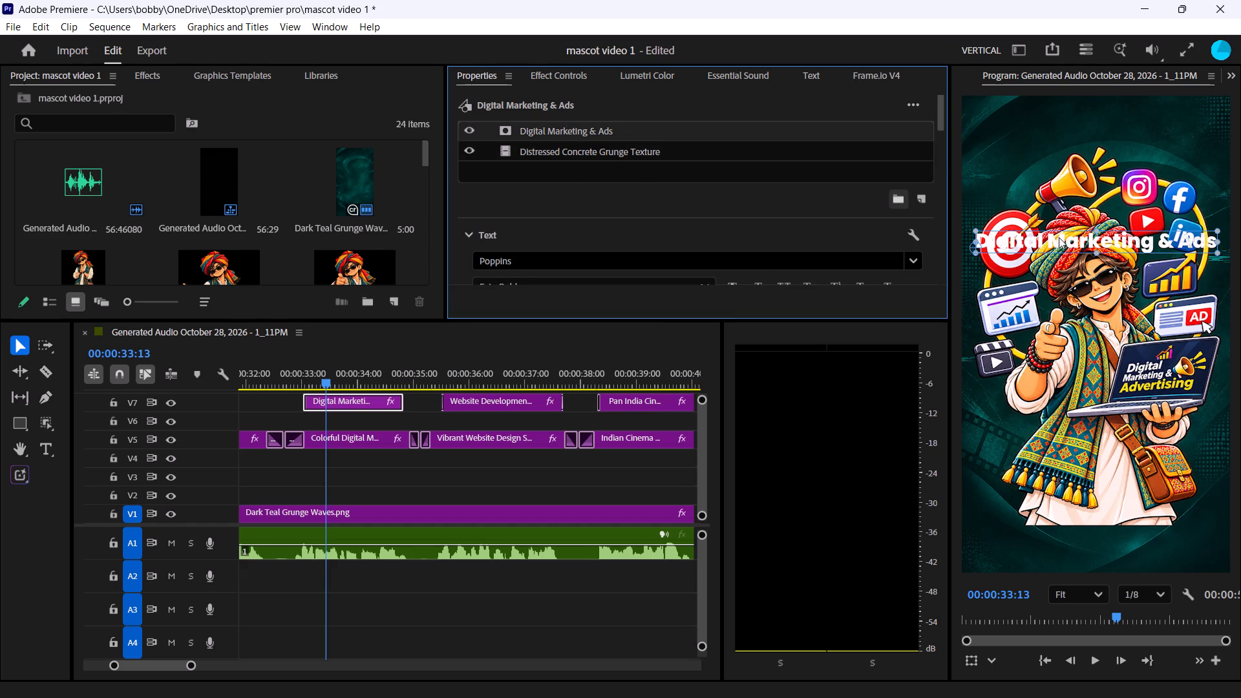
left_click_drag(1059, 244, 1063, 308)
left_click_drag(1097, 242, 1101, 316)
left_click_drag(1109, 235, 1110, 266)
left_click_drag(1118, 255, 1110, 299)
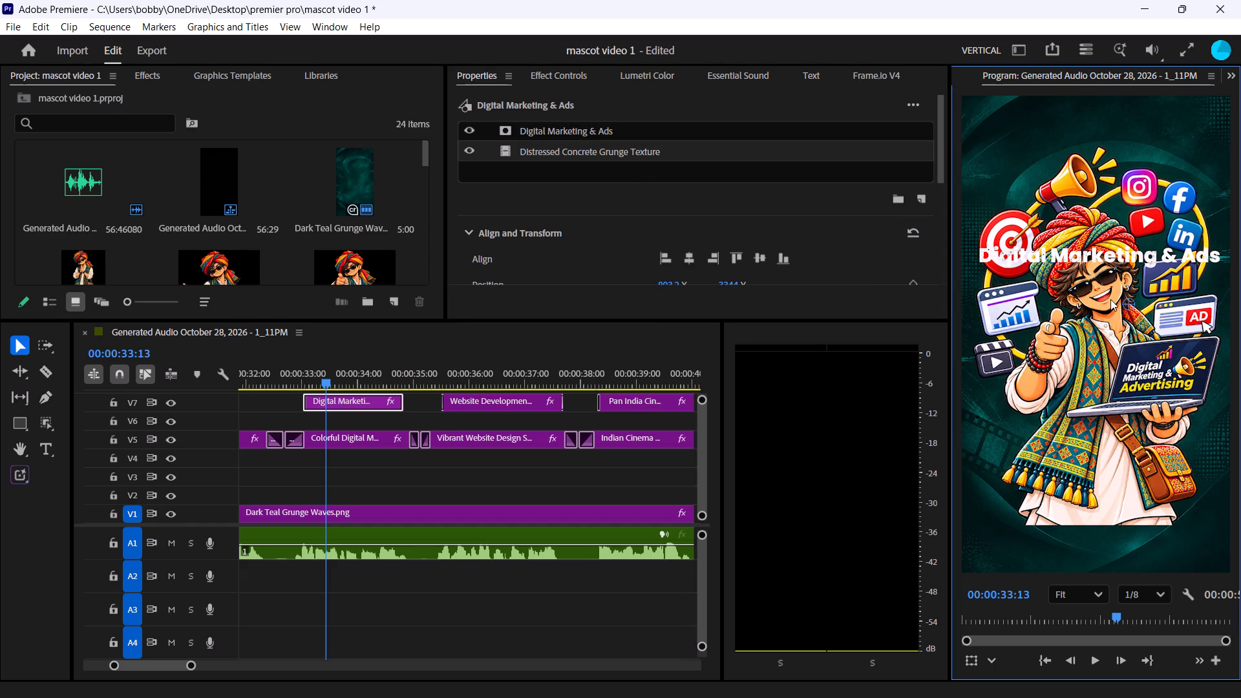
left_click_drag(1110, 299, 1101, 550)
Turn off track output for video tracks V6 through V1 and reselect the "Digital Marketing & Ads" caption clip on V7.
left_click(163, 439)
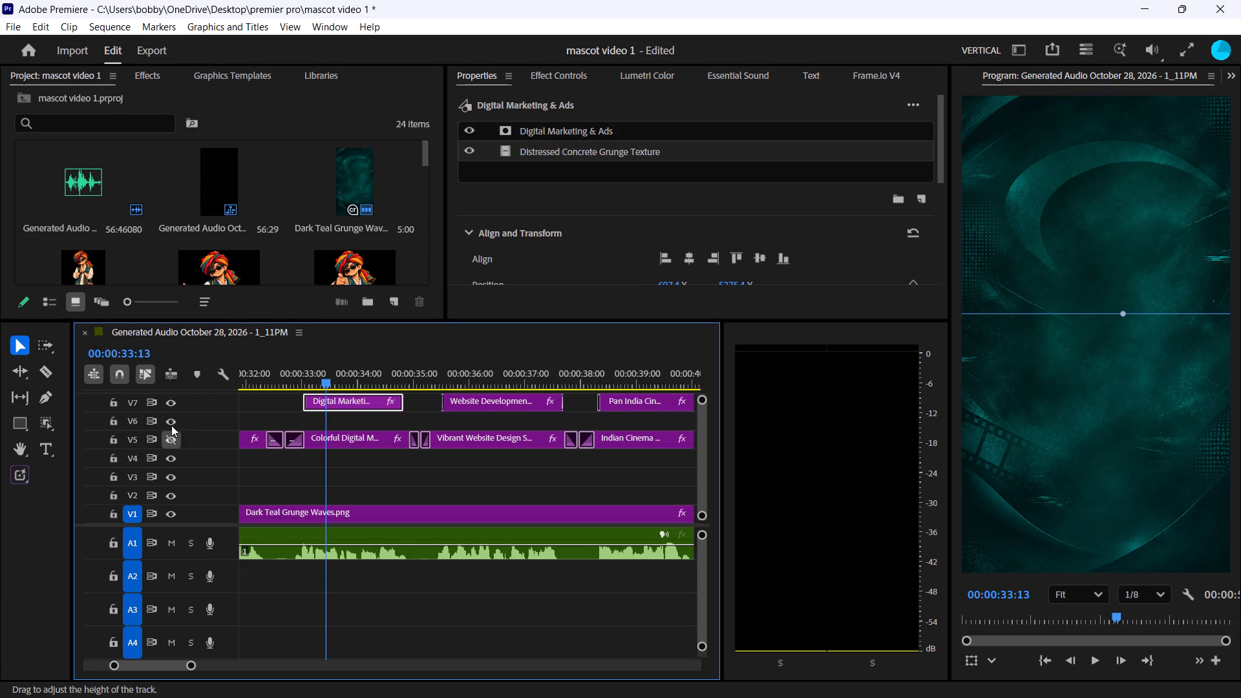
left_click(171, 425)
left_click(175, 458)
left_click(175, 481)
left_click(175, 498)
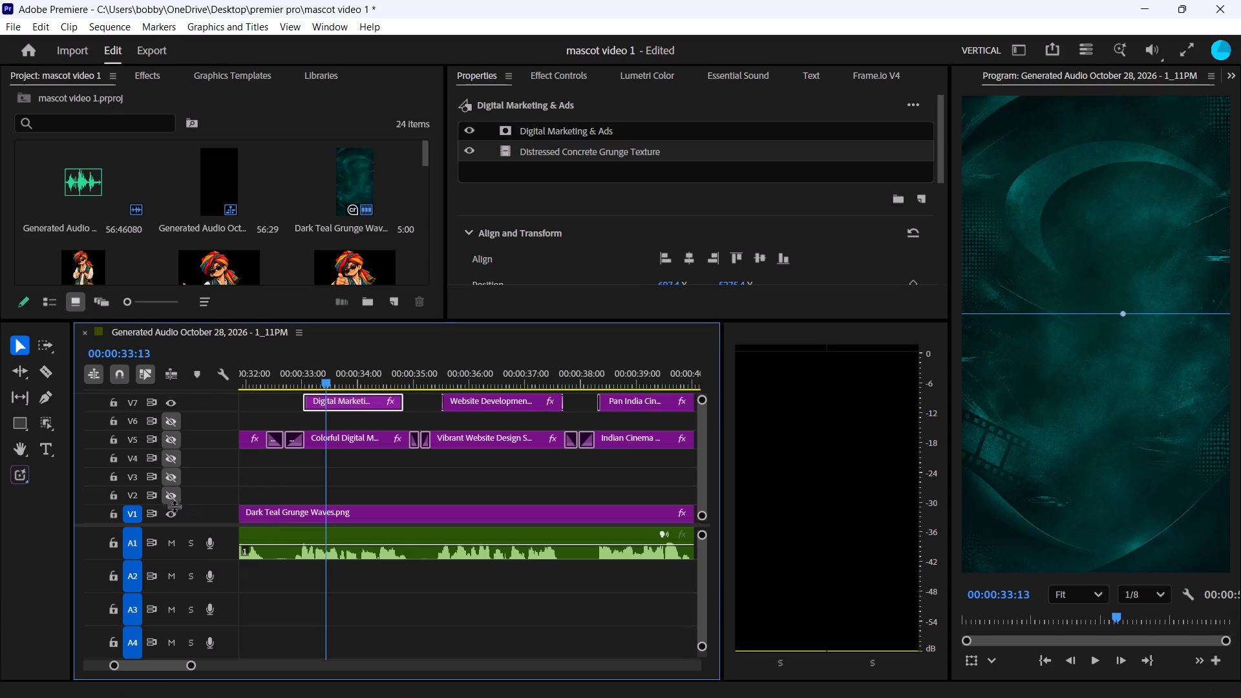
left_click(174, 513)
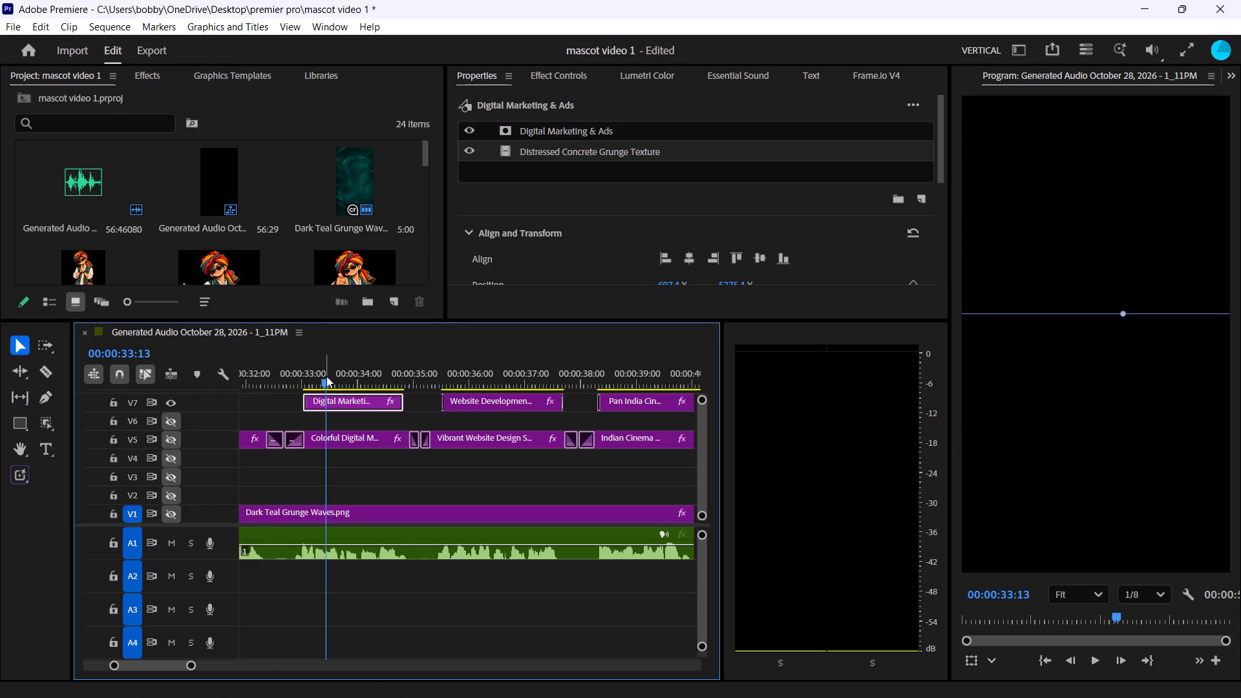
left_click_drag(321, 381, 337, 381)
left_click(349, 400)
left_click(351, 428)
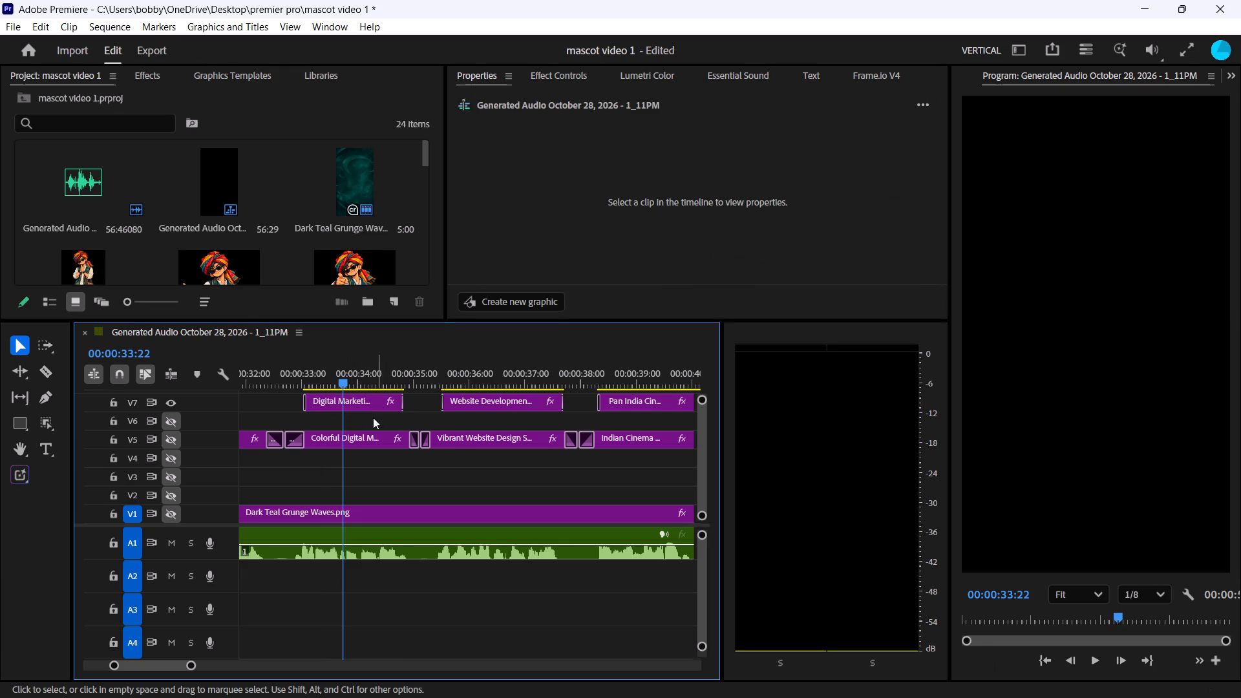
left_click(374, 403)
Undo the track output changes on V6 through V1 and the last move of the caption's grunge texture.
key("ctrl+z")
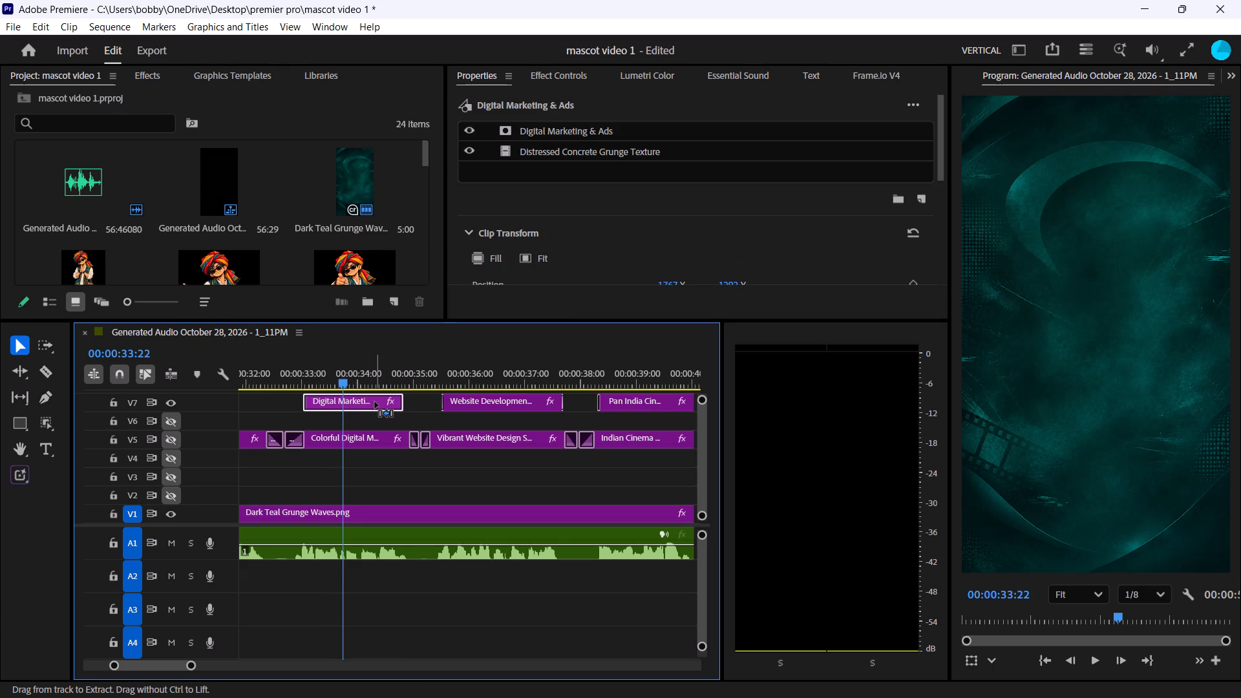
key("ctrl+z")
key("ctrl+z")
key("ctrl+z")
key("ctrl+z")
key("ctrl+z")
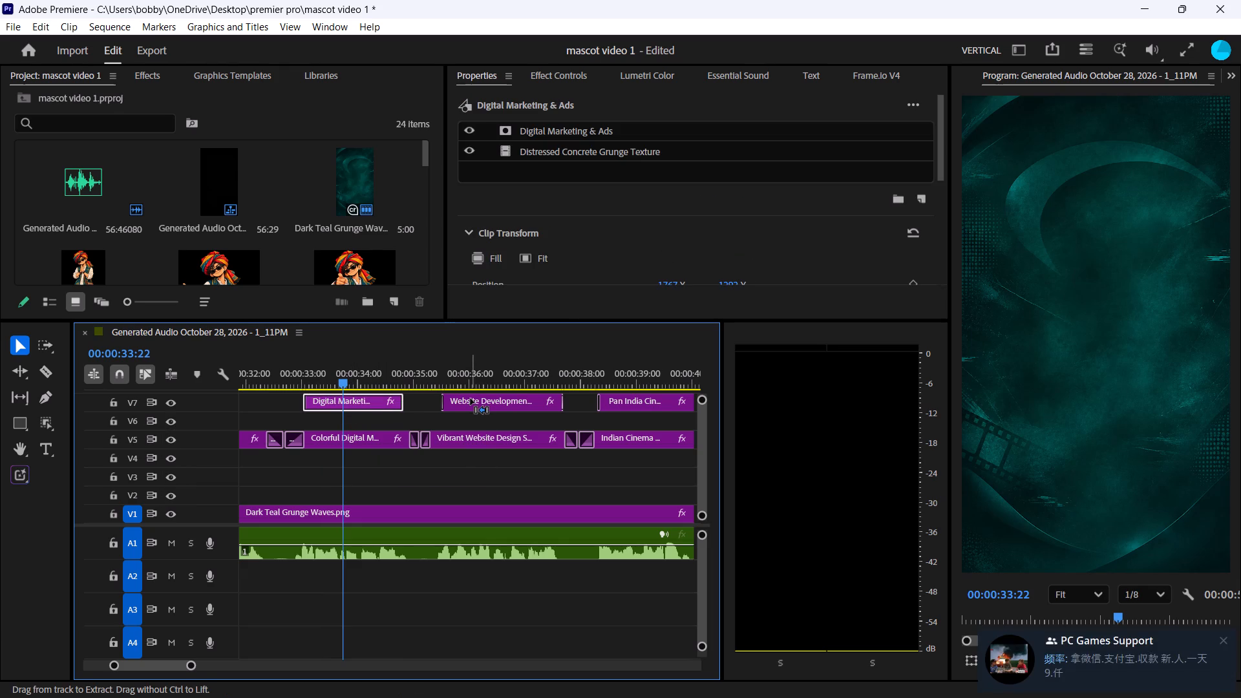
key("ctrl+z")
Scrub back and forth through the earlier clips, ending at 00:00:10:27, to examine how captions and artwork are layered.
left_click(349, 377)
left_click_drag(348, 379, 342, 379)
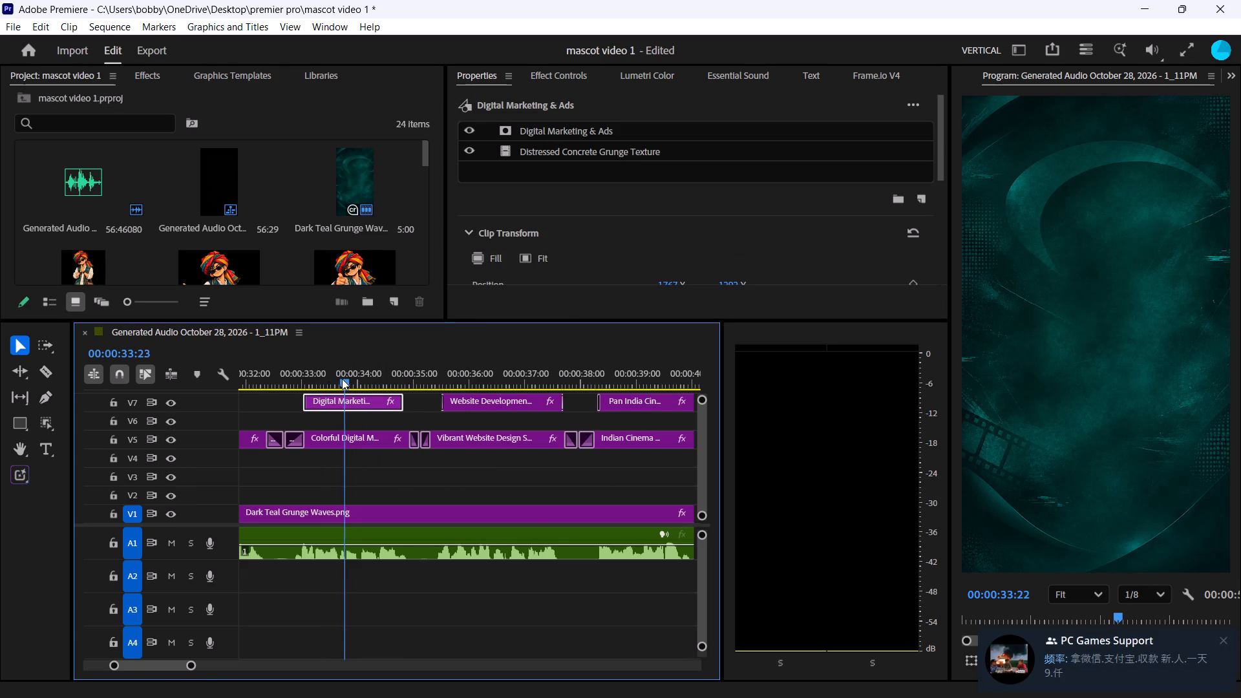
left_click_drag(342, 379, 84, 445)
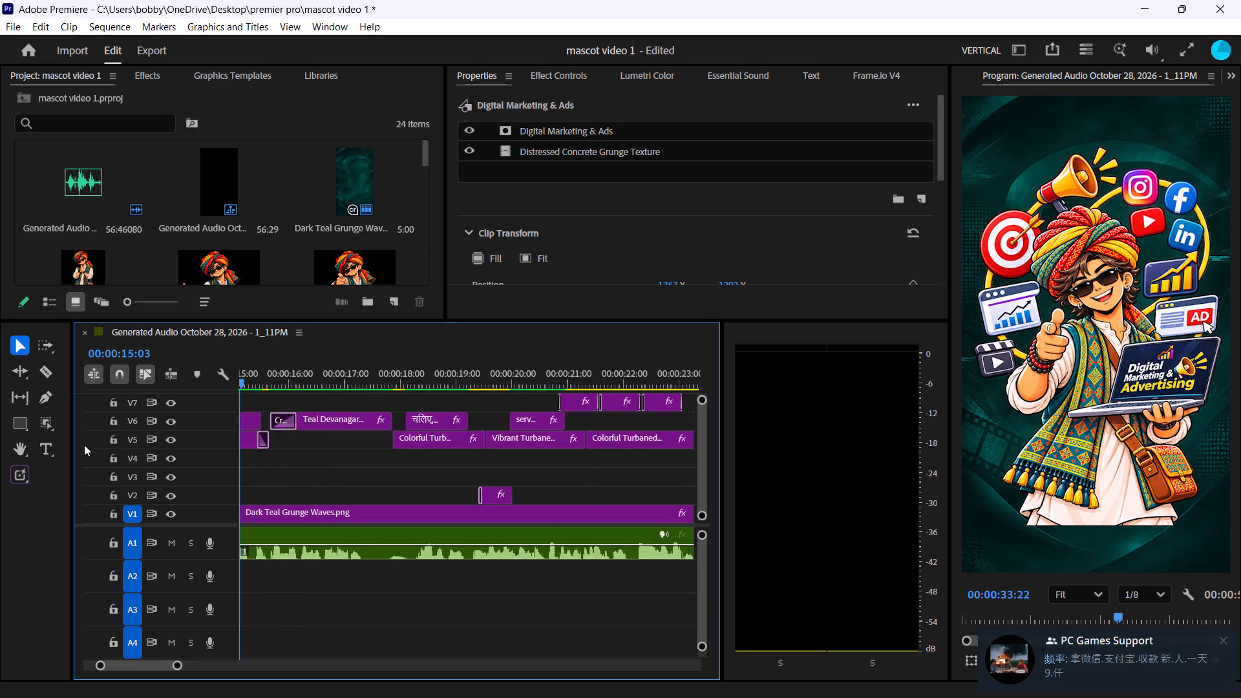
left_click_drag(84, 445, 568, 399)
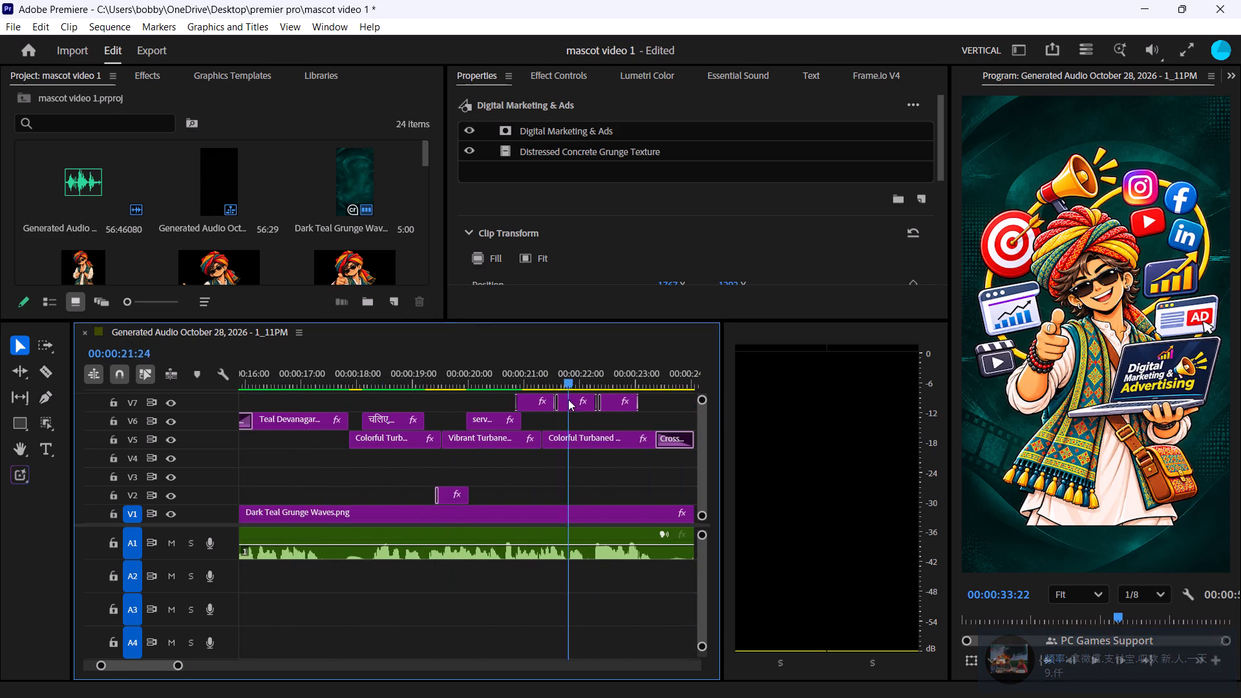
left_click_drag(568, 399, 386, 418)
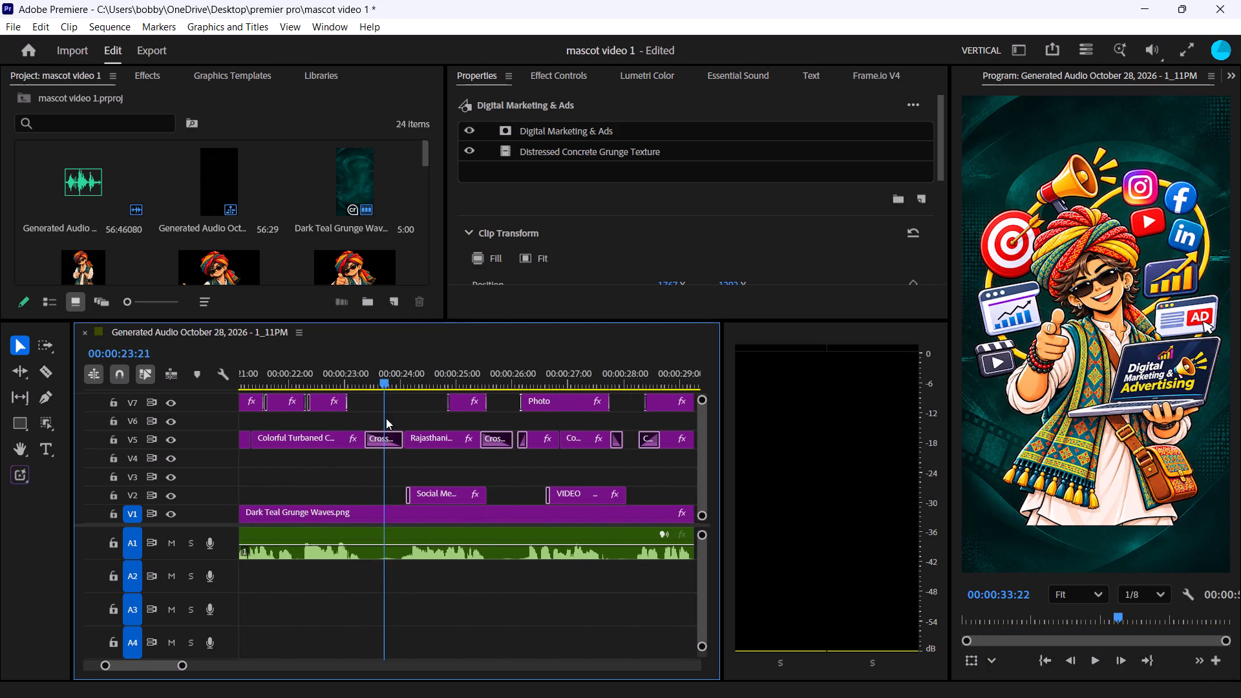
left_click_drag(386, 418, 268, 407)
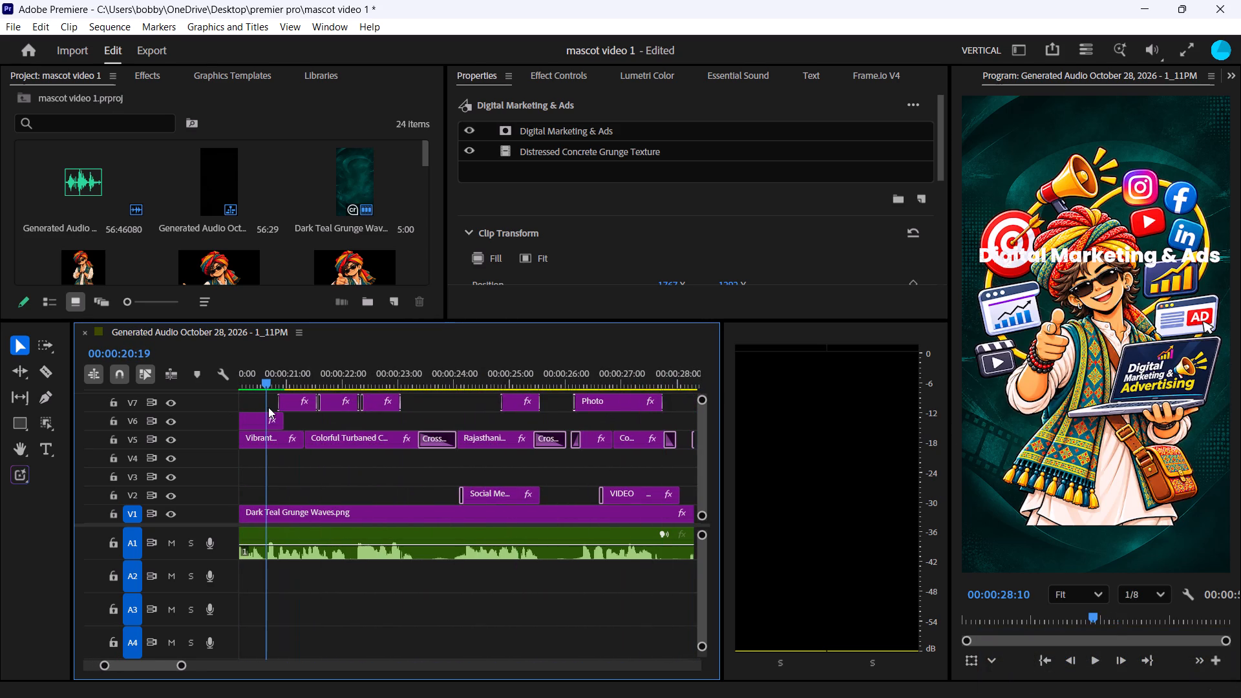
left_click_drag(268, 407, 209, 421)
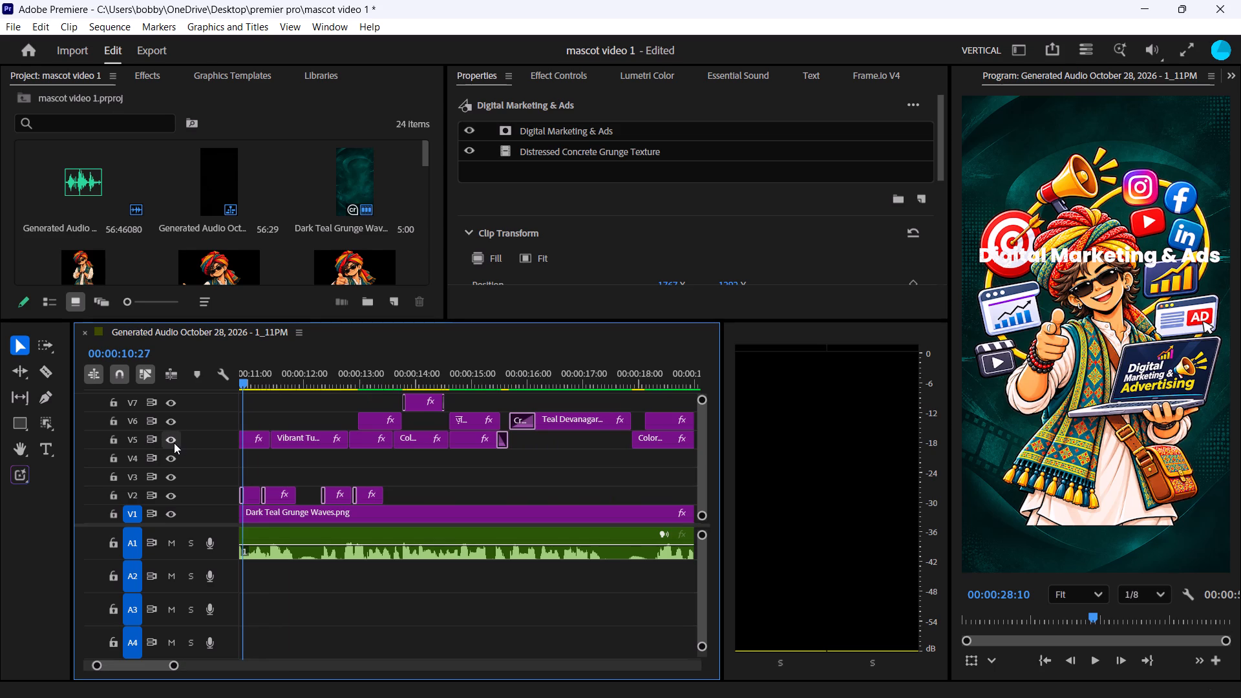
Turn off track output for video tracks V7, V5, V4, V3 and V2, keeping V6 and the V1 background on.
left_click(174, 443)
left_click(173, 470)
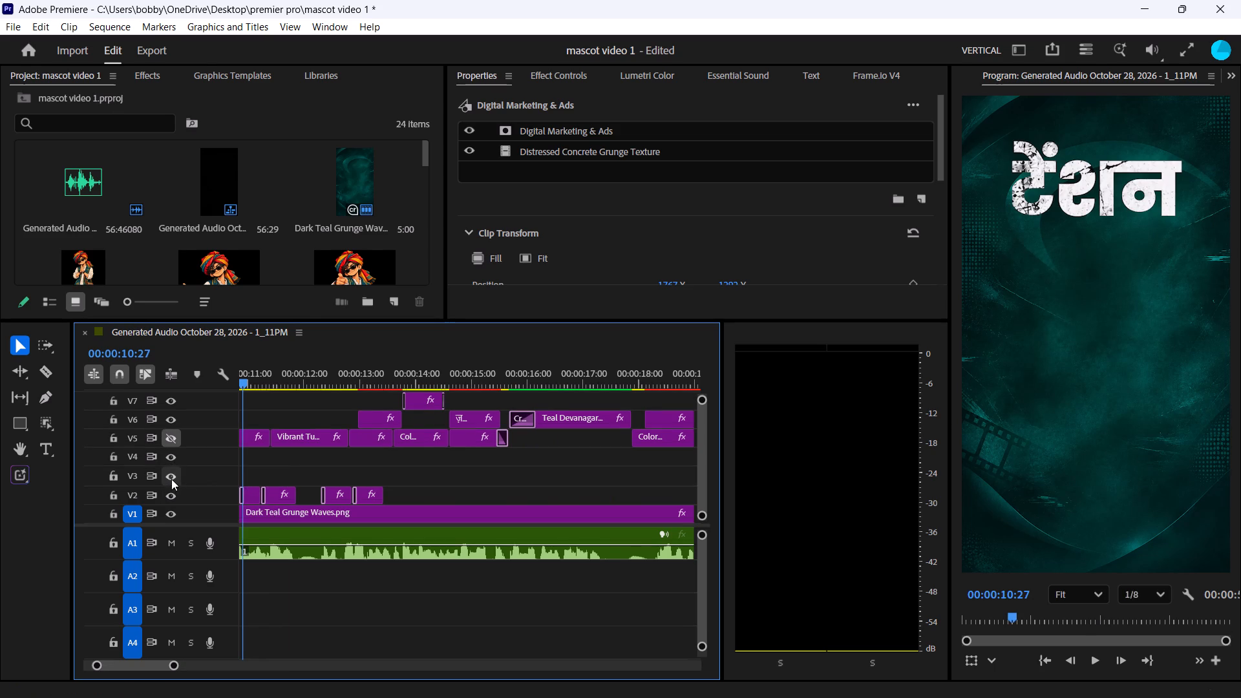
left_click(168, 474)
left_click(169, 457)
left_click(172, 498)
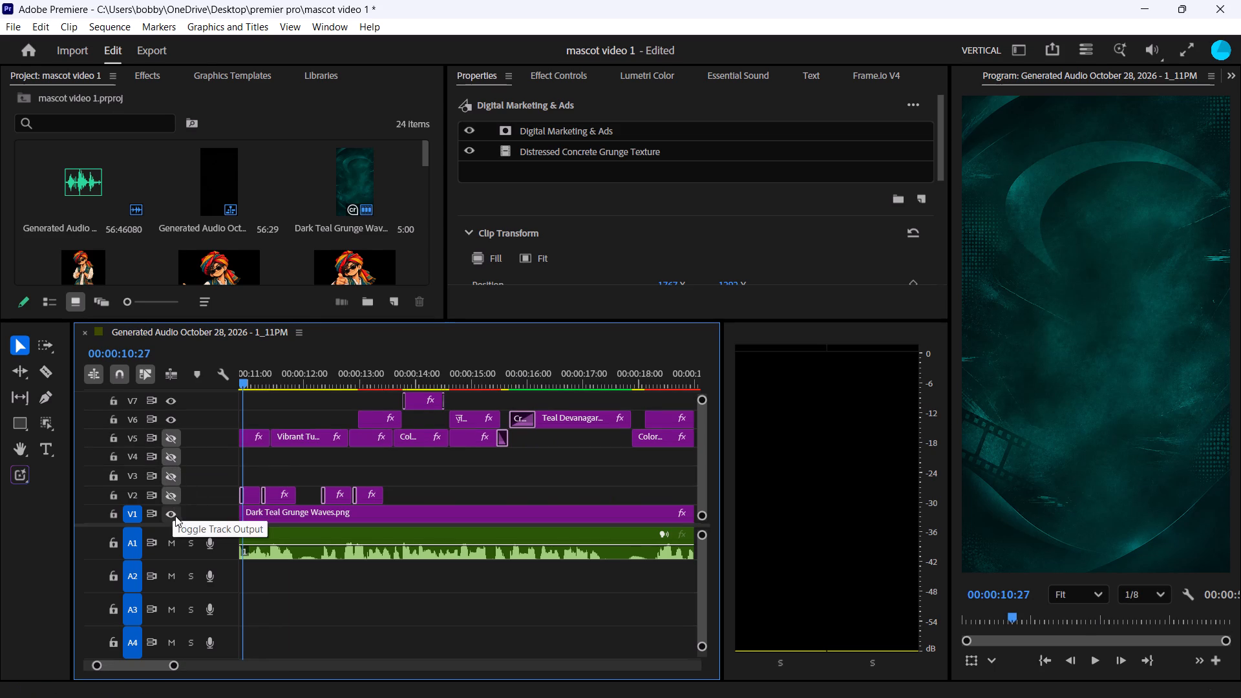
left_click(176, 425)
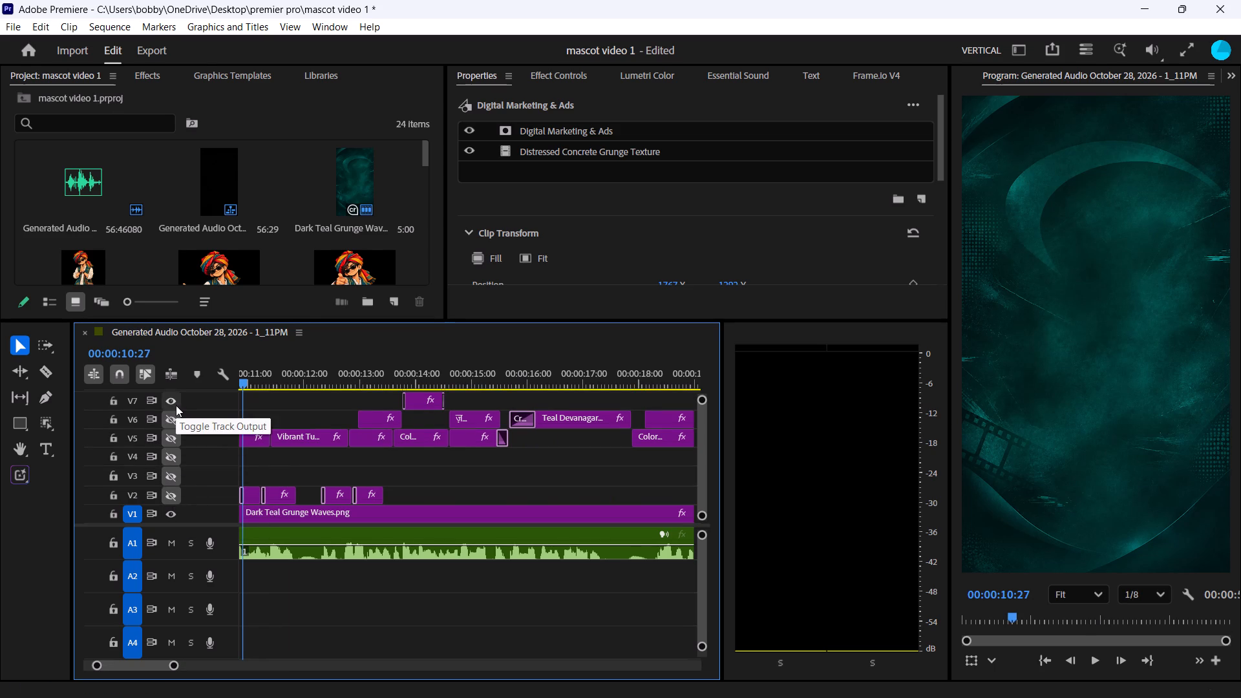
left_click(173, 418)
left_click(172, 403)
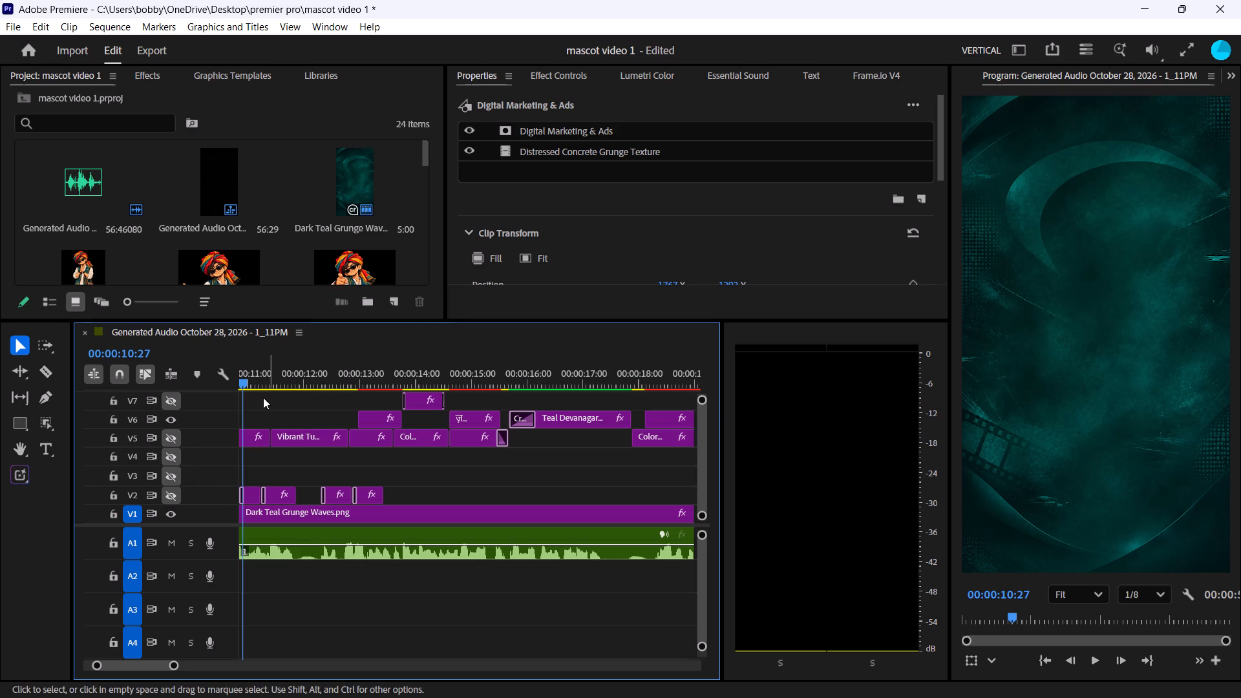
Move the playhead to 00:00:33:25 on the "Digital Marketing & Ads" caption and turn V7's track output back on.
left_click_drag(353, 373, 638, 355)
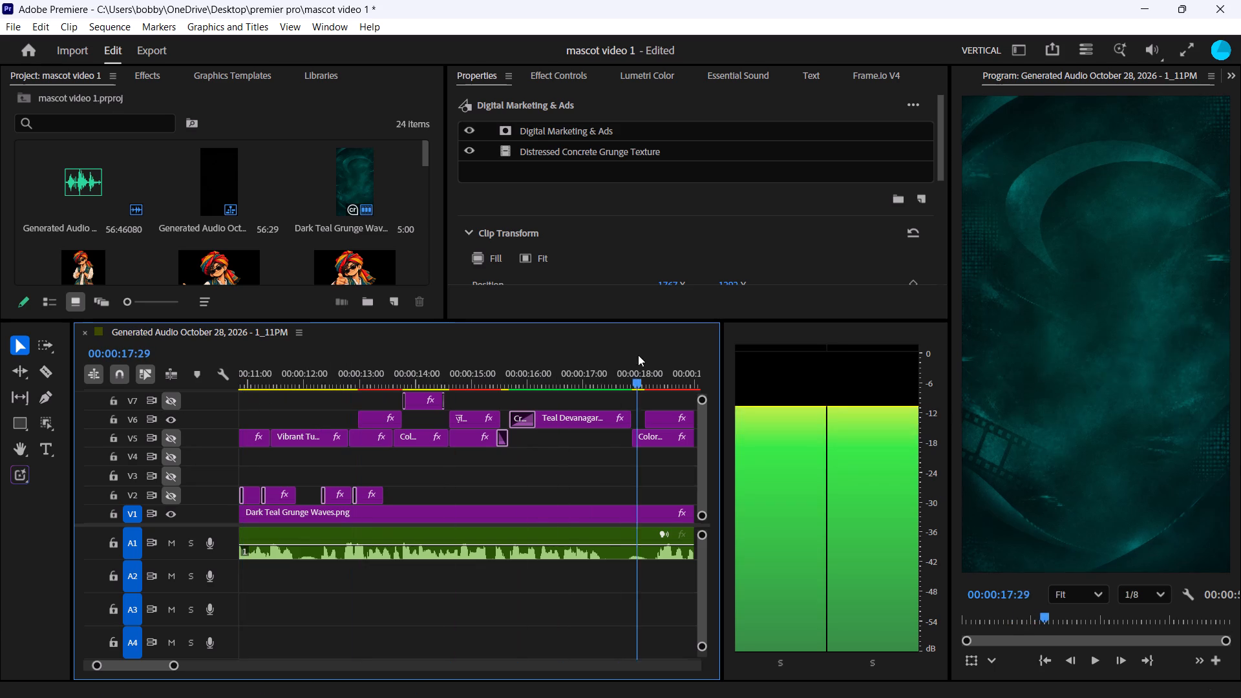
left_click_drag(638, 355, 447, 370)
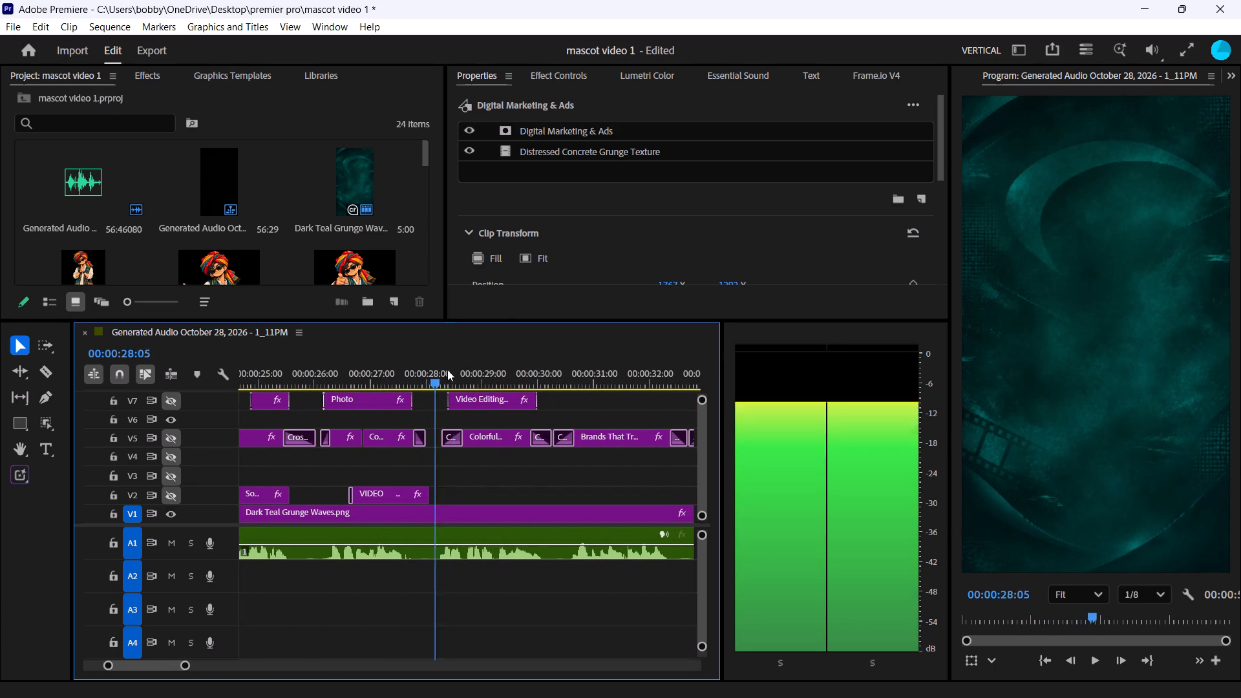
left_click_drag(447, 370, 533, 343)
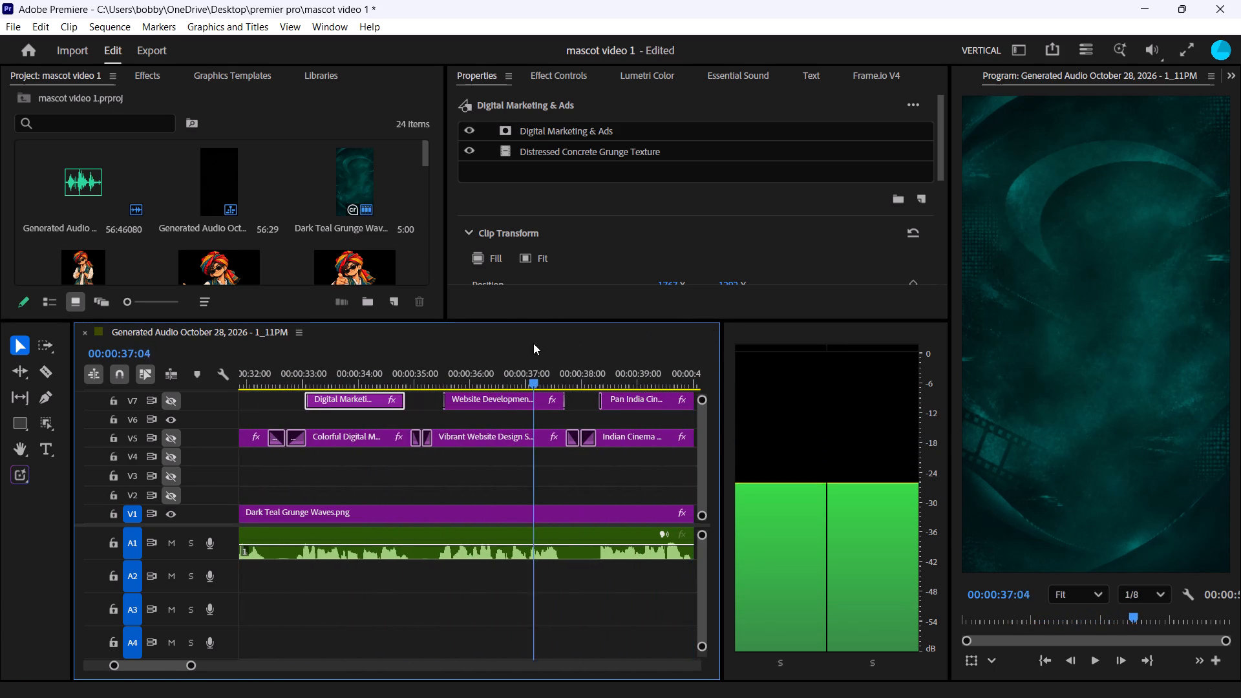
left_click_drag(533, 343, 350, 366)
left_click(168, 397)
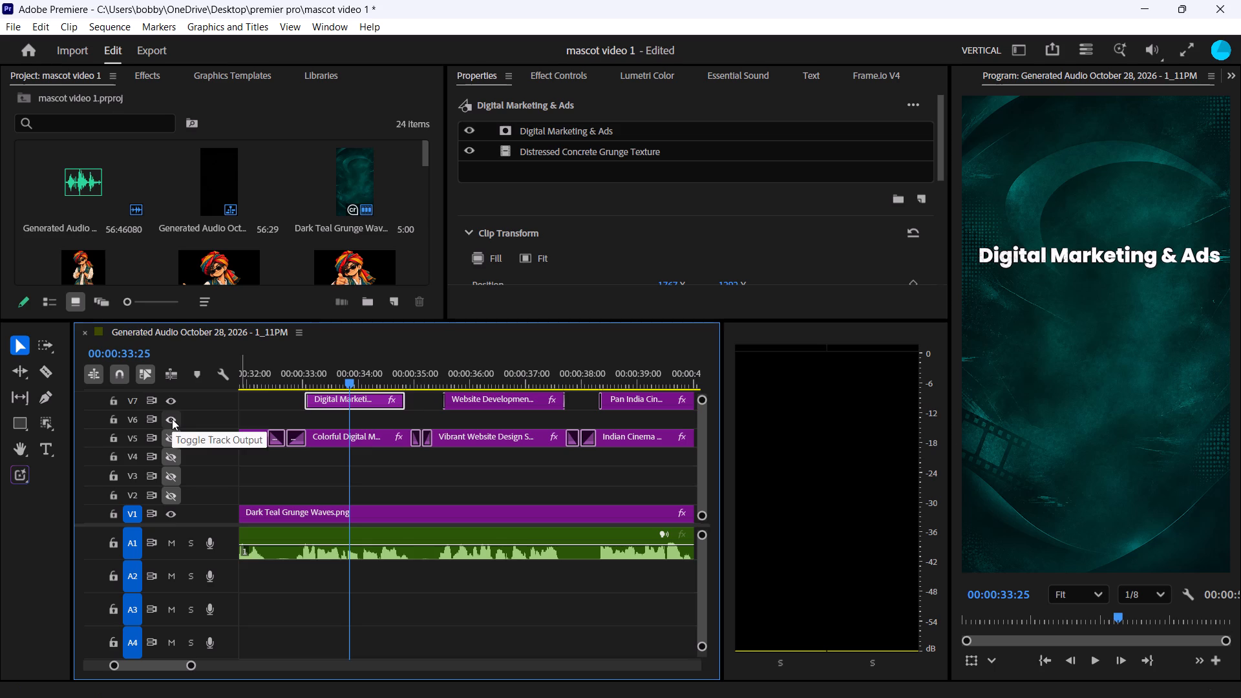
Select the "Digital Marketing & Ads" text layer and move it down to about four-fifths of the frame height, centred horizontally.
left_click(332, 394)
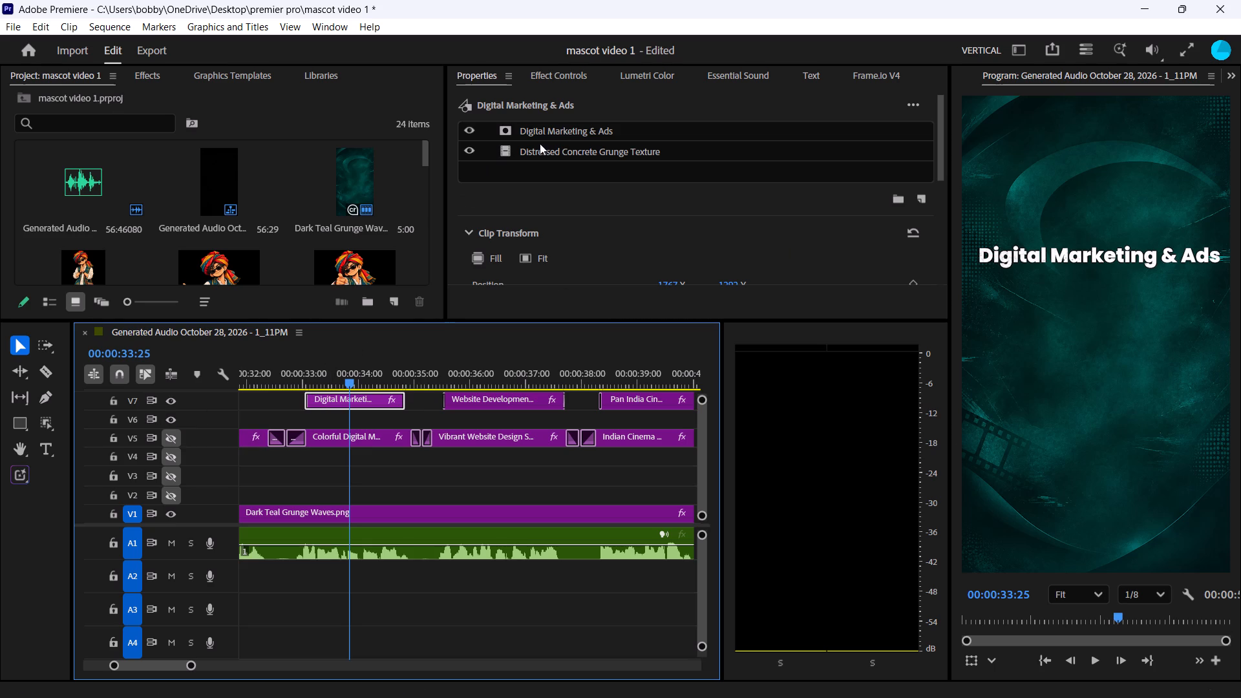
left_click(578, 124)
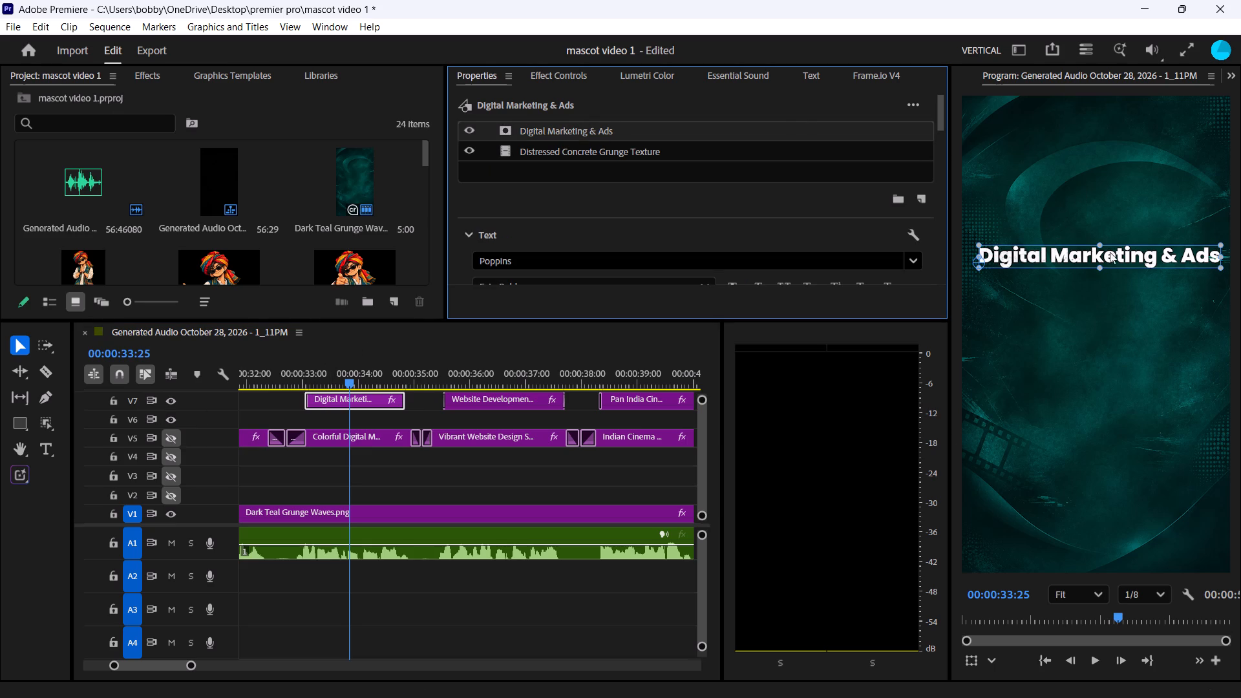
left_click_drag(1125, 257, 1119, 454)
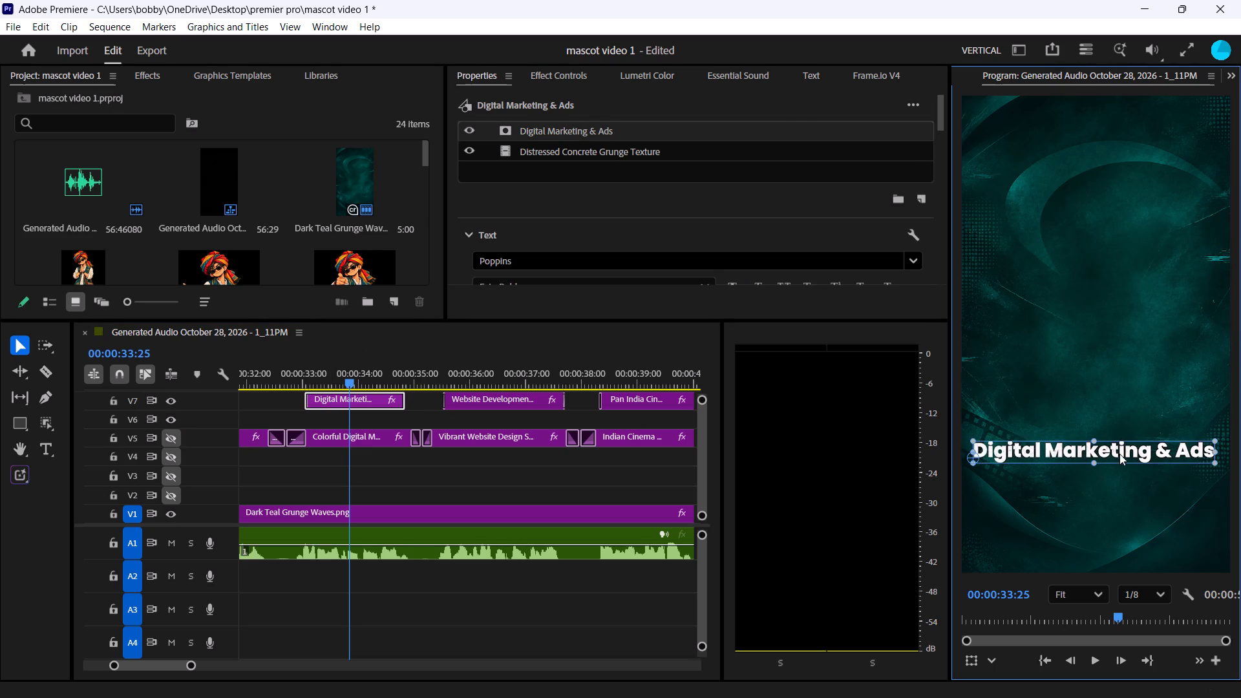
left_click_drag(1119, 454, 1127, 475)
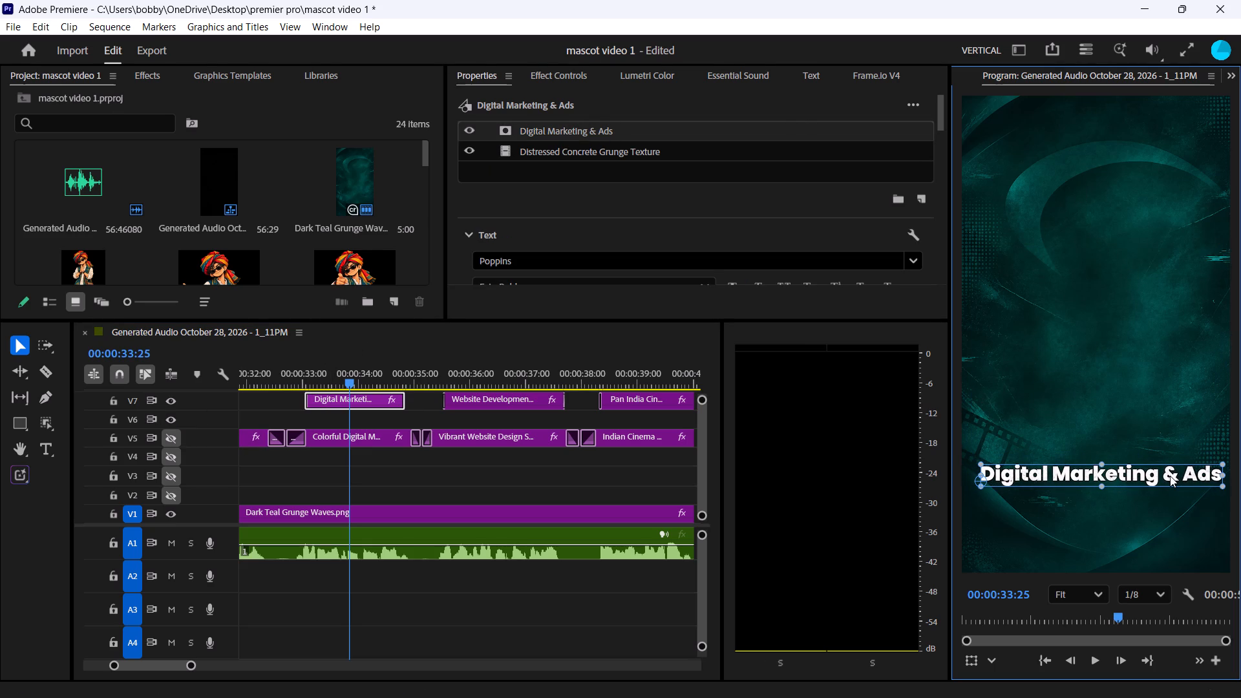
Break the "Digital Marketing & Ads" caption into two lines, with "& Ads" indented by spaces to sit centred under "Digital Marketing".
double_click(1171, 476)
left_click(1164, 474)
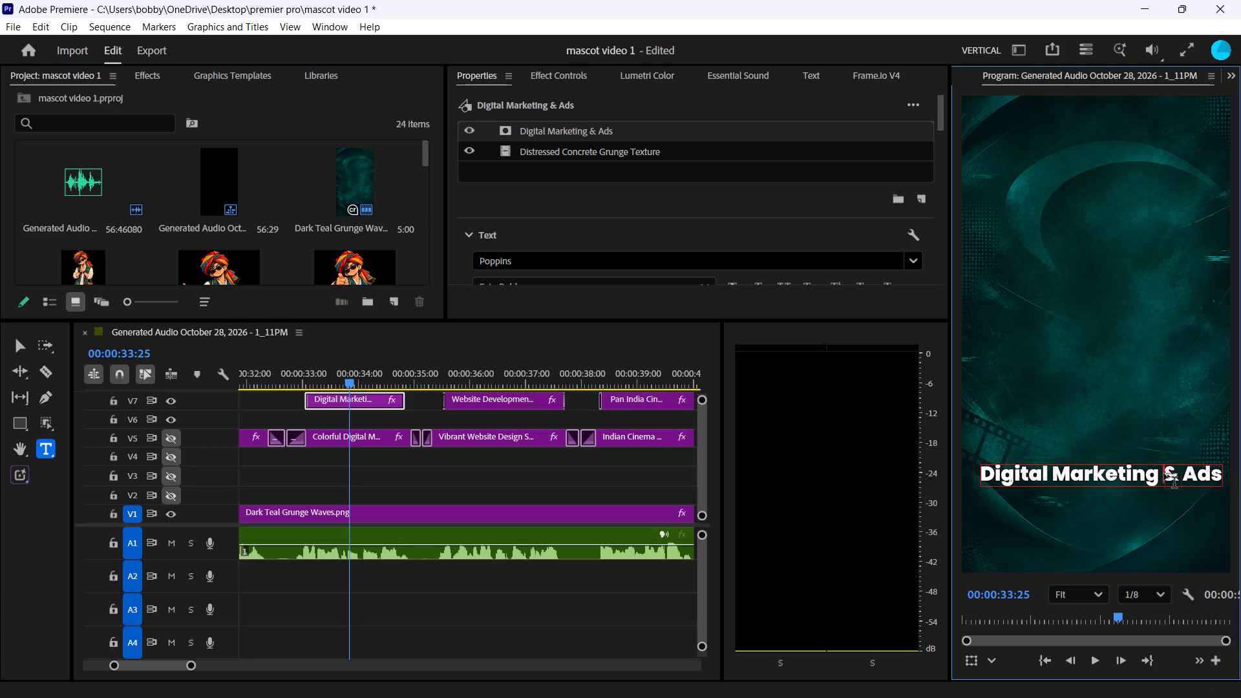
key("Return")
key("space")
key("space")
key("space")
key("space")
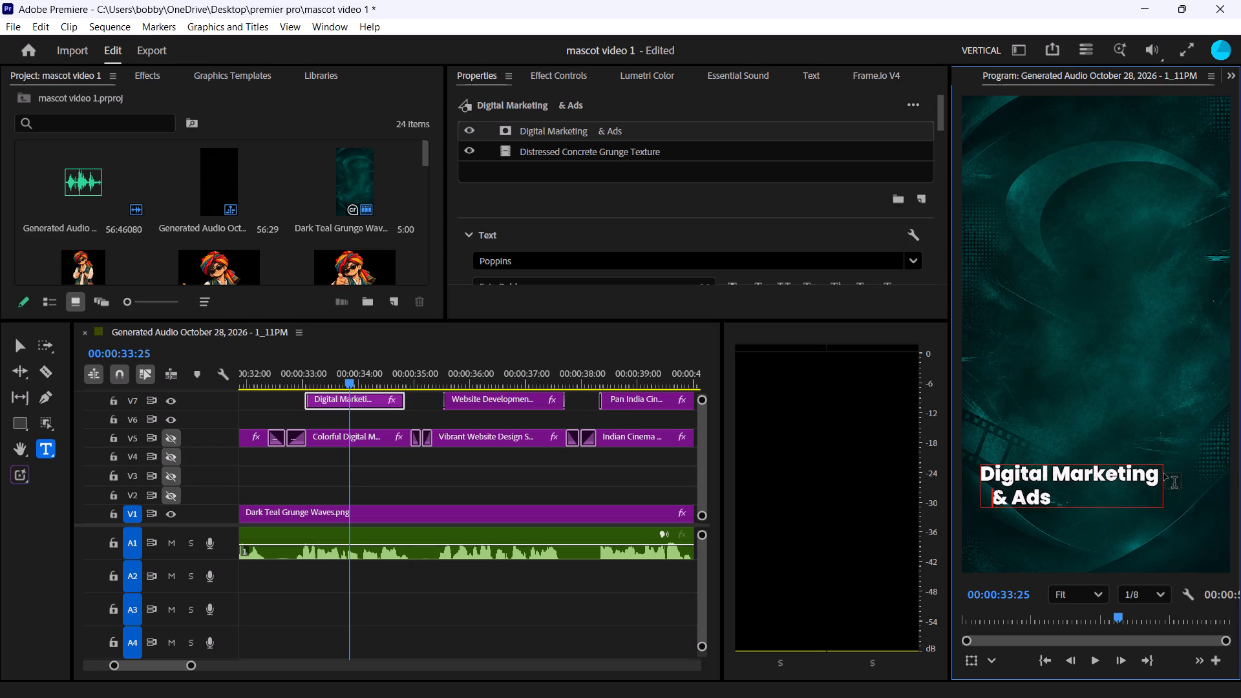
key("space")
key("space")
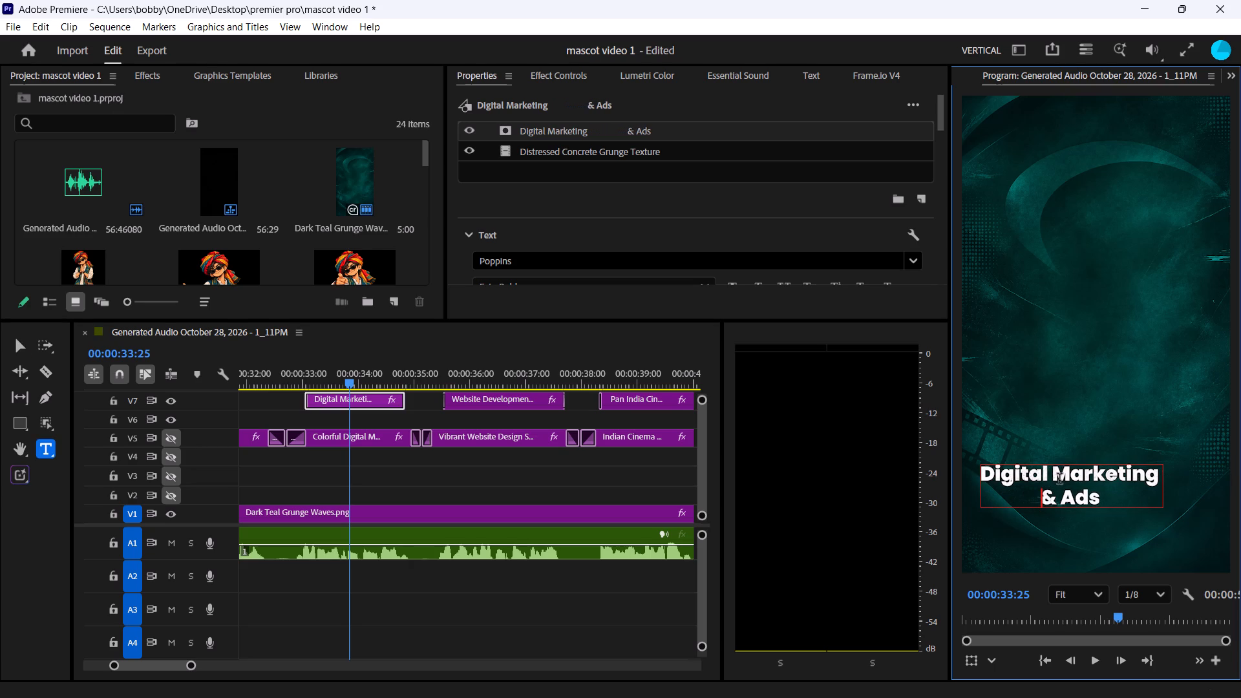
left_click(17, 343)
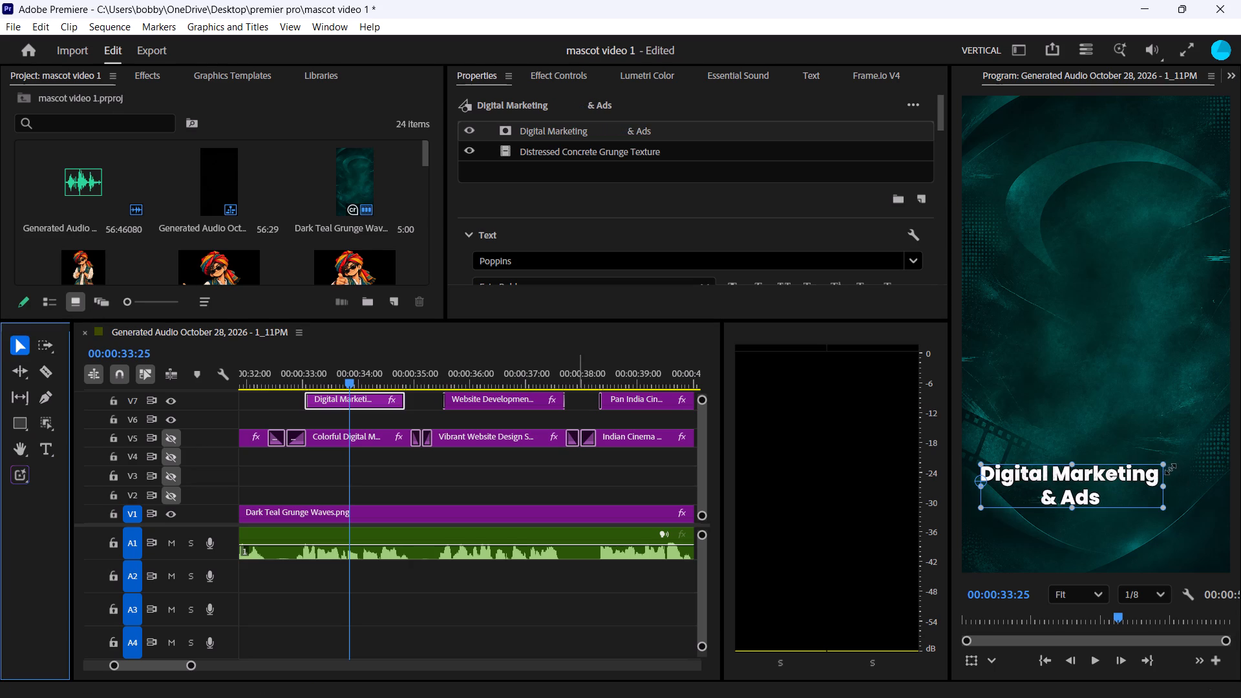
Enlarge the two-line caption to about four-fifths of the frame width and centre it about four-fifths of the way down the frame.
left_click_drag(1162, 464, 1184, 427)
left_click_drag(1180, 479, 1135, 421)
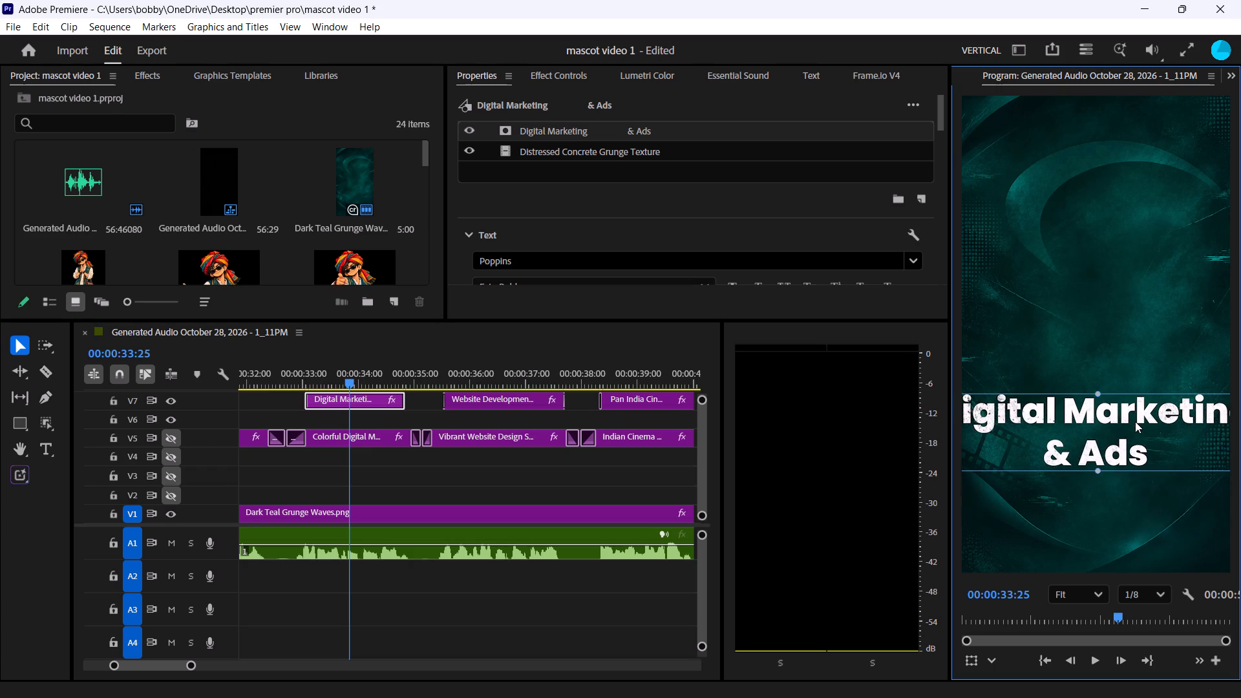
left_click_drag(1135, 421, 1138, 430)
left_click_drag(1104, 407, 1106, 422)
left_click_drag(1012, 445, 1052, 443)
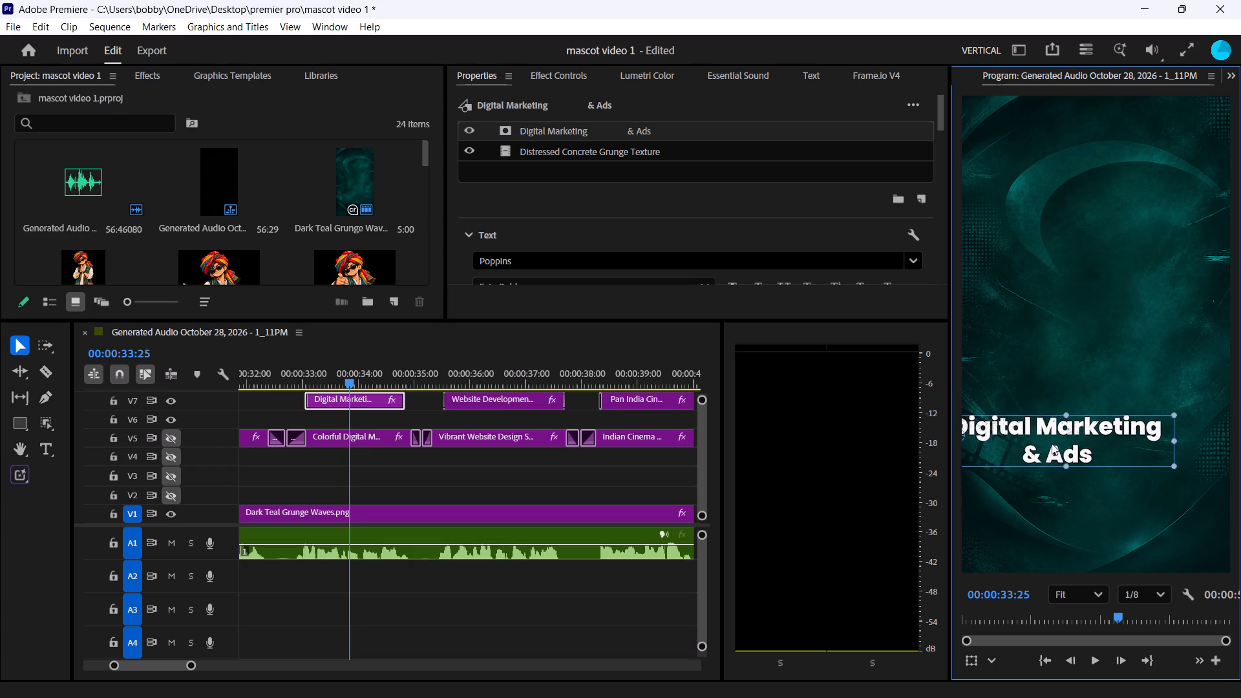
left_click_drag(1052, 443, 1059, 476)
left_click(1064, 385)
left_click_drag(1081, 461, 1085, 454)
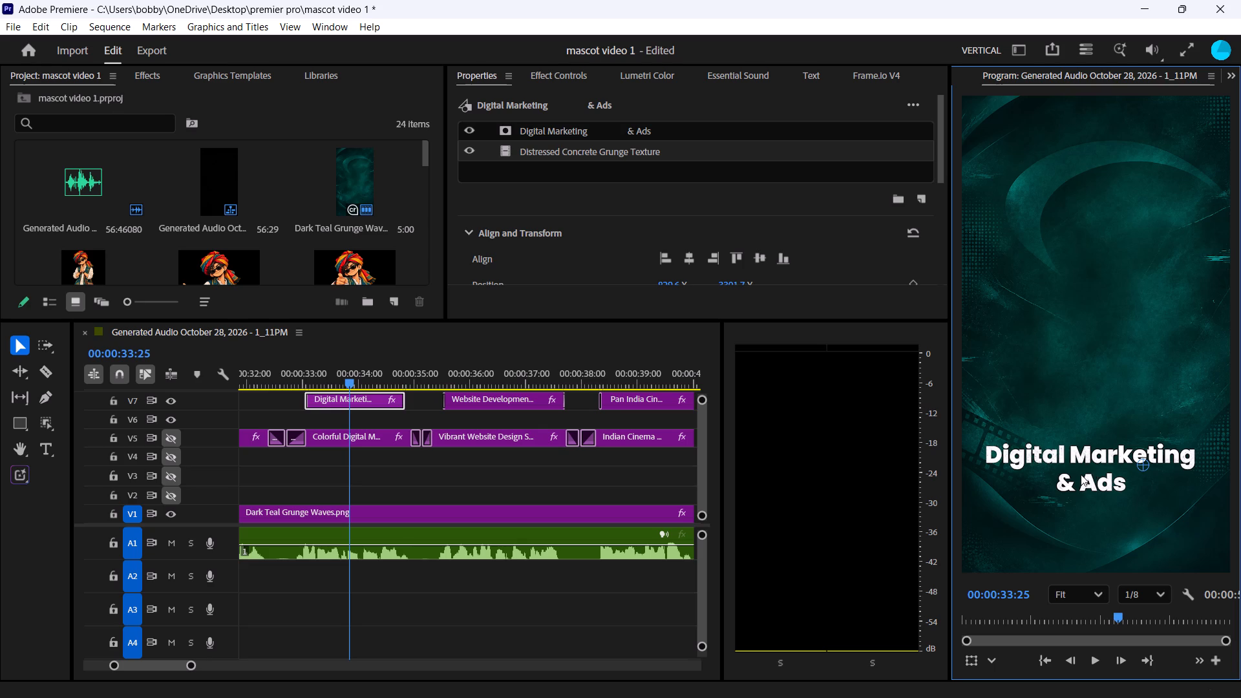
key("ctrl+z")
left_click(692, 313)
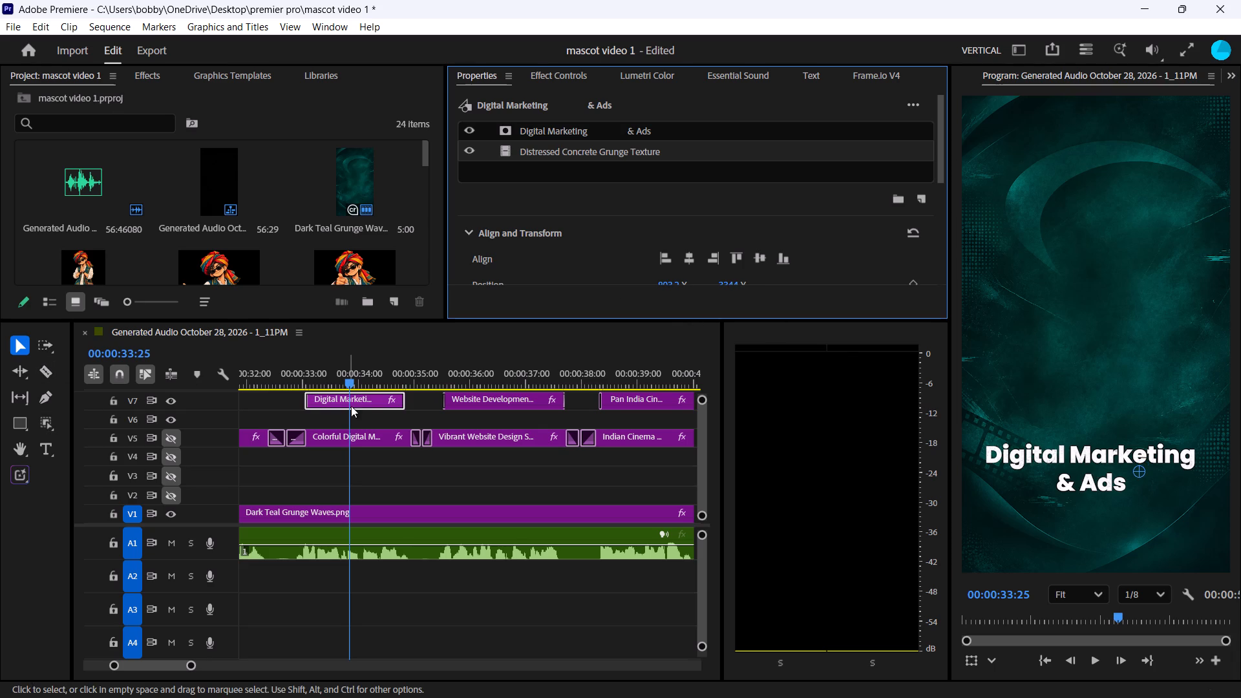
left_click(558, 131)
left_click_drag(1088, 476, 1096, 475)
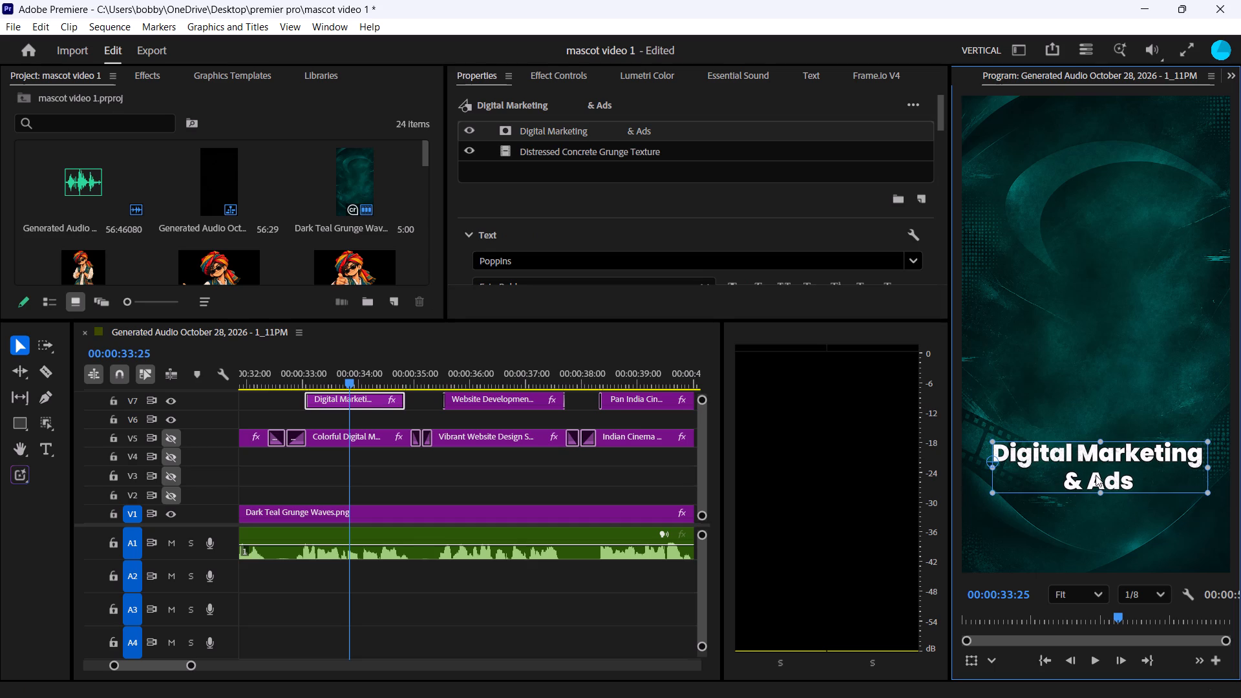
left_click_drag(1096, 475, 1096, 478)
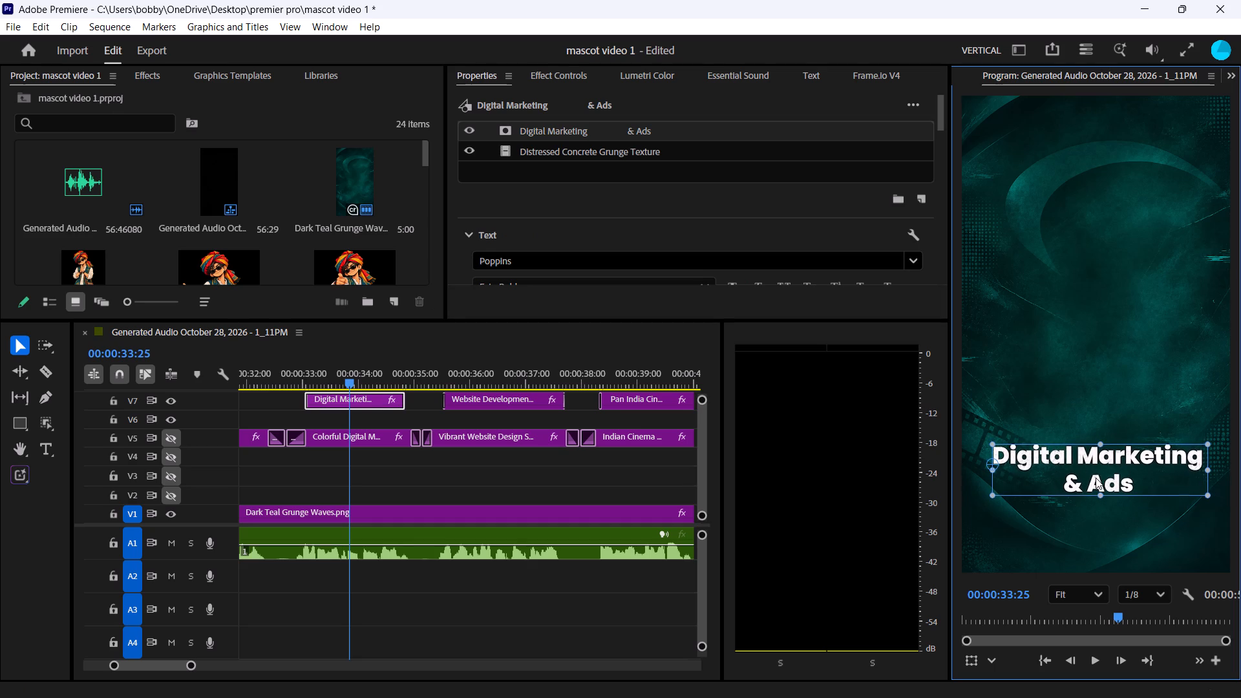
left_click_drag(1096, 478, 1094, 479)
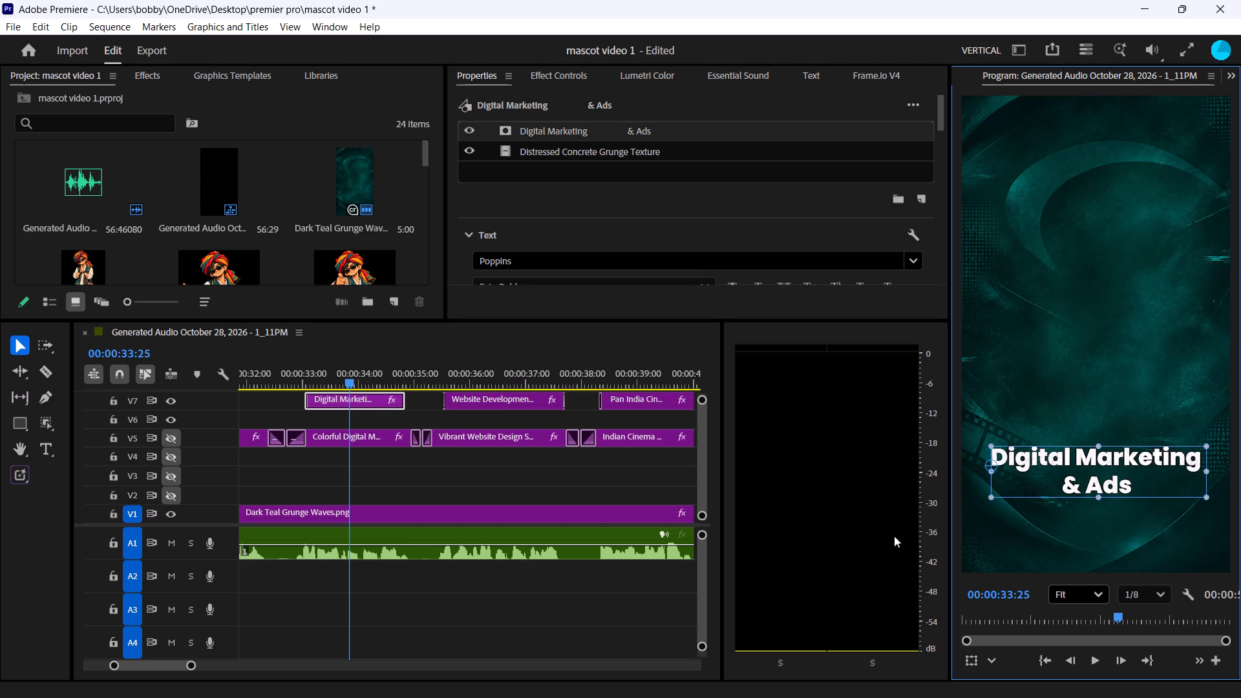
Copy the eight consecutive mascot clips on V5, from just after 00:00:05:16 through the one ending at 00:00:13:17.
left_click(649, 344)
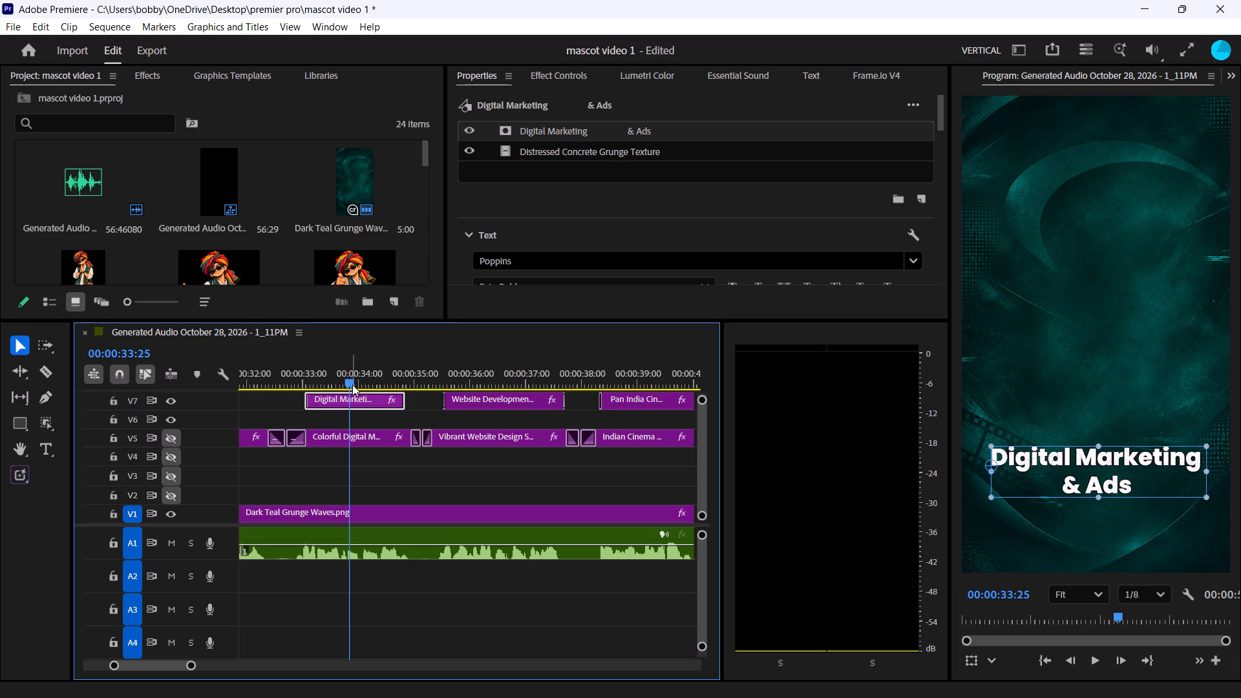
left_click_drag(352, 385, 375, 391)
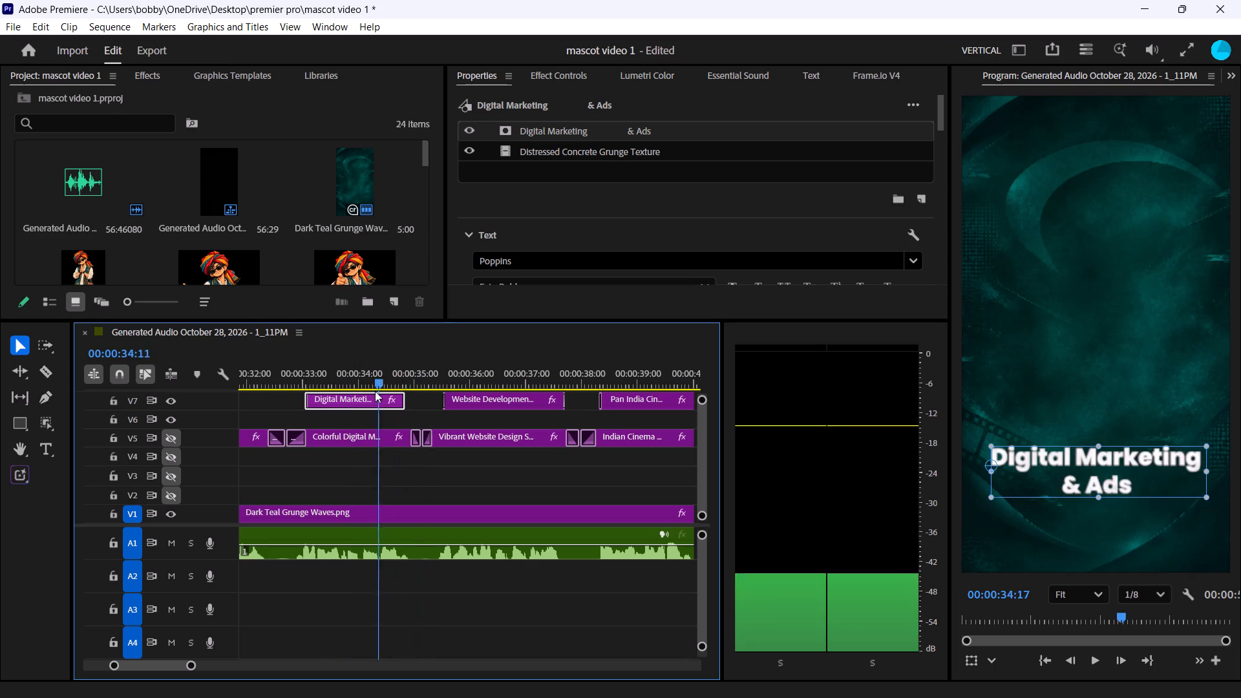
left_click_drag(375, 391, 231, 442)
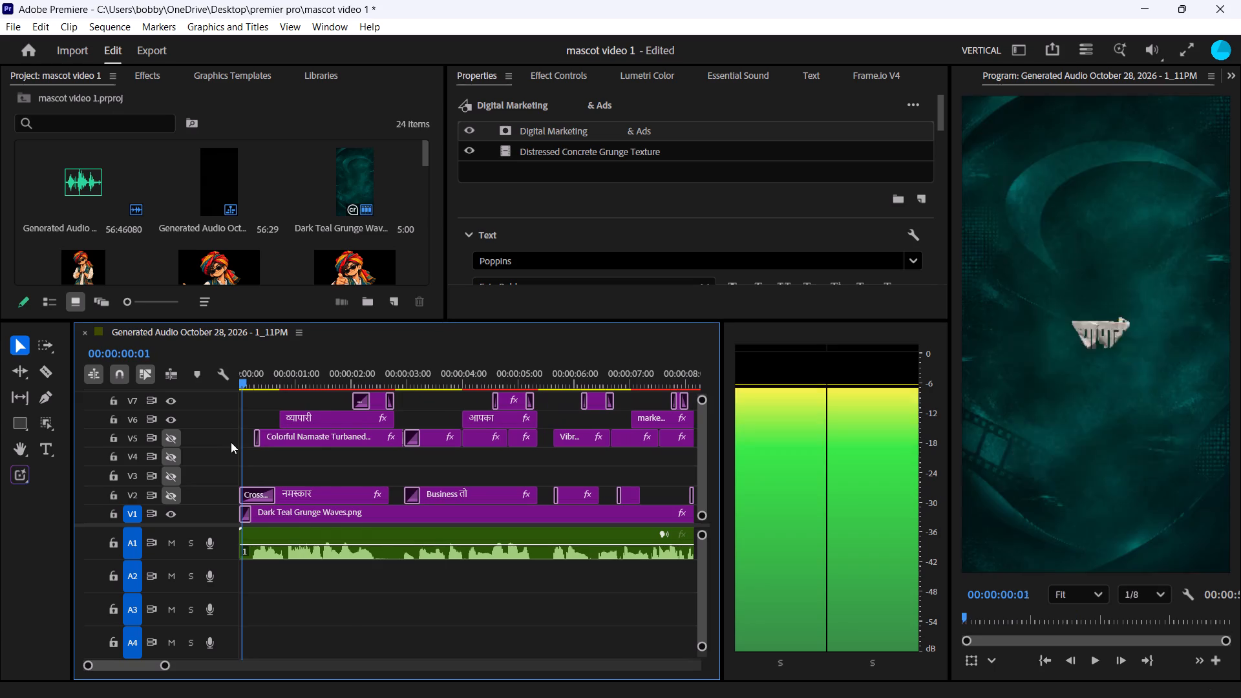
left_click_drag(231, 442, 702, 404)
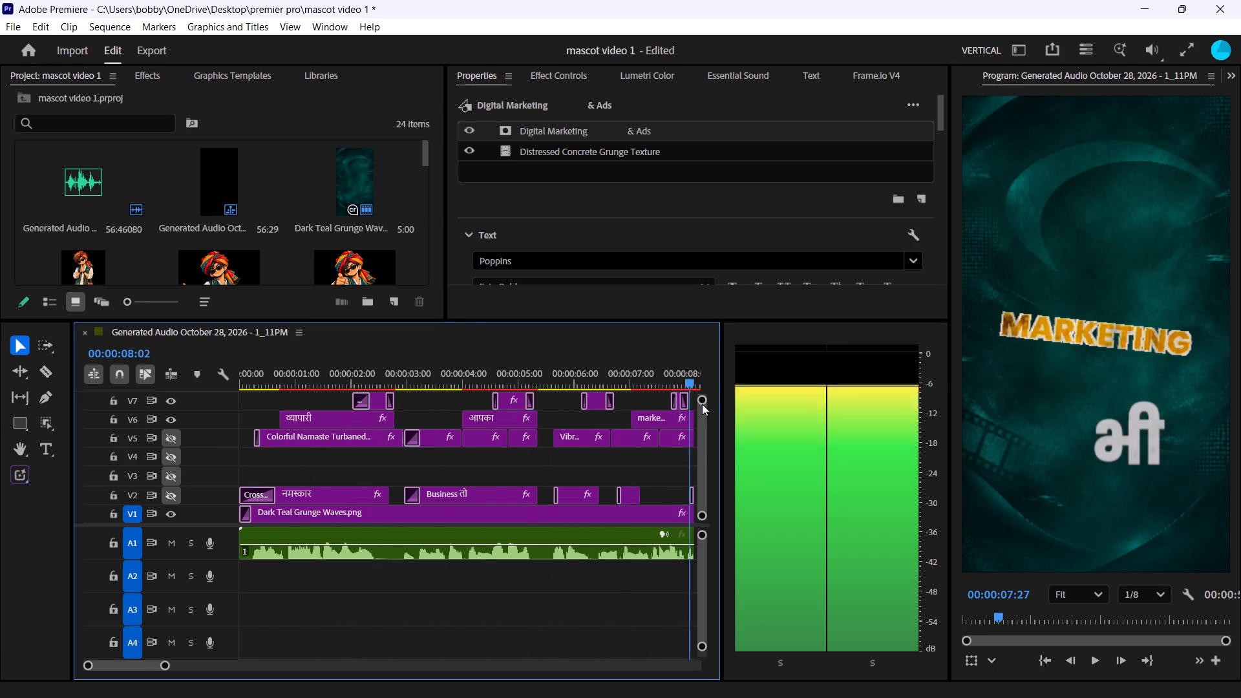
left_click_drag(702, 404, 483, 424)
left_click(498, 440)
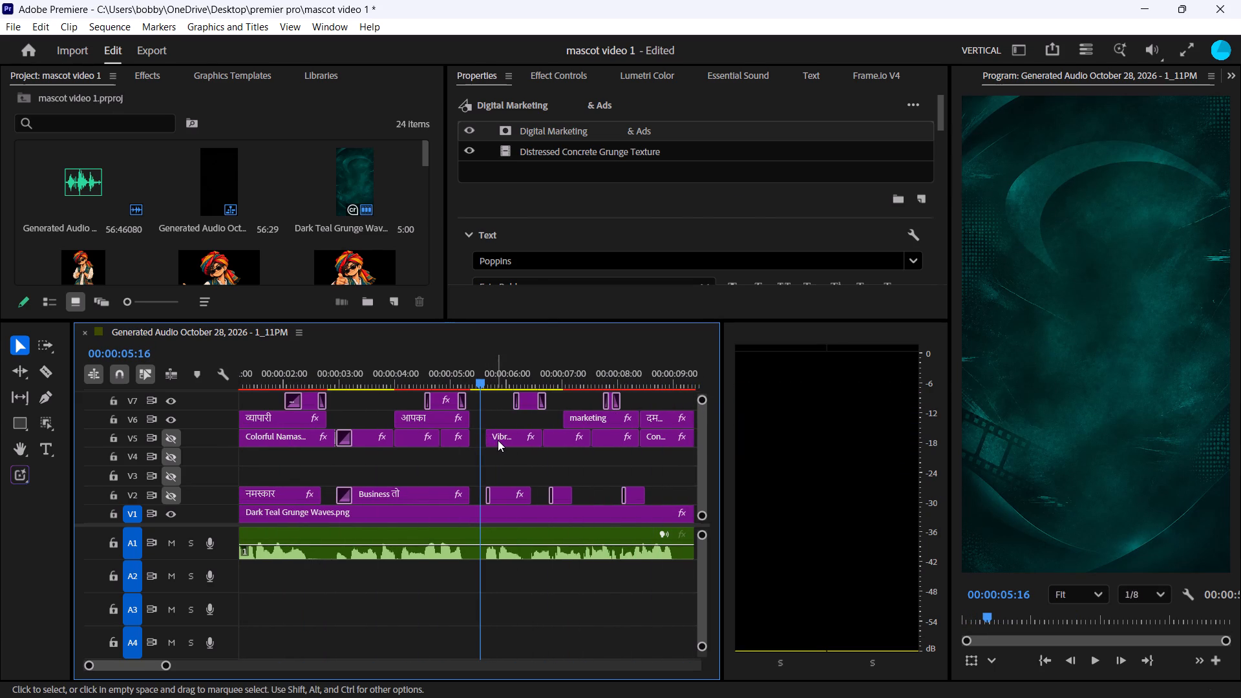
left_click(564, 431, "shift")
left_click(595, 427, "shift")
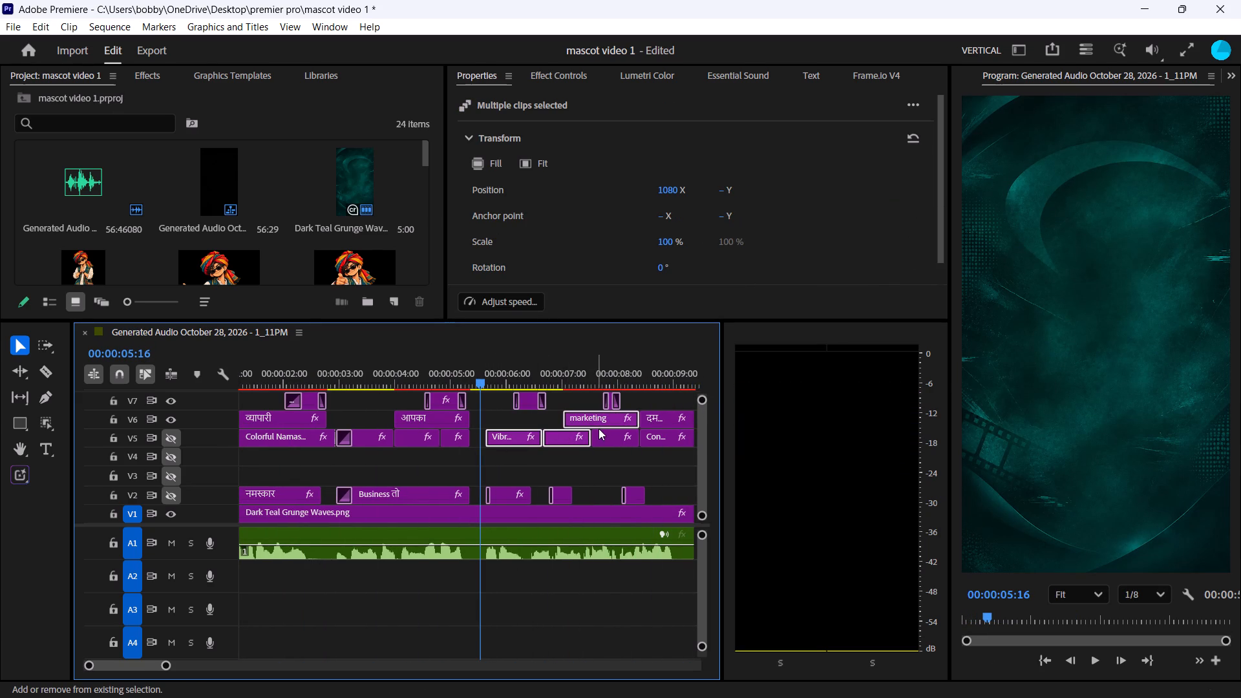
left_click(602, 417, "shift")
left_click(603, 432, "shift")
left_click(653, 435, "shift")
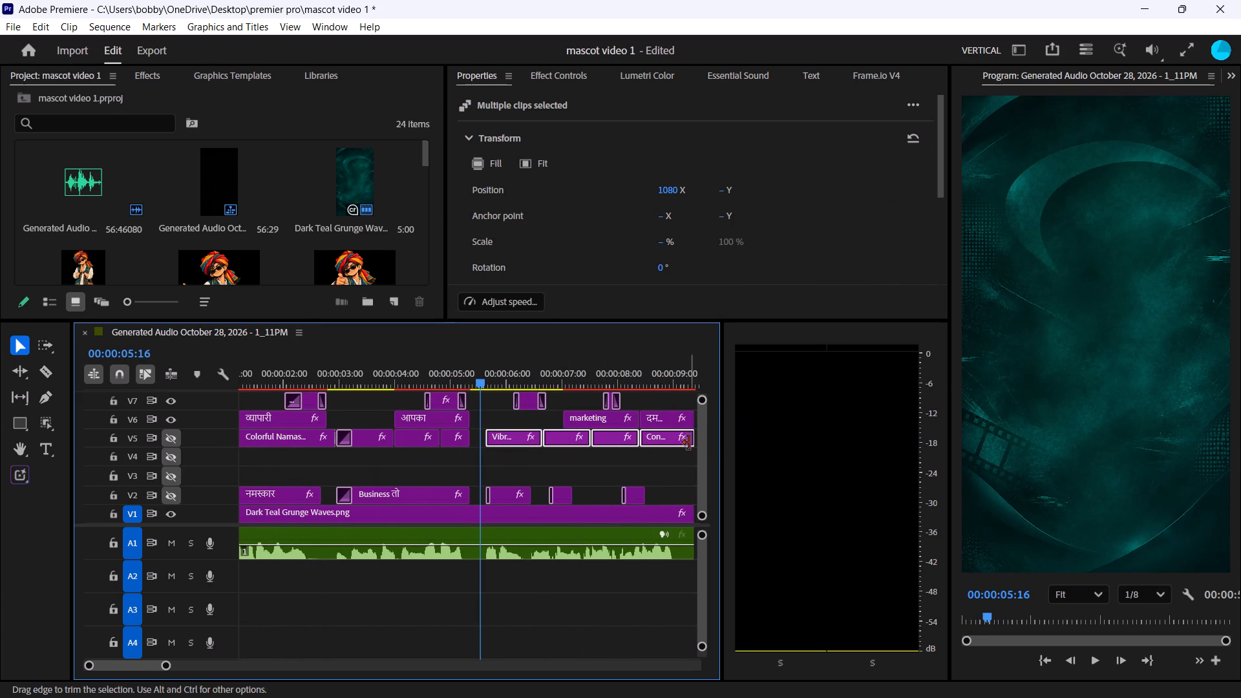
left_click_drag(168, 672, 178, 672, "shift")
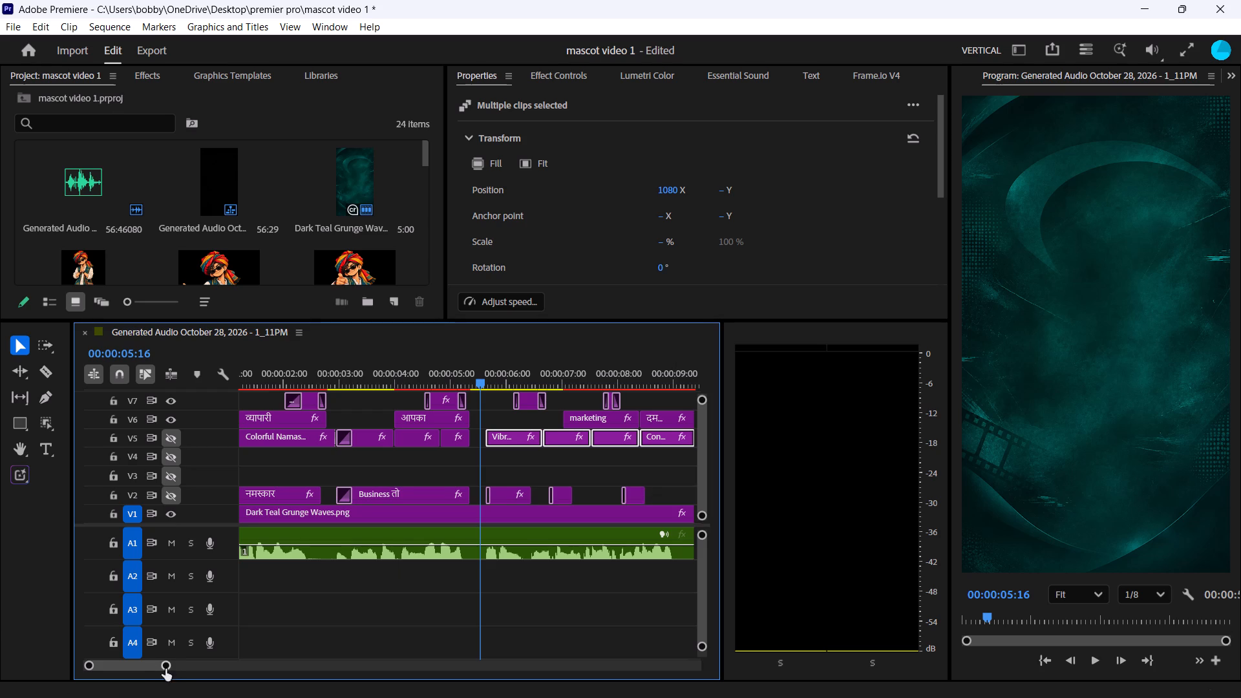
left_click_drag(165, 666, 210, 666, "shift")
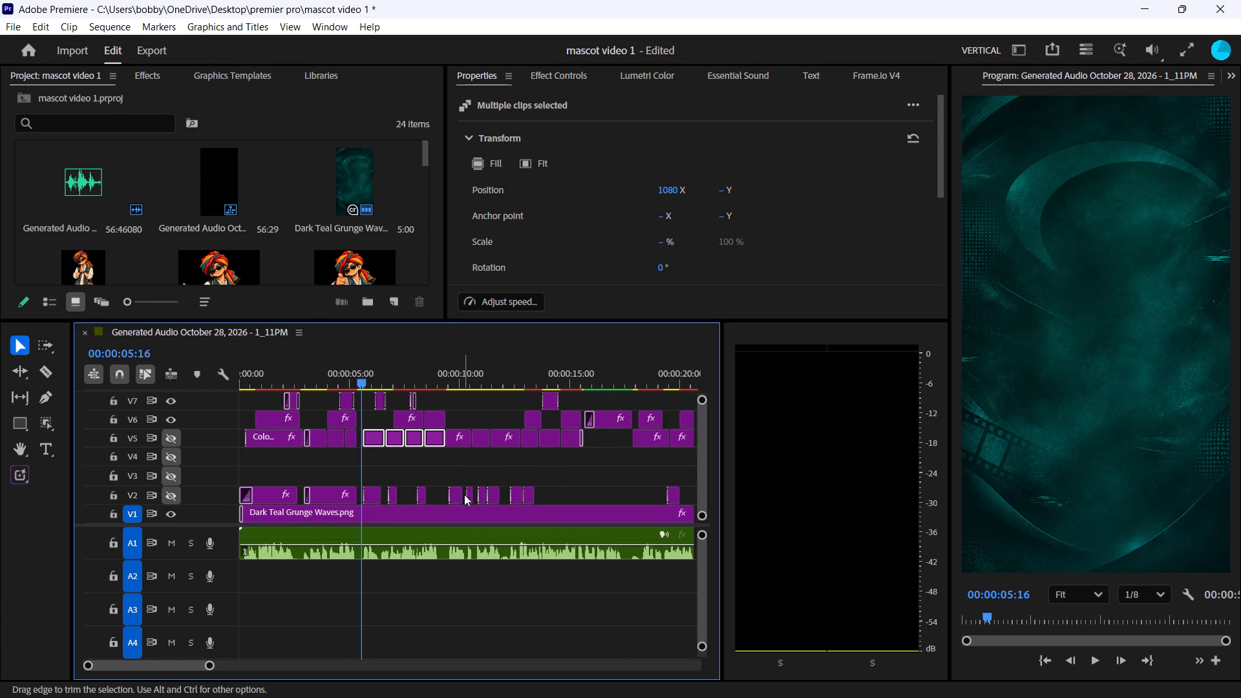
left_click(462, 445, "shift")
left_click(482, 438, "shift")
left_click(502, 441, "shift")
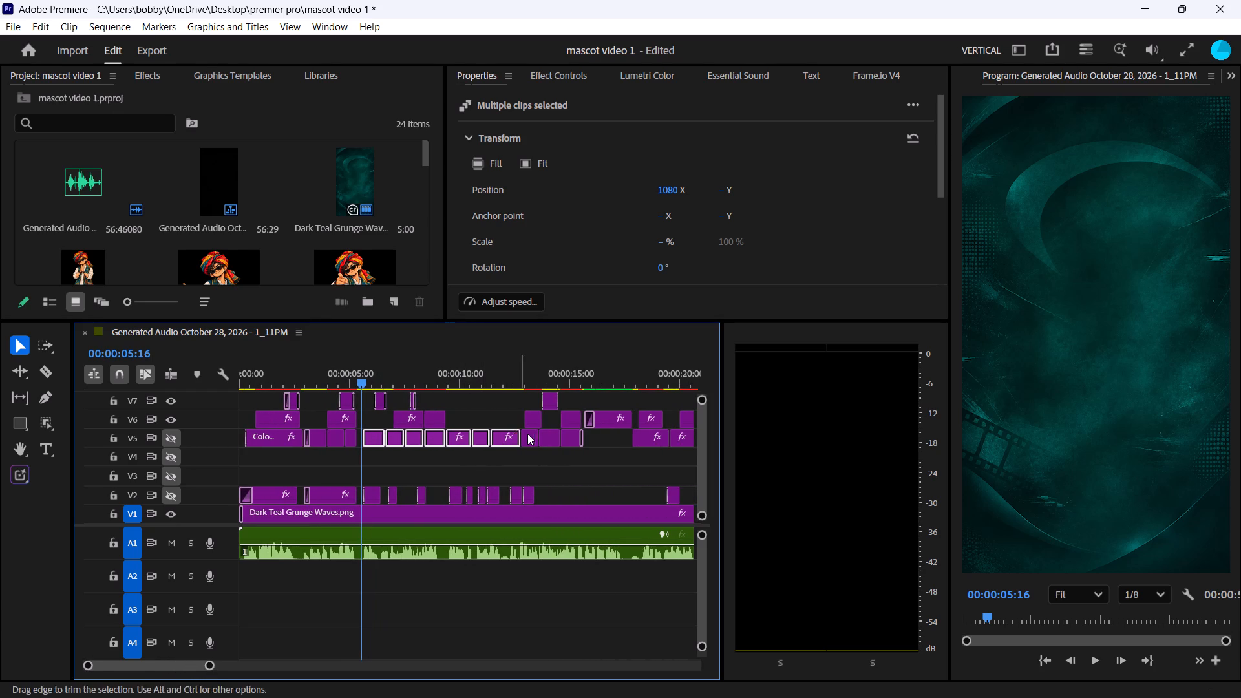
left_click(530, 436, "shift")
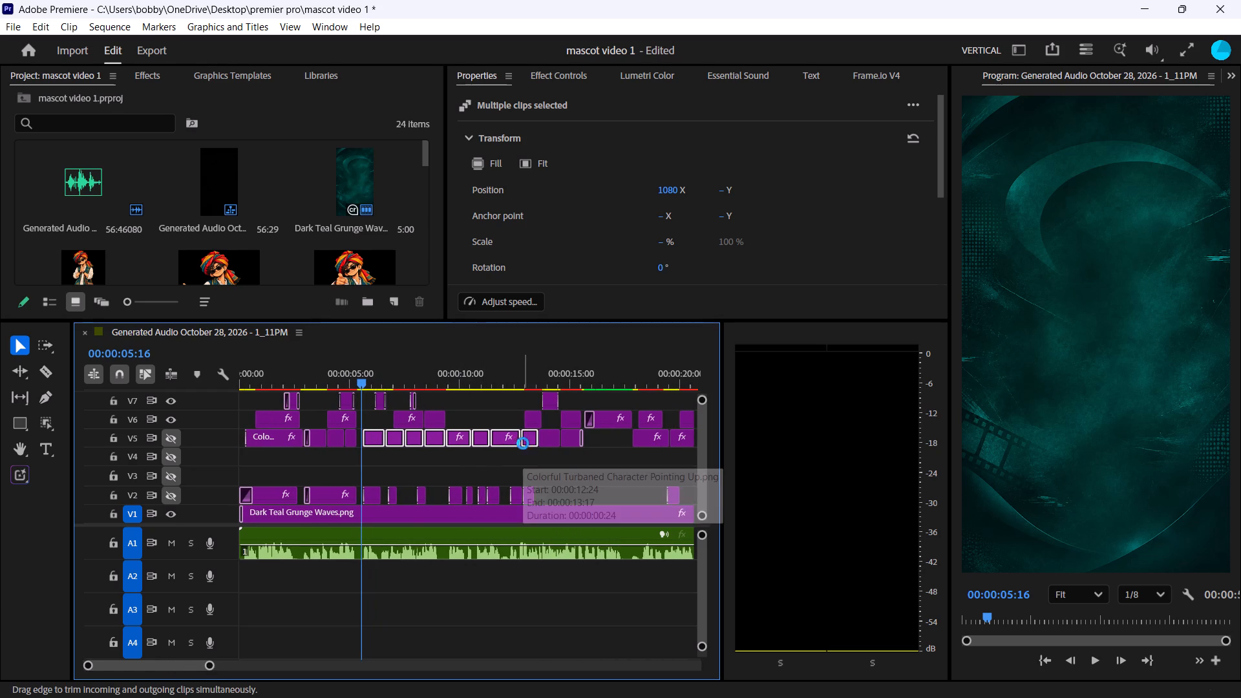
key("ctrl+c")
Paste the copied mascot clips in empty timeline space past the end of the video, at 00:01:07:29.
left_click_drag(374, 374, 768, 393)
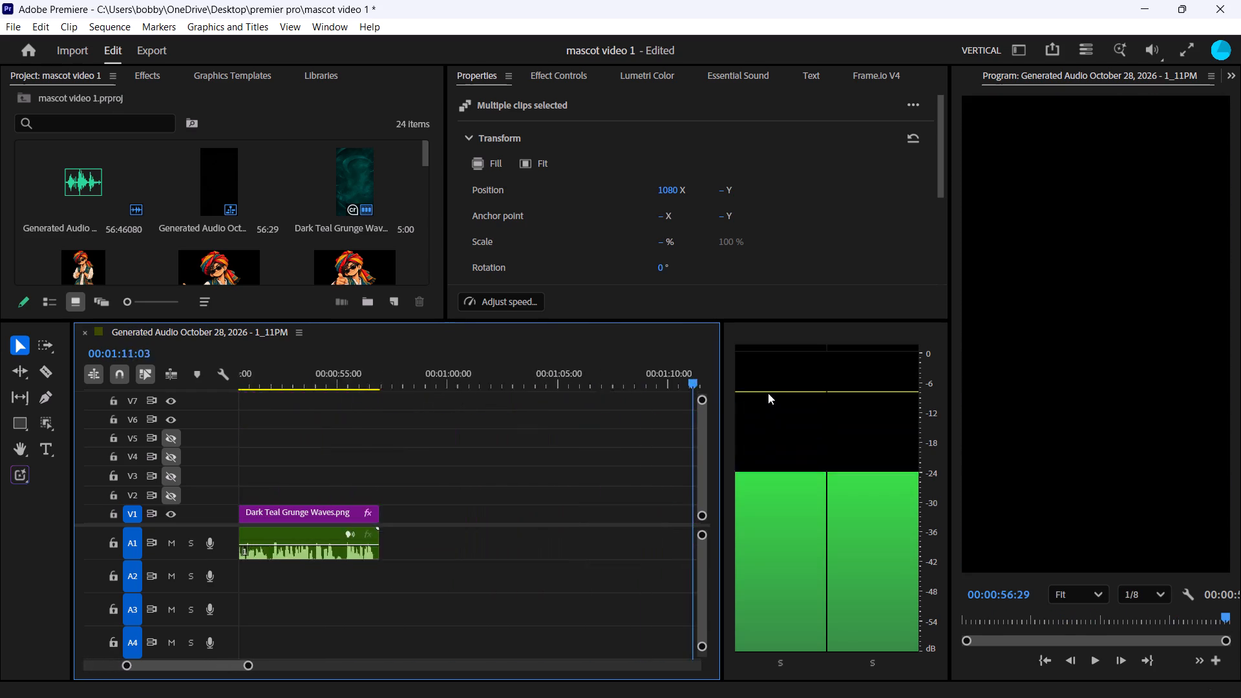
left_click_drag(768, 393, 296, 412)
left_click(337, 436)
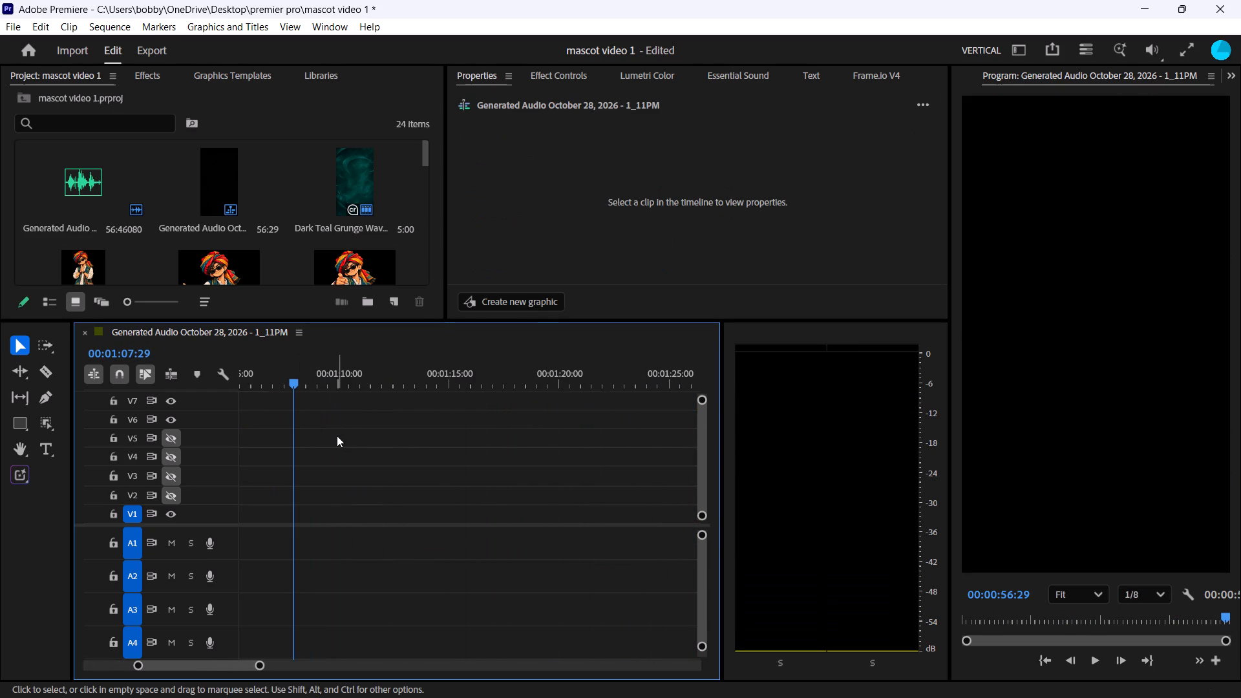
key("ctrl+v")
Move the playhead to 00:01:10:02 over the pasted clips and turn V5's track output back on.
left_click_drag(368, 379, 342, 385)
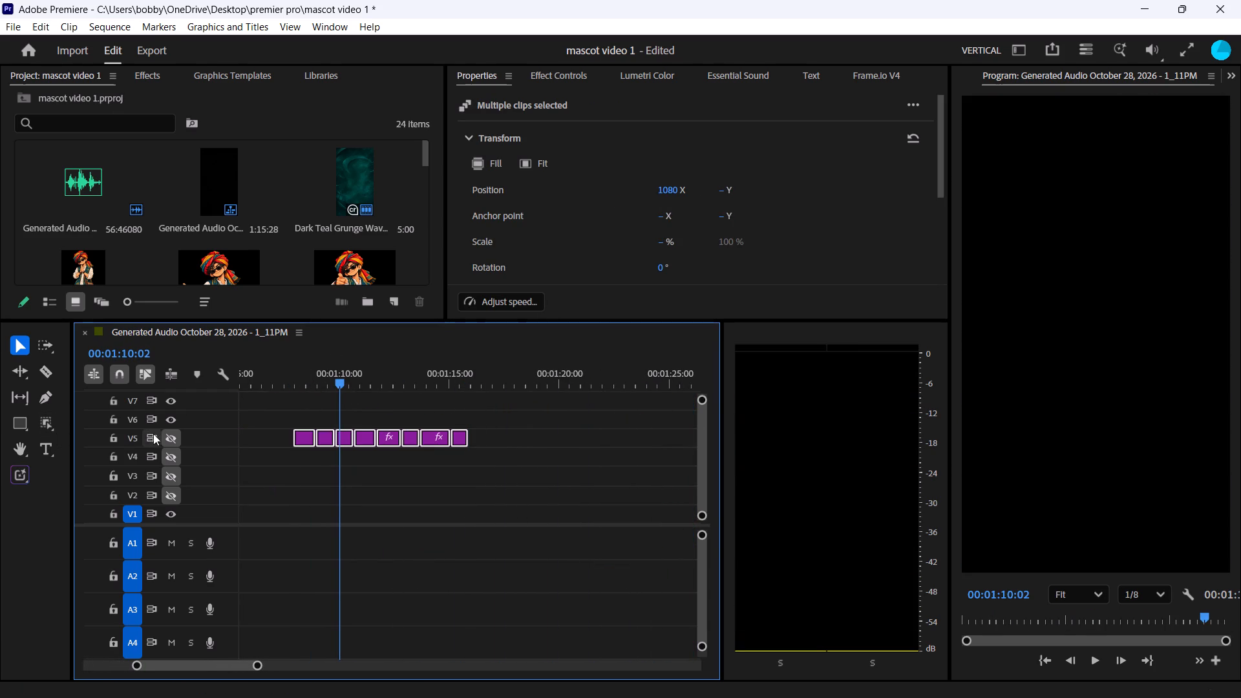
left_click(170, 434)
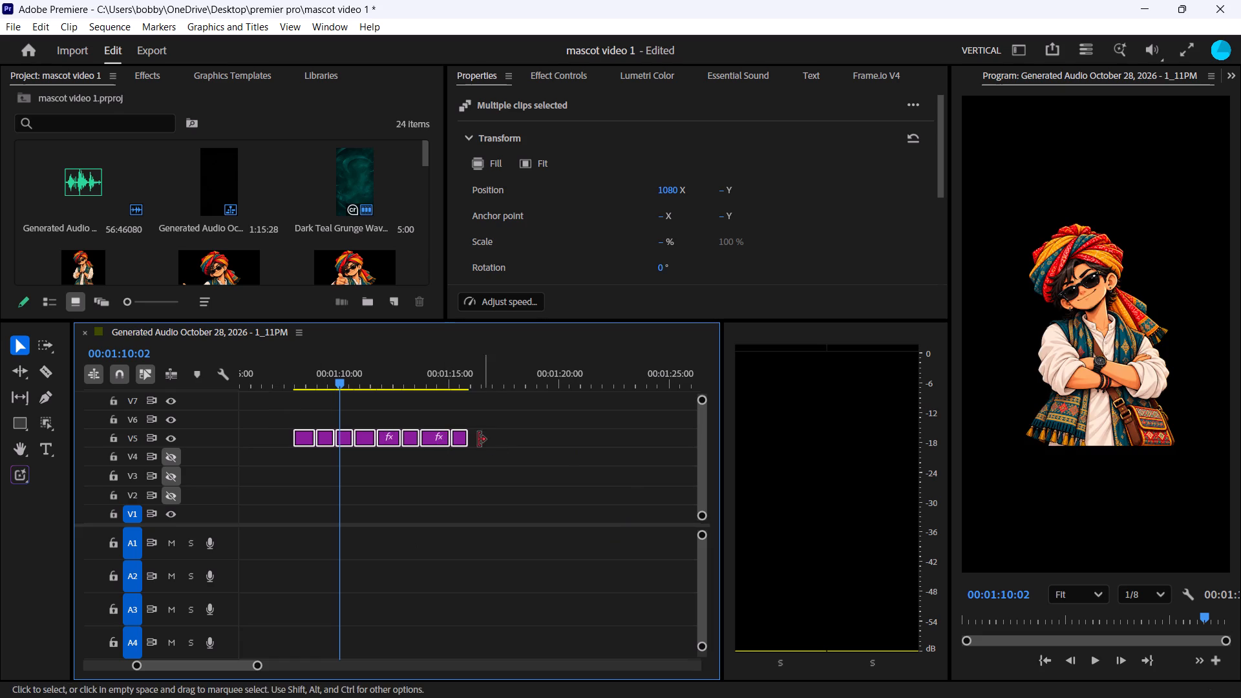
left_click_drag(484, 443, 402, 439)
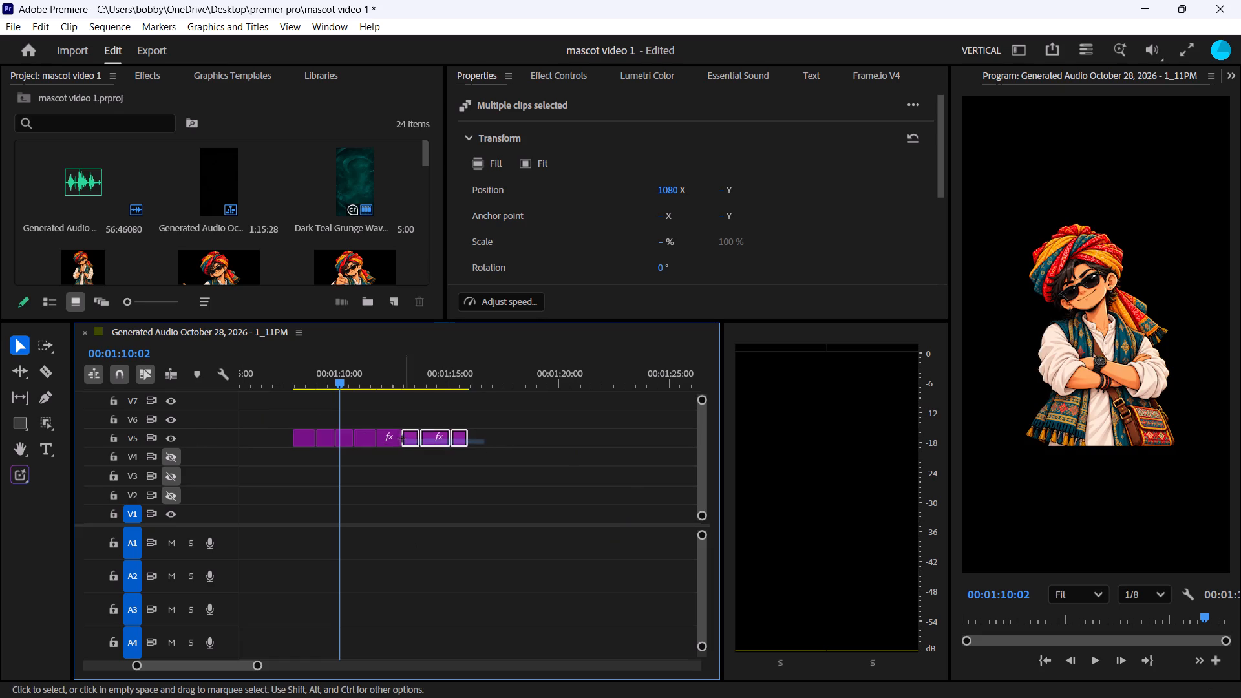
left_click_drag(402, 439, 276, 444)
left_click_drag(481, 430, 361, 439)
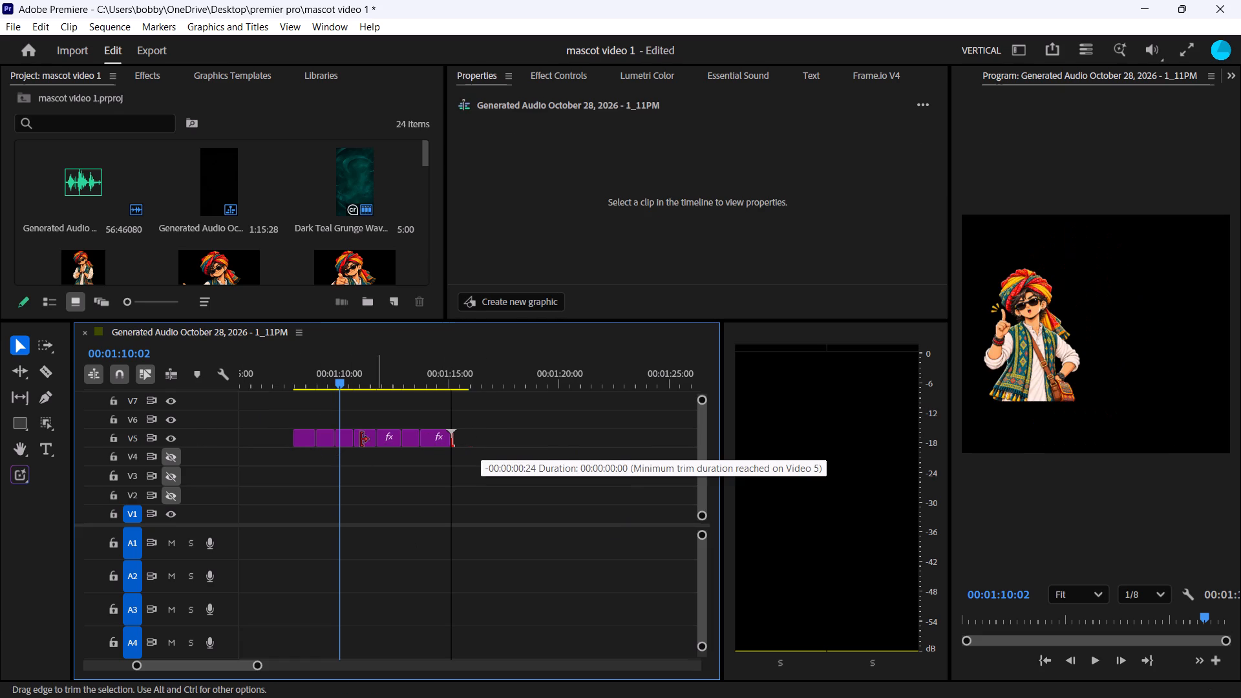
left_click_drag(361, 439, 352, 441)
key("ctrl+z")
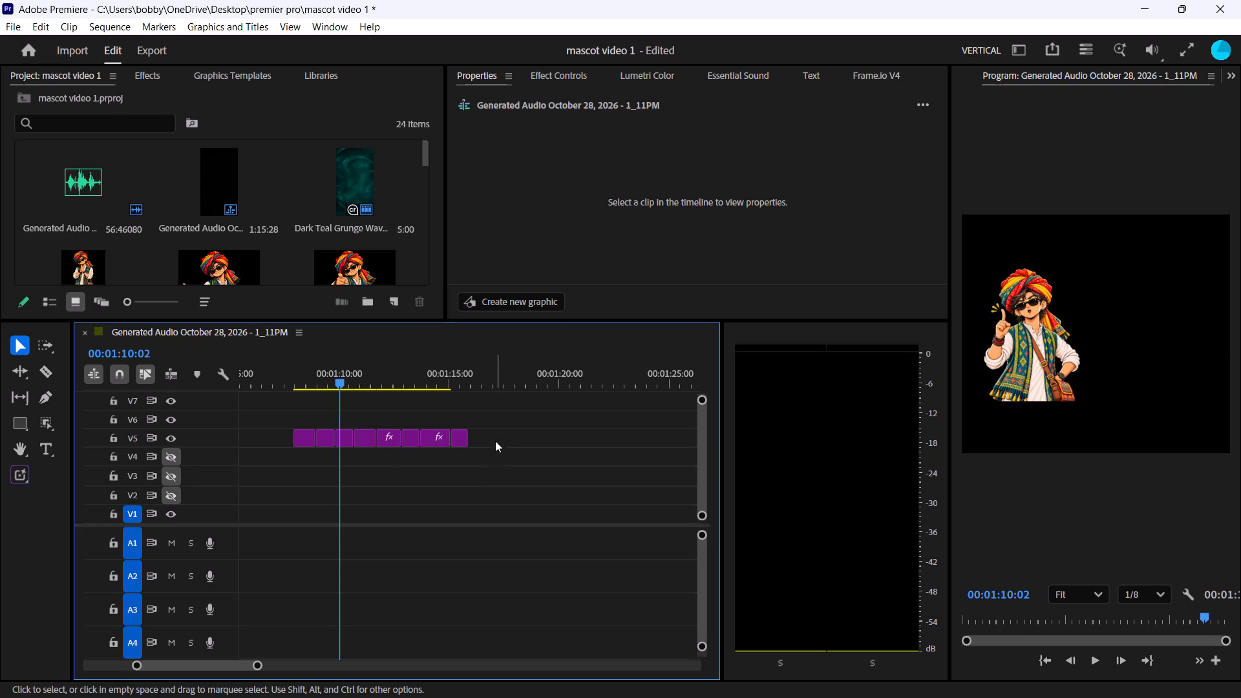
Move all eight pasted mascot clips along V5 to directly after the Indian Cinema artwork clip, and place the playhead at 00:00:38:24.
left_click_drag(495, 441, 271, 449)
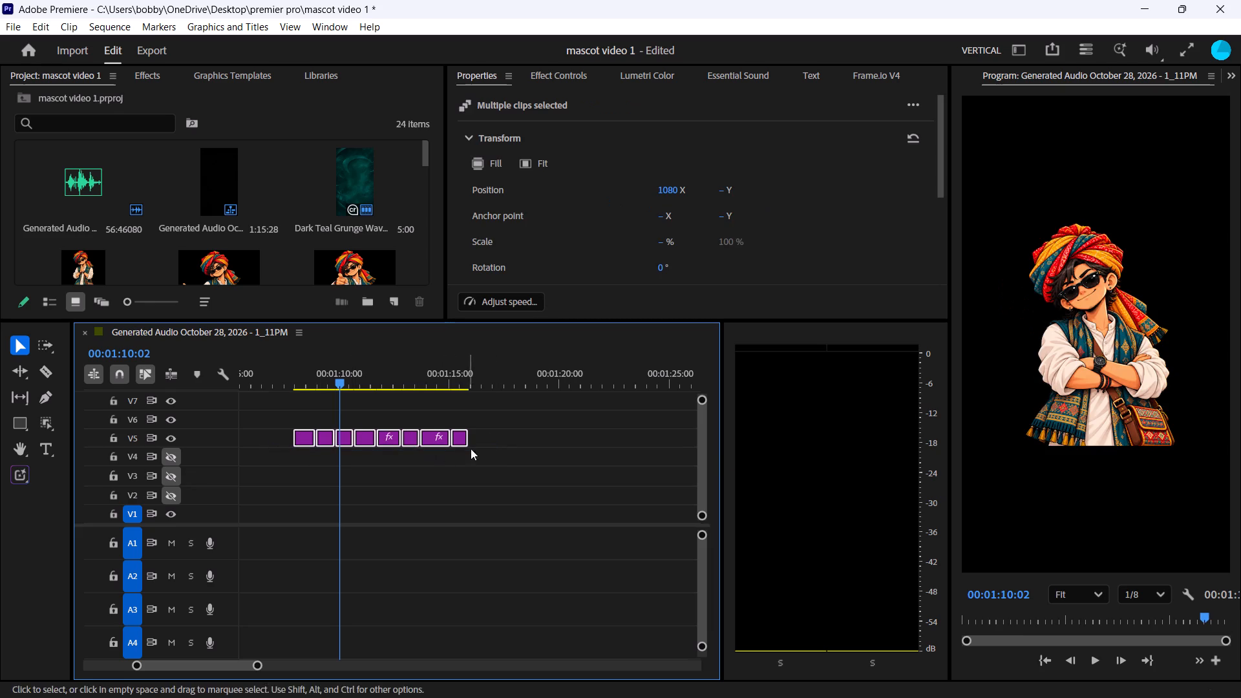
left_click_drag(460, 441, 200, 449)
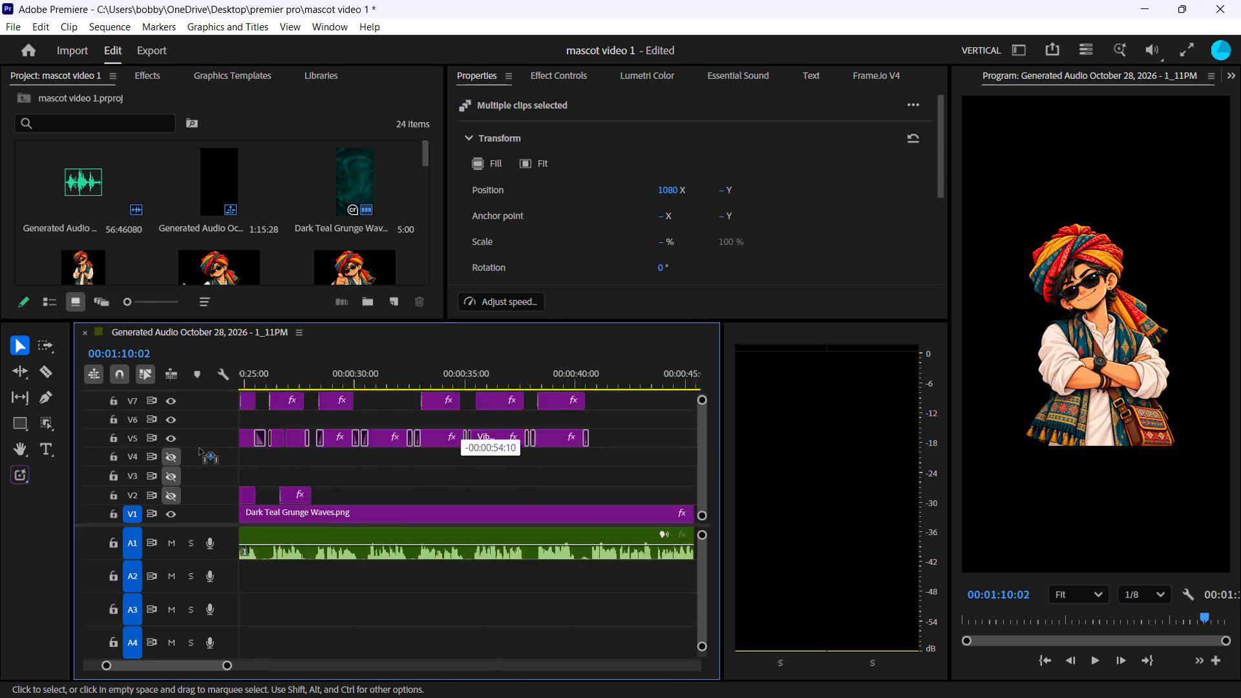
left_click_drag(200, 449, 718, 448)
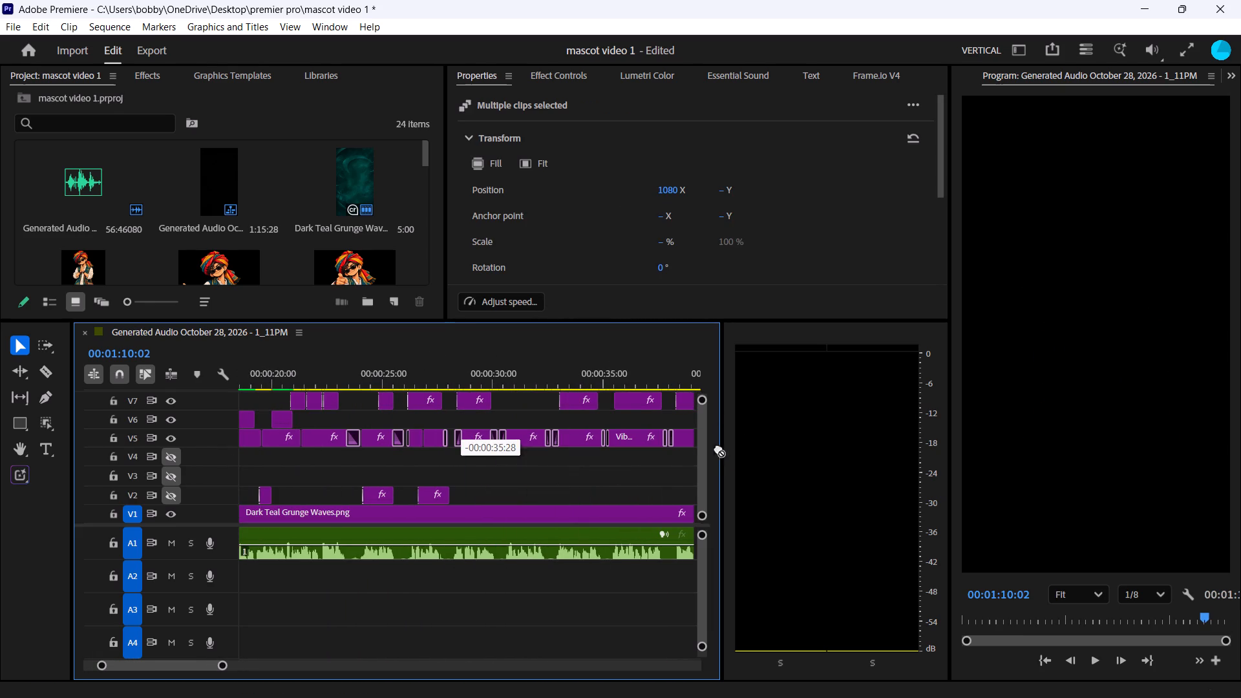
left_click_drag(718, 448, 682, 465)
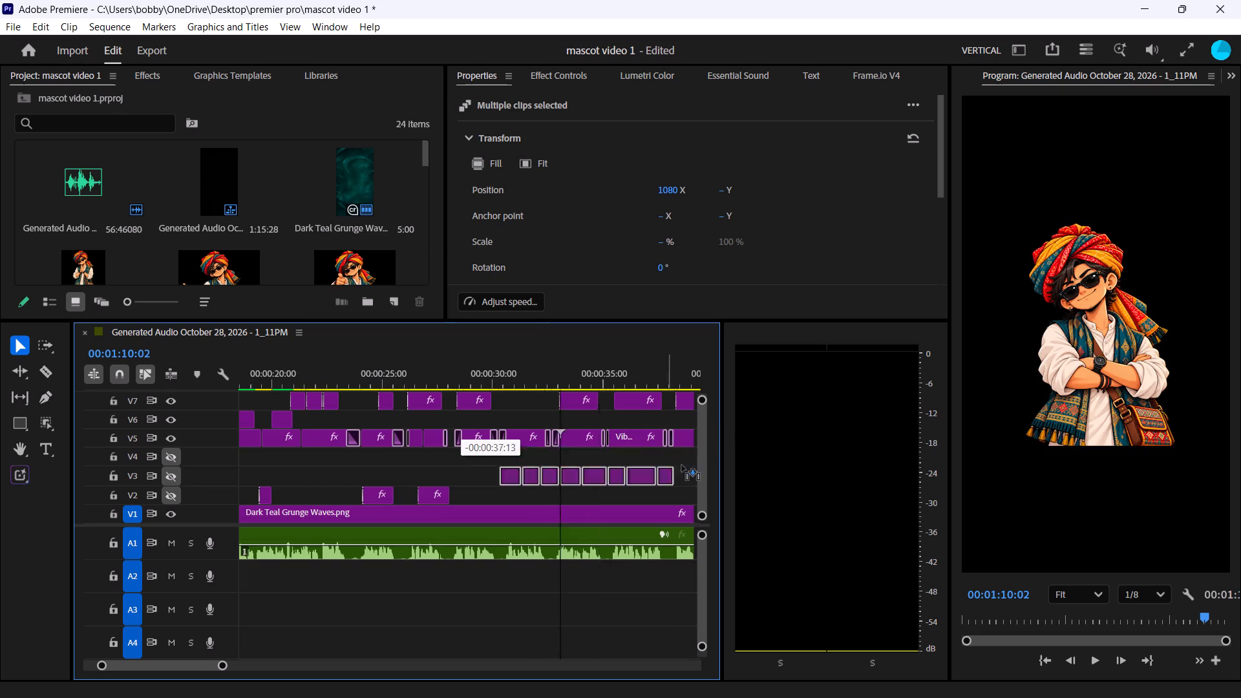
left_click_drag(682, 465, 428, 460)
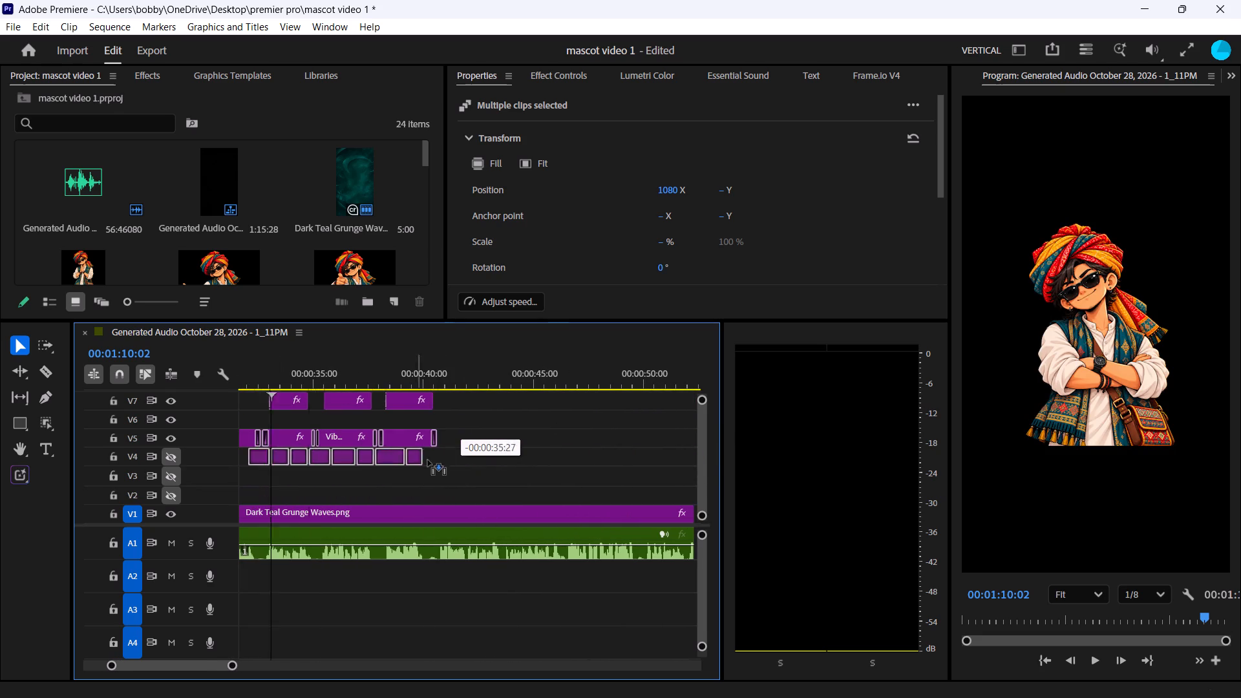
left_click_drag(428, 460, 615, 443)
left_click_drag(459, 375, 402, 390)
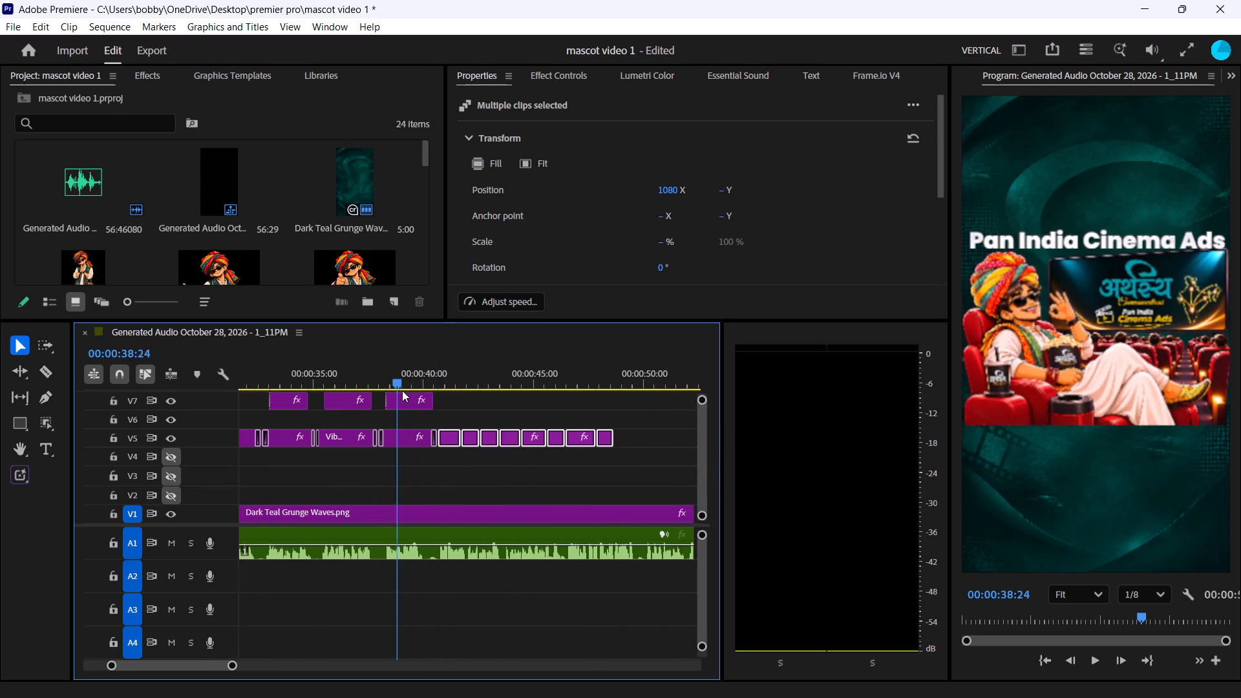
Play back the reused mascot clips on V5 through to the voiceover's end, and scrub back to examine the stretch without artwork.
left_click_drag(402, 390, 430, 388)
key("space")
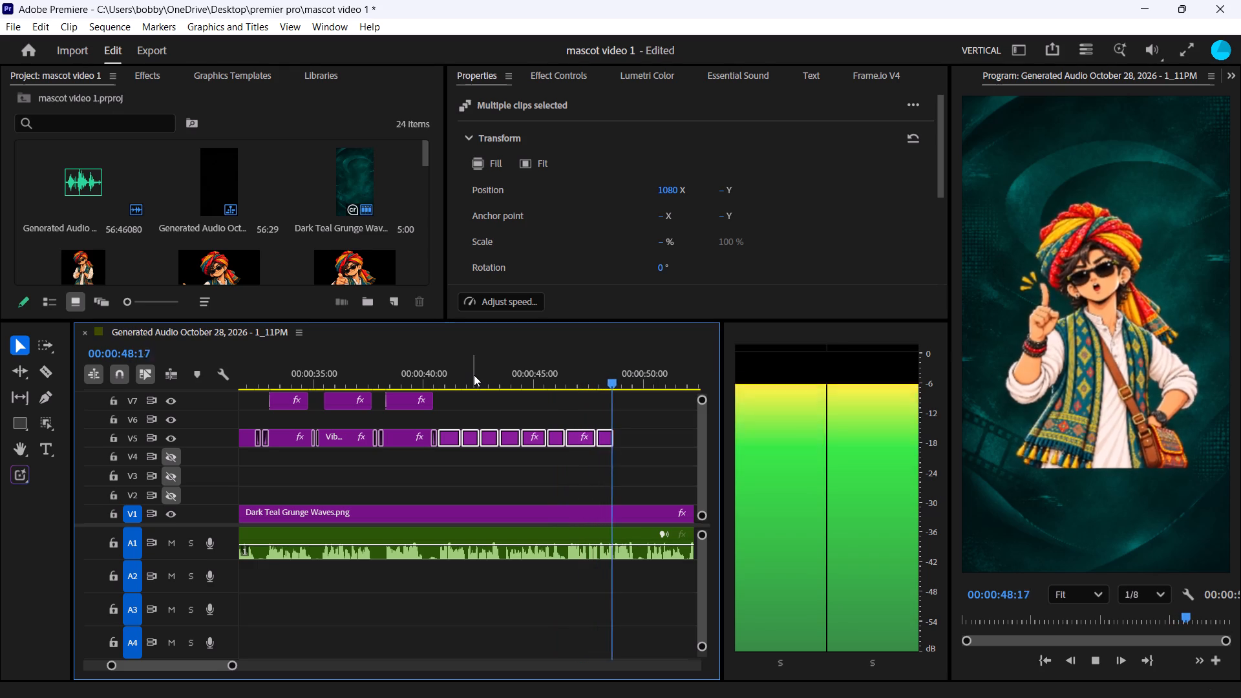
key("space")
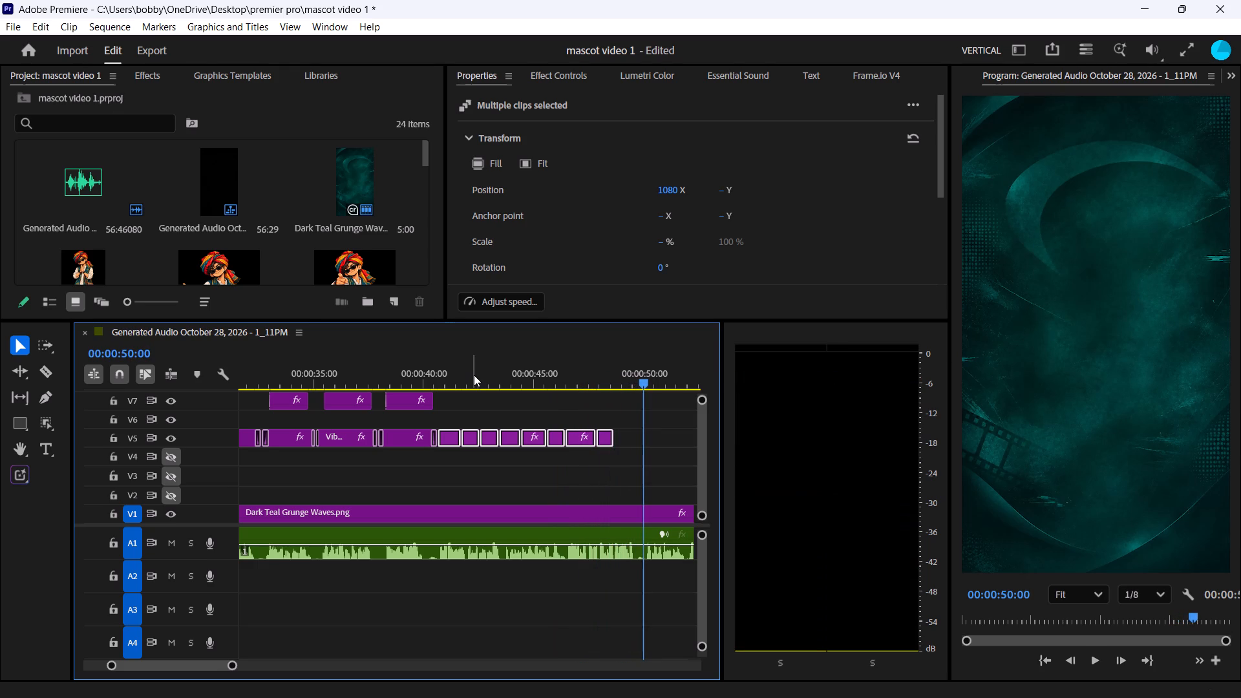
key("space")
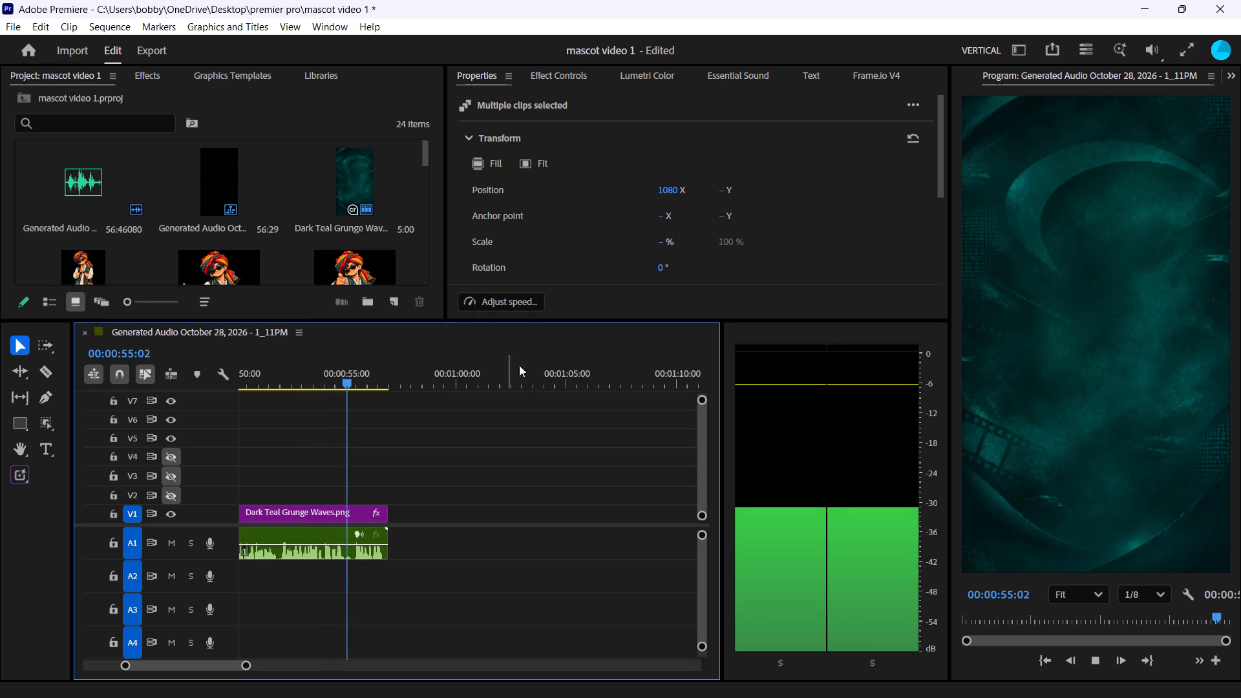
key("space")
key("space")
key("space")
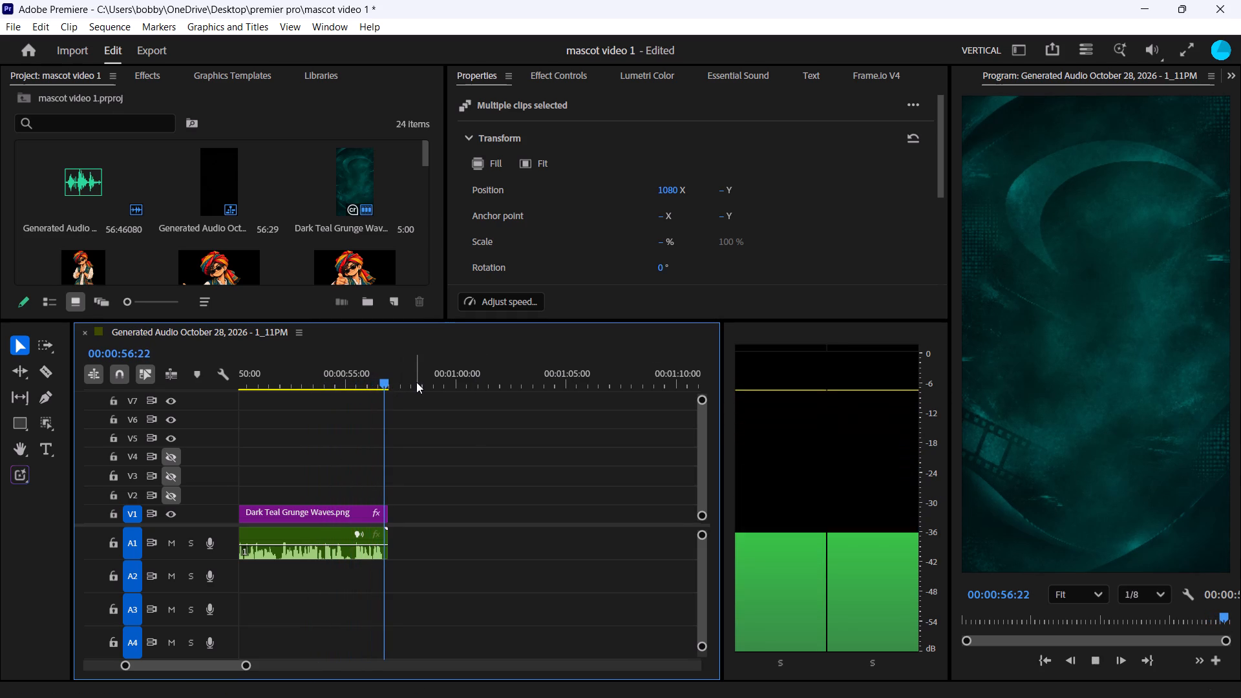
left_click_drag(383, 384, 324, 421)
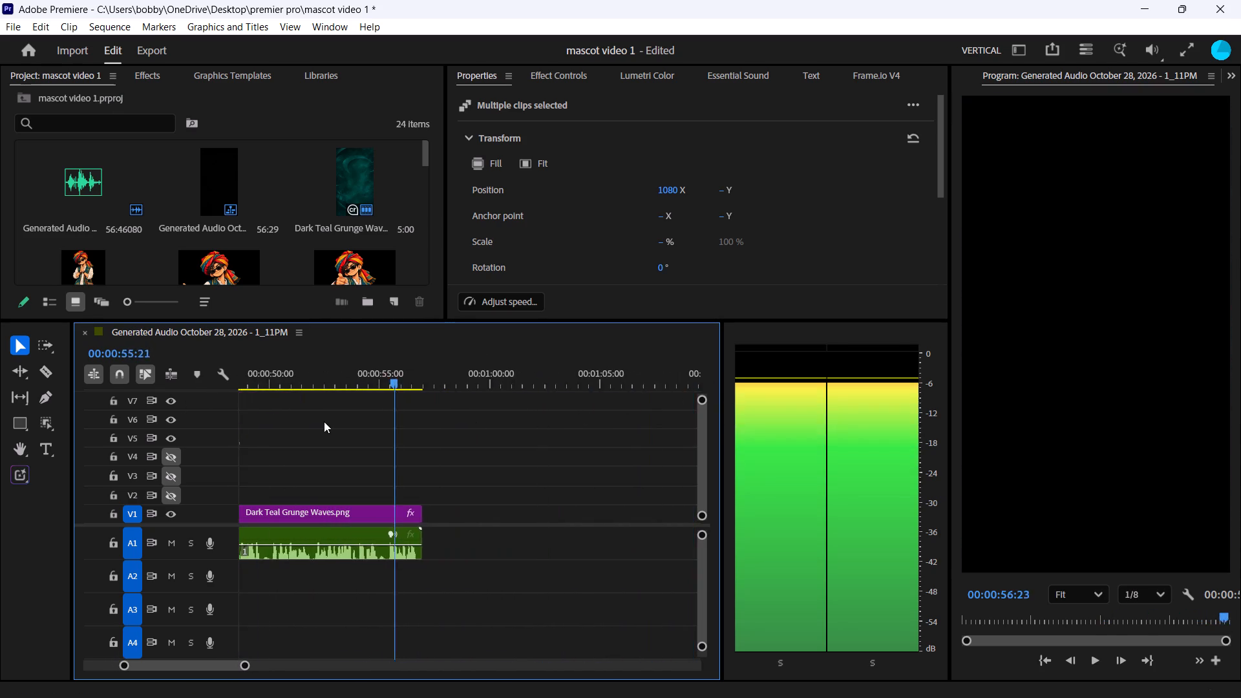
left_click_drag(324, 421, 366, 442)
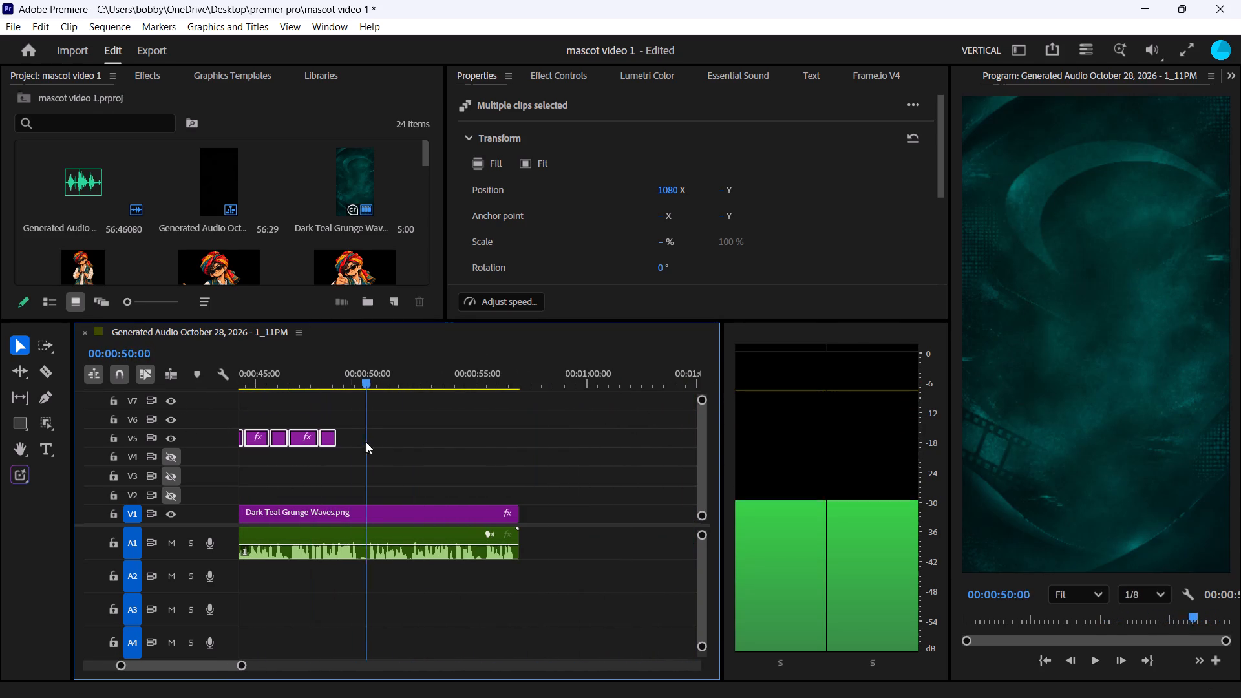
left_click_drag(366, 442, 255, 460)
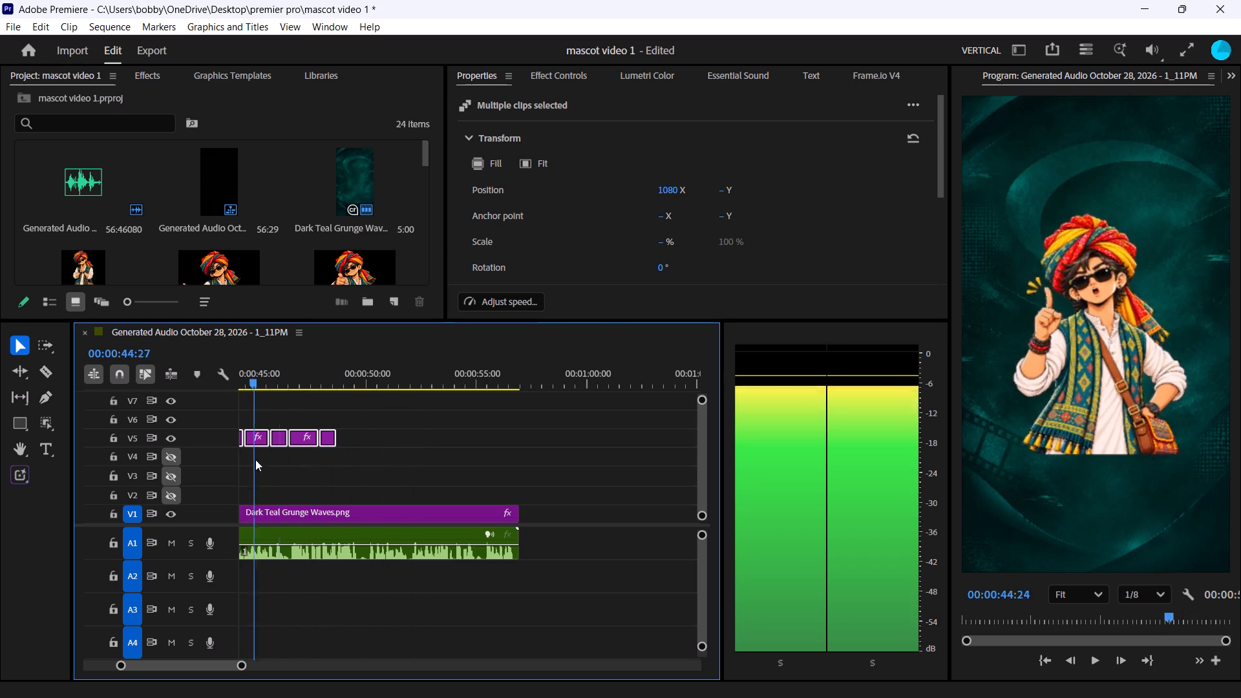
Copy the last three mascot clips on V5 and paste them three times in a row starting at 00:00:47:24.
left_click_drag(255, 460, 317, 468)
left_click(376, 435)
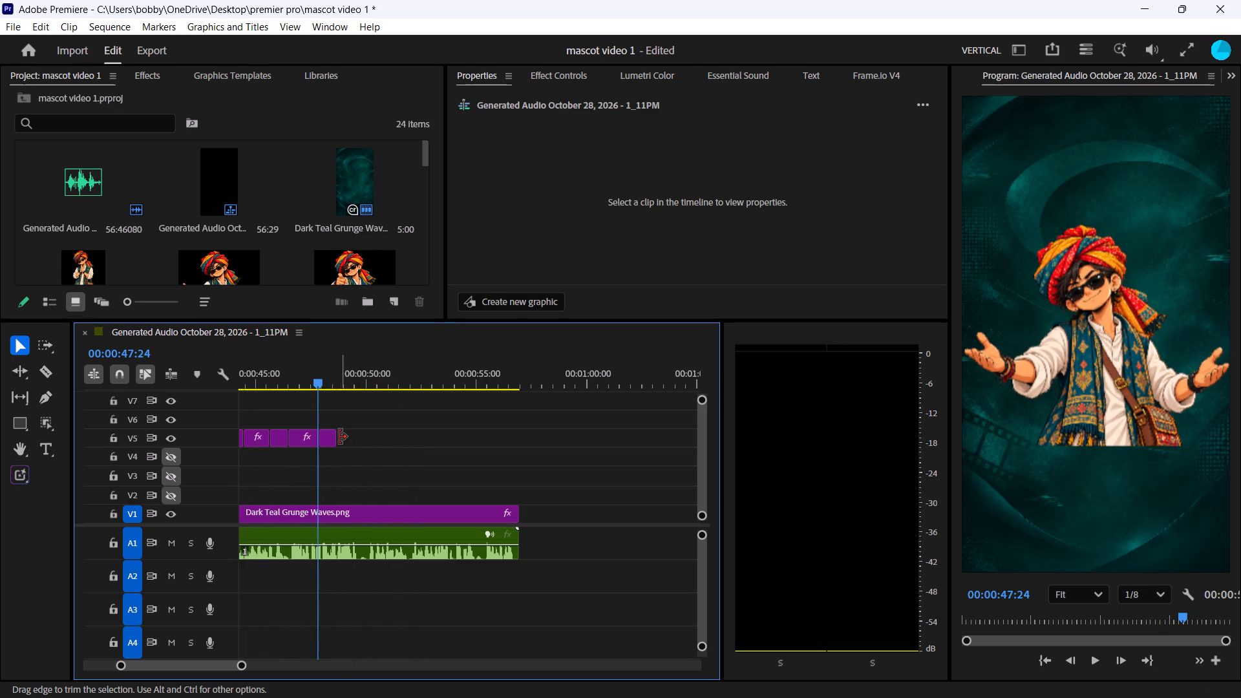
left_click(345, 439)
left_click(360, 440)
left_click_drag(365, 438, 282, 458)
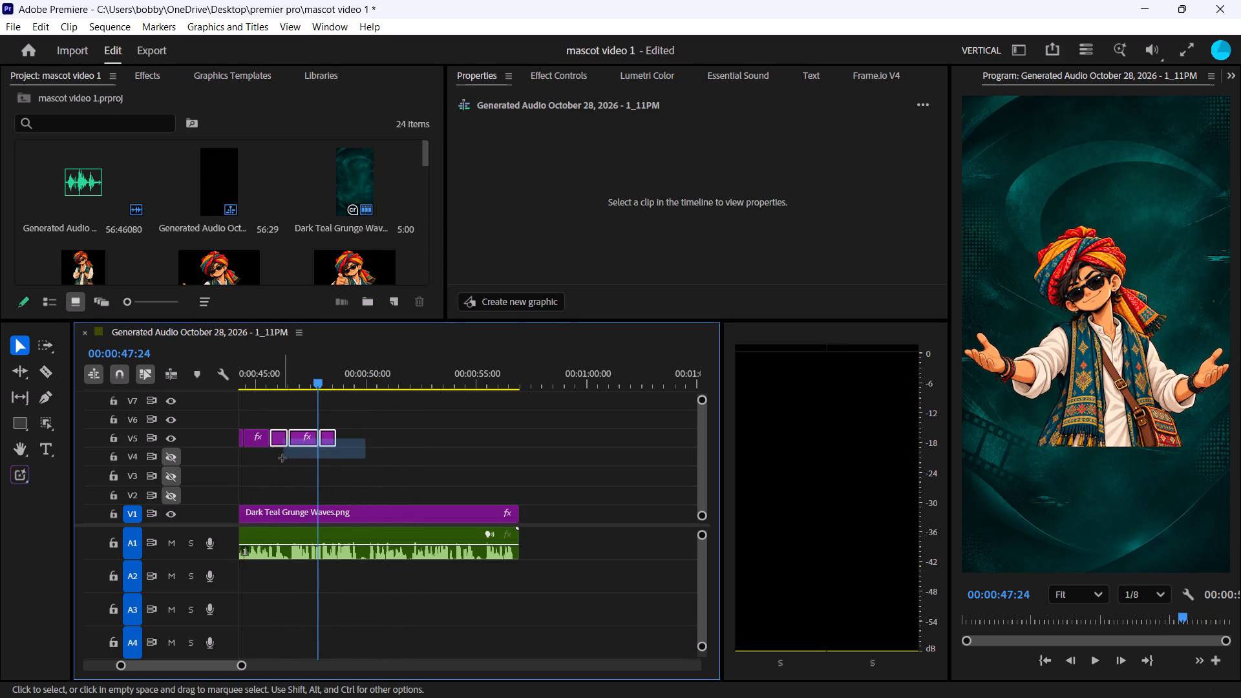
left_click_drag(282, 458, 277, 458)
key("ctrl+c")
key("ctrl+v")
key("ctrl+v")
key("ctrl+v")
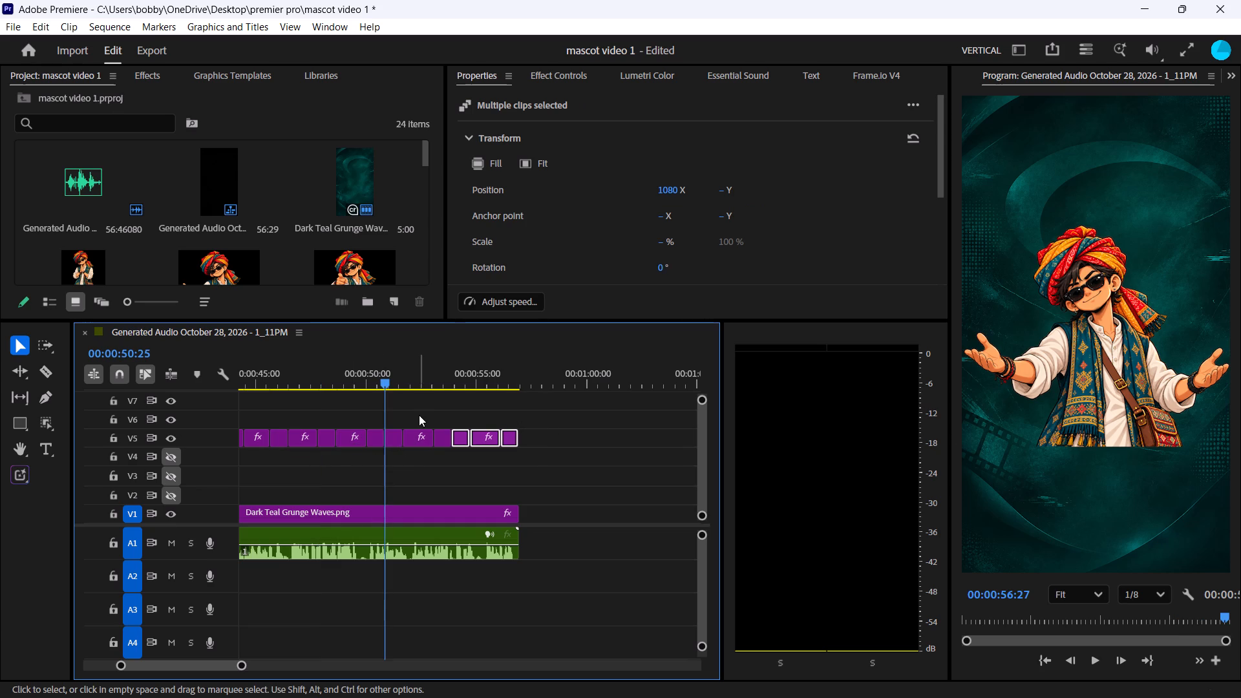
Delete the last five pasted mascot clips on V5, from about 00:00:51:18 to the end of the video.
left_click_drag(419, 407, 536, 477)
key("BackSpace")
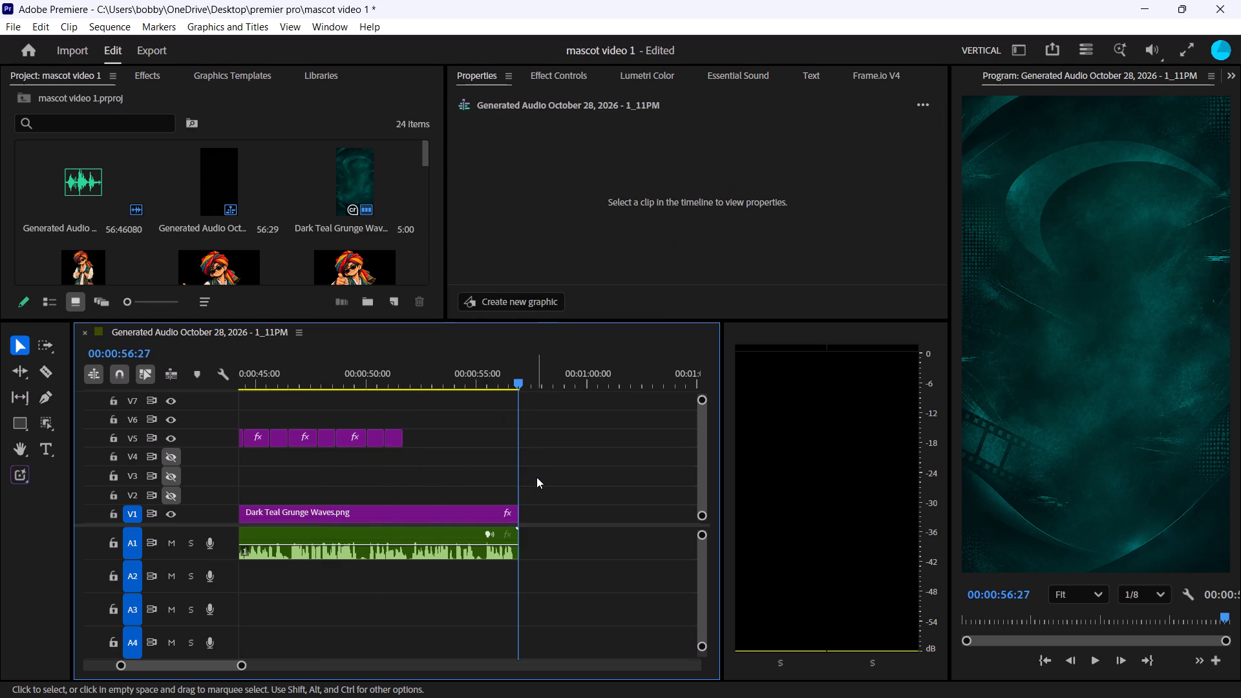
Scrub back to 00:00:41:17 to review the reused mascot clips on V5.
left_click_drag(516, 374, 482, 392)
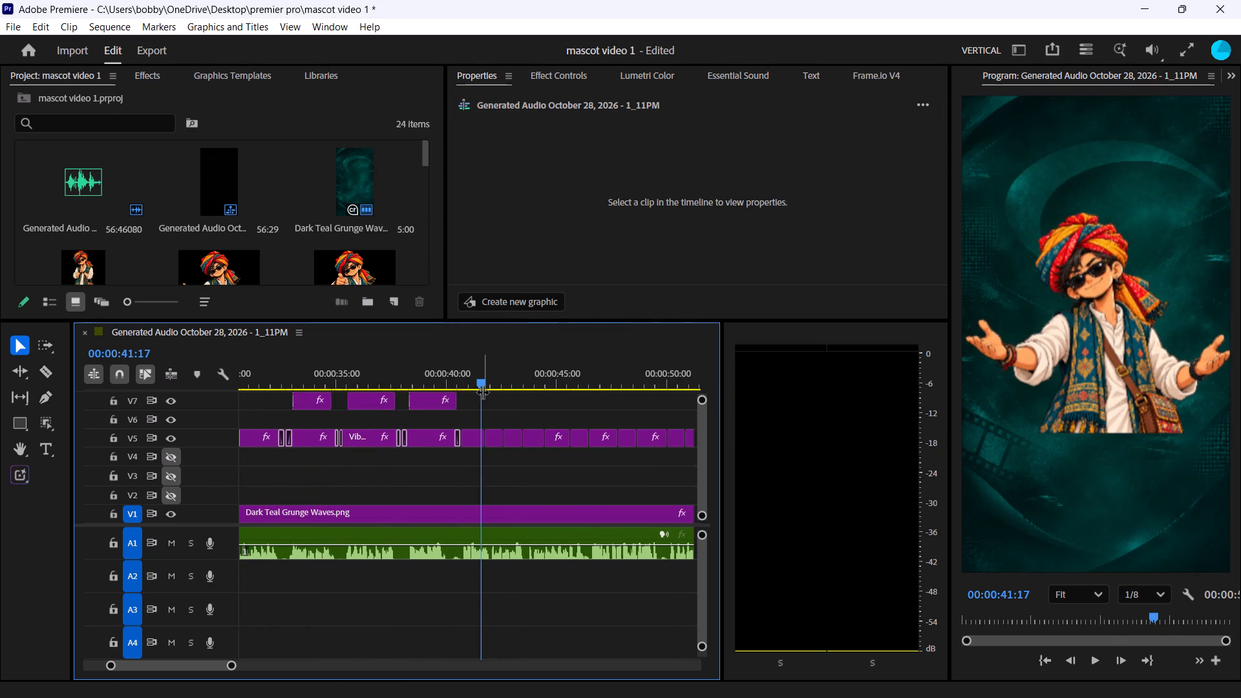
Play back the voiceover and mascot clips from the end of the last V7 caption to about 00:00:43:11.
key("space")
left_click_drag(482, 380, 457, 386)
left_click(496, 471)
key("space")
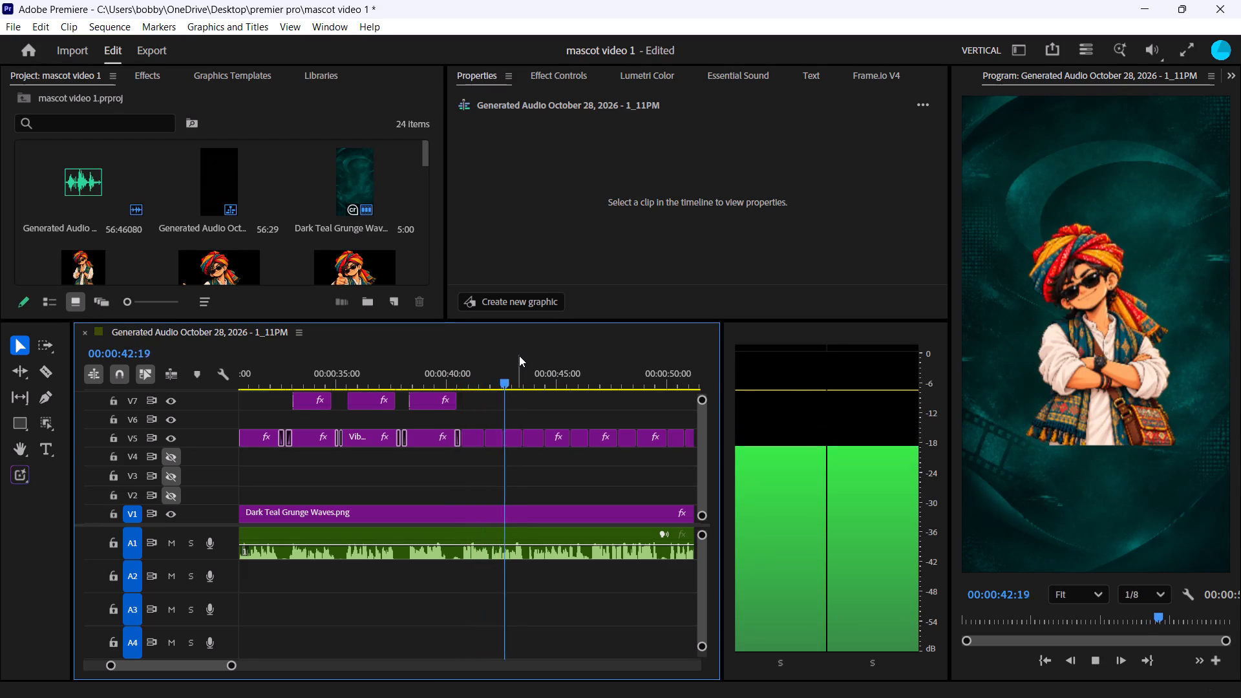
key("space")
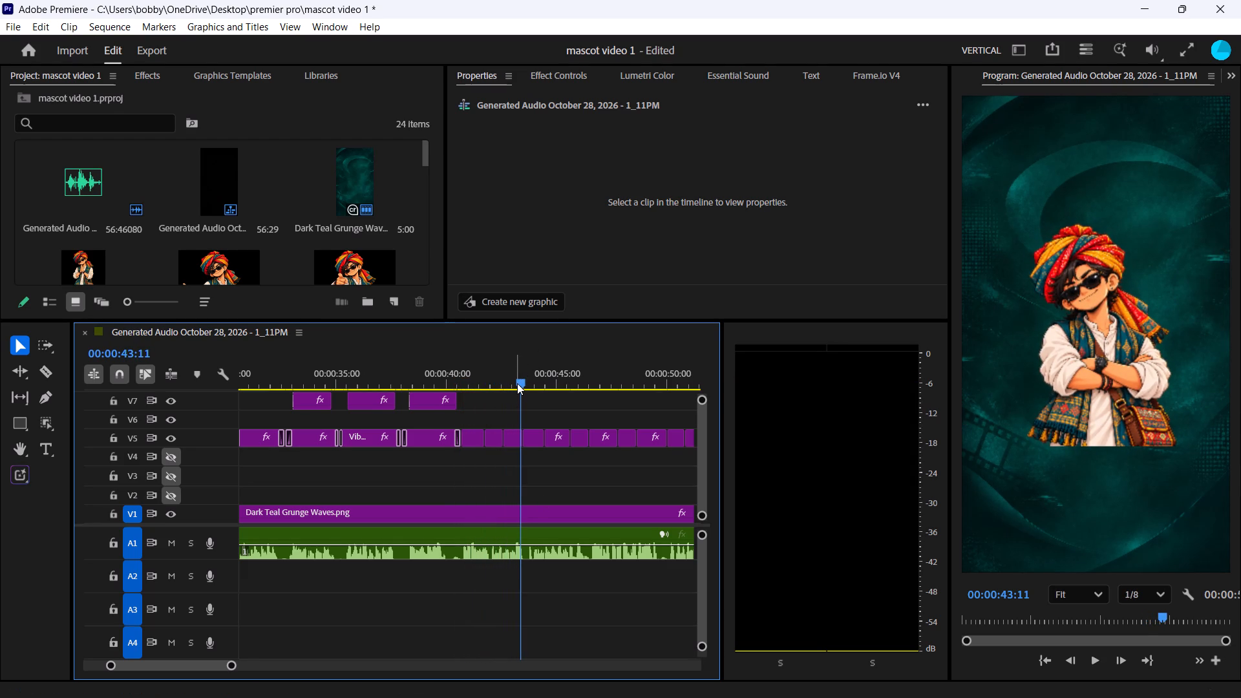
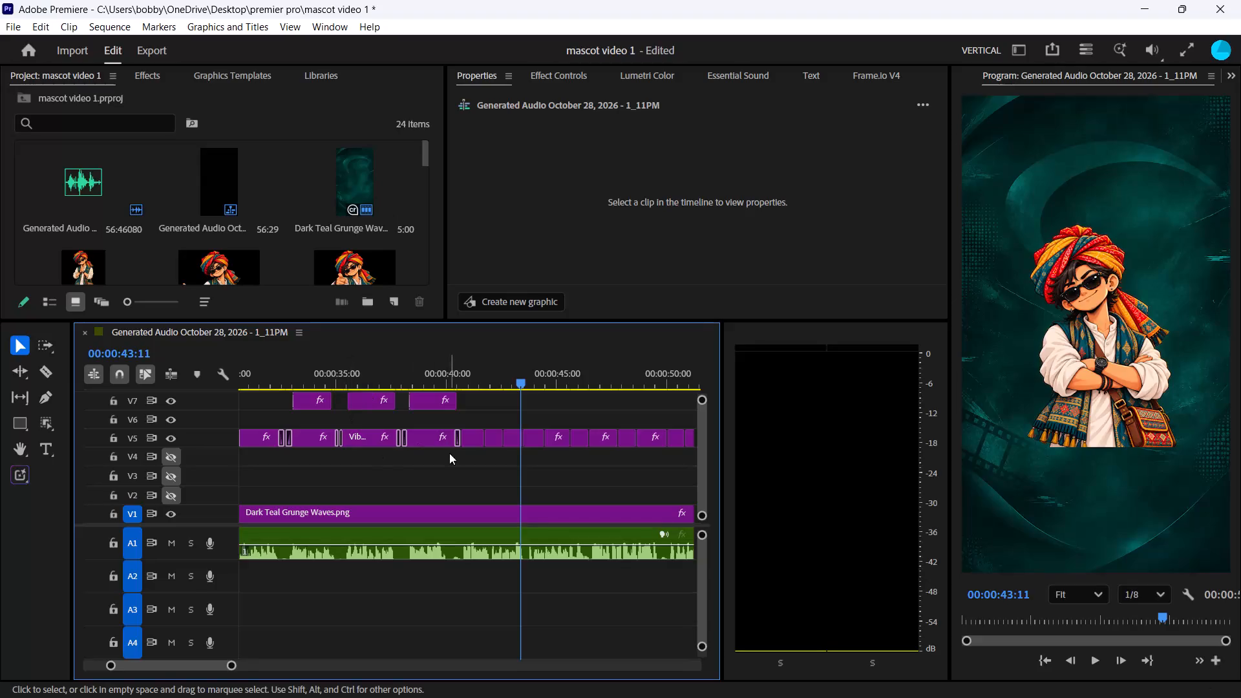
Copy the "Pan India Cinema Ads" title on V7 and paste it on the same track at 00:00:41:05.
left_click_drag(520, 381, 412, 385)
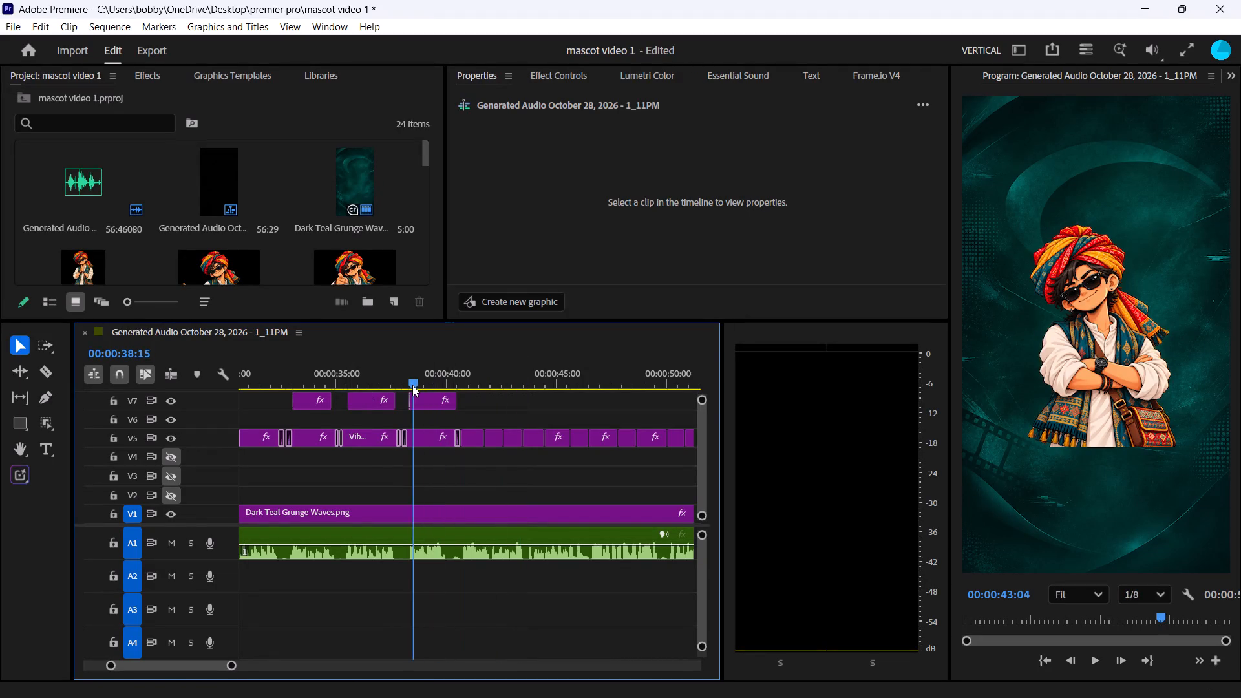
left_click_drag(412, 385, 429, 386)
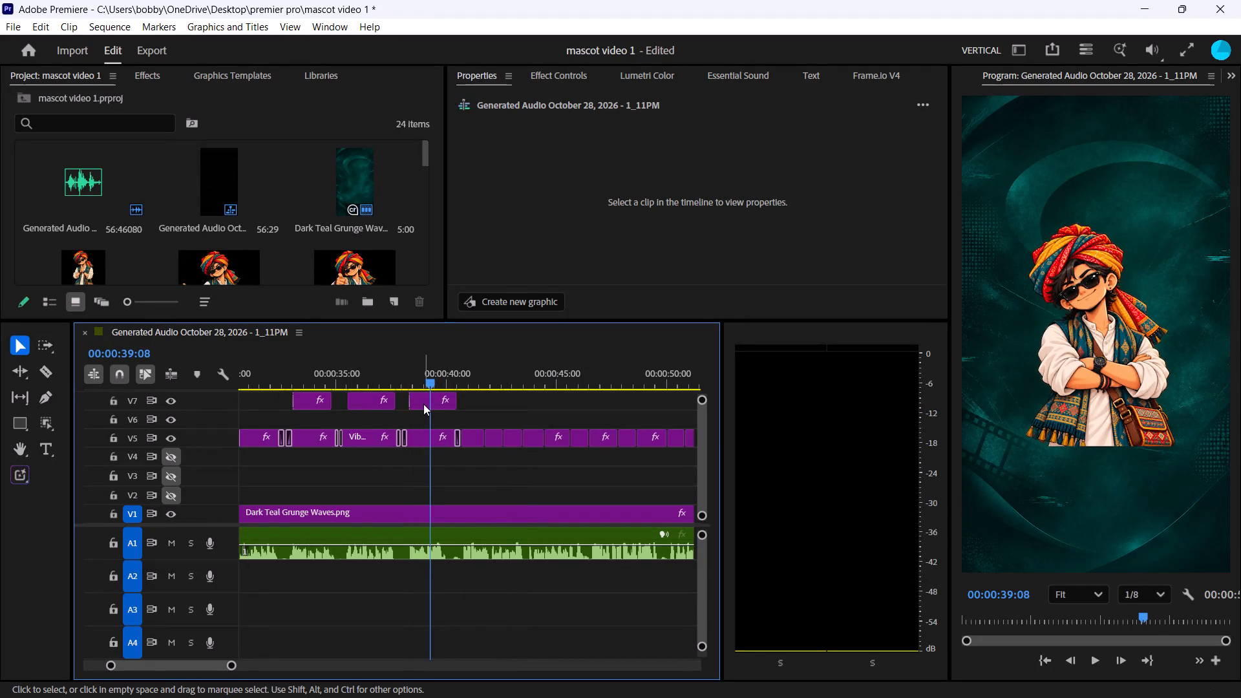
left_click(423, 404)
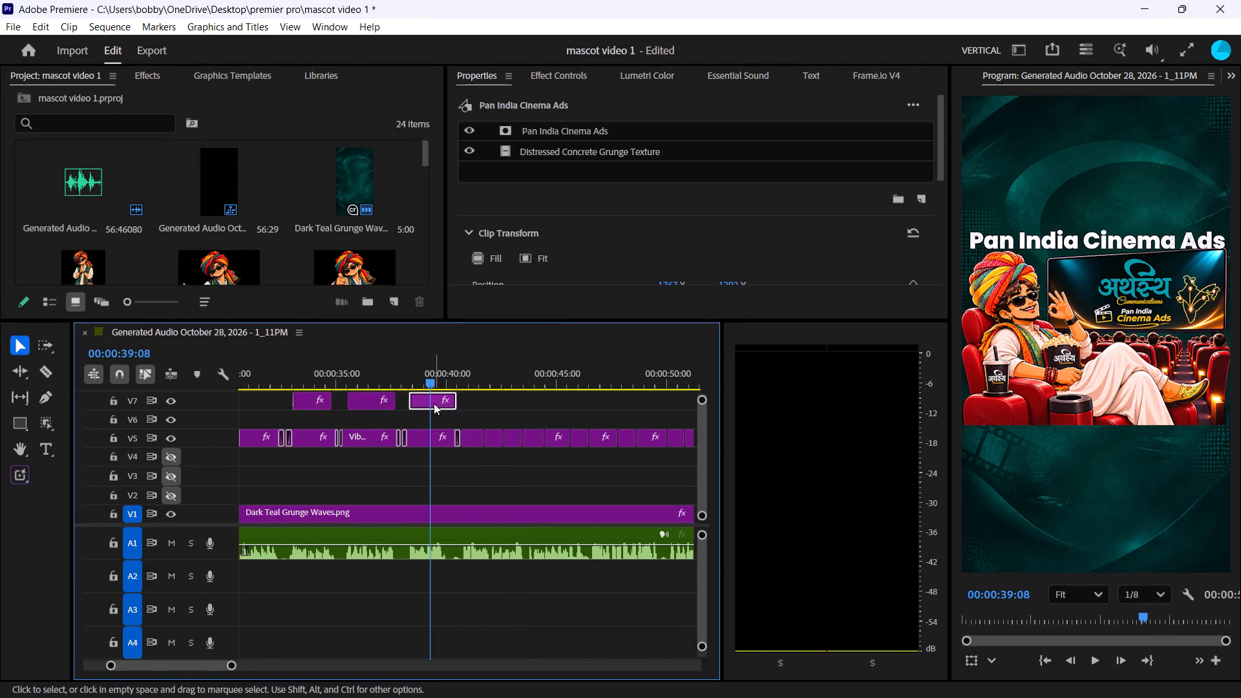
key("ctrl+c")
left_click_drag(471, 379, 465, 390)
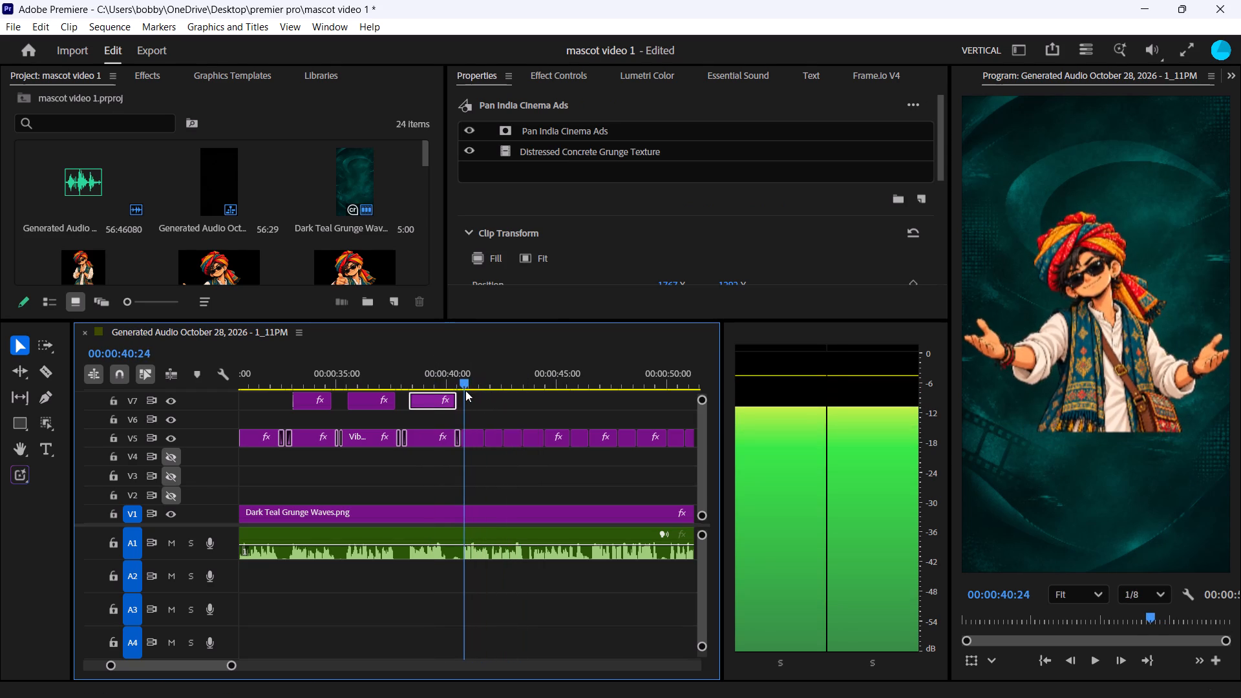
left_click_drag(465, 390, 473, 392)
left_click(490, 410)
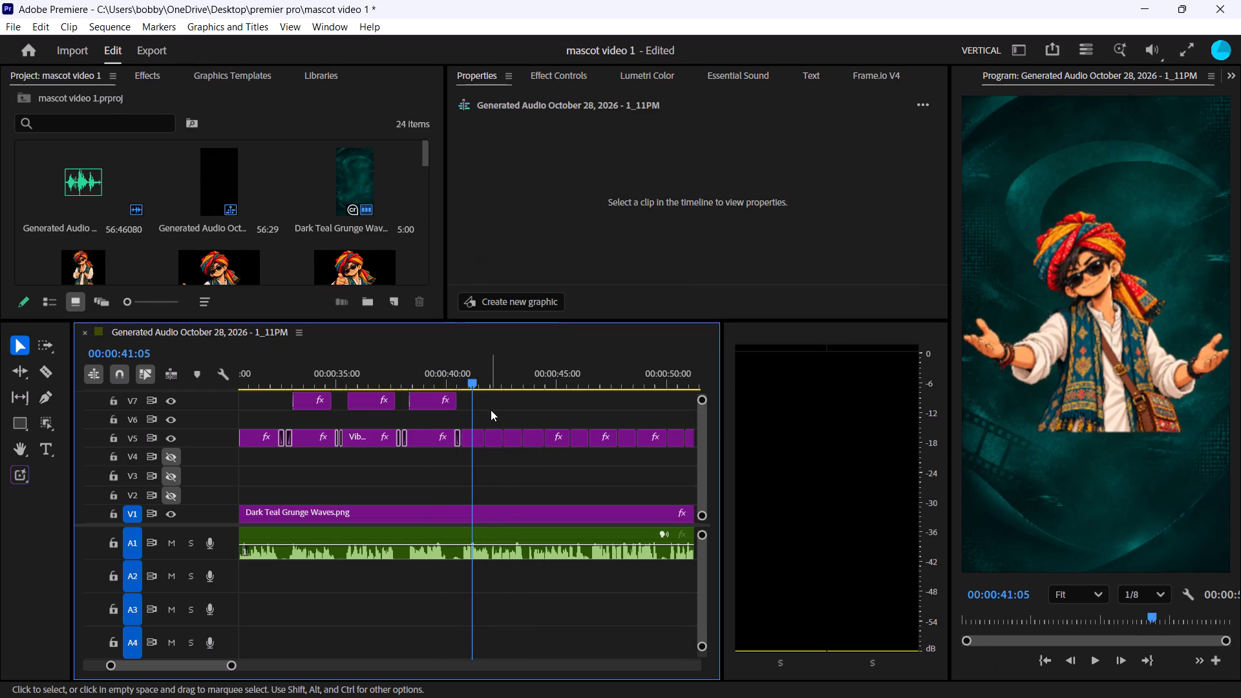
key("ctrl+v")
Open the text of the V7 title starting at 00:00:41:05 for editing and try to paste replacement wording over it.
left_click(495, 400)
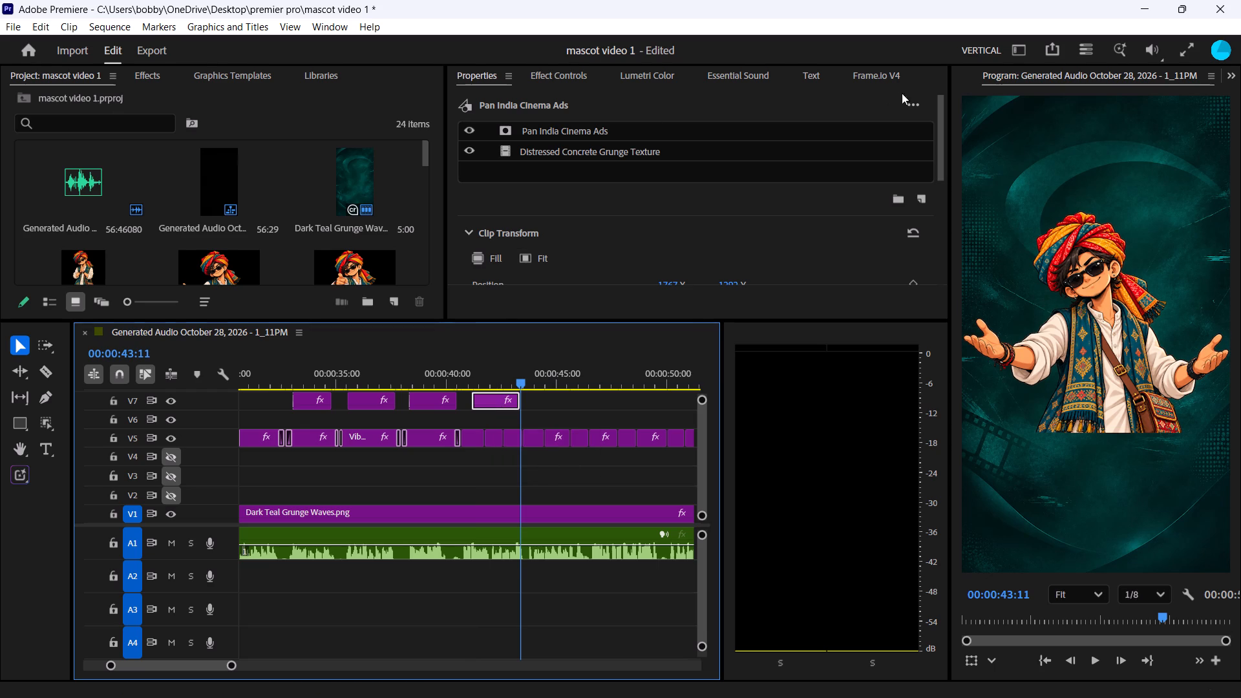
left_click(801, 76)
double_click(721, 246)
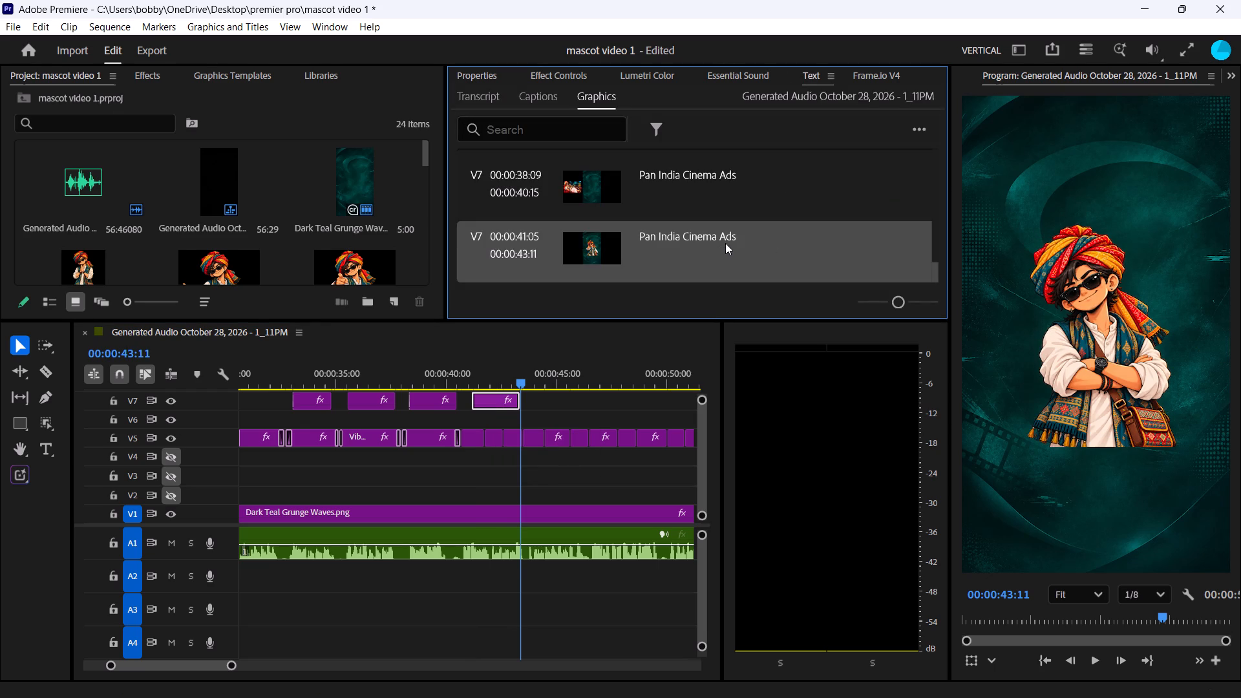
double_click(719, 238)
key("ctrl+v")
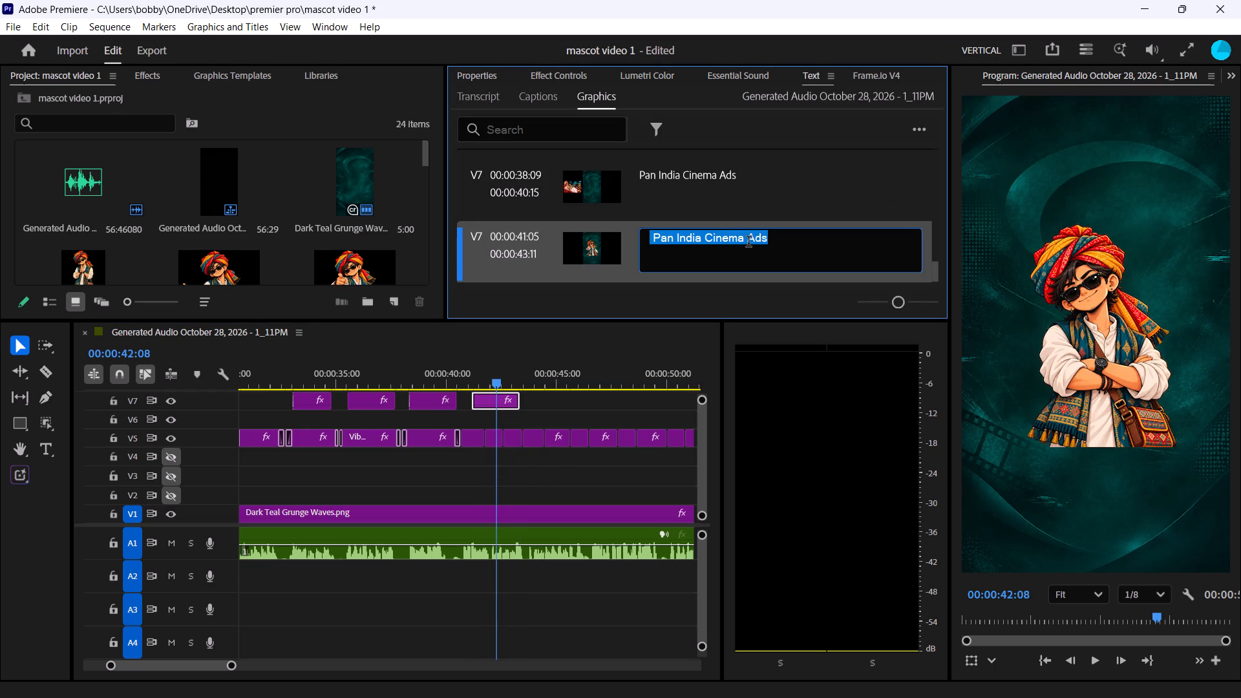
key("ctrl+v")
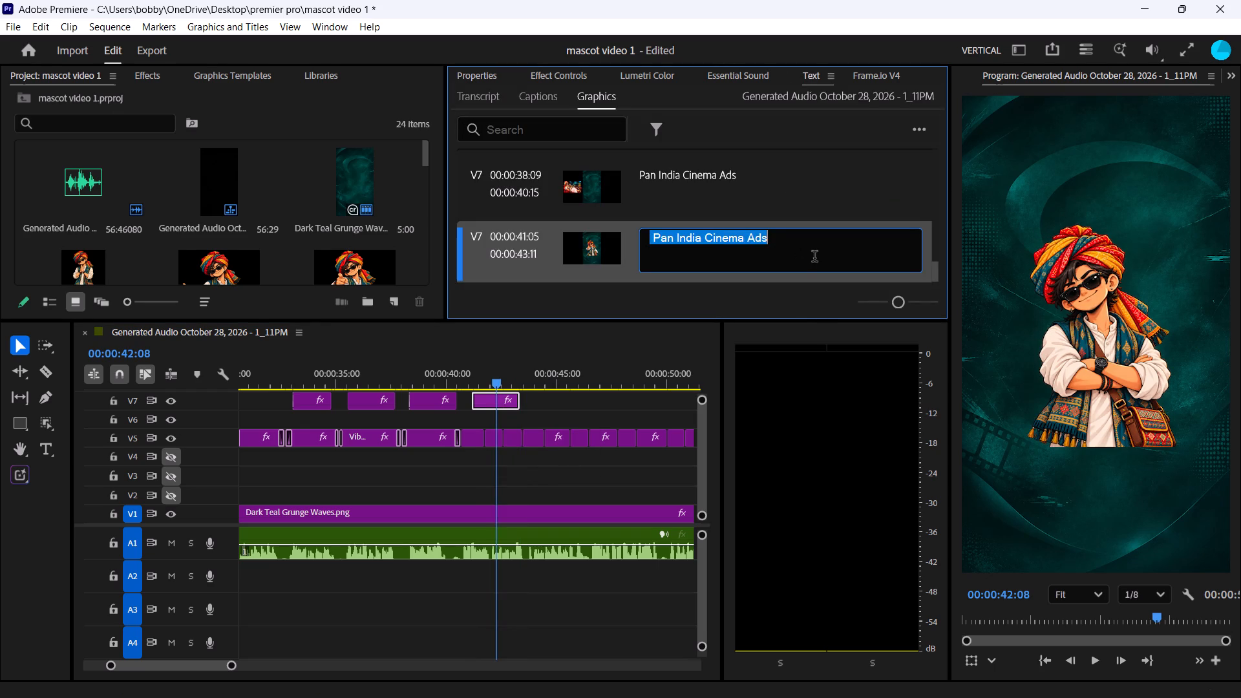
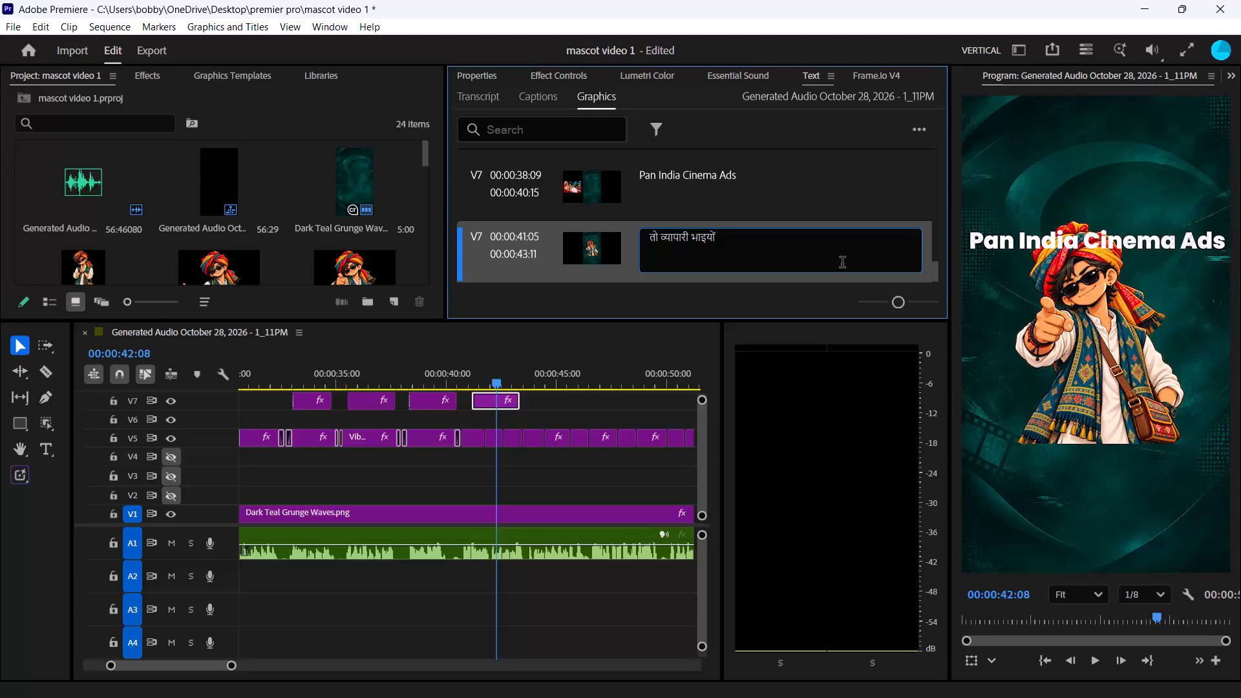
Apply the text "तो व्यापारी भाइयों" to the last caption on V7.
left_click(842, 264)
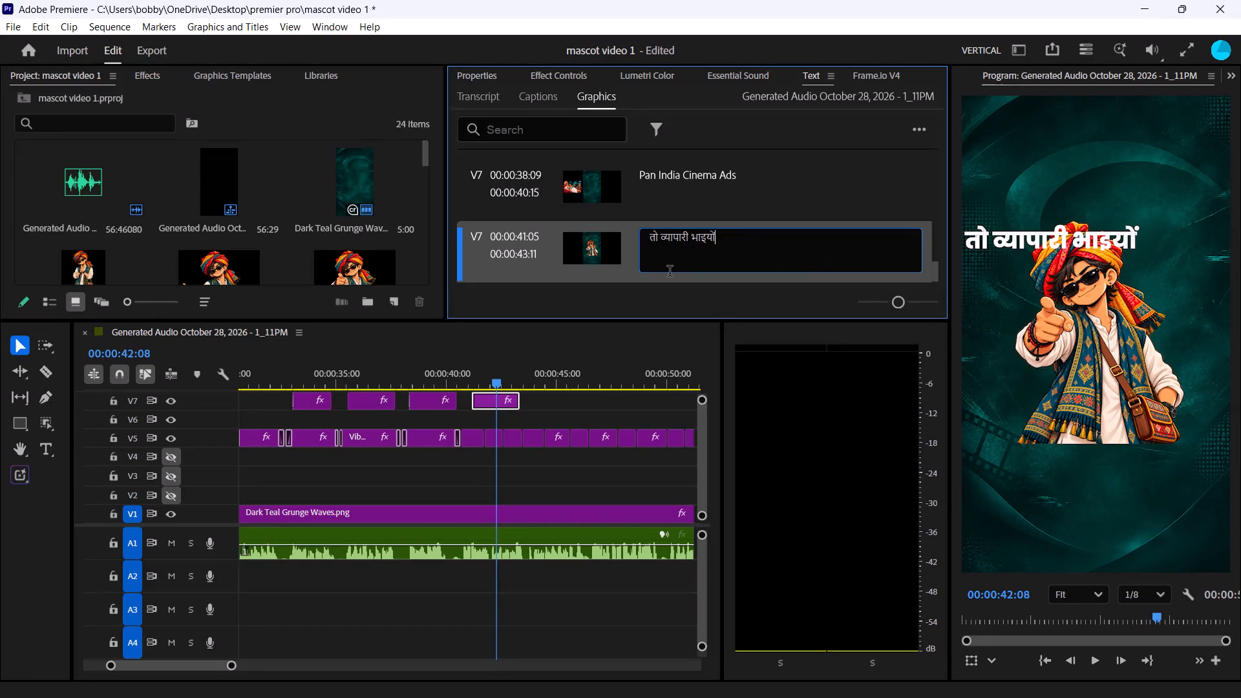
left_click(577, 264)
Move the "तो व्यापारी भाइयों" text below the mascot and enlarge it to span most of the frame's width.
left_click(470, 76)
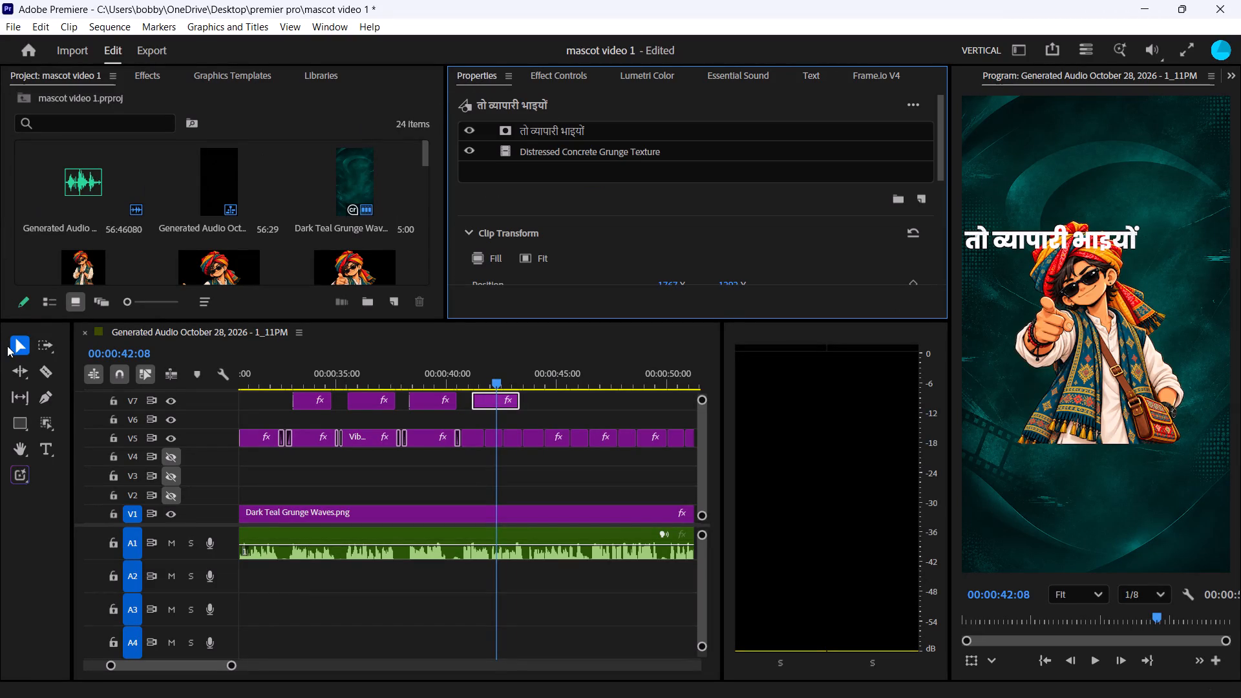
left_click(596, 125)
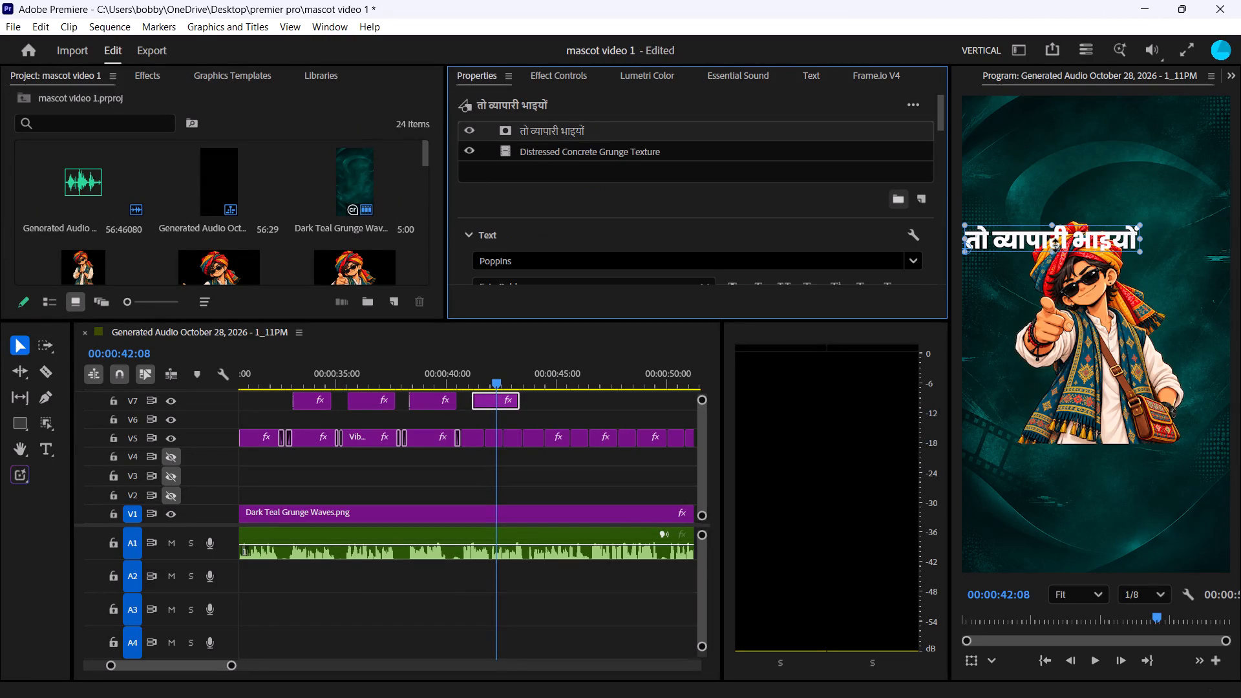
left_click_drag(1046, 244, 1071, 472)
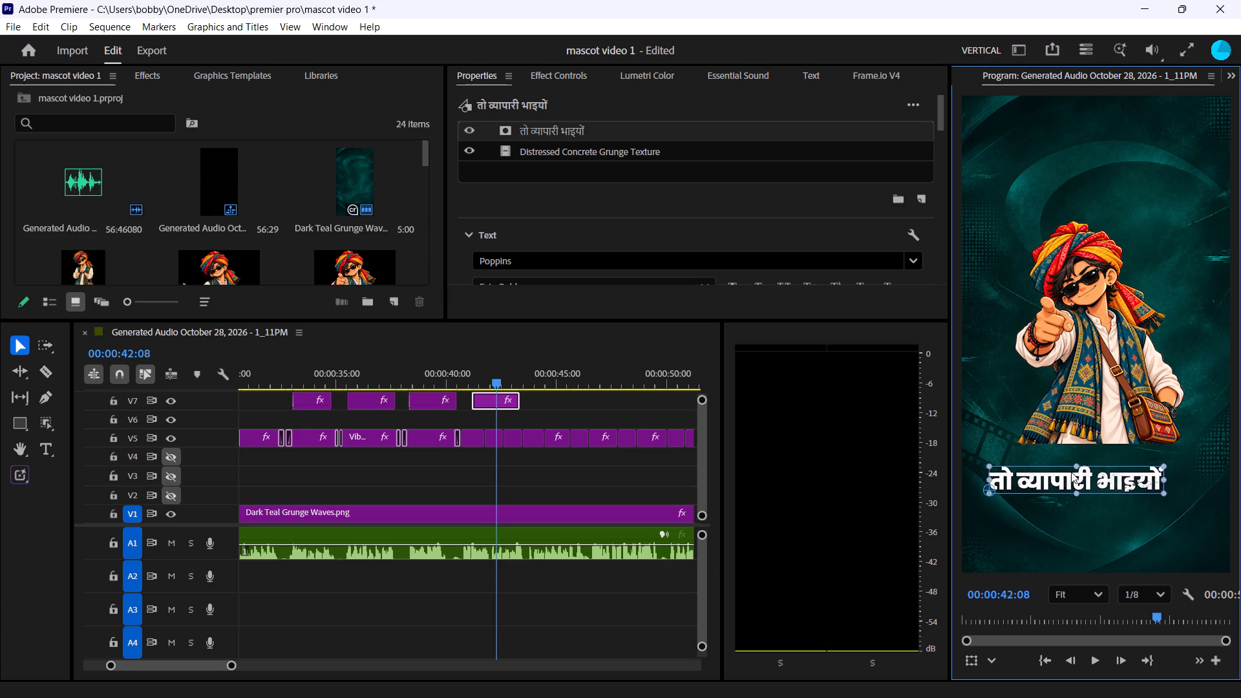
left_click_drag(1071, 472, 1063, 450)
left_click_drag(1159, 462, 1167, 469)
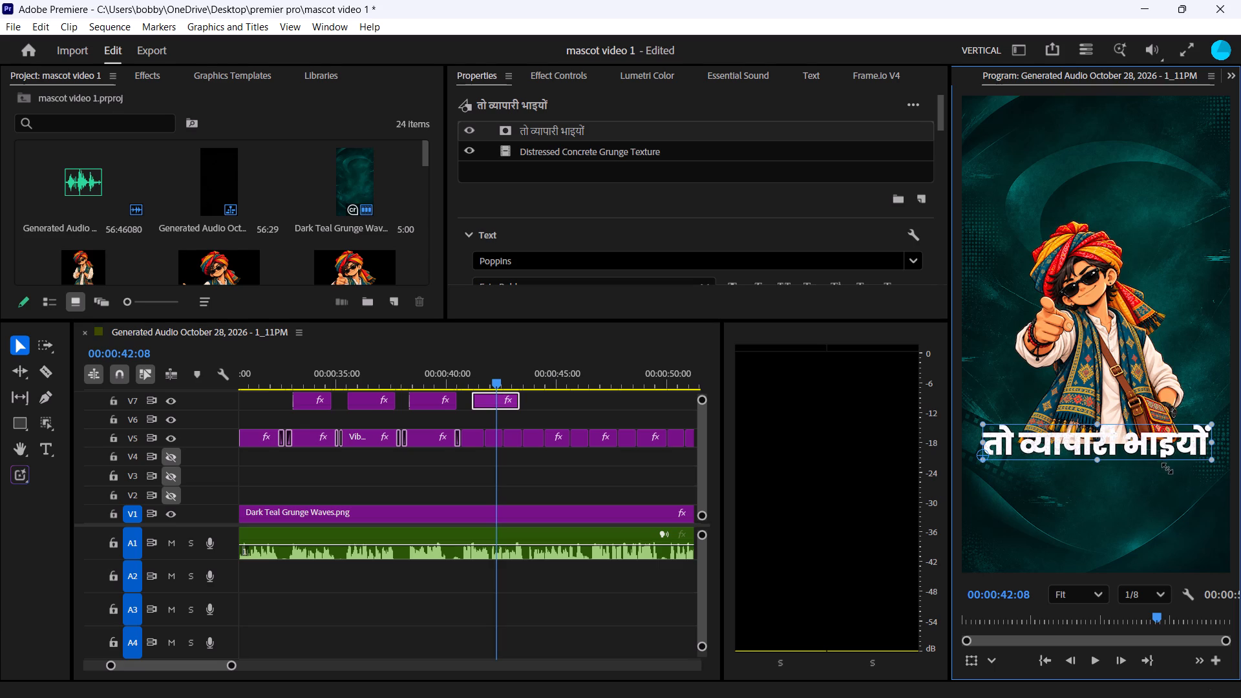
left_click_drag(1167, 469, 1169, 470)
left_click_drag(1163, 447, 1163, 461)
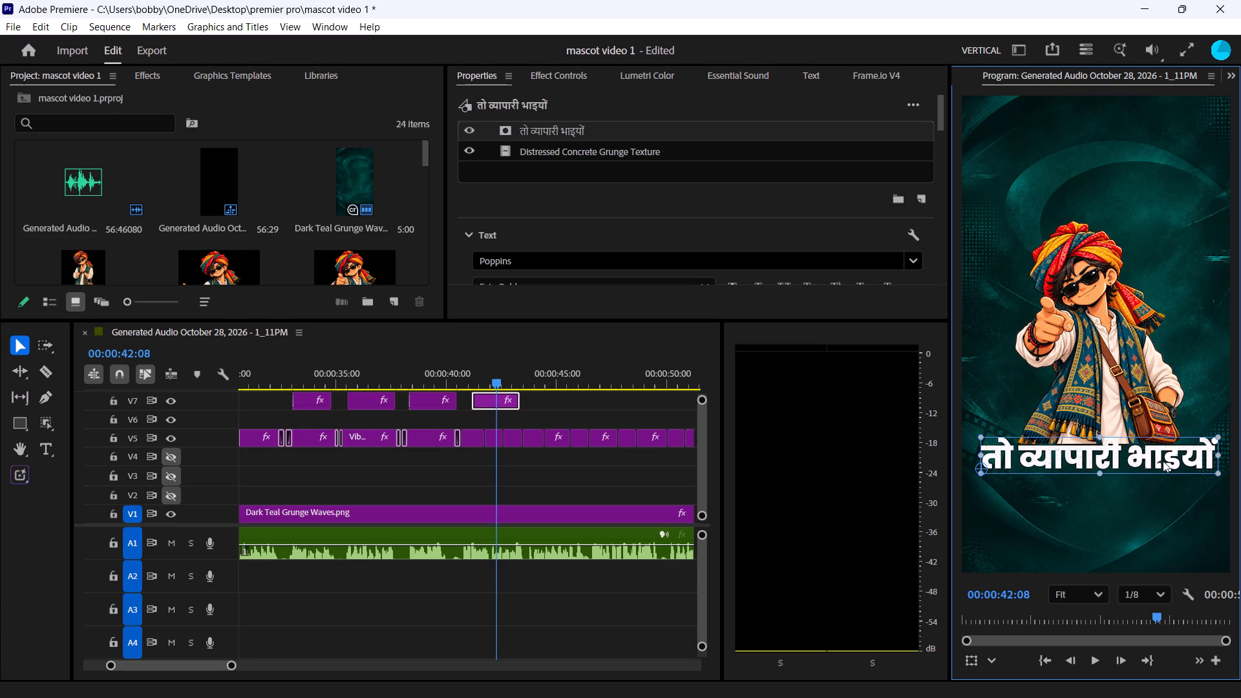
left_click_drag(1163, 461, 1162, 458)
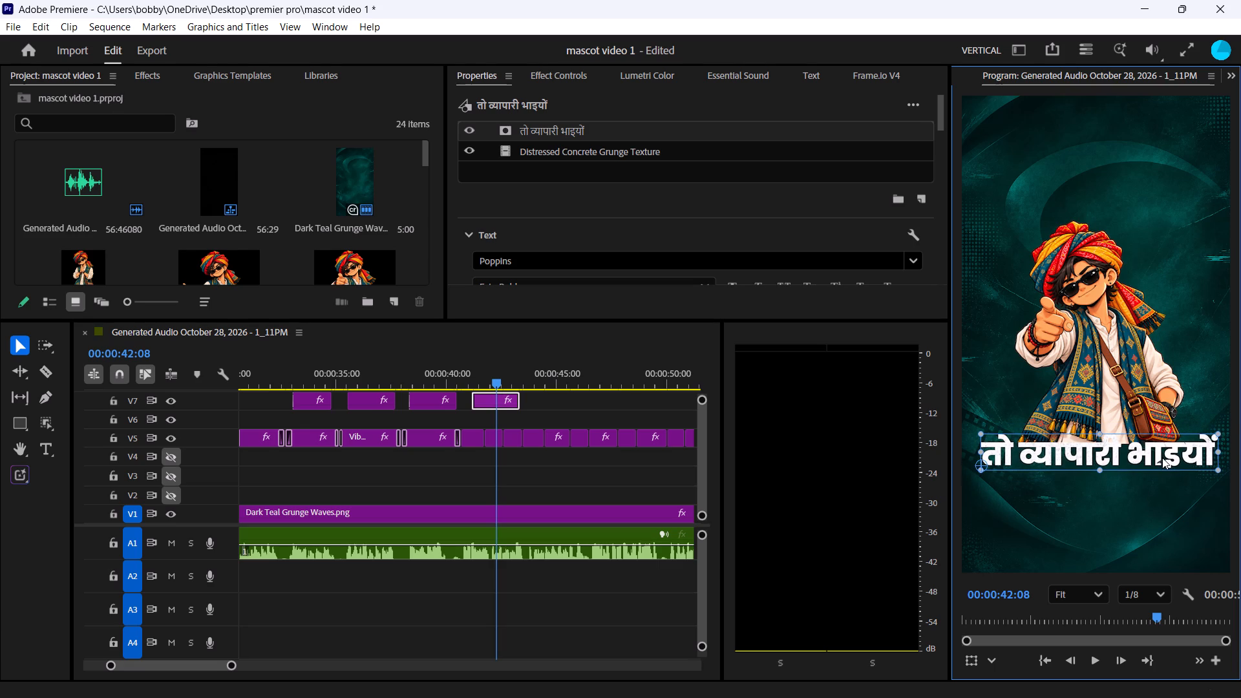
left_click_drag(1162, 458, 1163, 457)
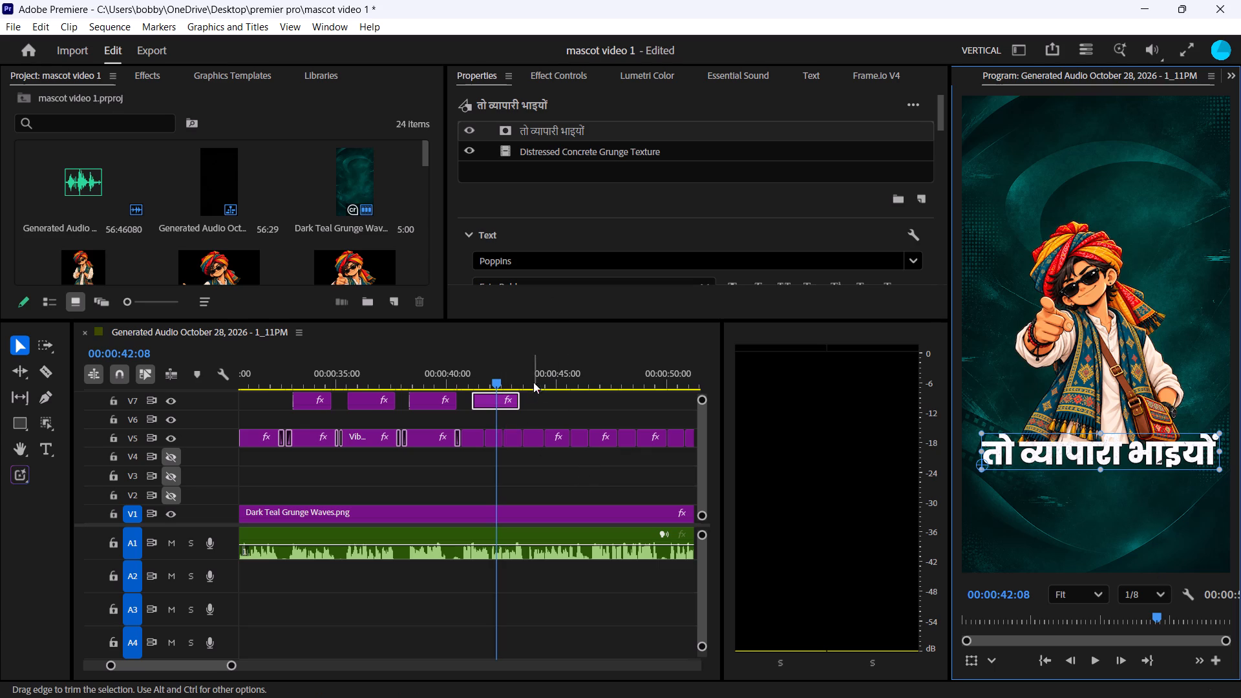
Play the caption against the voiceover and shift its V7 clip about half a second earlier to match the spoken line.
key("space")
key("space")
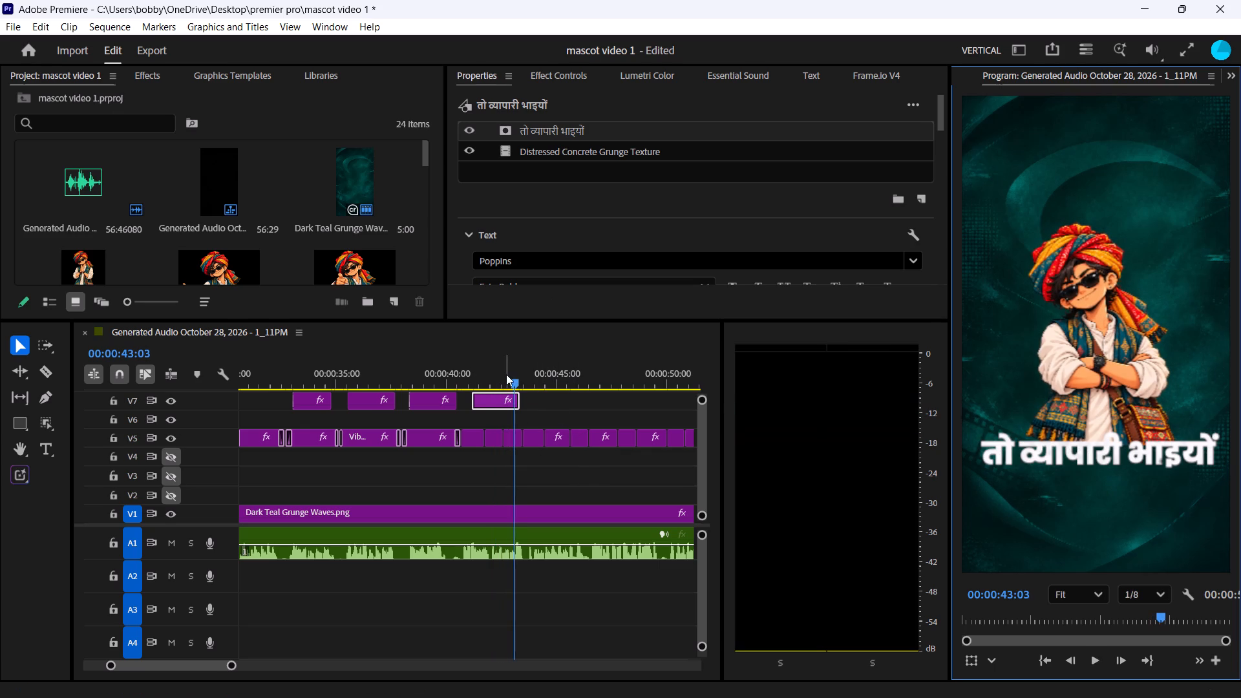
left_click_drag(514, 382, 460, 392)
key("space")
left_click_drag(502, 403, 492, 405)
Play back the spoken phrase and trim the end of the "तो व्यापारी भाइयों" clip on V7 to 00:00:42:00.
key("space")
key("space")
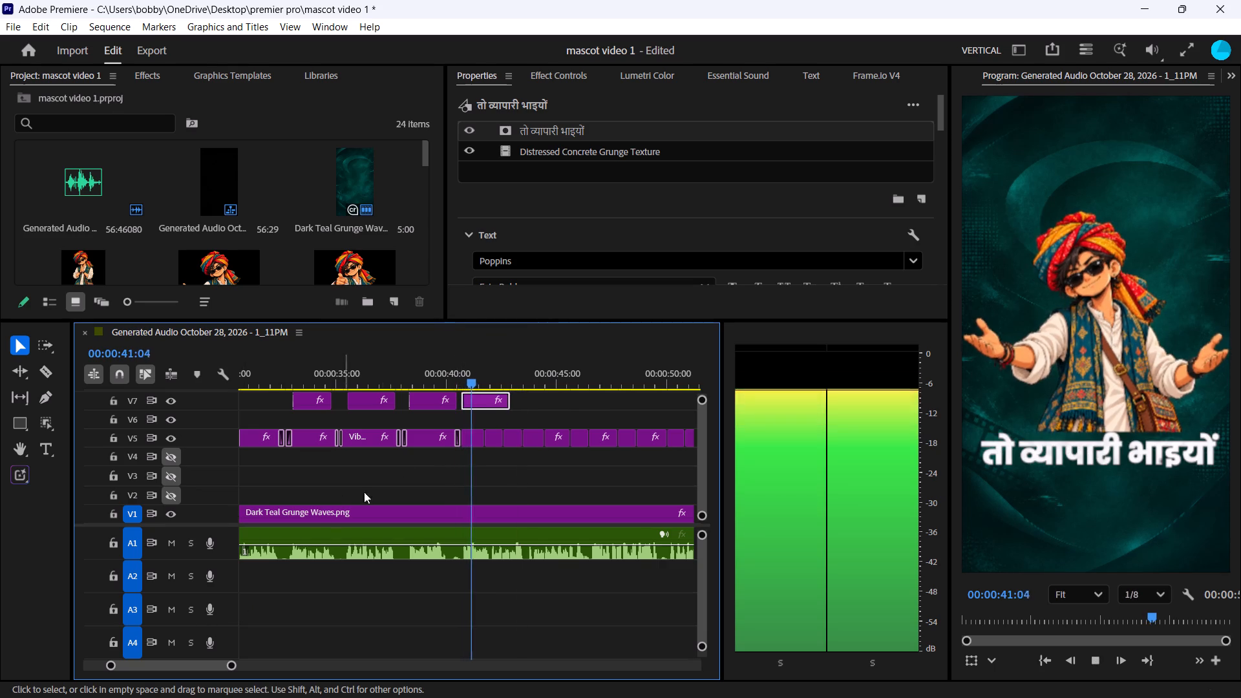
key("space")
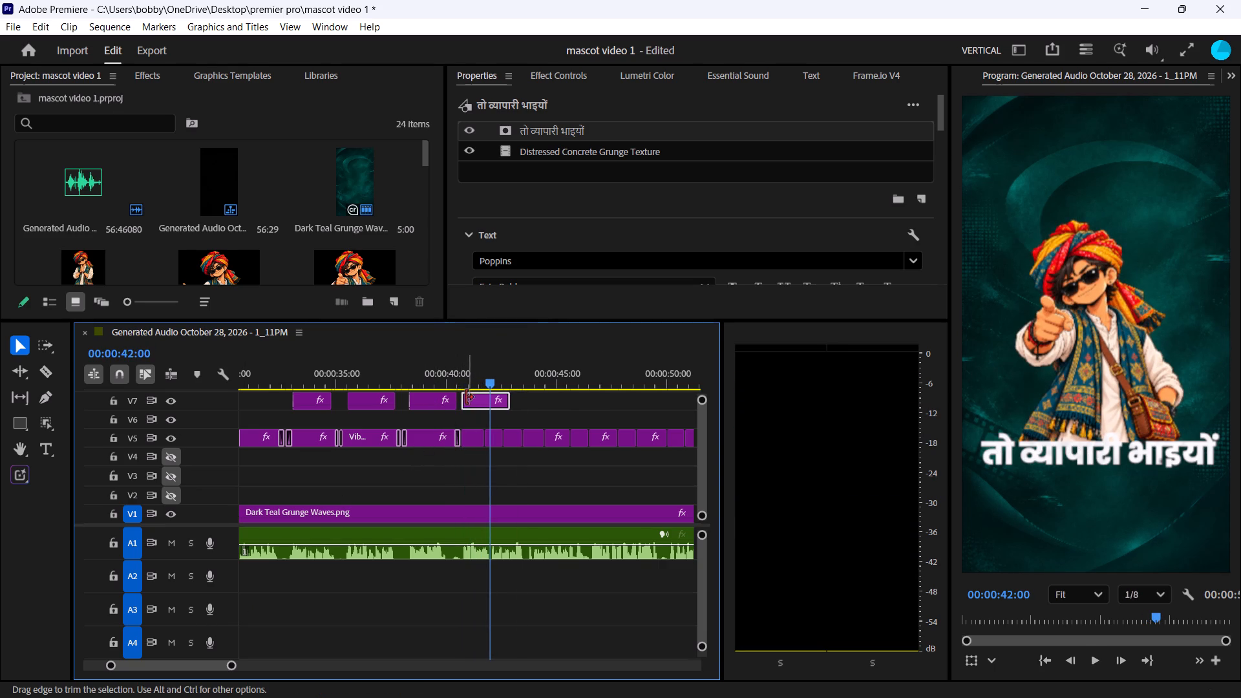
key("space")
key("space")
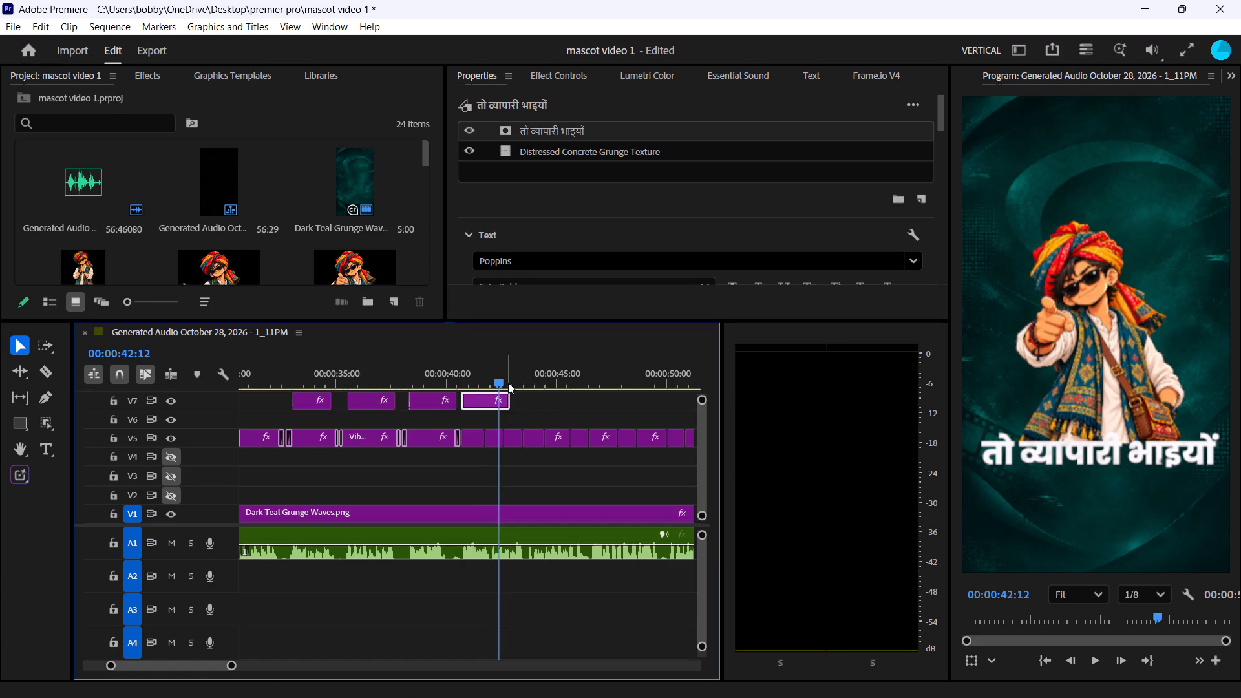
left_click_drag(503, 381, 494, 383)
left_click_drag(515, 405, 507, 408)
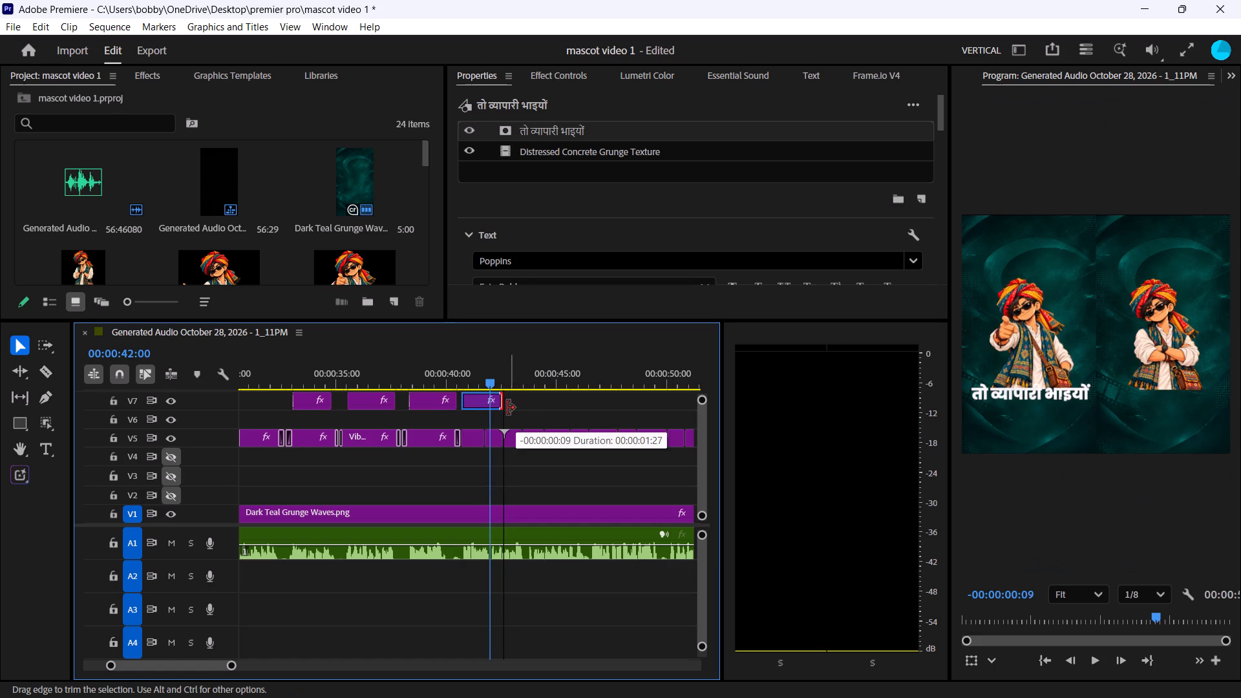
left_click_drag(507, 408, 499, 410)
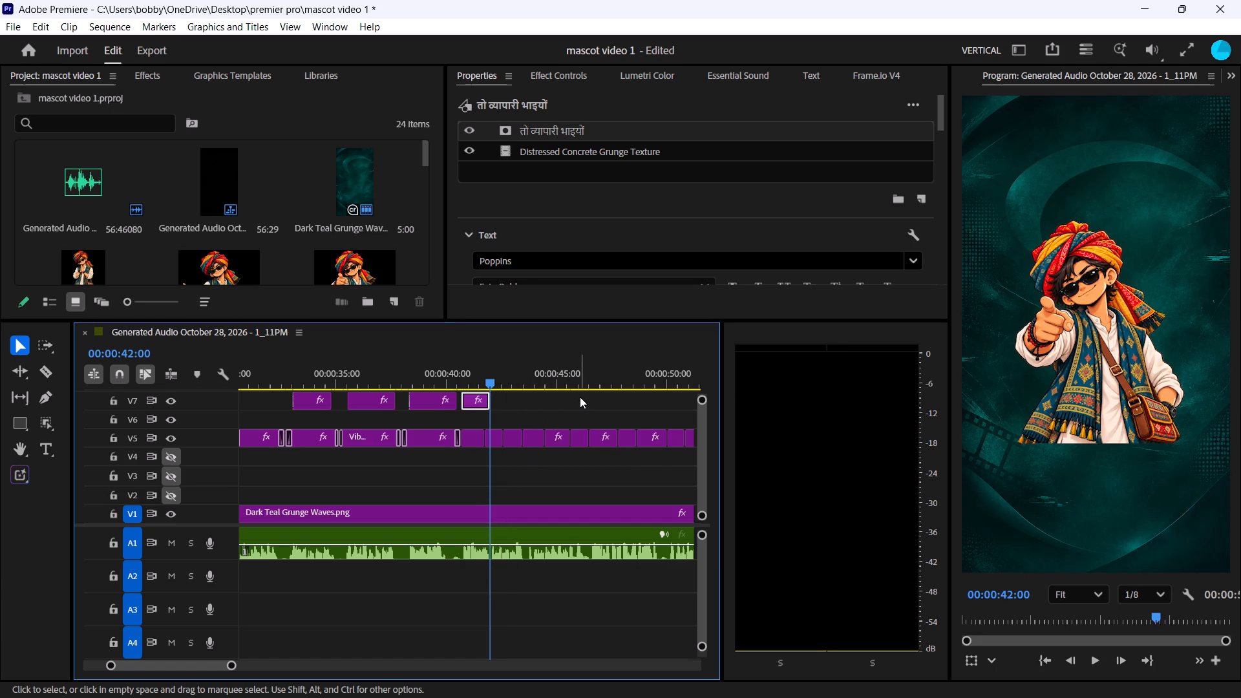
Duplicate the trimmed "तो व्यापारी भाइयों" caption clip on V7, placing the copy at 00:00:42:00.
left_click(474, 406)
key("ctrl+c")
key("ctrl+v")
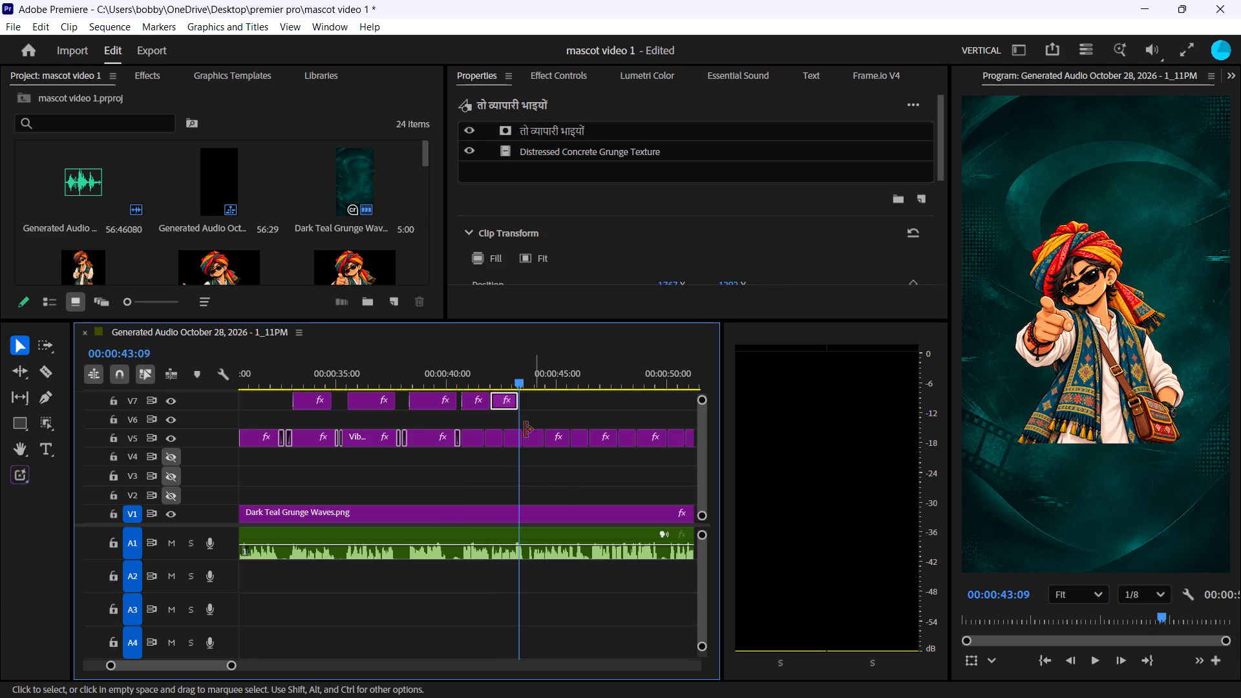
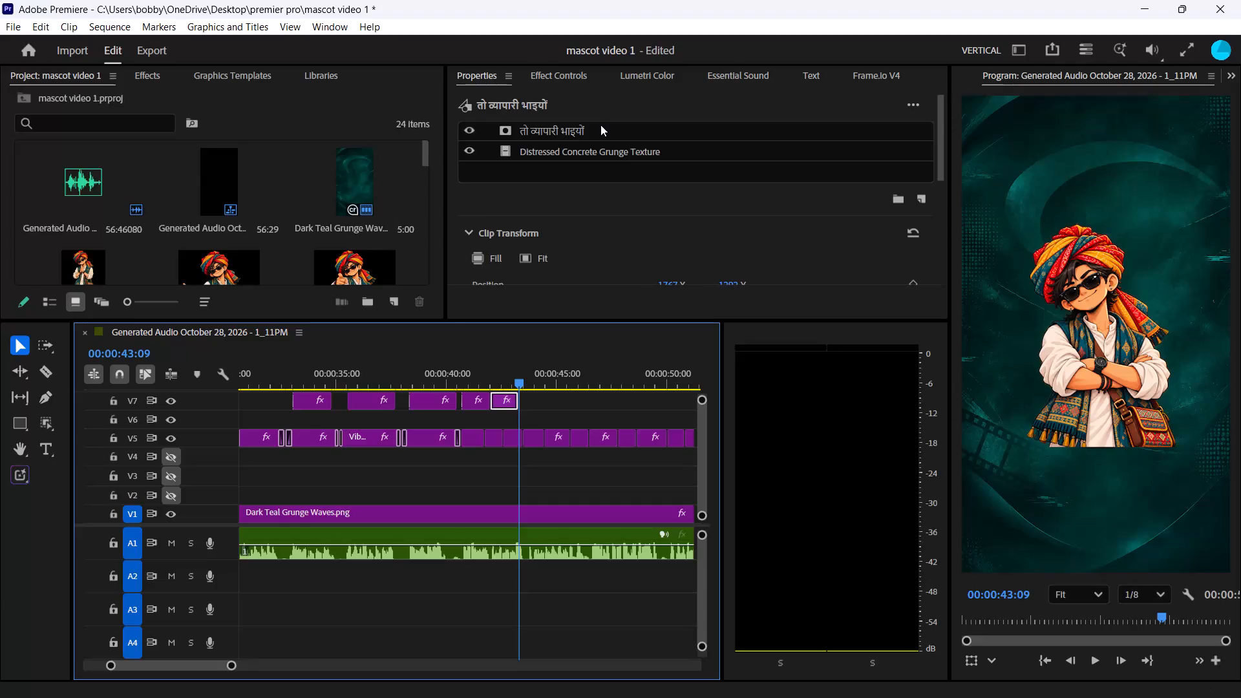
Replace the text of the V7 caption copy starting at 00:00:42:00 with "अब रुकना कैसा?".
left_click(820, 80)
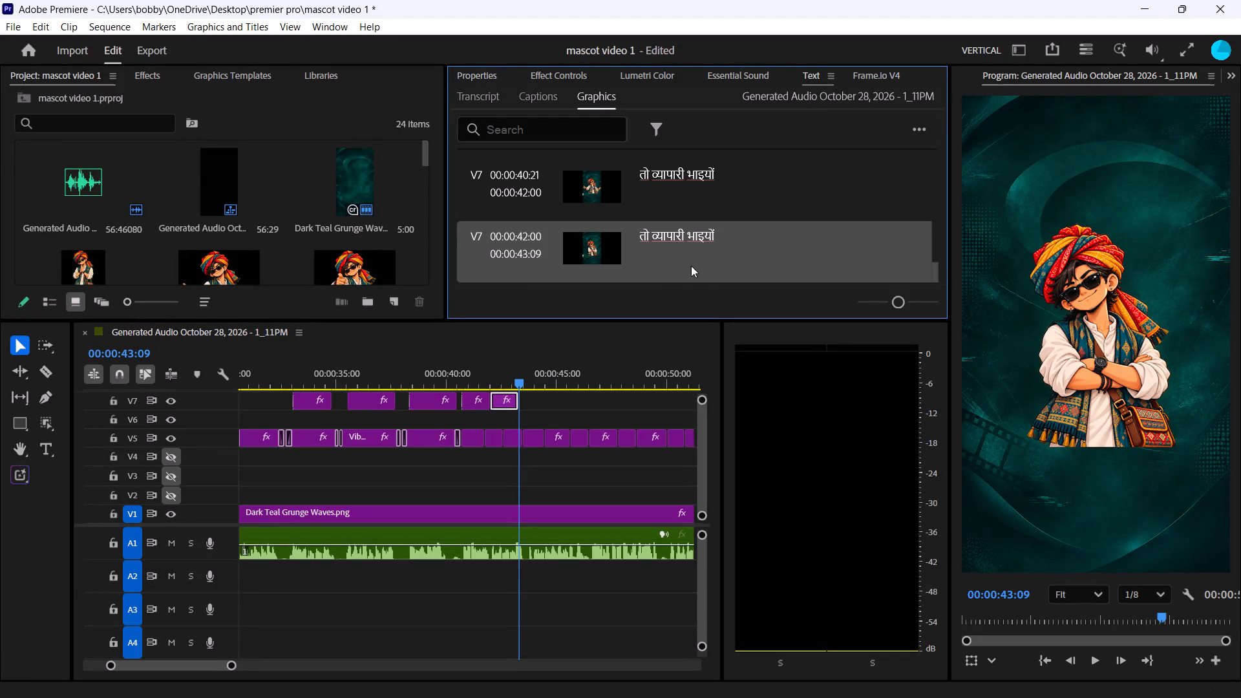
double_click(711, 246)
double_click(727, 231)
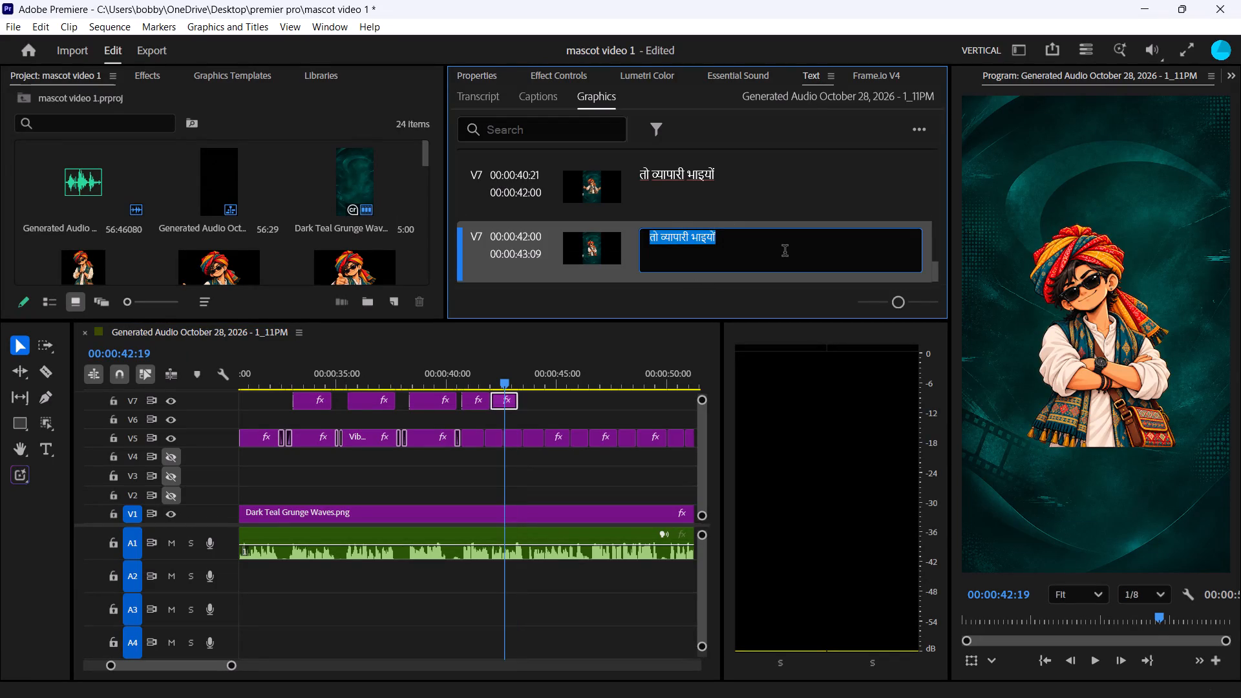
key("ctrl+v")
left_click(730, 282)
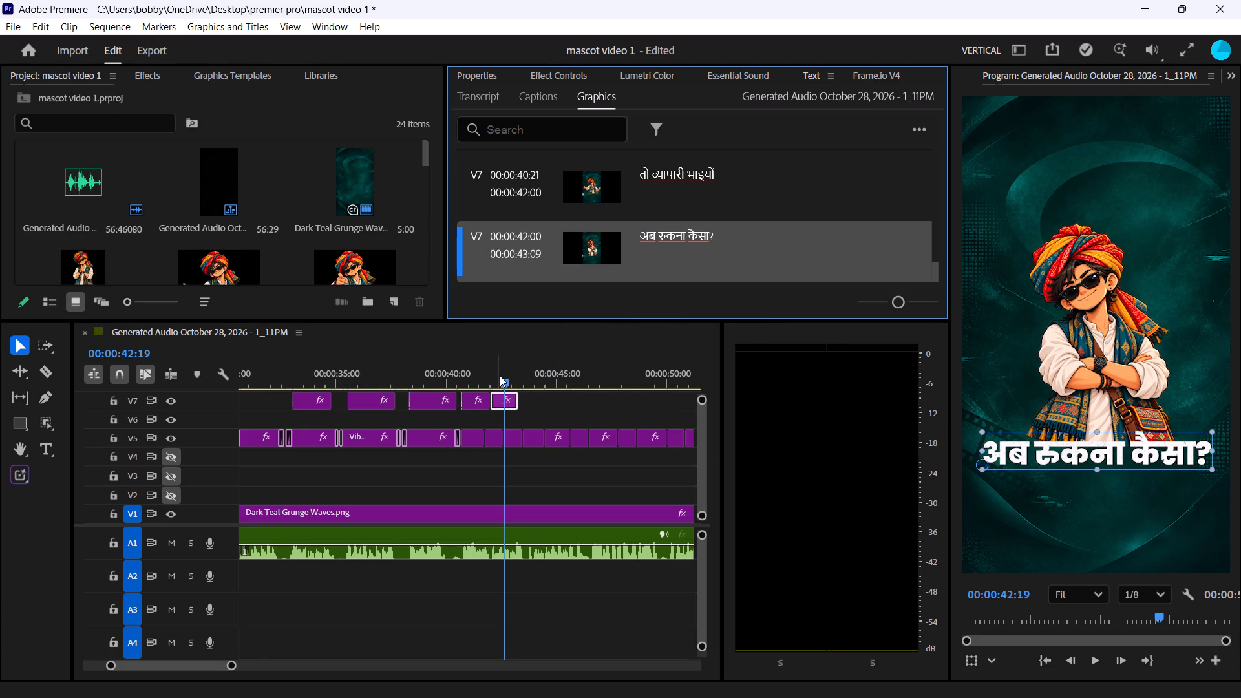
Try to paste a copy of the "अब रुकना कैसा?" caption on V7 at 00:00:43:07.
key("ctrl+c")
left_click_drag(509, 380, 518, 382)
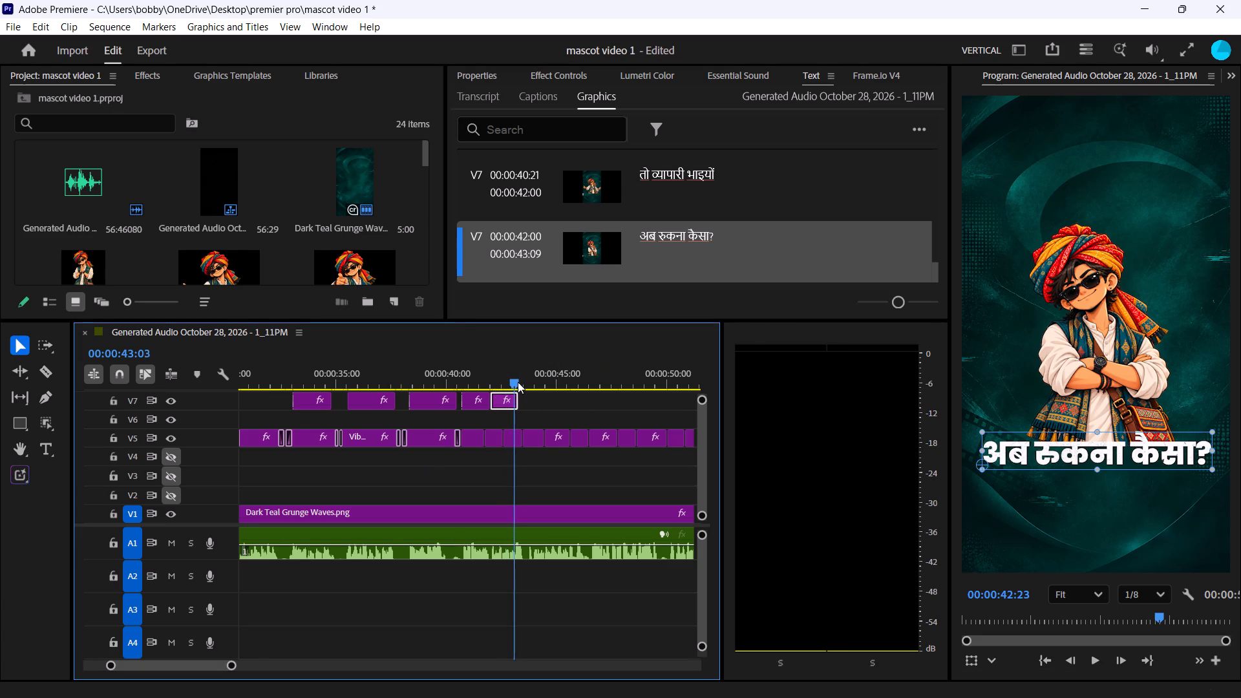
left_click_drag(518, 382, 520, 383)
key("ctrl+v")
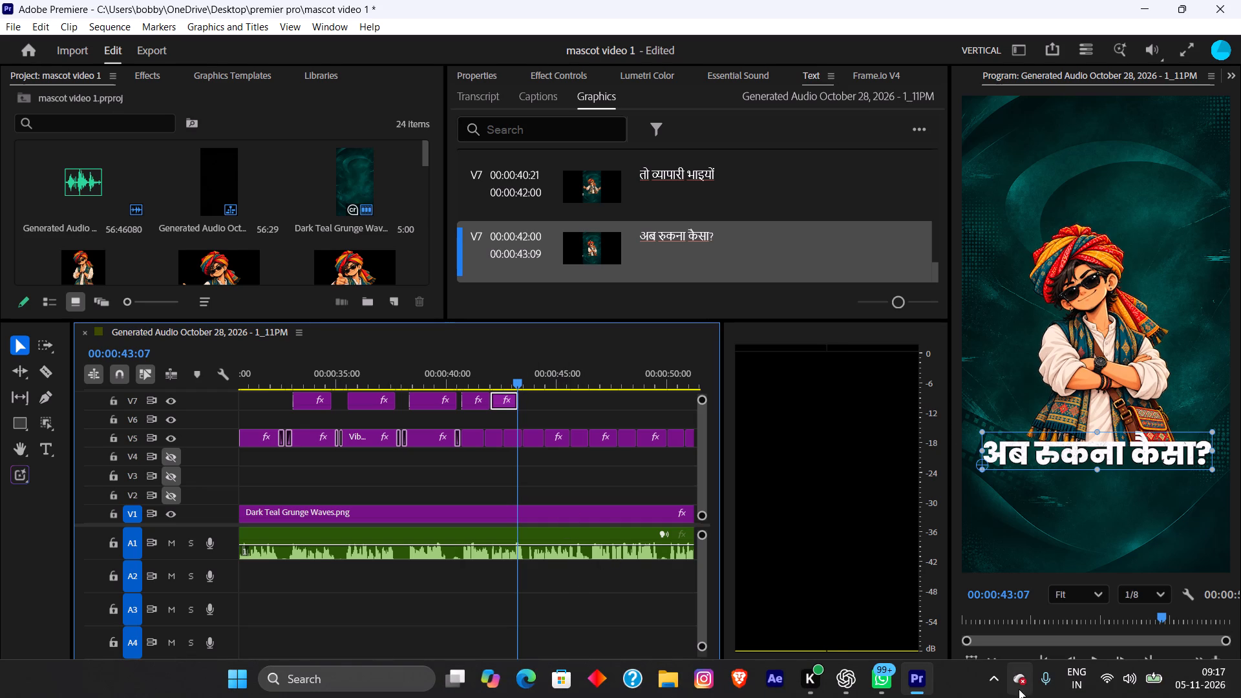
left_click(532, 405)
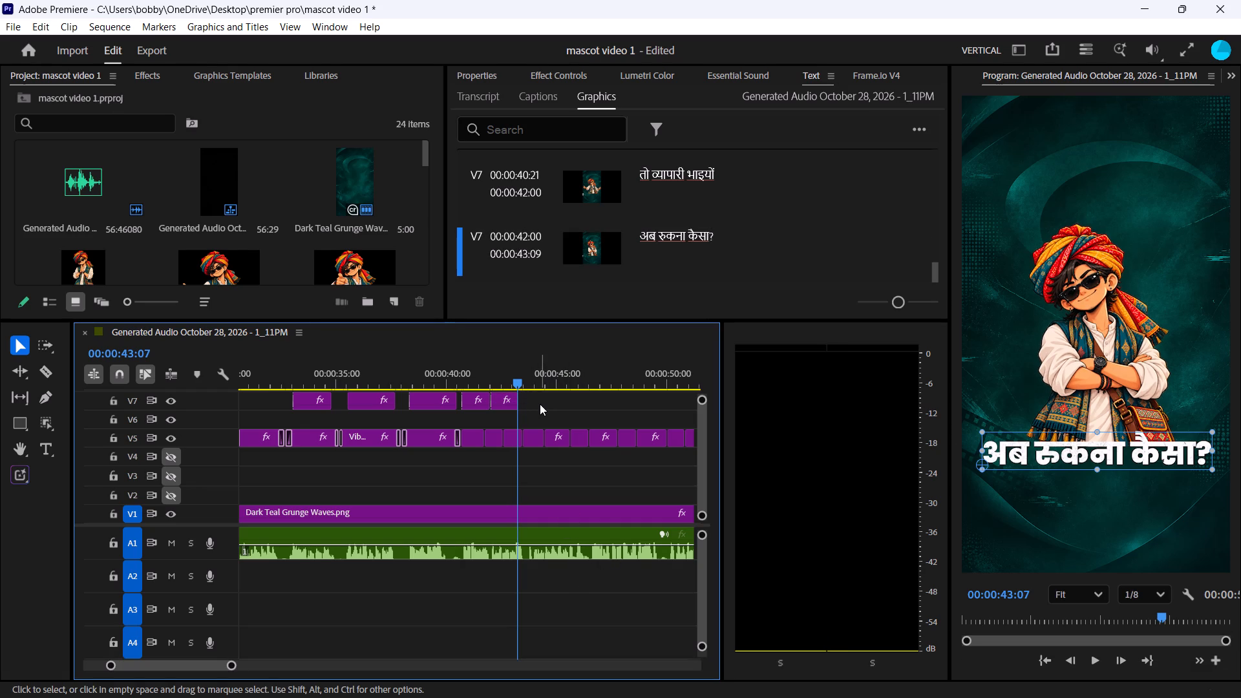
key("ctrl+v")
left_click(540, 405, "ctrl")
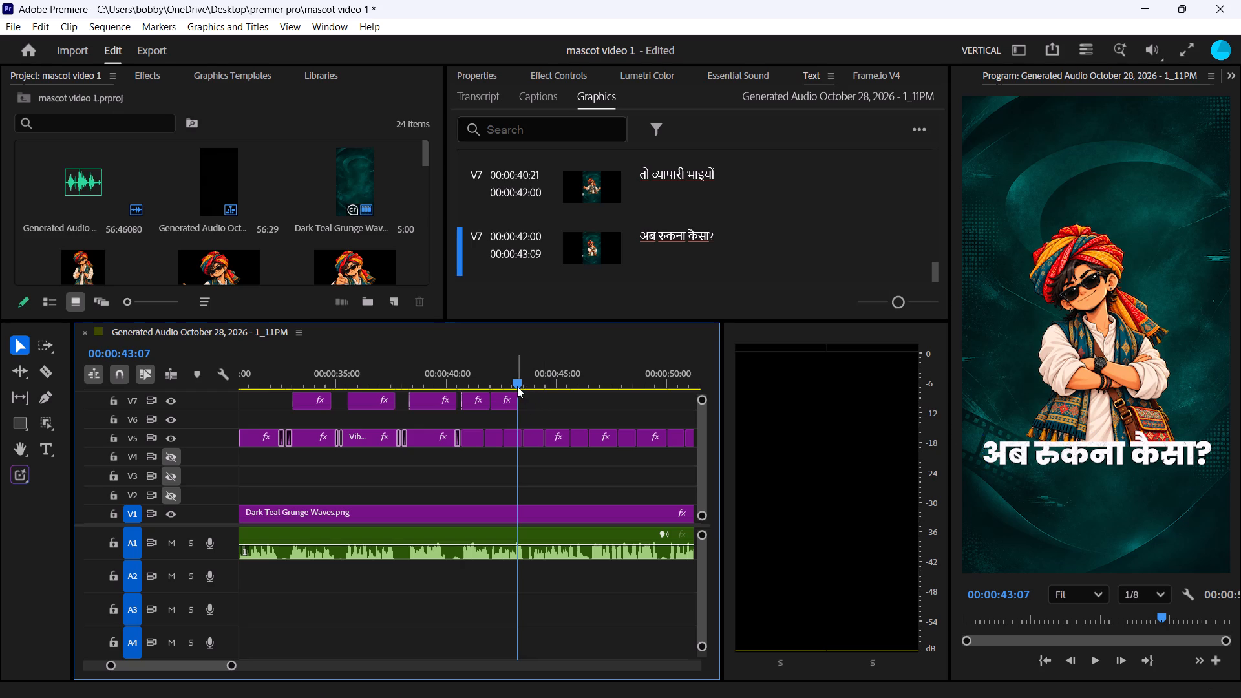
Duplicate the "अब रुकना कैसा?" caption clip on V7 and place the copy directly after the original, at 00:00:43:08.
left_click_drag(514, 385, 492, 390)
left_click(500, 410)
key("ctrl+c")
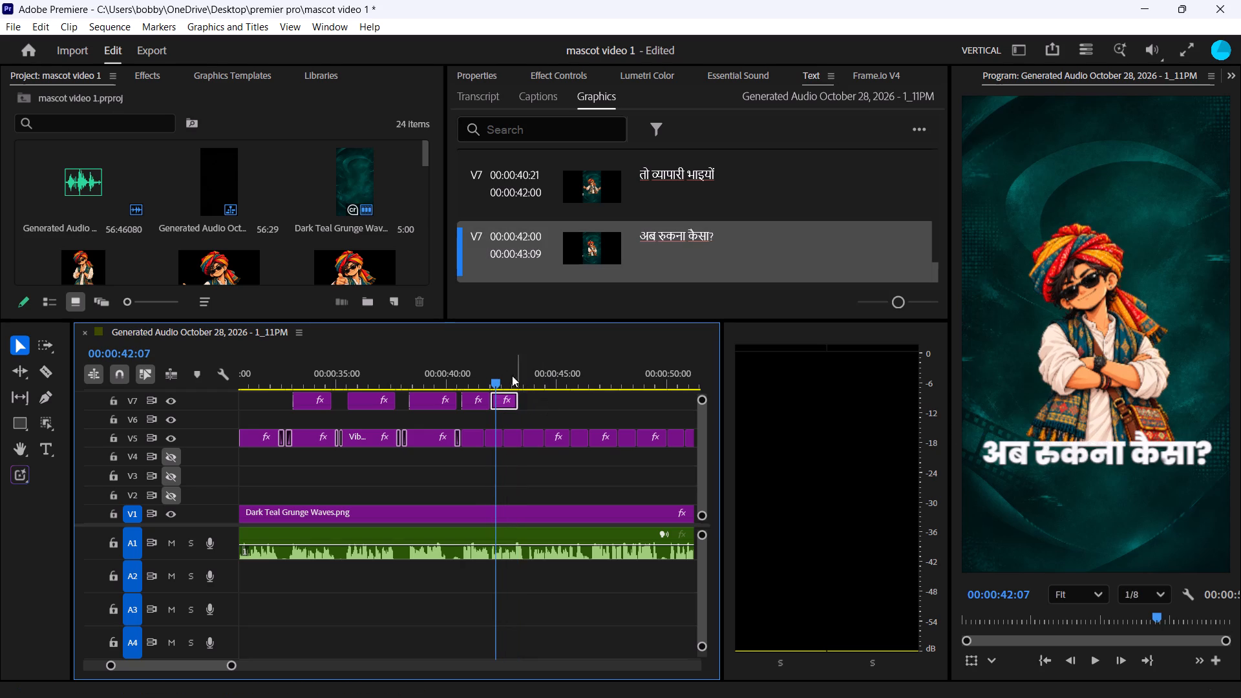
left_click_drag(498, 377, 520, 380)
left_click_drag(519, 379, 533, 383)
left_click(549, 403)
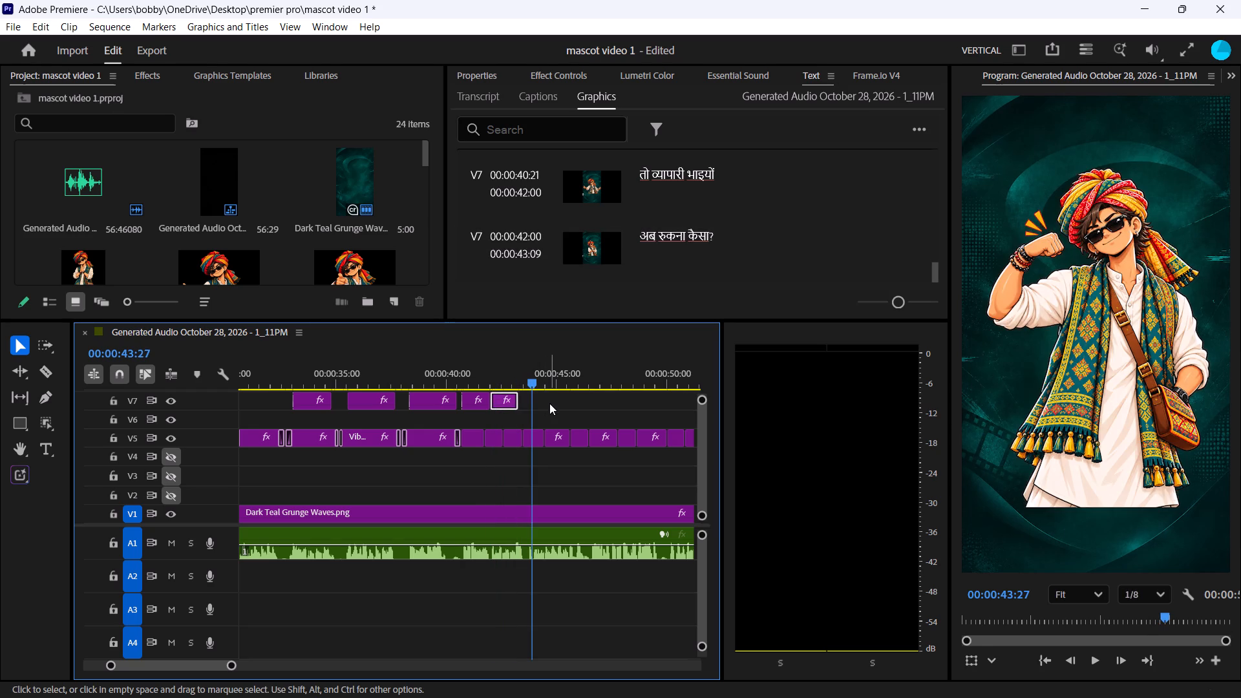
key("ctrl+v")
left_click_drag(542, 406, 529, 407)
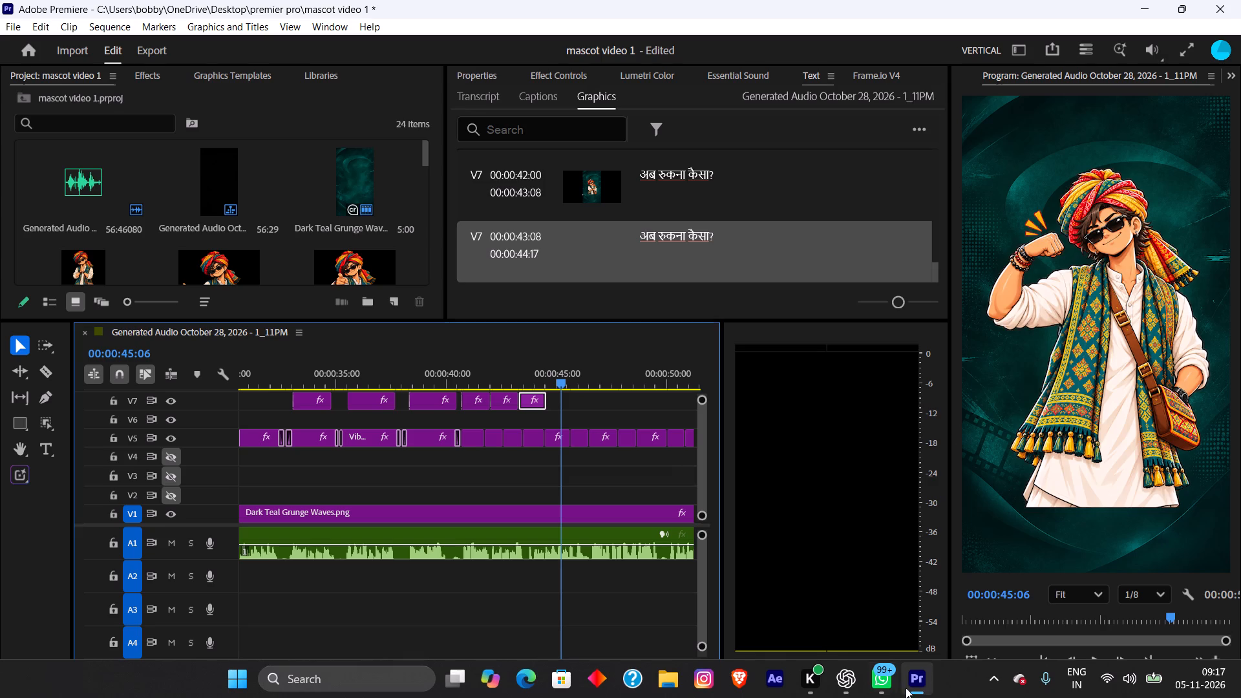
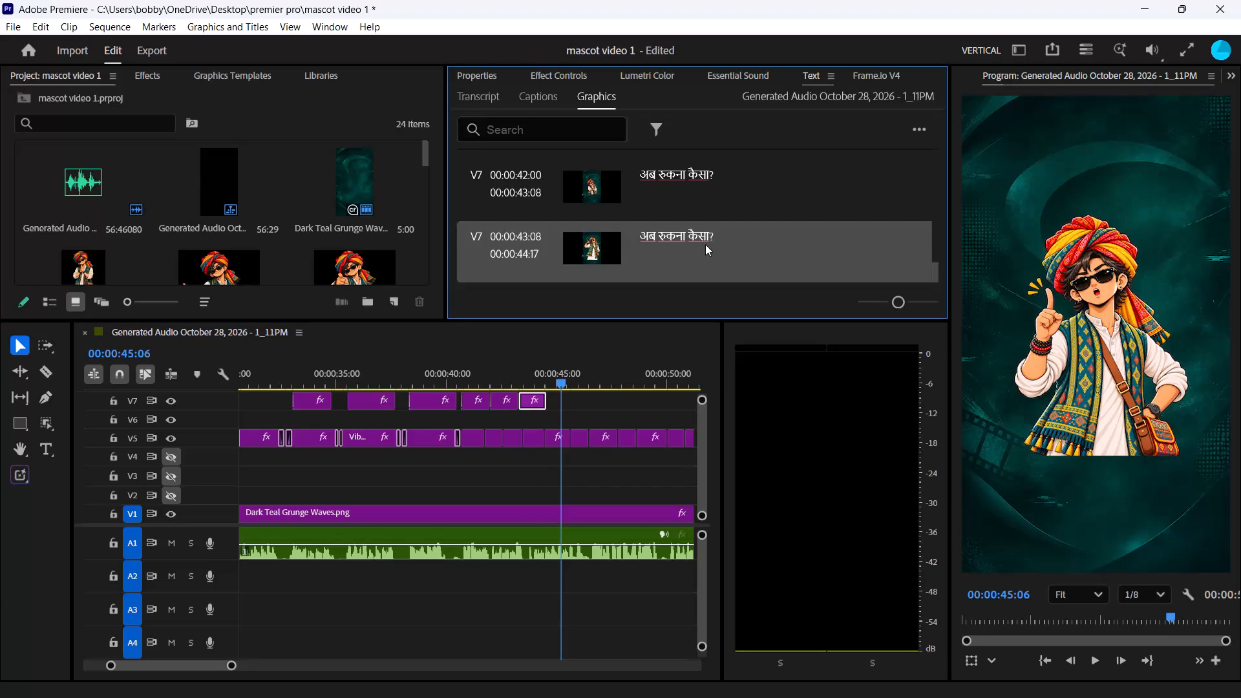
Replace the text of the V7 caption copy starting at 00:00:43:08 with "अपने बिज़नेस को".
key("ctrl+v")
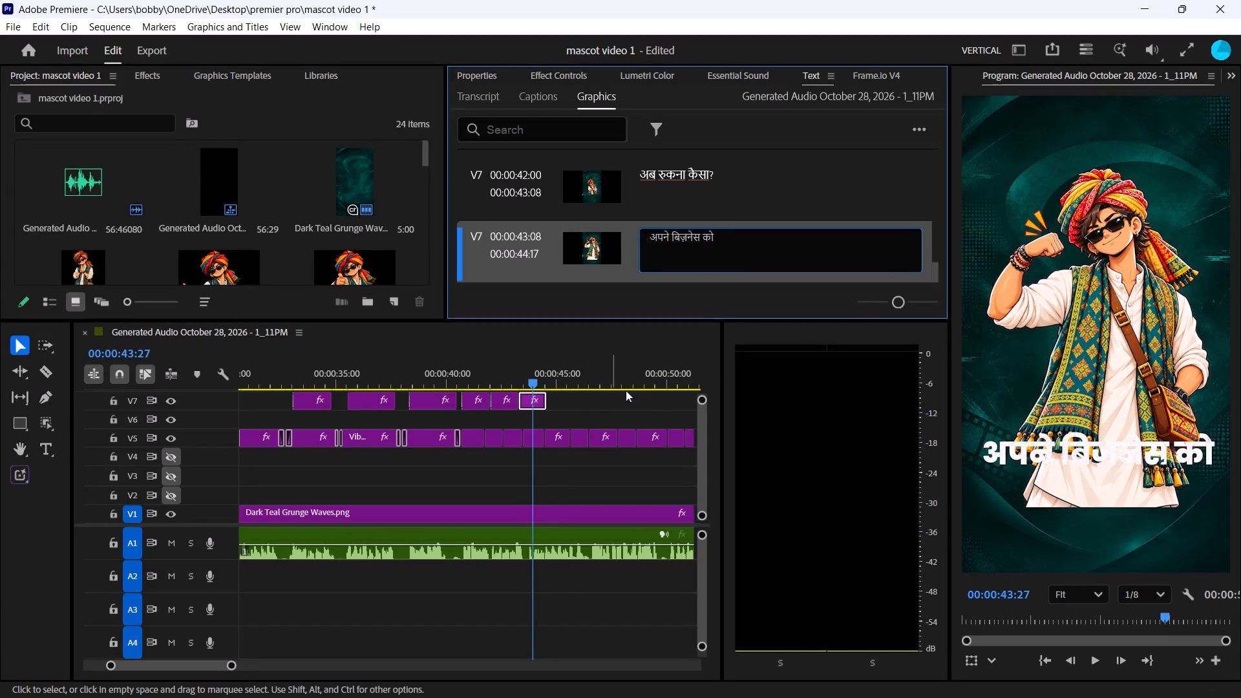
Enlarge the Confident Turbaned Character Flexing mascot clip on V5 beneath the "अपने बिज़नेस को" caption.
left_click(533, 443)
left_click(474, 72)
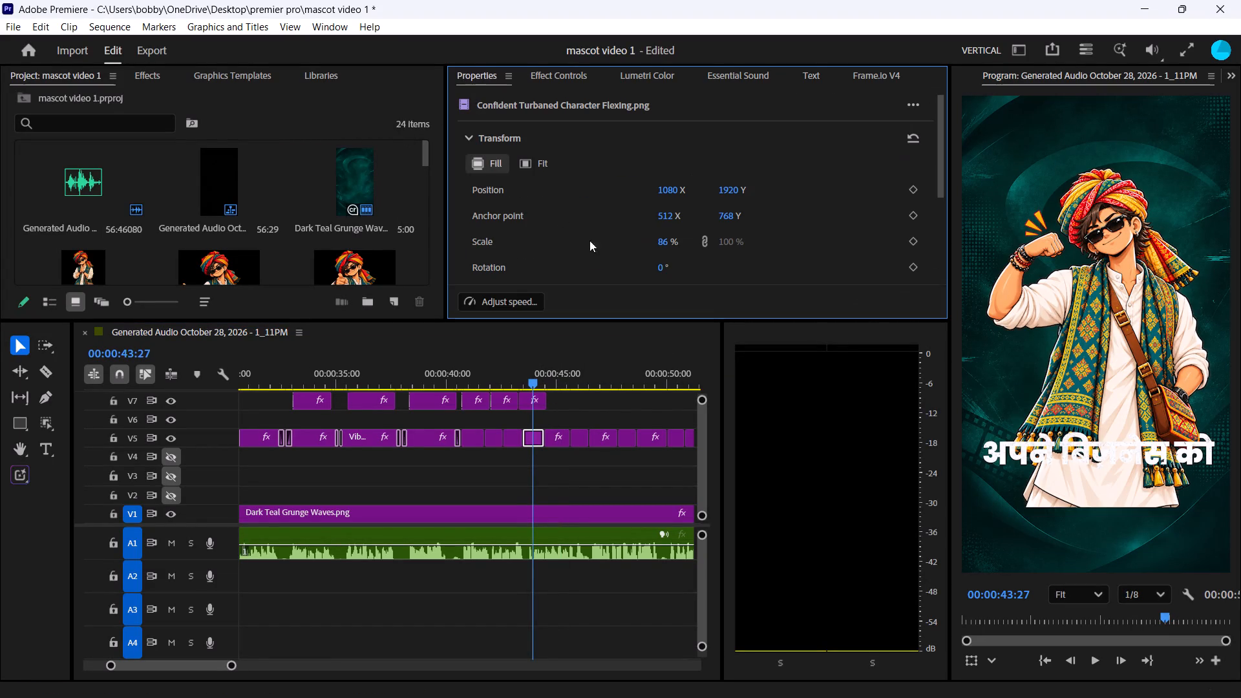
left_click_drag(661, 241, 633, 248)
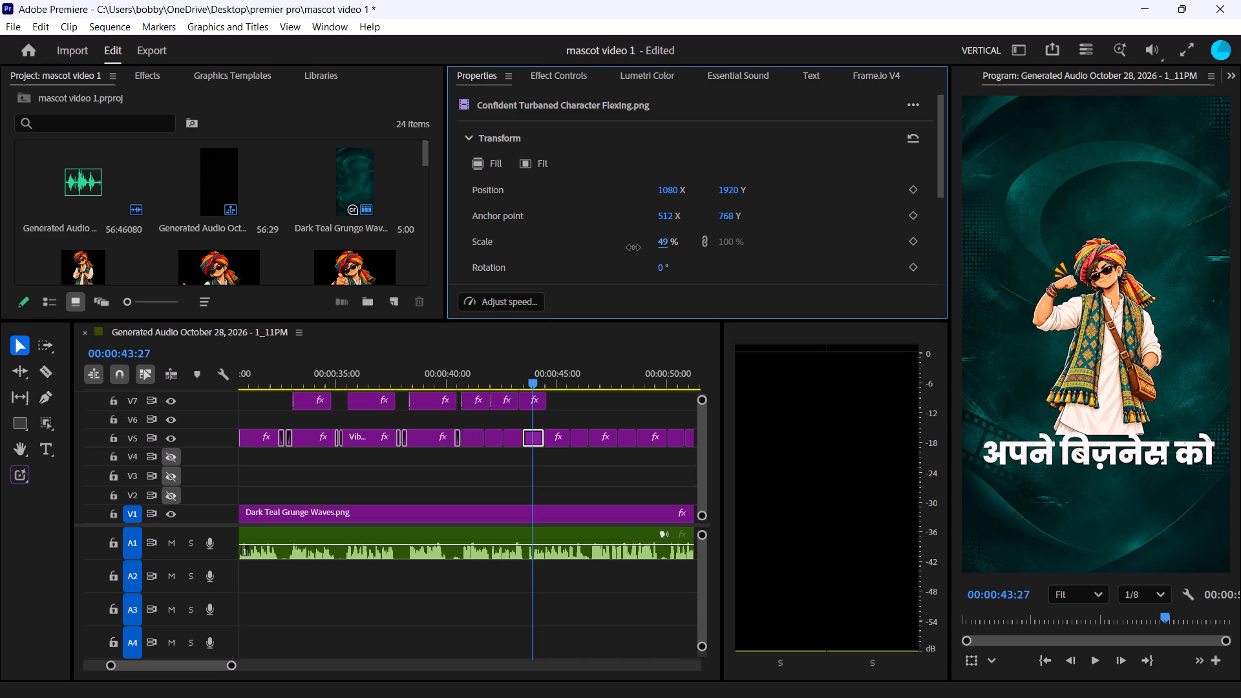
left_click_drag(633, 248, 671, 245)
Crop the bottom of the flexing mascot clip on V5 by about 36%.
scroll(774, 249, "down", 11)
scroll(778, 273, "up", 1)
scroll(778, 273, "down", 1)
left_click_drag(664, 273, 655, 275)
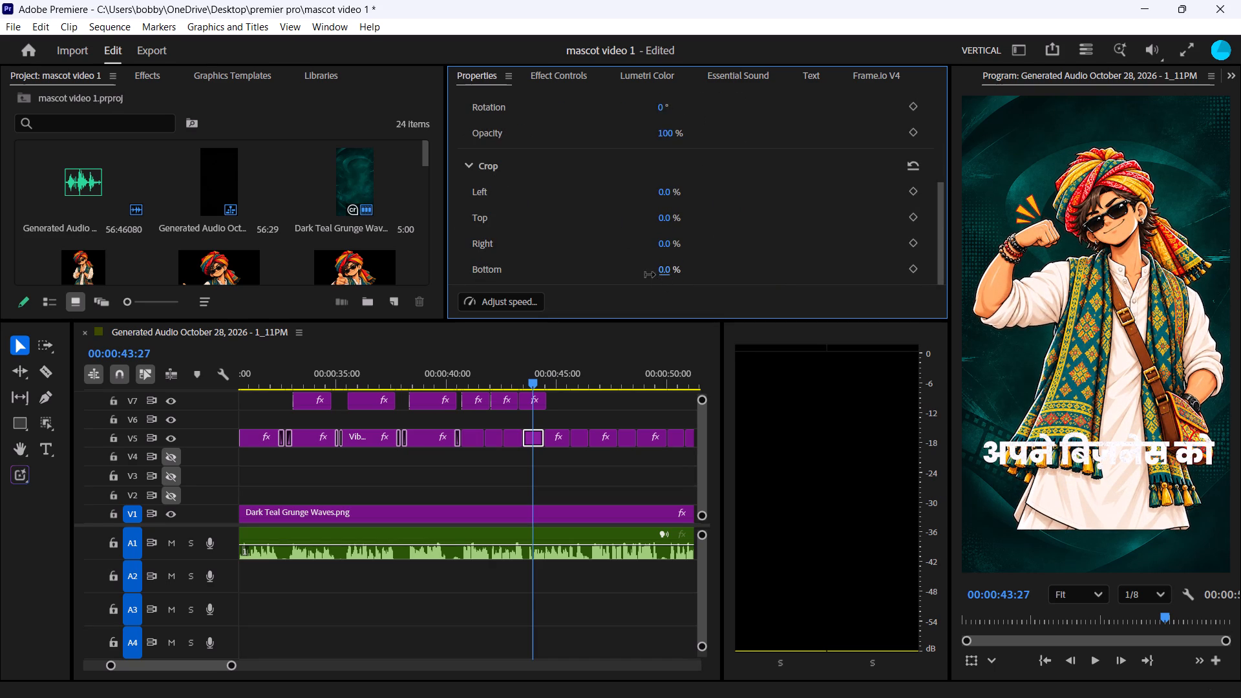
left_click_drag(655, 275, 670, 283)
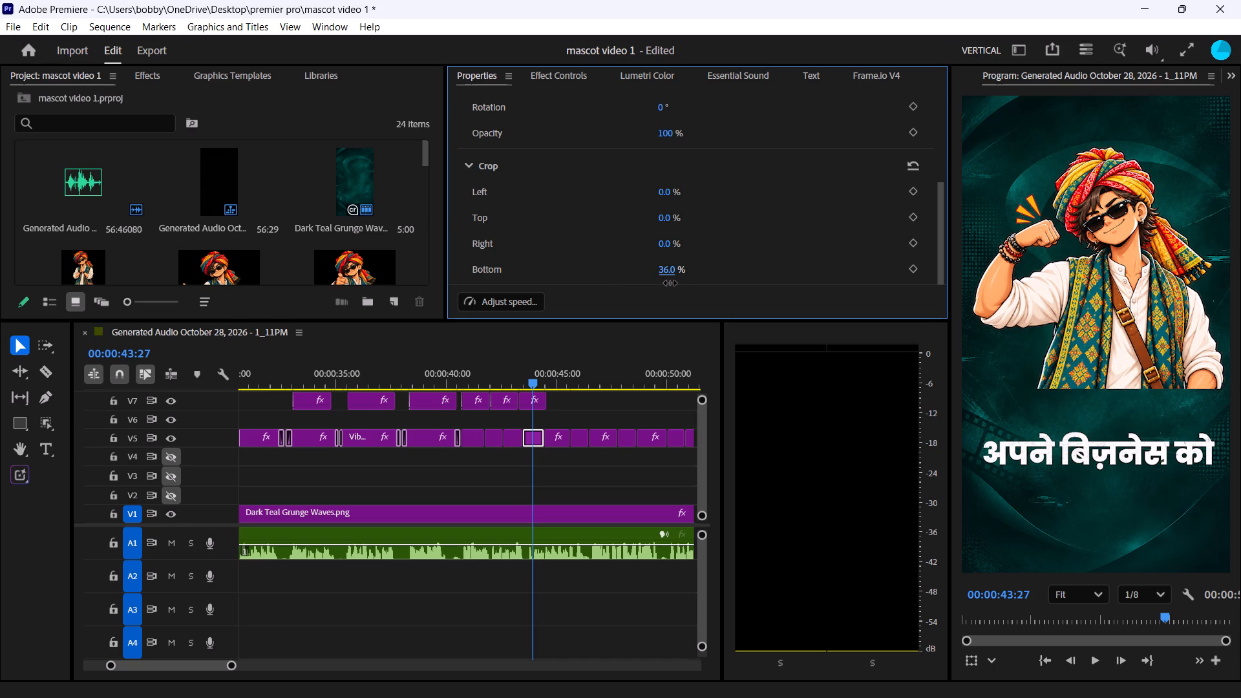
left_click_drag(670, 283, 671, 283)
Scale the flexing mascot clip on V5 down to 68%.
scroll(700, 170, "up", 1)
scroll(700, 171, "down", 1)
scroll(700, 171, "up", 2)
scroll(700, 171, "down", 1)
scroll(701, 171, "up", 3)
left_click_drag(664, 143, 648, 148)
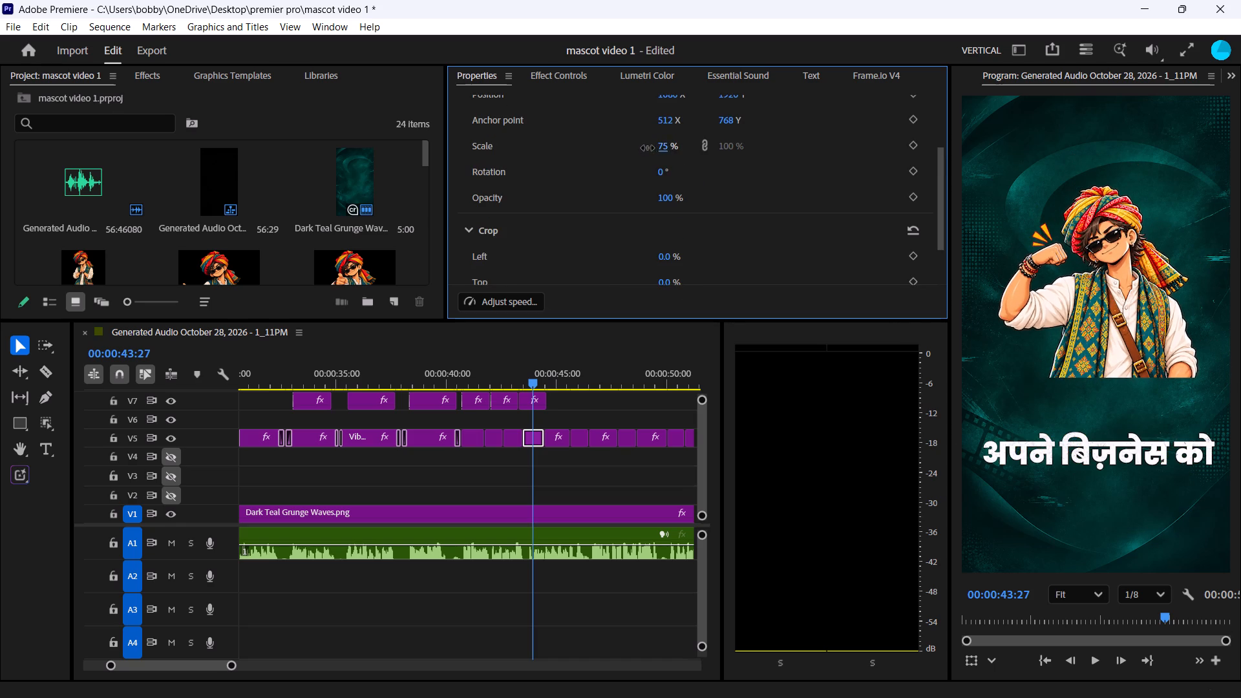
left_click_drag(648, 148, 643, 149)
Reposition the flexing mascot lower and slightly left in the frame, placing it just above the "अपने बिज़नेस को" caption.
left_click_drag(723, 98, 812, 106)
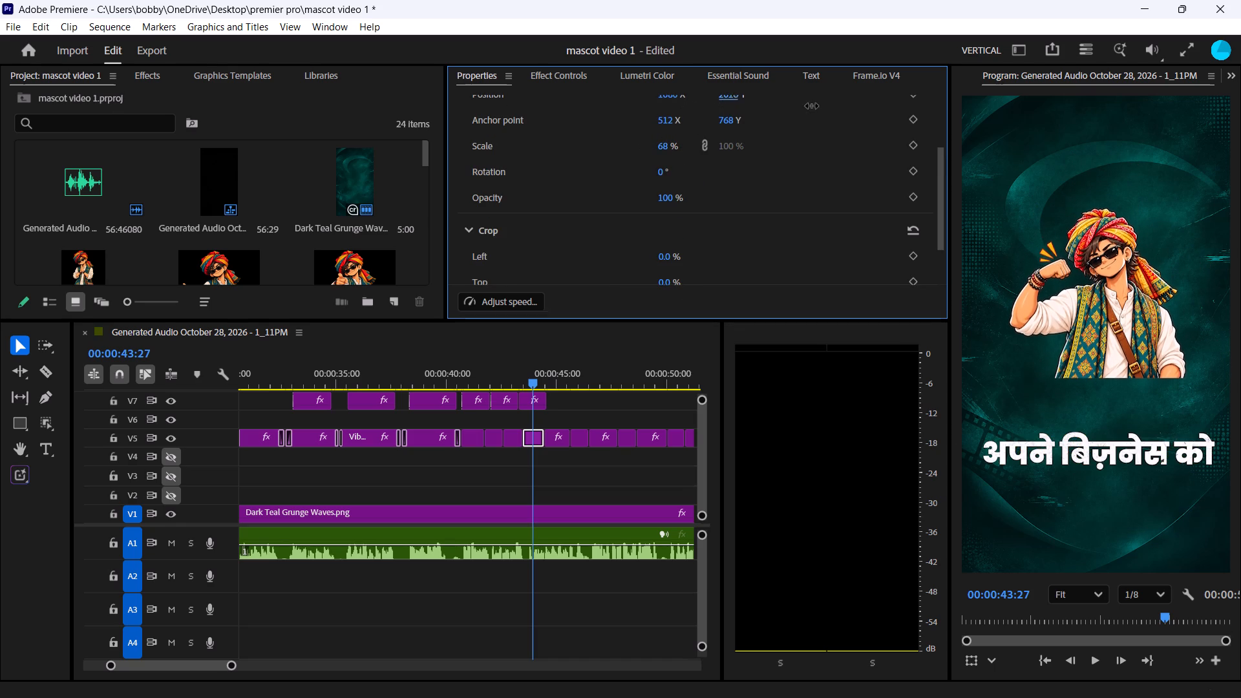
left_click_drag(812, 106, 833, 105)
left_click_drag(673, 99, 611, 112)
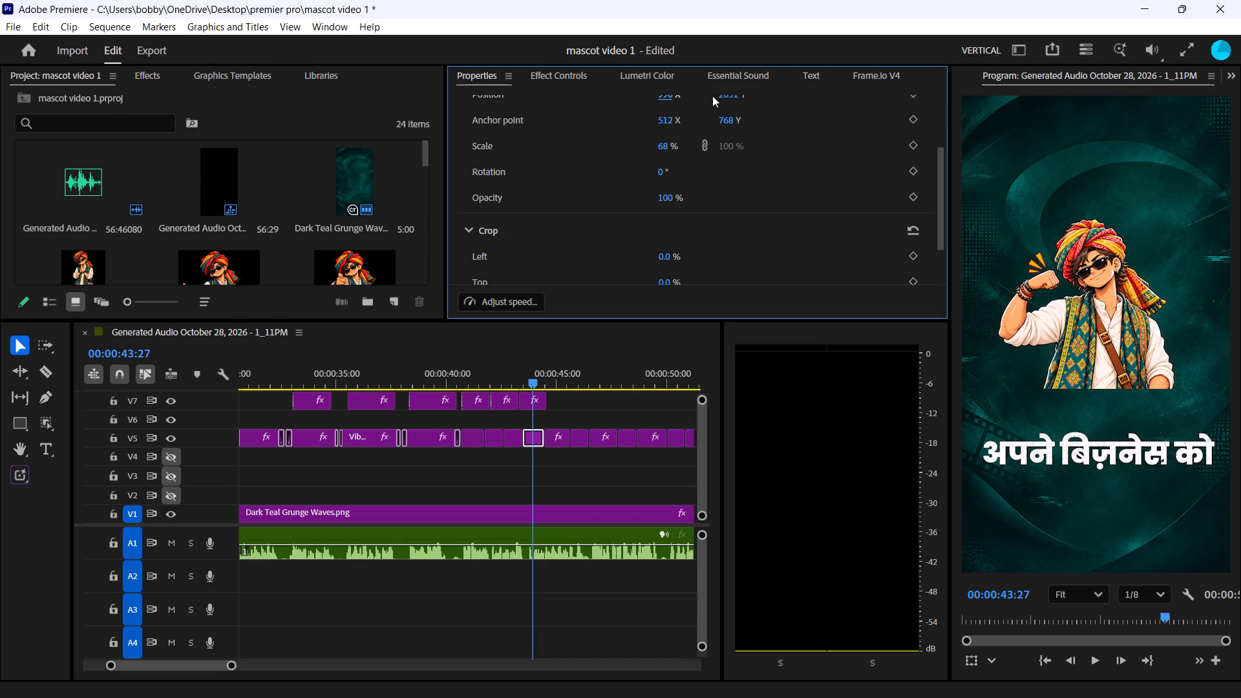
left_click_drag(721, 100, 898, 92)
Play back the section from about 00:00:40 to 00:00:44:14 to check the V7 captions and mascot clips against the voiceover.
left_click_drag(533, 386, 452, 394)
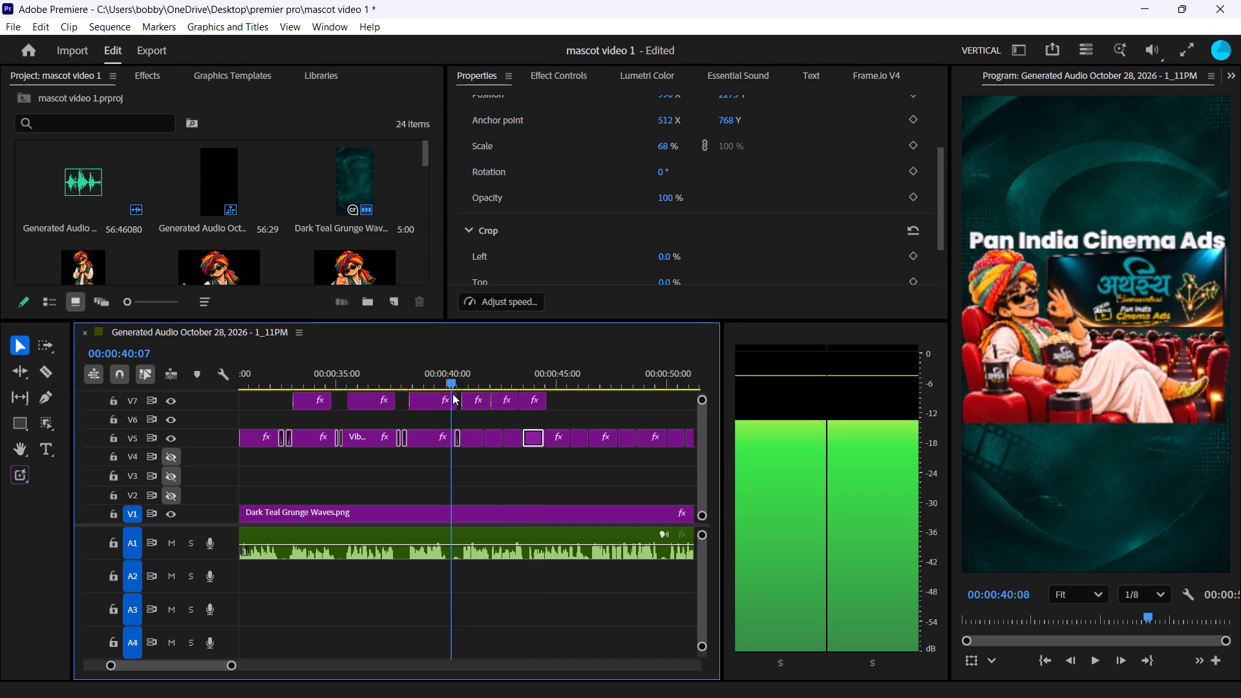
left_click_drag(452, 394, 493, 396)
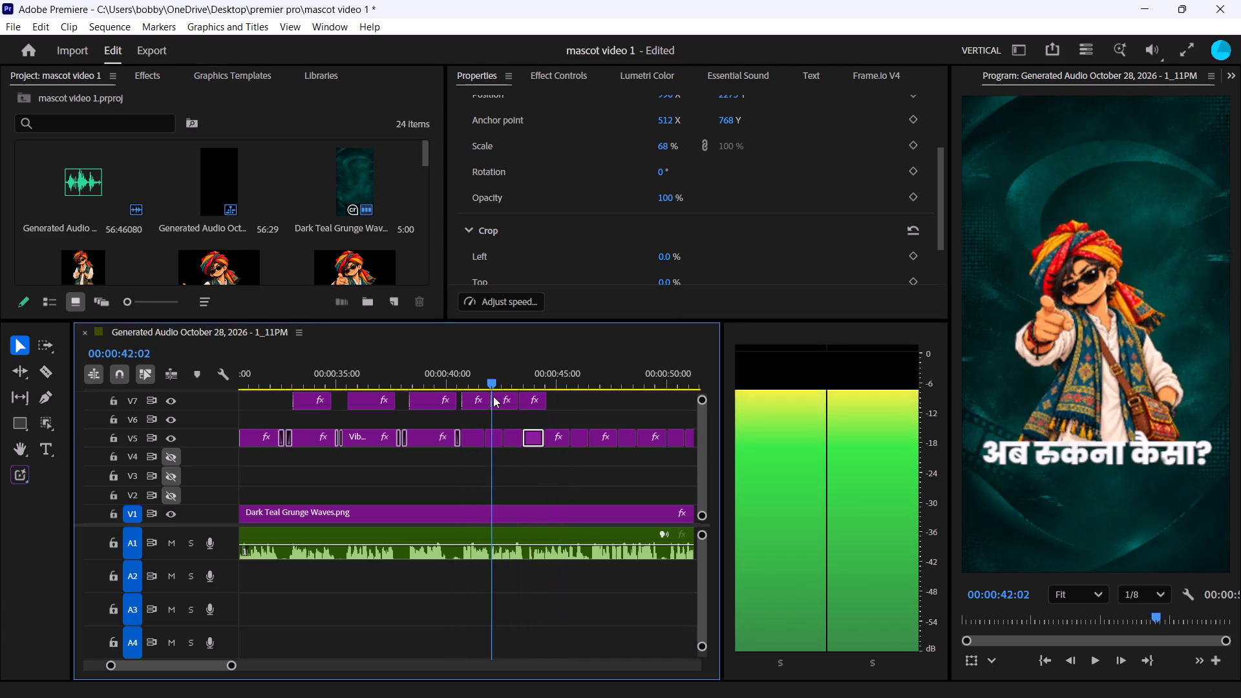
left_click_drag(493, 396, 523, 401)
key("space")
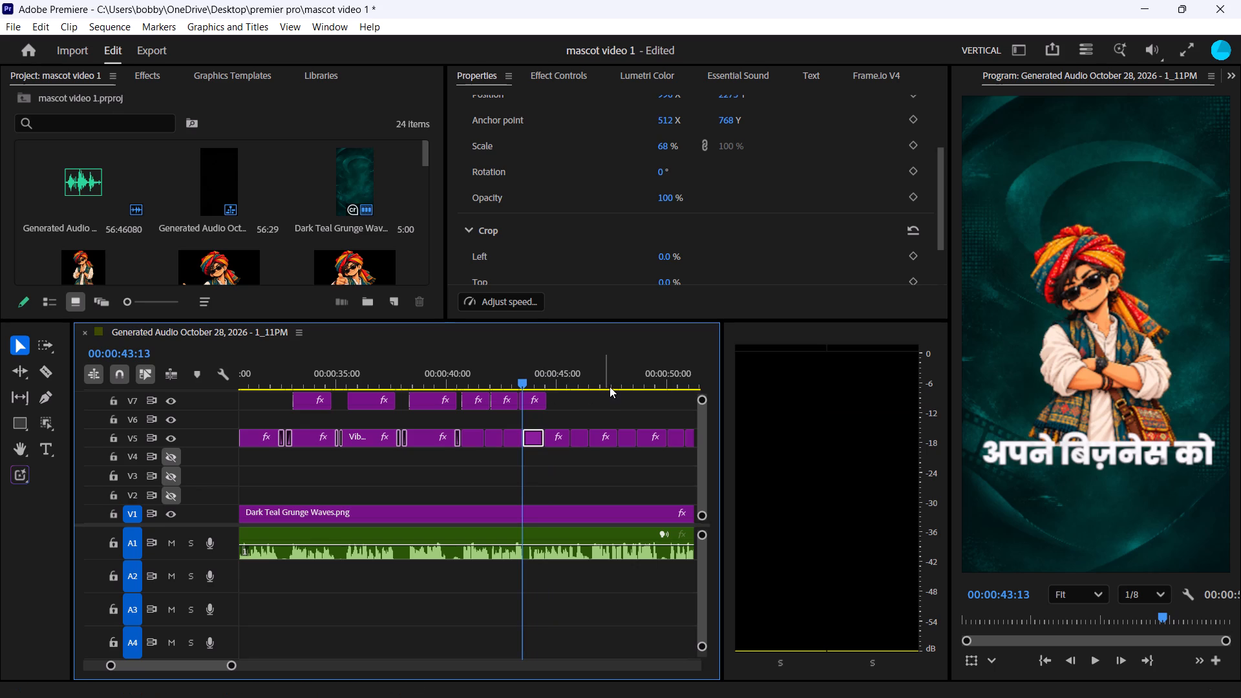
key("space")
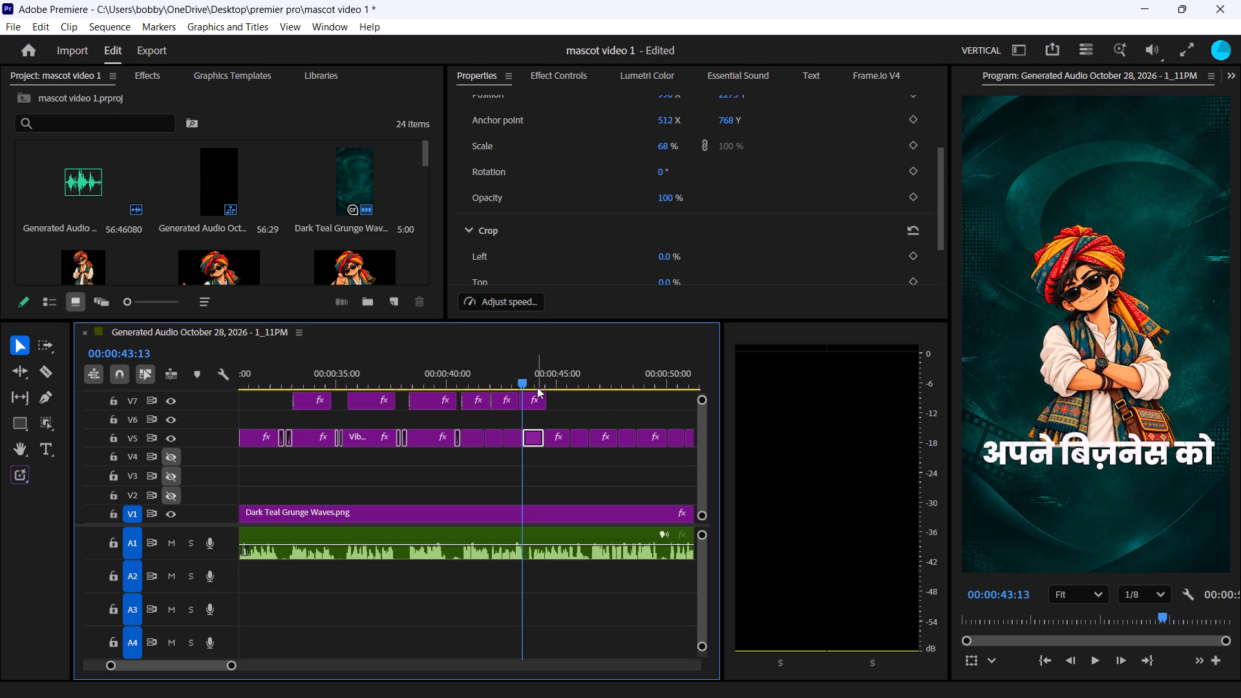
left_click_drag(524, 379, 455, 402)
left_click(608, 425)
key("space")
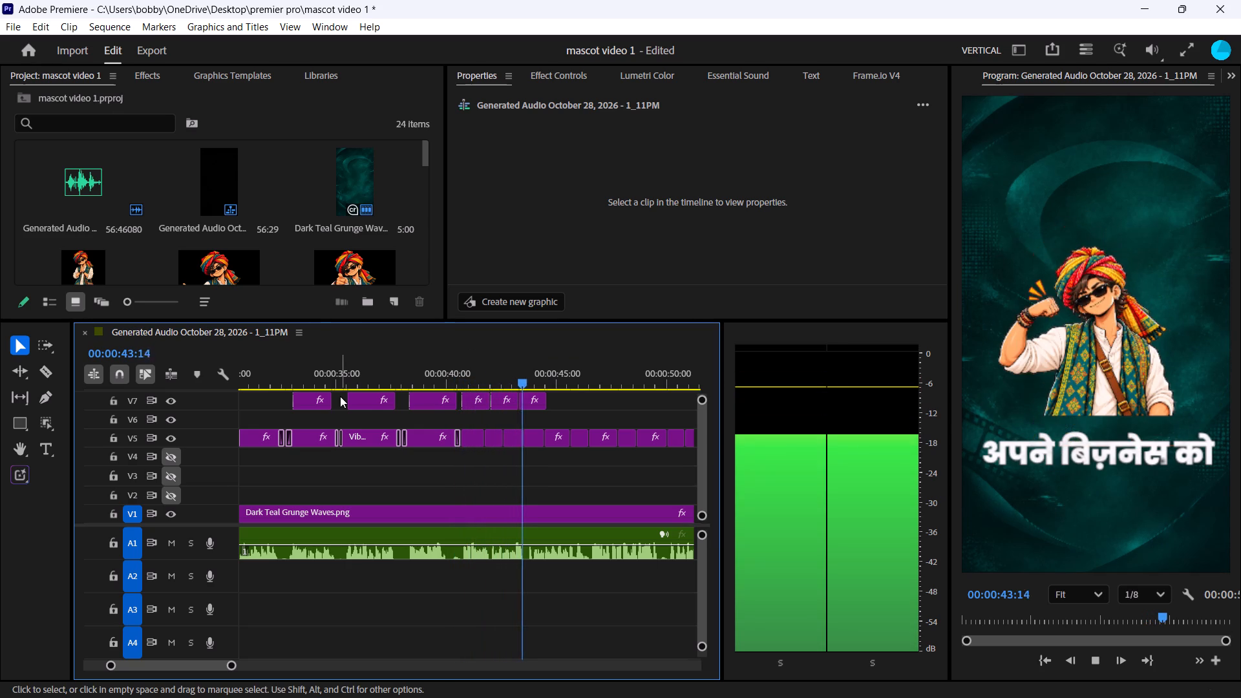
key("space")
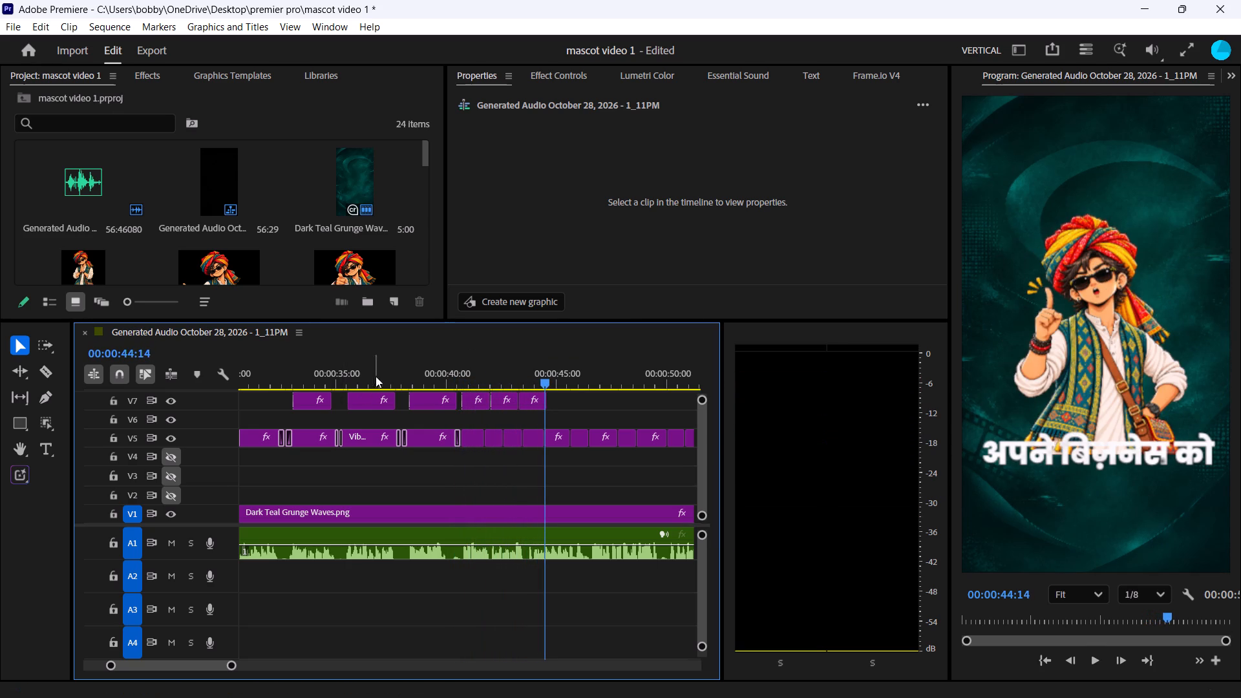
Duplicate the "अपने बिज़नेस को" caption clip on V7, placing the copy right after it at 00:00:44:15, and move the playhead to 00:00:45:10.
left_click(533, 402)
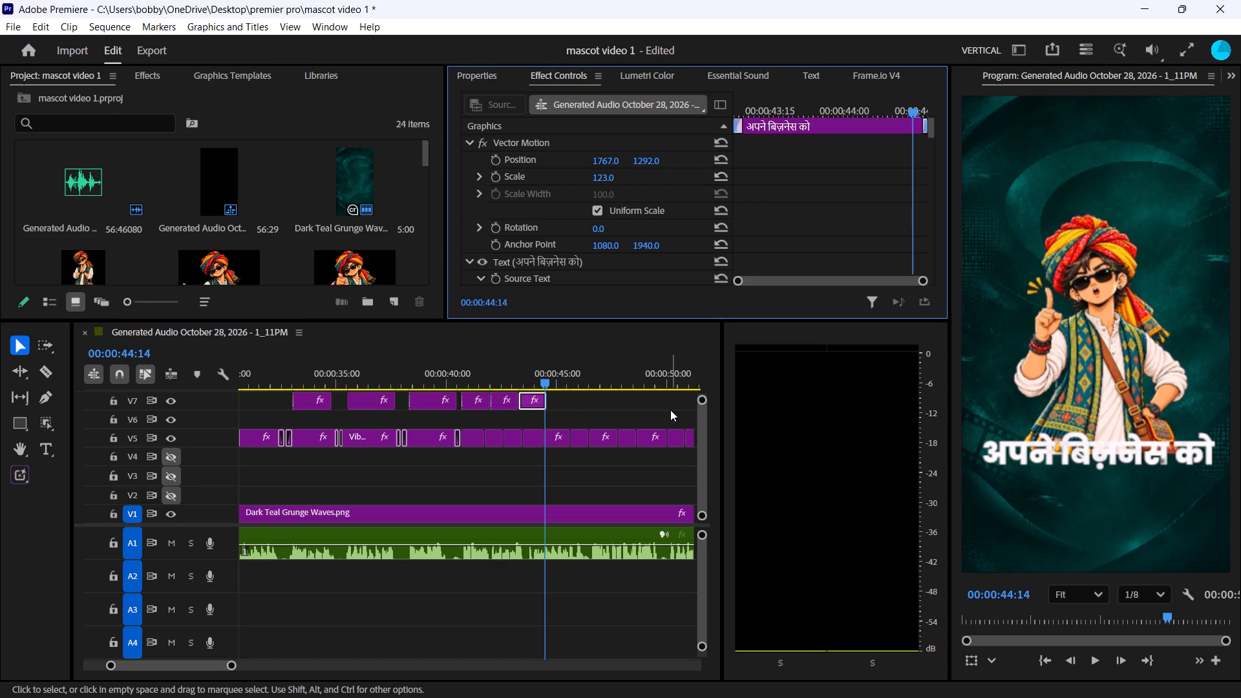
key("ctrl+c")
left_click(545, 377)
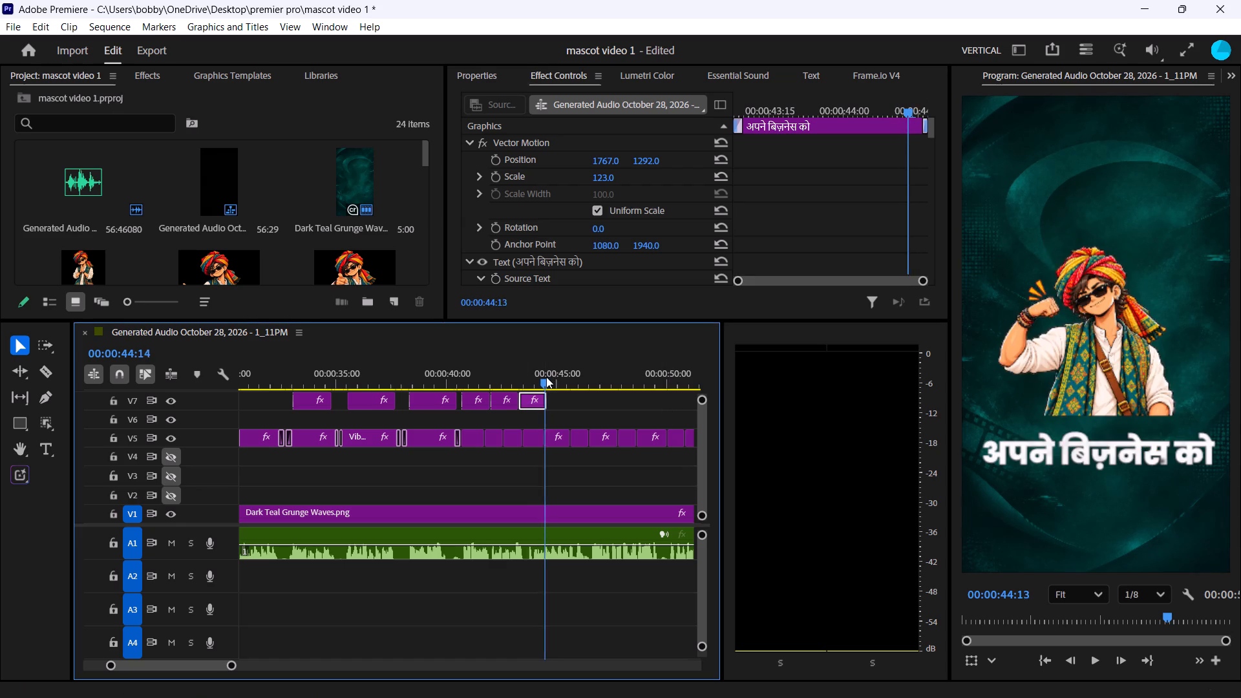
key("ctrl+v")
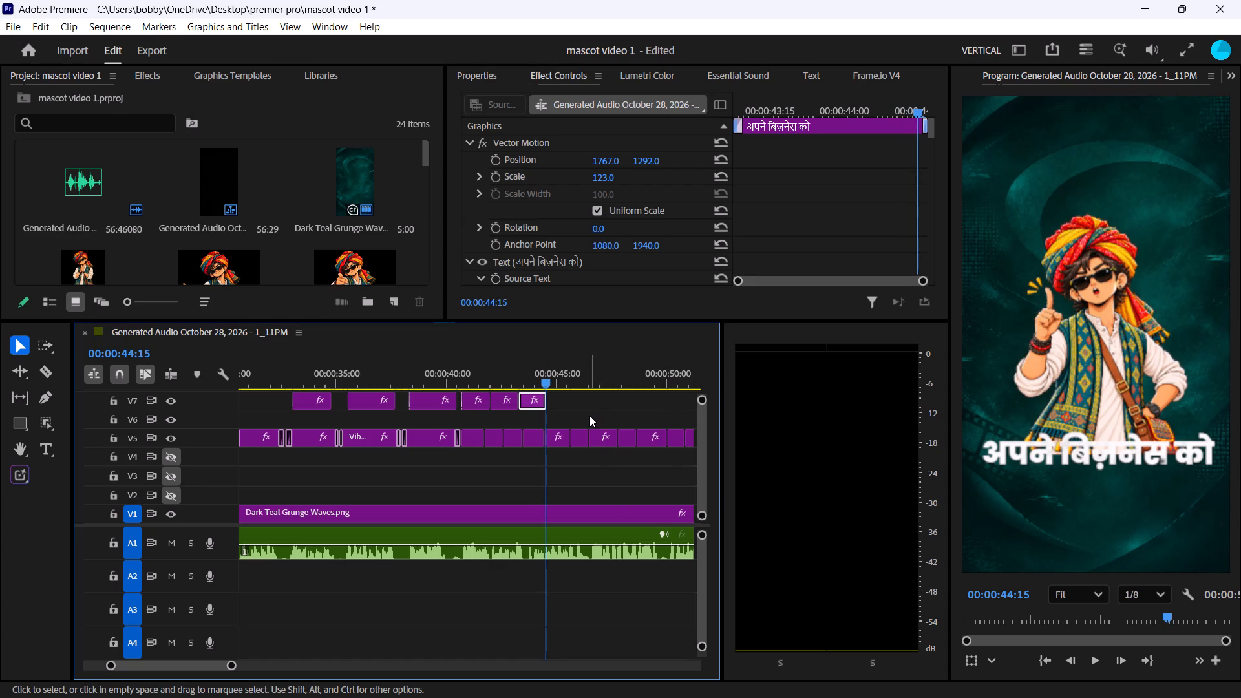
left_click(589, 417)
key("ctrl+v")
key("ctrl+c")
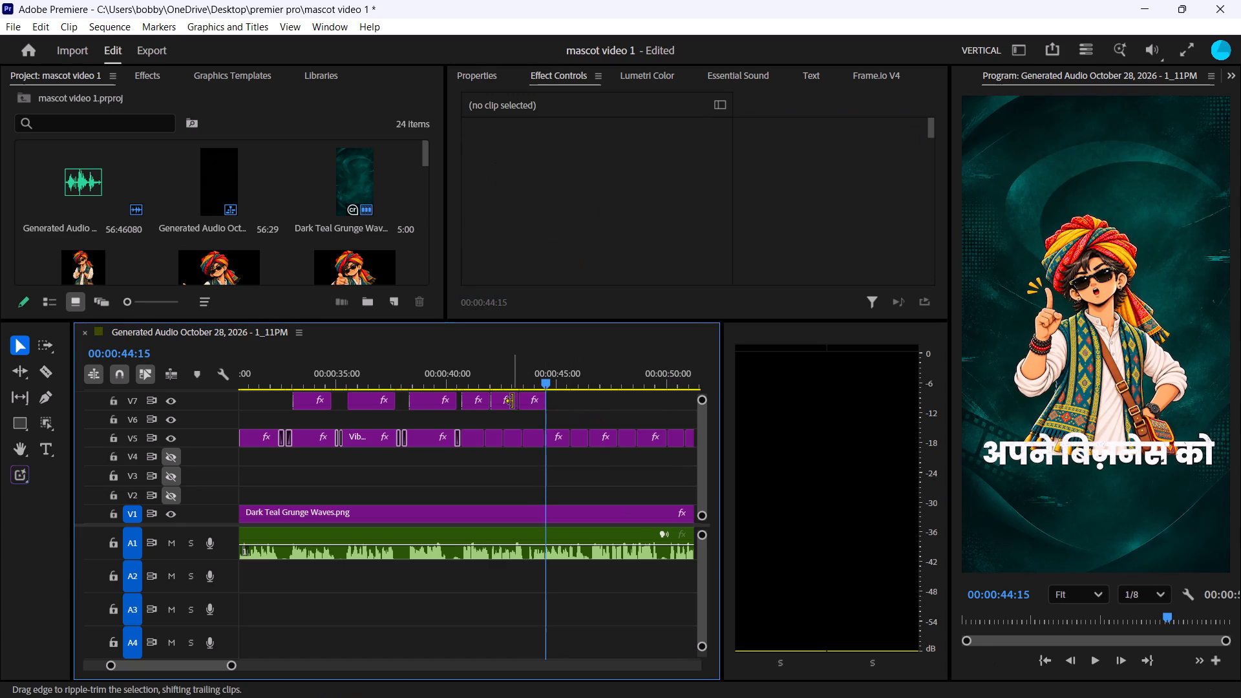
left_click(529, 399, "ctrl")
key("ctrl+c")
left_click(556, 404, "ctrl")
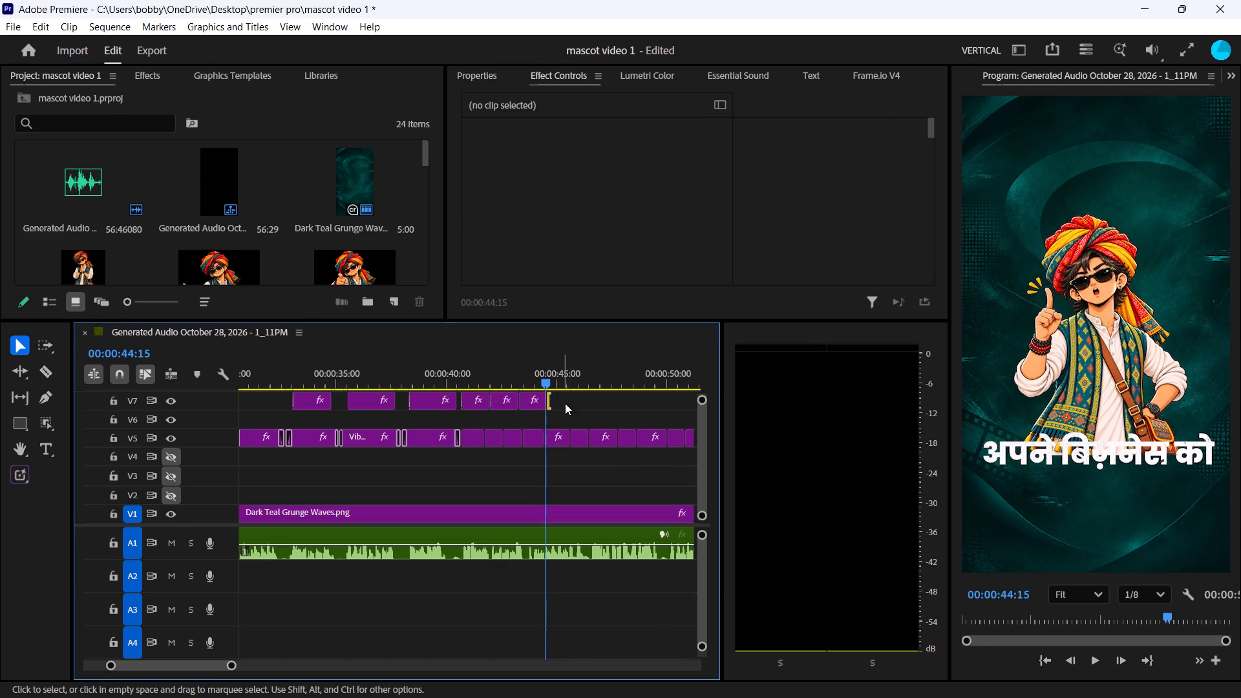
key("ctrl+v")
left_click_drag(574, 381, 564, 383)
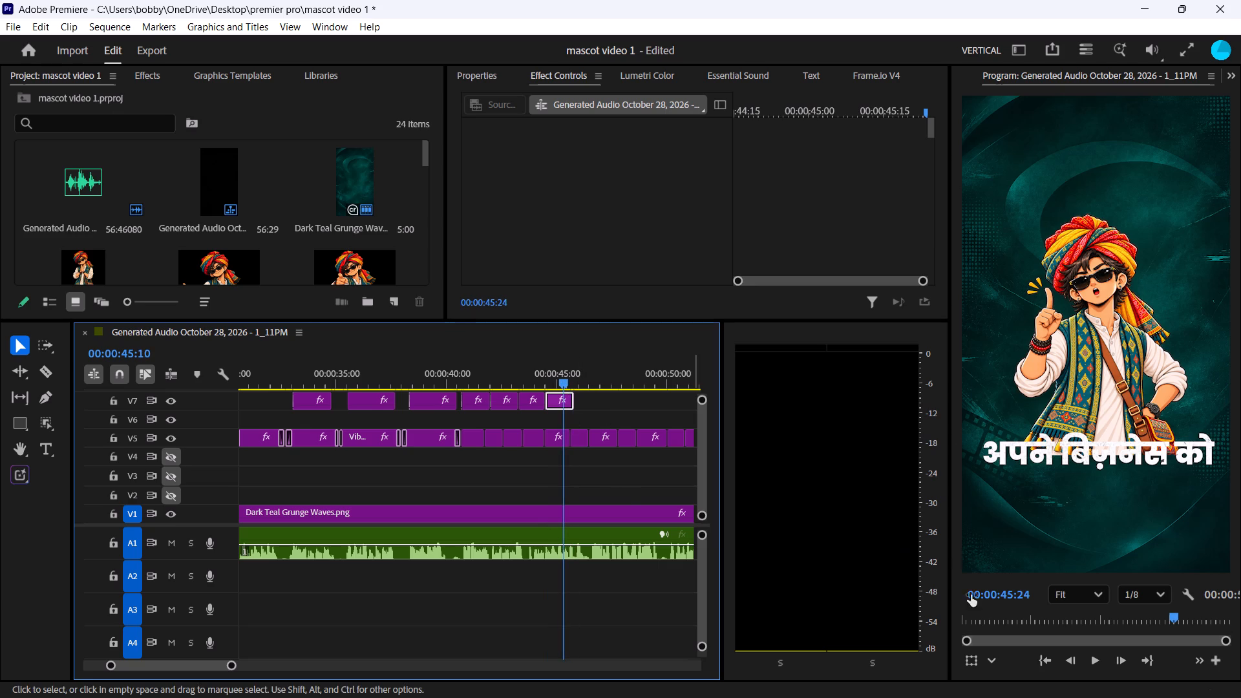
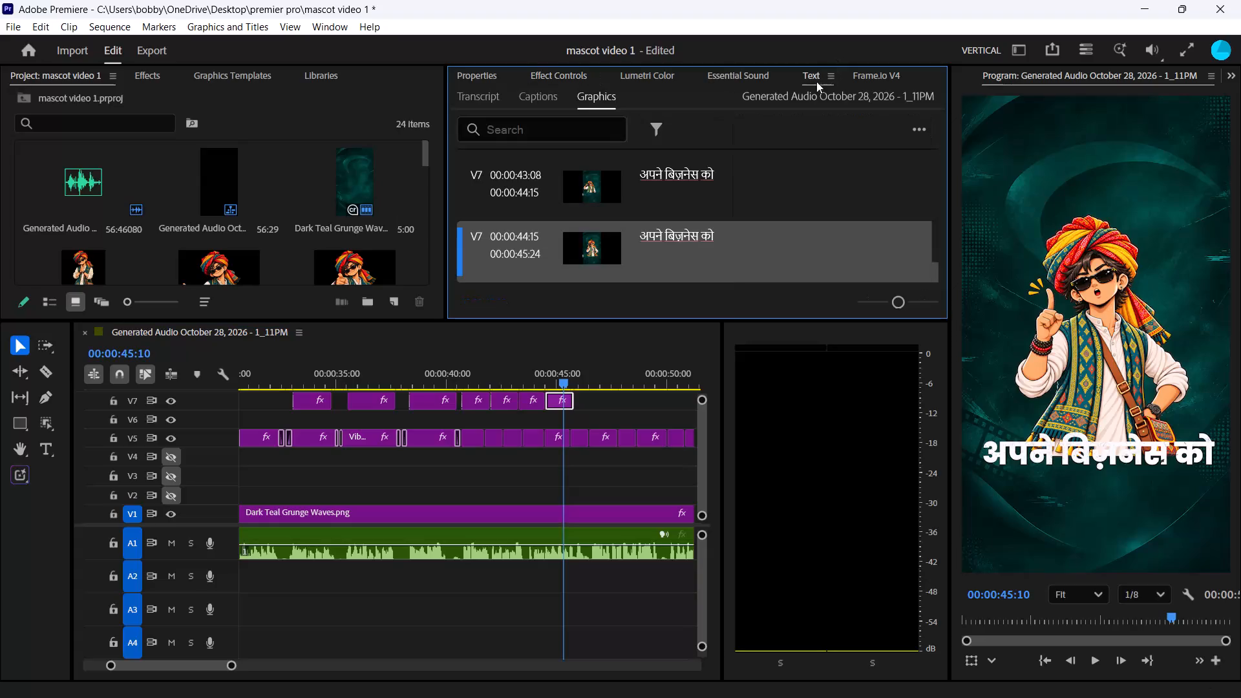
Replace the text of the duplicated V7 caption at 00:00:44:15 with "दीजिए मार्केटिंग का दम".
double_click(713, 241)
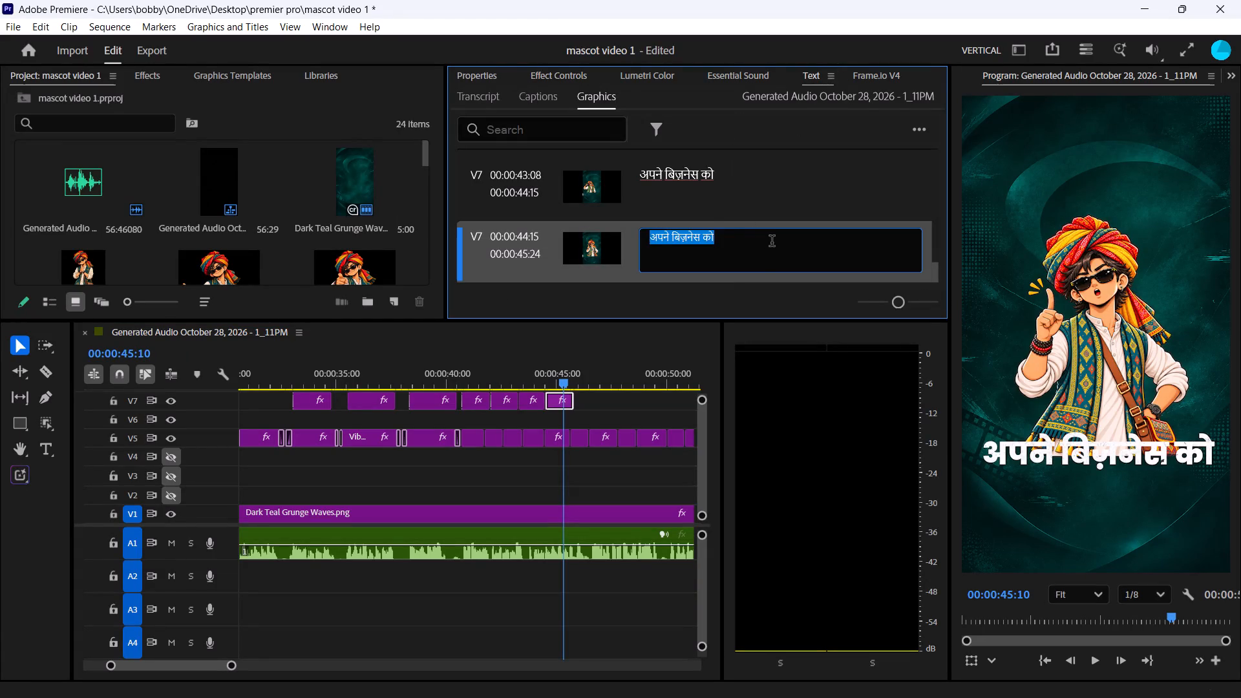
key("ctrl+v")
left_click(756, 270)
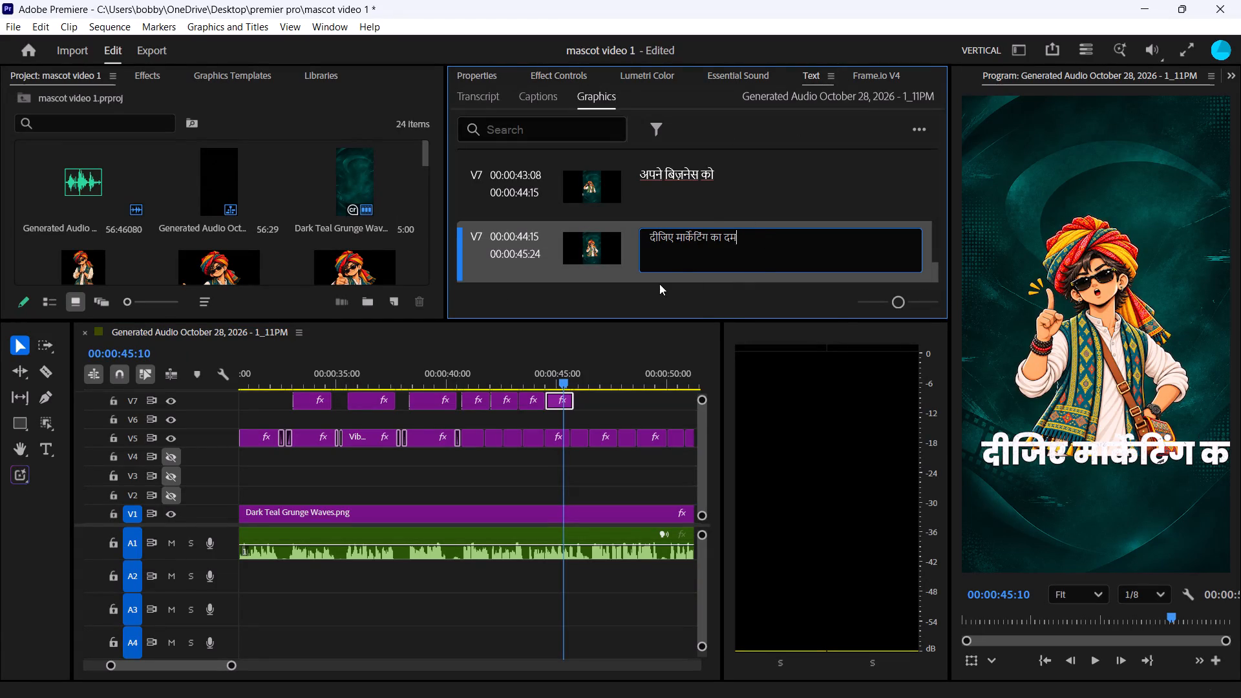
left_click(616, 280)
Scale the "दीजिए मार्केटिंग का दम" caption down slightly and shift it left in the frame.
left_click(475, 79)
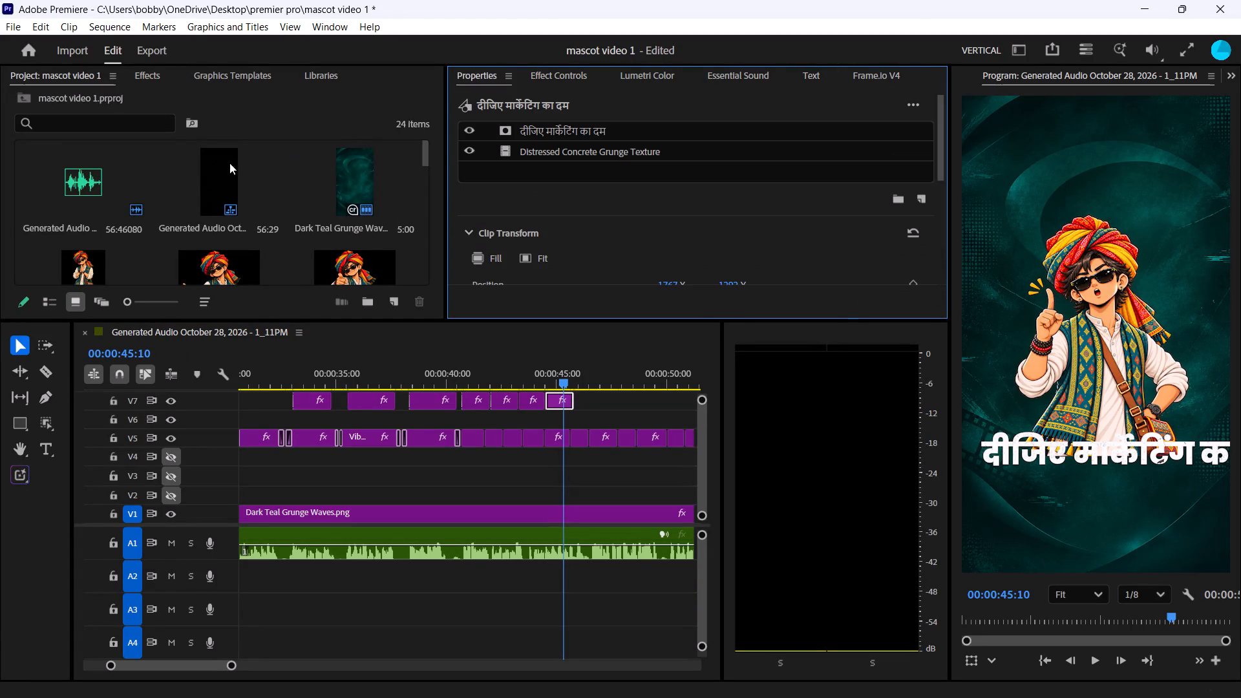
left_click(14, 350)
left_click(555, 131)
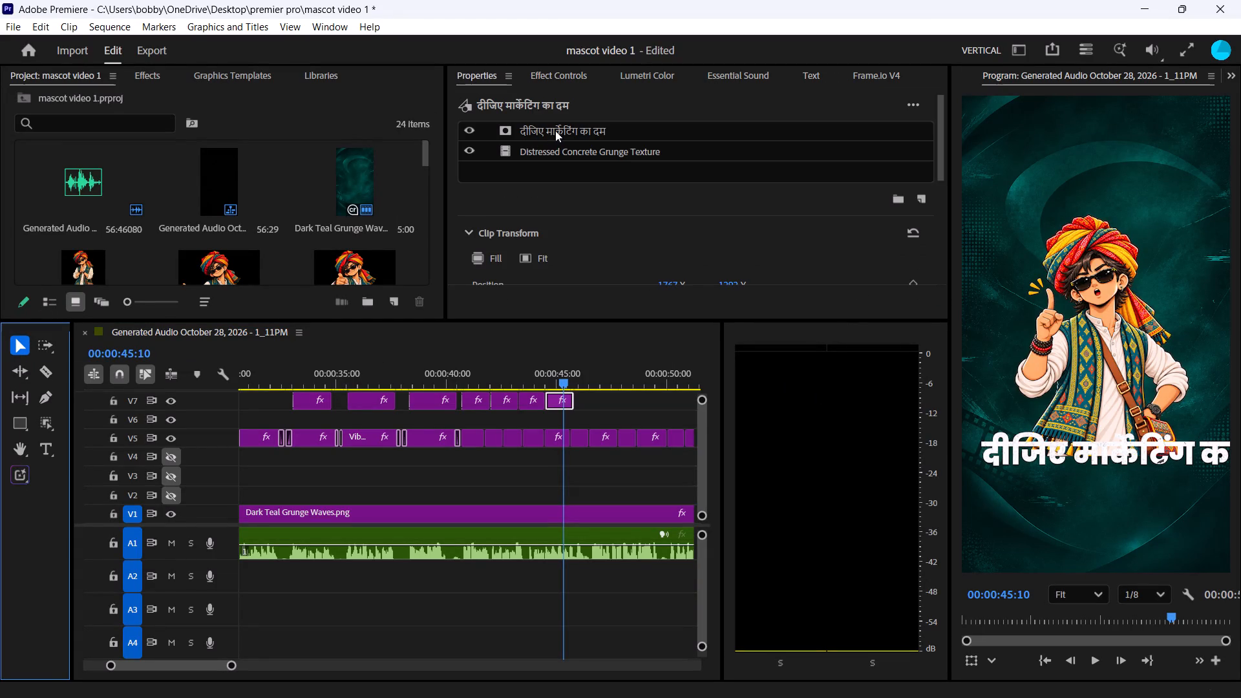
left_click_drag(982, 431, 996, 436)
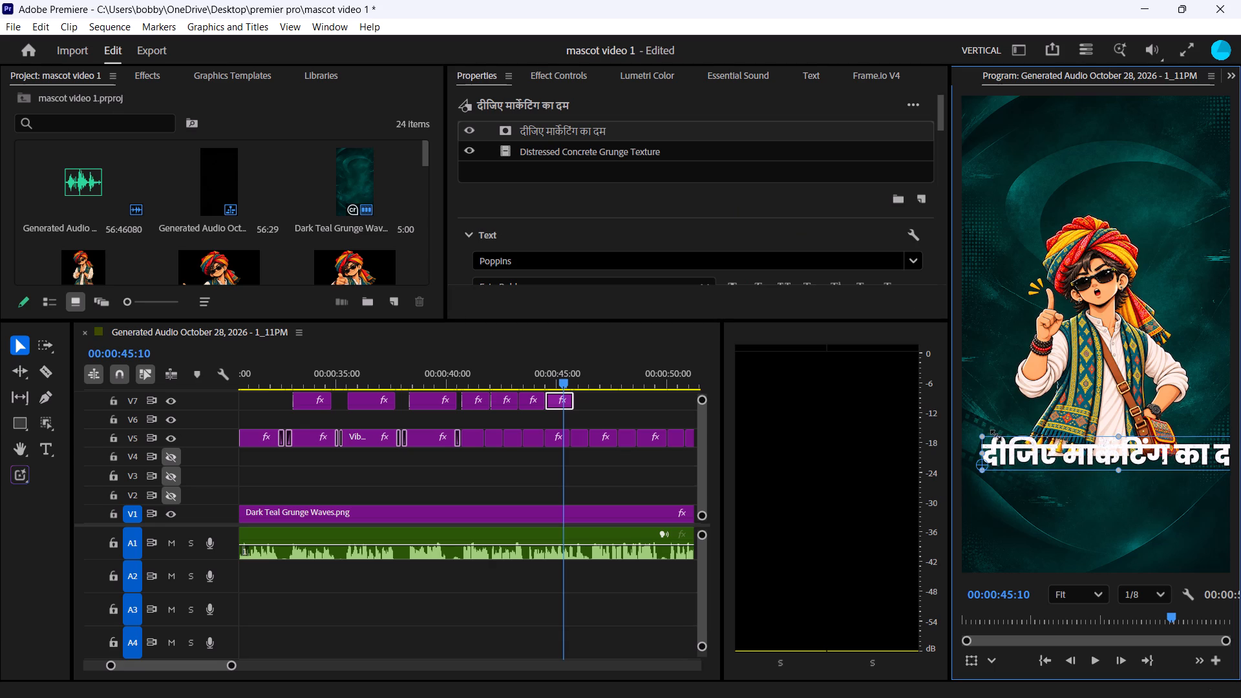
left_click_drag(996, 436, 998, 436)
left_click_drag(1114, 459, 1101, 460)
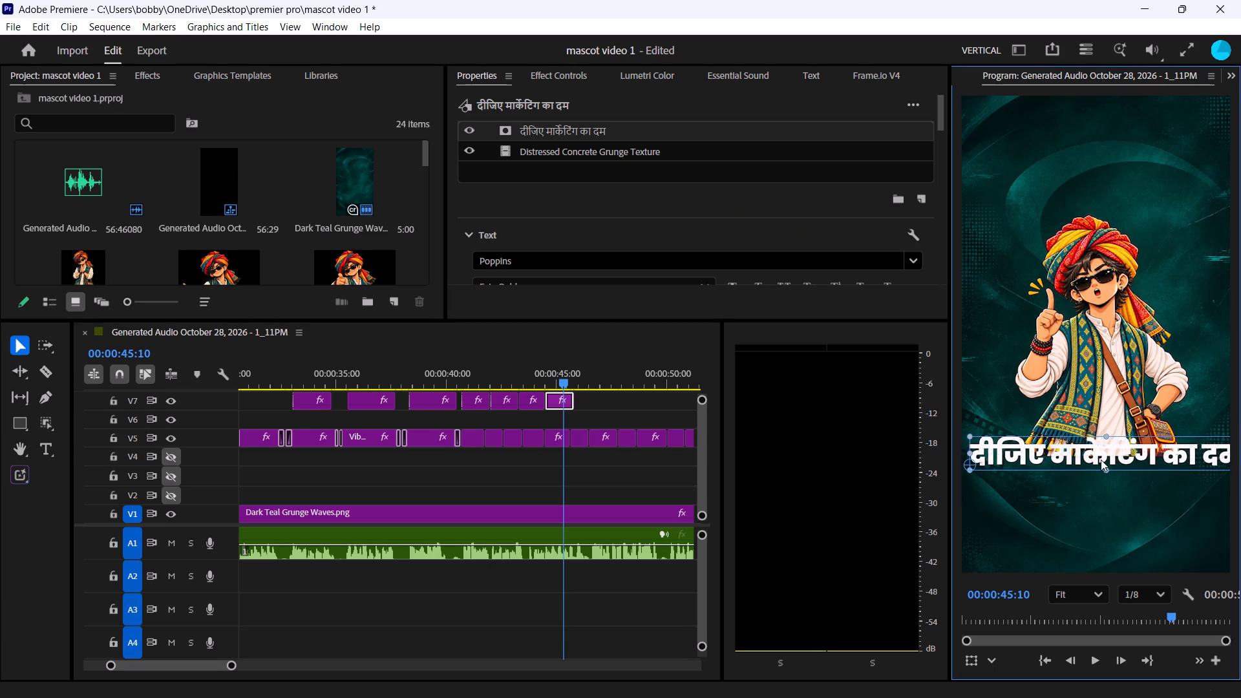
left_click_drag(1101, 460, 1102, 460)
Break the caption onto two lines after "मार्केटिंग" and indent "का दम" with spaces until it is centred beneath the first line.
left_click(1158, 454)
double_click(1164, 453)
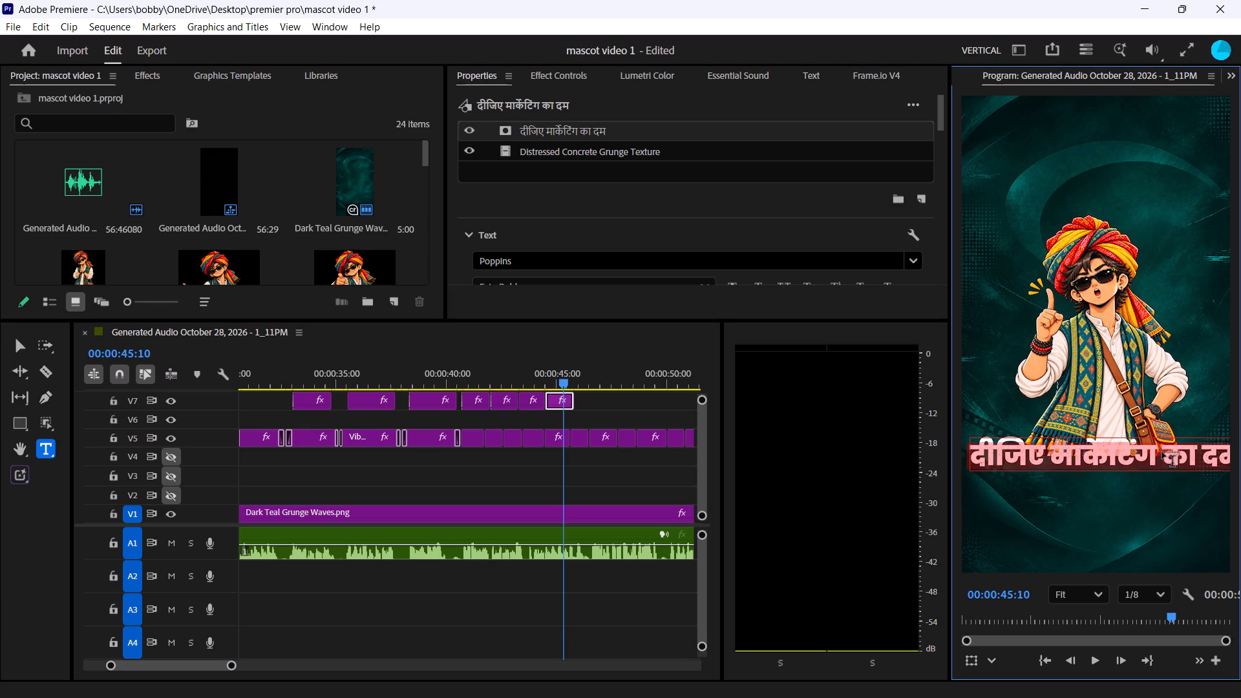
left_click(1160, 450)
left_click(1160, 449)
left_click(1157, 449)
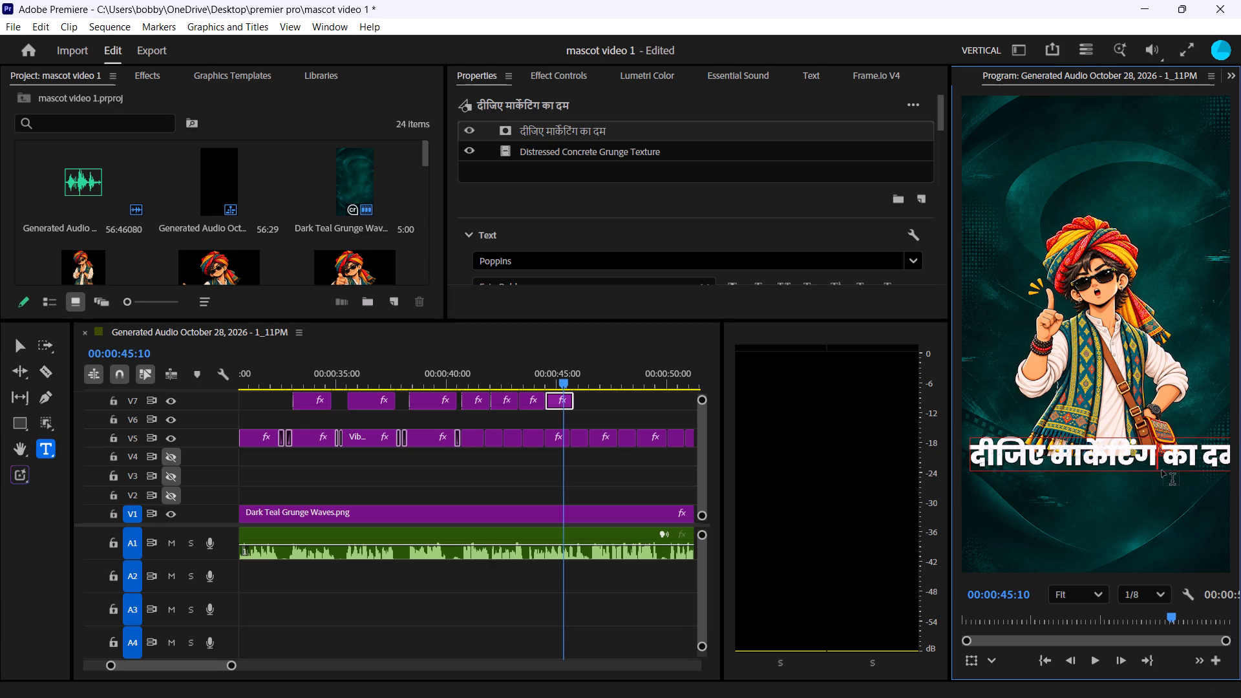
key("Return")
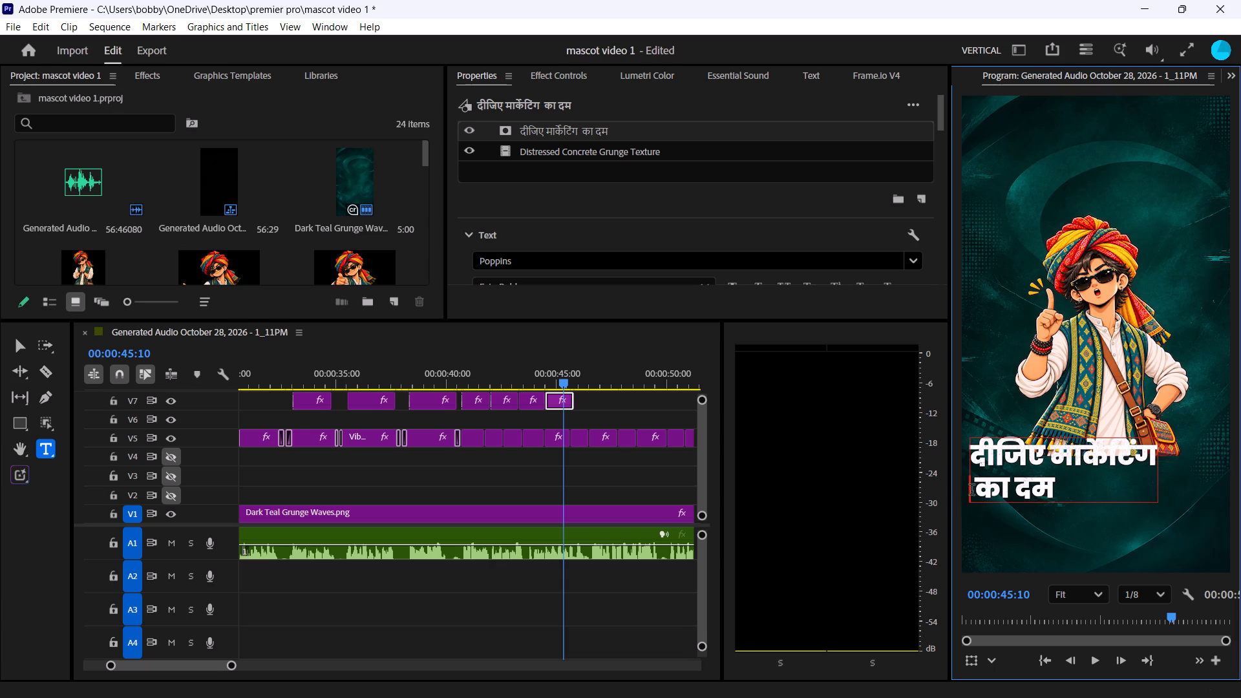
key("space")
key("space")
key("space")
key("space")
key("space")
key("space")
key("space")
key("space")
key("space")
key("space")
key("space")
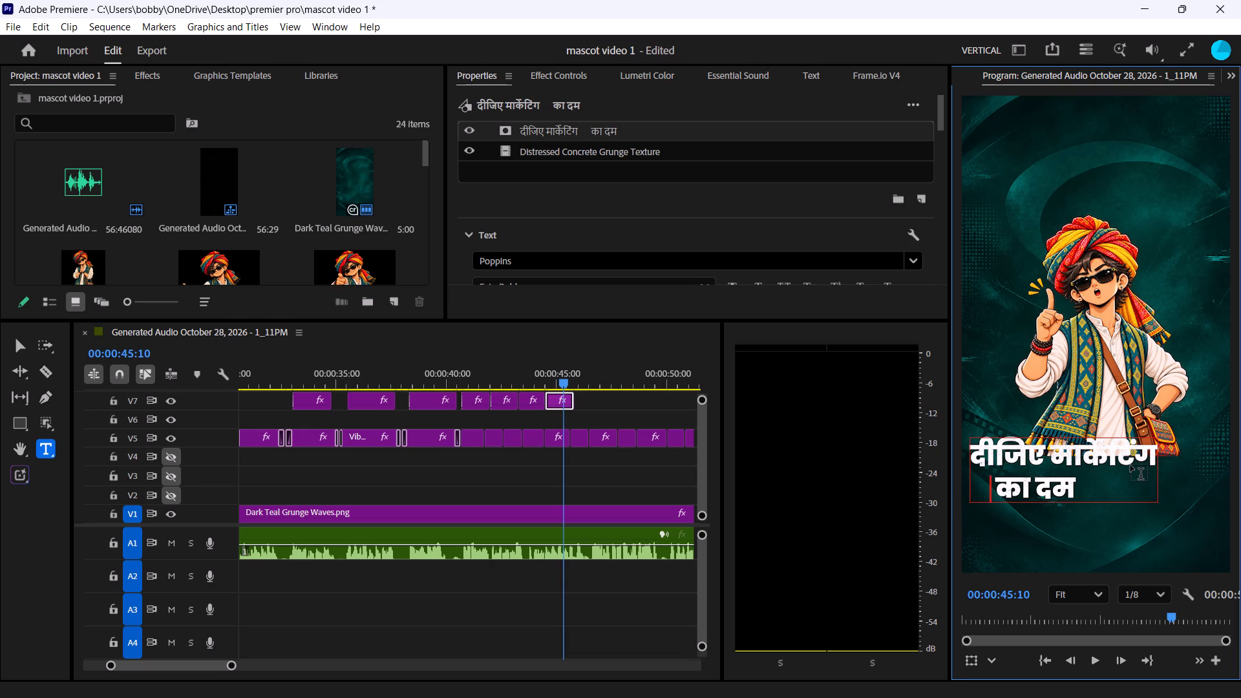
key("BackSpace")
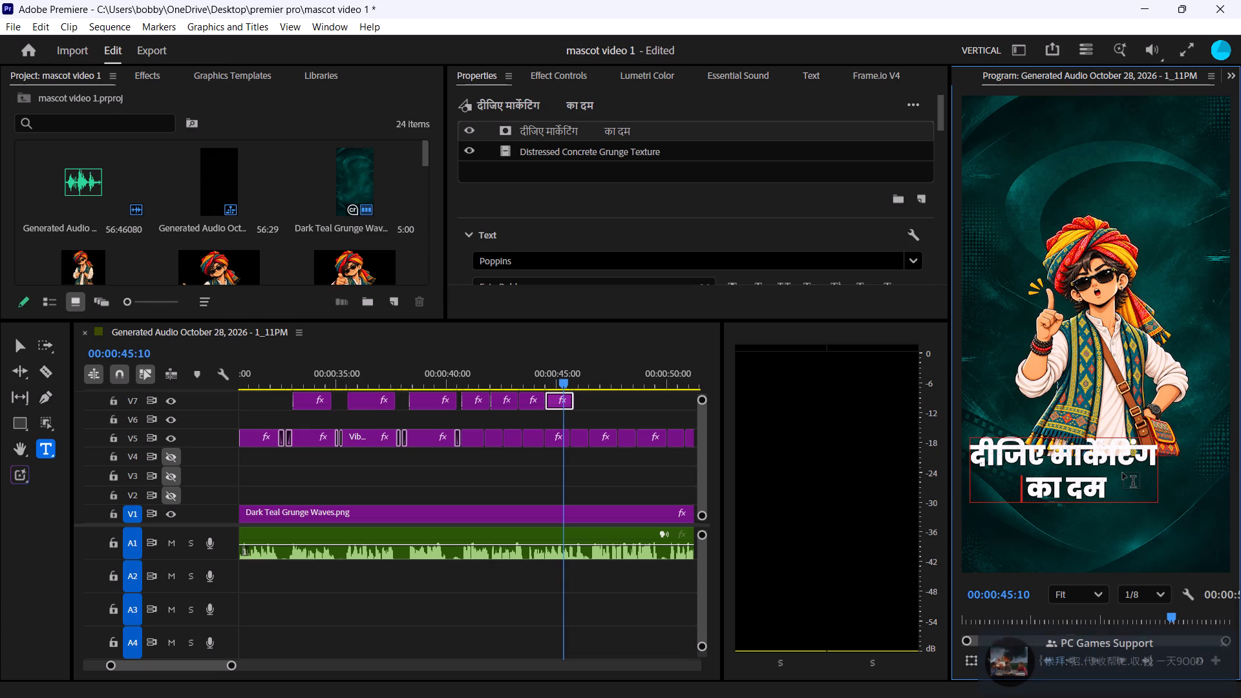
Reposition the two-line "दीजिए मार्केटिंग का दम" caption to the horizontal centre of the frame and slightly higher.
left_click(24, 344)
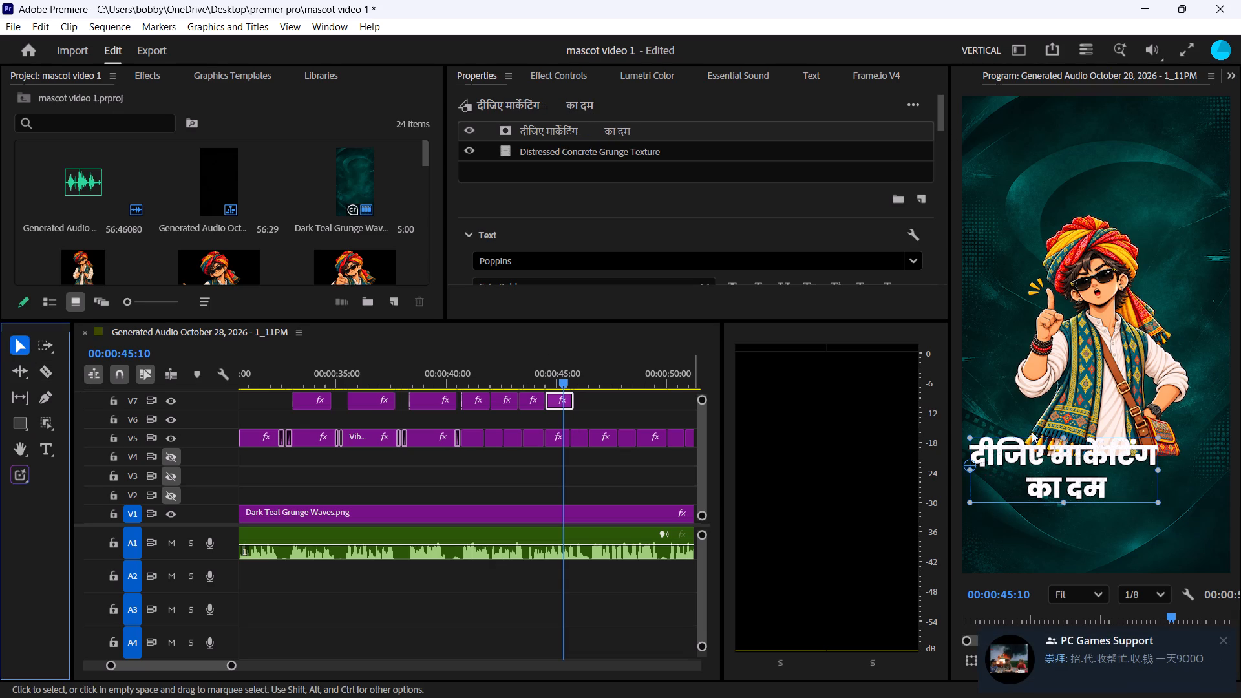
left_click_drag(1070, 467, 1107, 469)
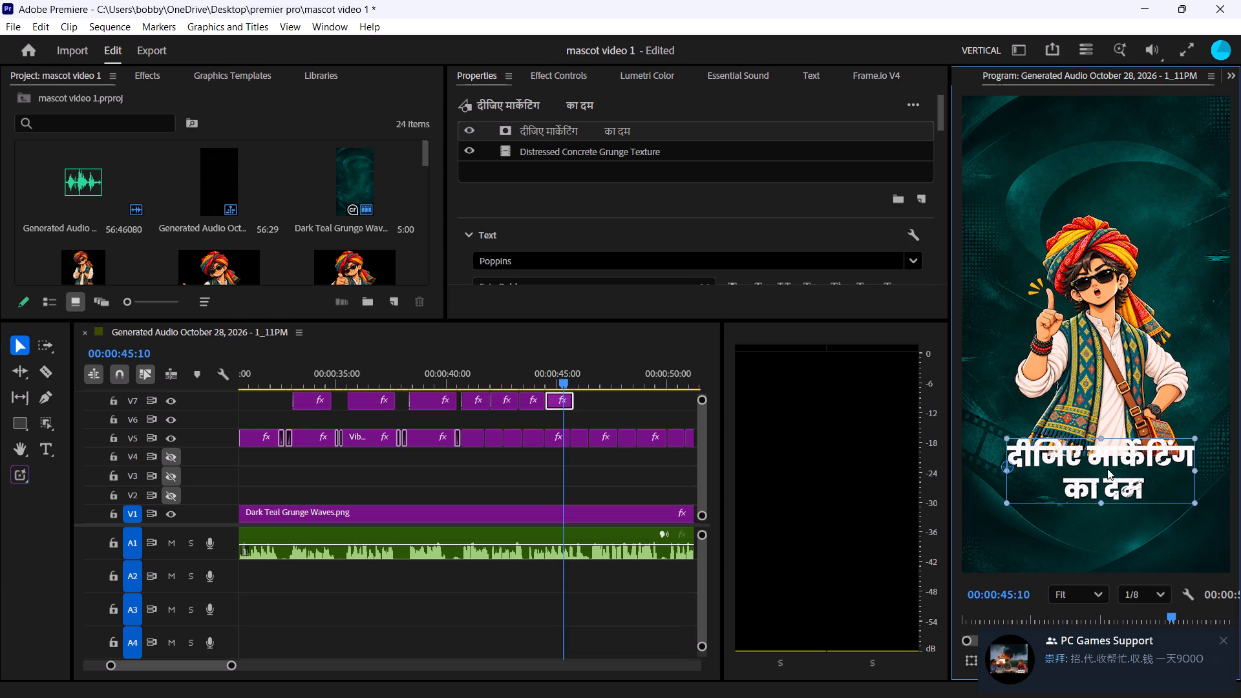
left_click_drag(1107, 469, 1109, 464)
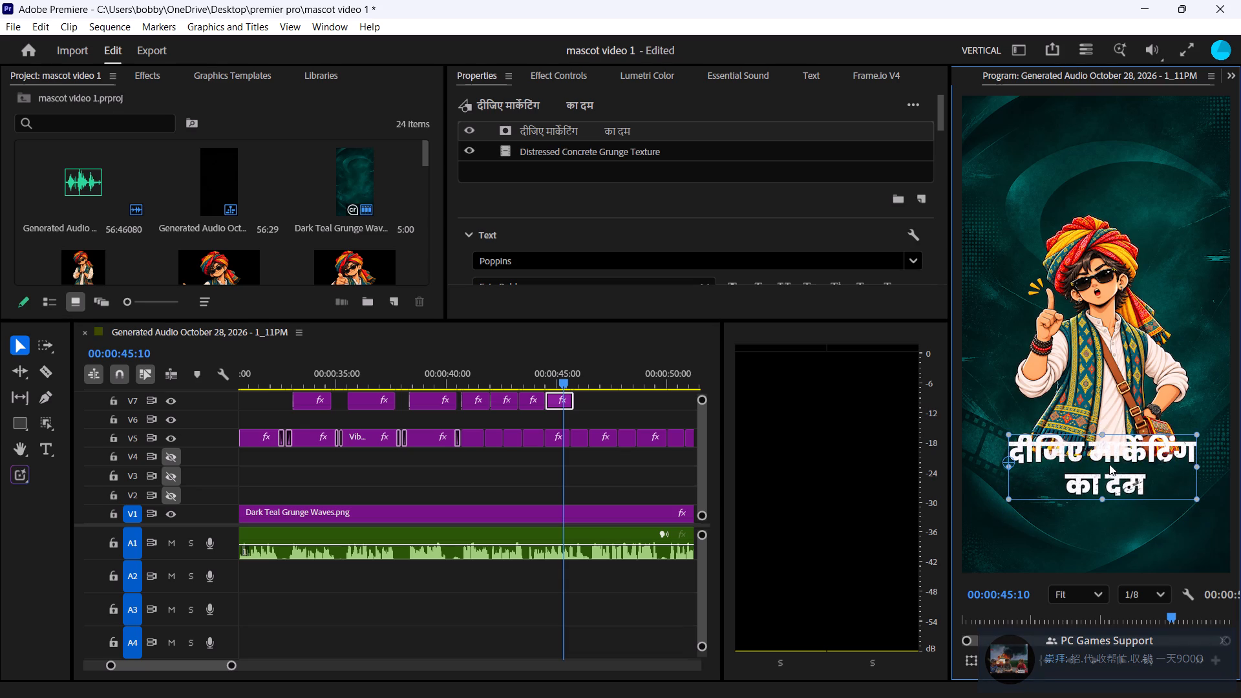
left_click_drag(1109, 464, 1108, 458)
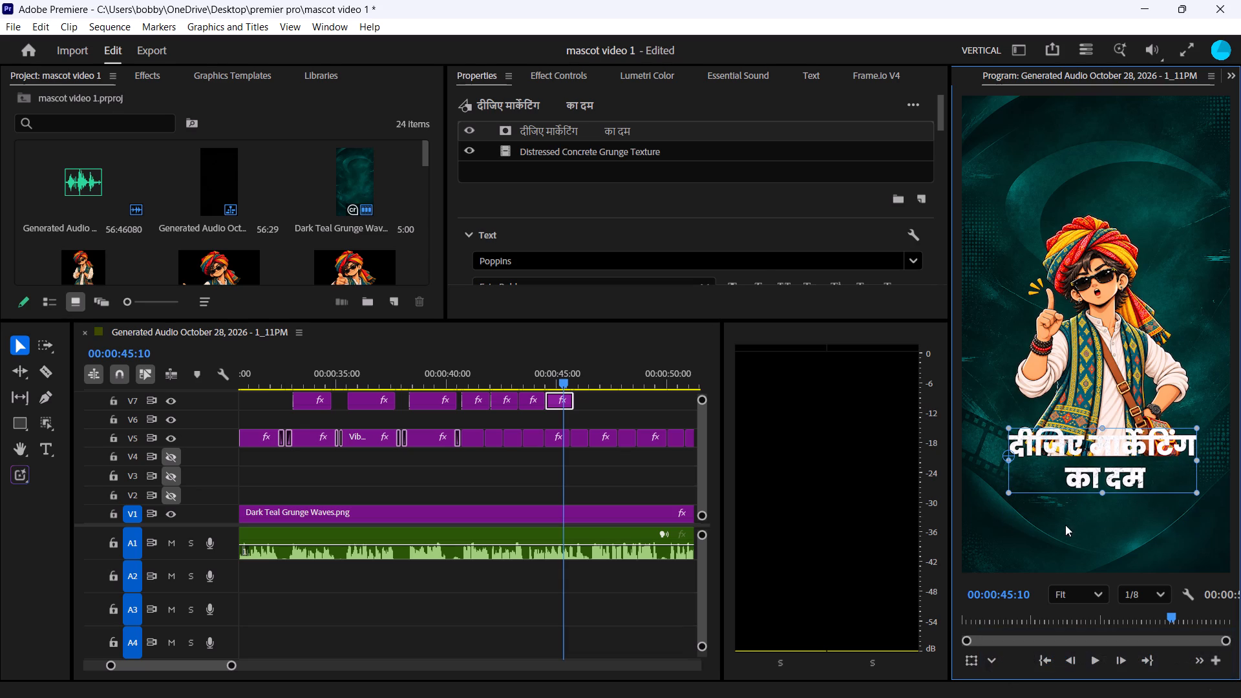
left_click(1065, 526)
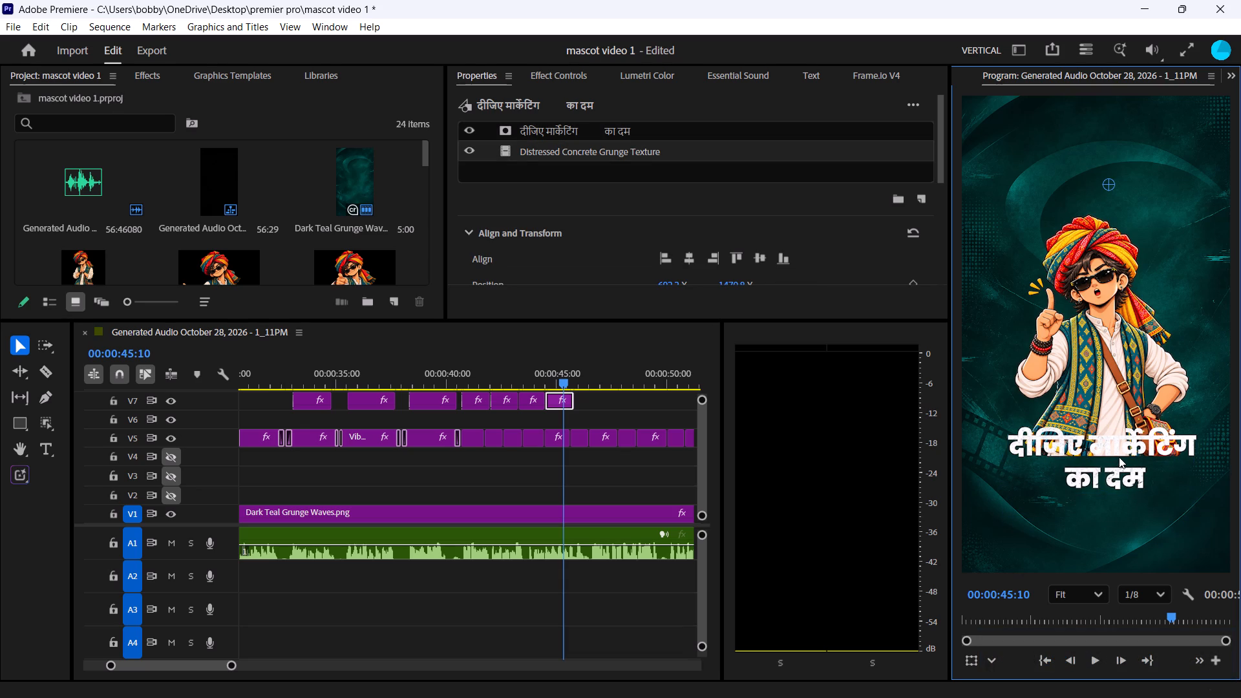
left_click(1101, 395)
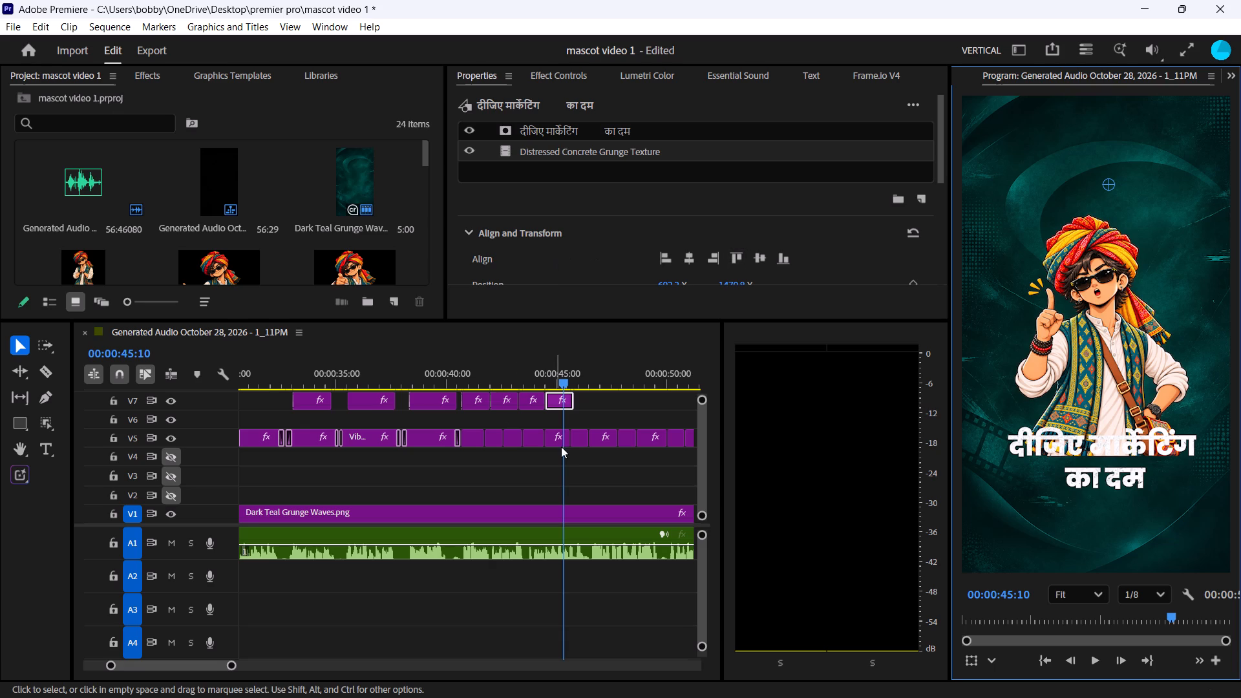
Crop the pointing mascot clip on V5 at 00:00:45:10 by 20% from the bottom, keeping it clear of the caption.
left_click(556, 442)
scroll(652, 227, "down", 3)
scroll(653, 227, "up", 1)
scroll(653, 227, "down", 2)
scroll(653, 227, "up", 1)
scroll(653, 227, "down", 1)
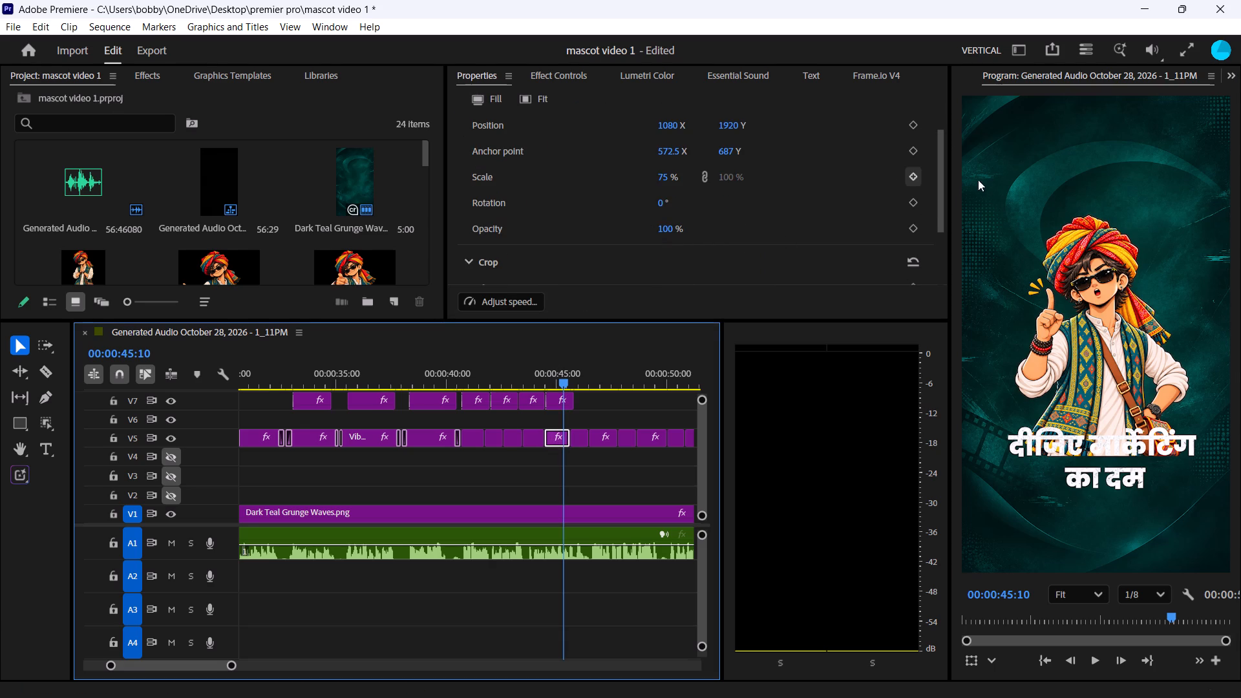
left_click_drag(937, 204, 944, 233)
left_click_drag(938, 202, 942, 249)
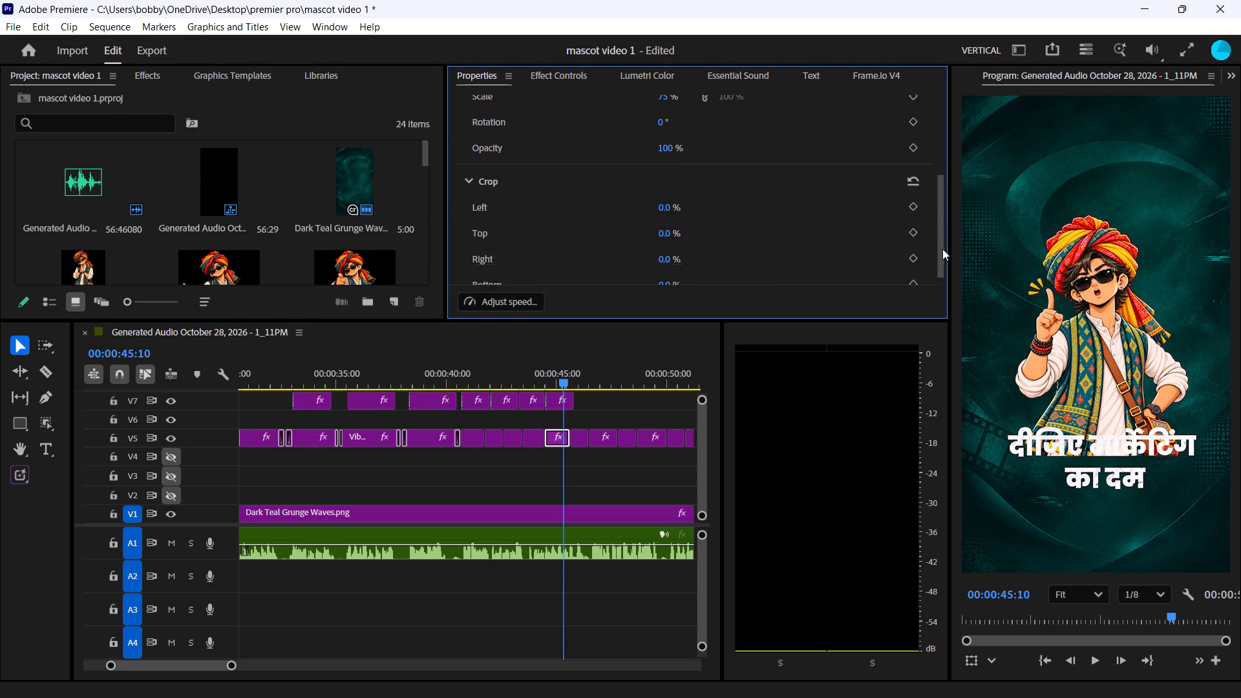
left_click_drag(942, 249, 944, 280)
left_click_drag(664, 271, 690, 273)
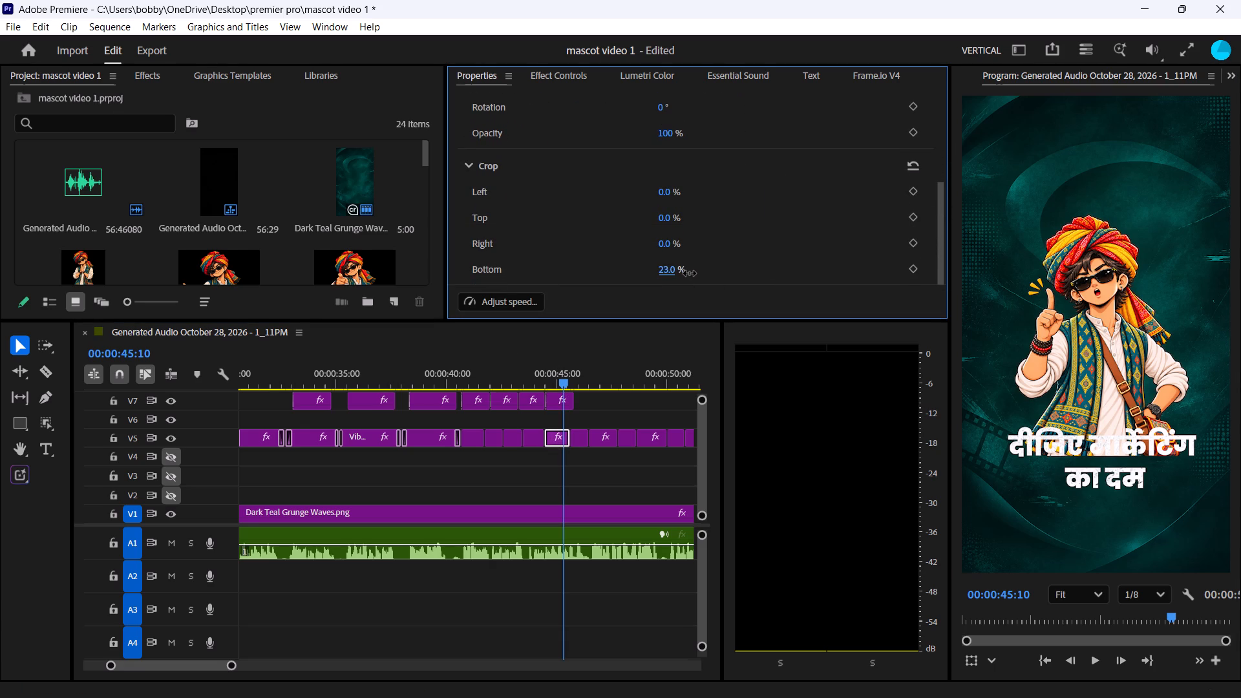
left_click_drag(690, 273, 686, 273)
left_click_drag(686, 273, 632, 277)
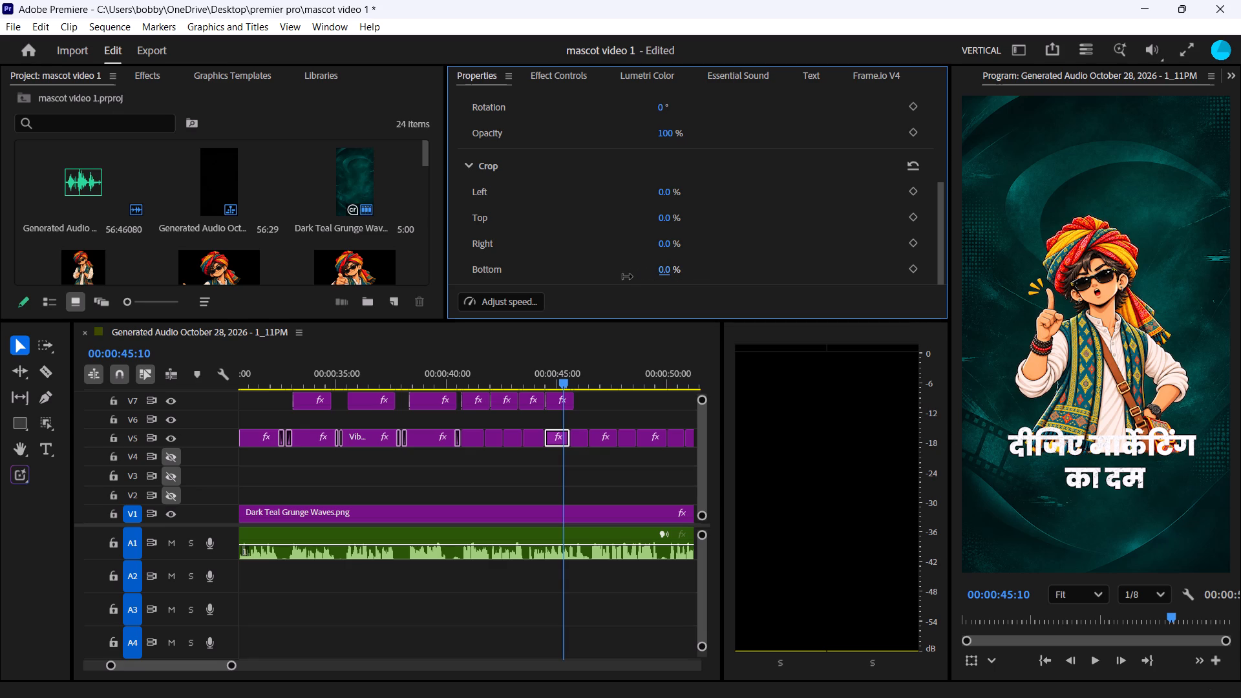
left_click_drag(632, 277, 628, 277)
left_click(660, 290)
left_click_drag(666, 270, 681, 270)
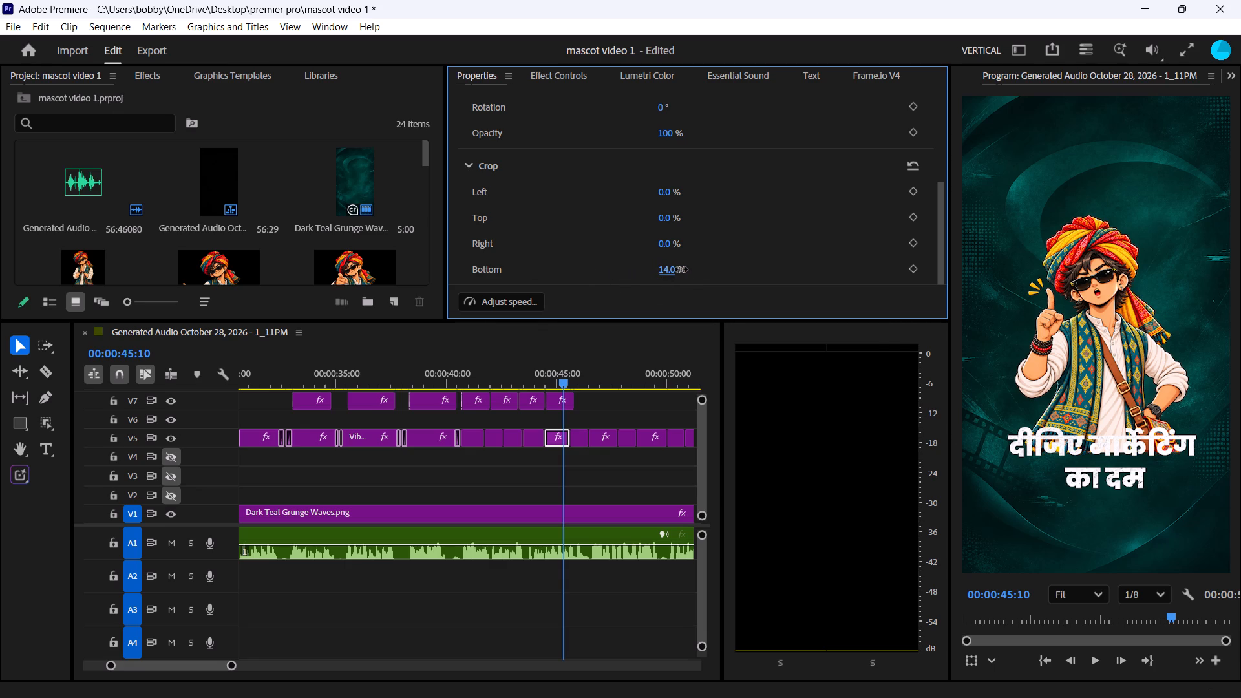
left_click_drag(681, 270, 684, 270)
left_click_drag(669, 271, 714, 274)
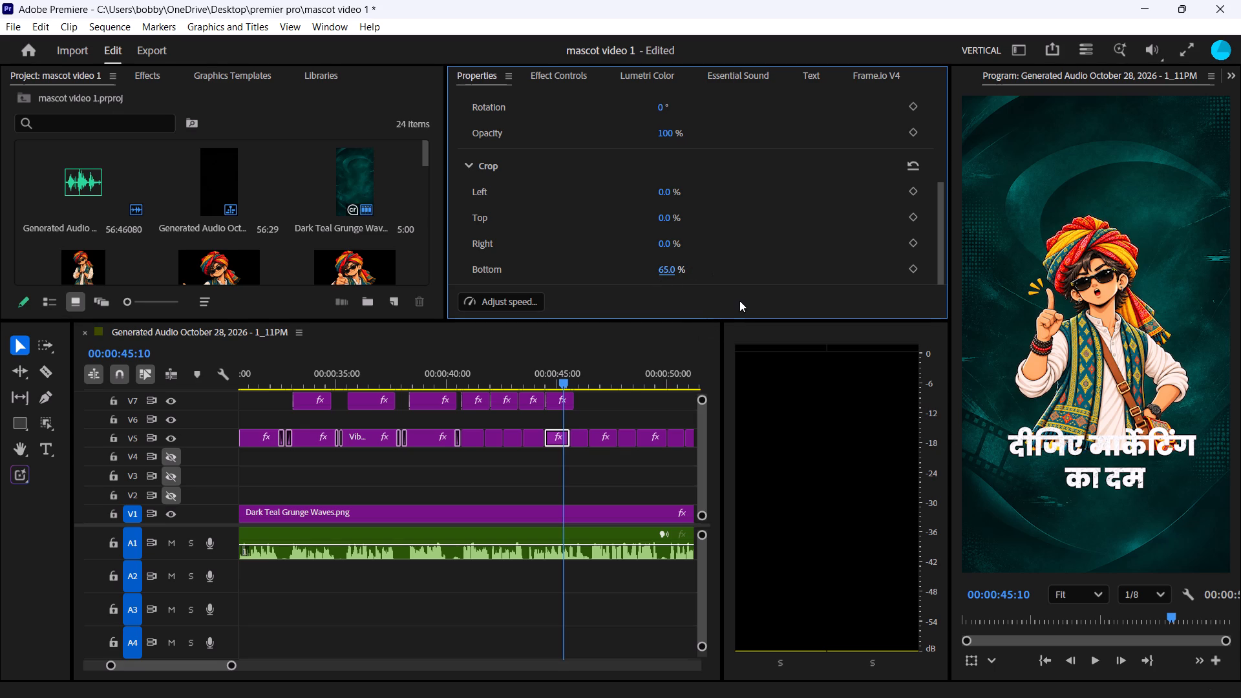
left_click(739, 301)
left_click_drag(673, 271, 650, 276)
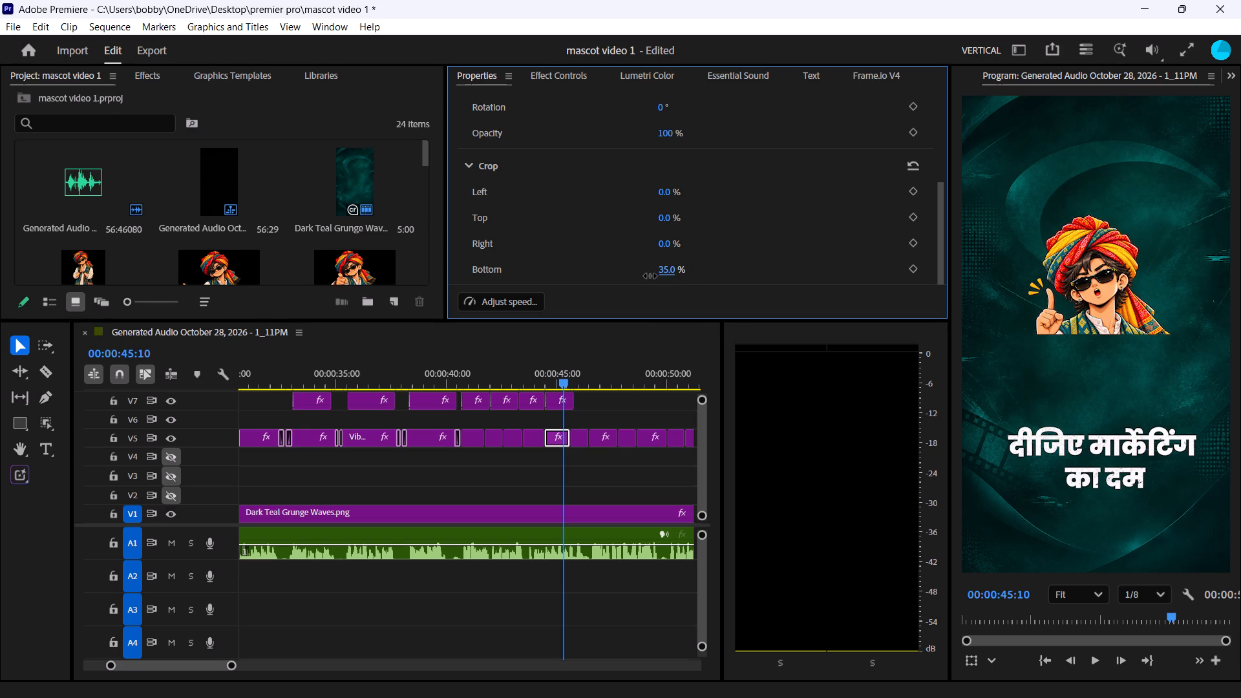
left_click_drag(650, 276, 644, 277)
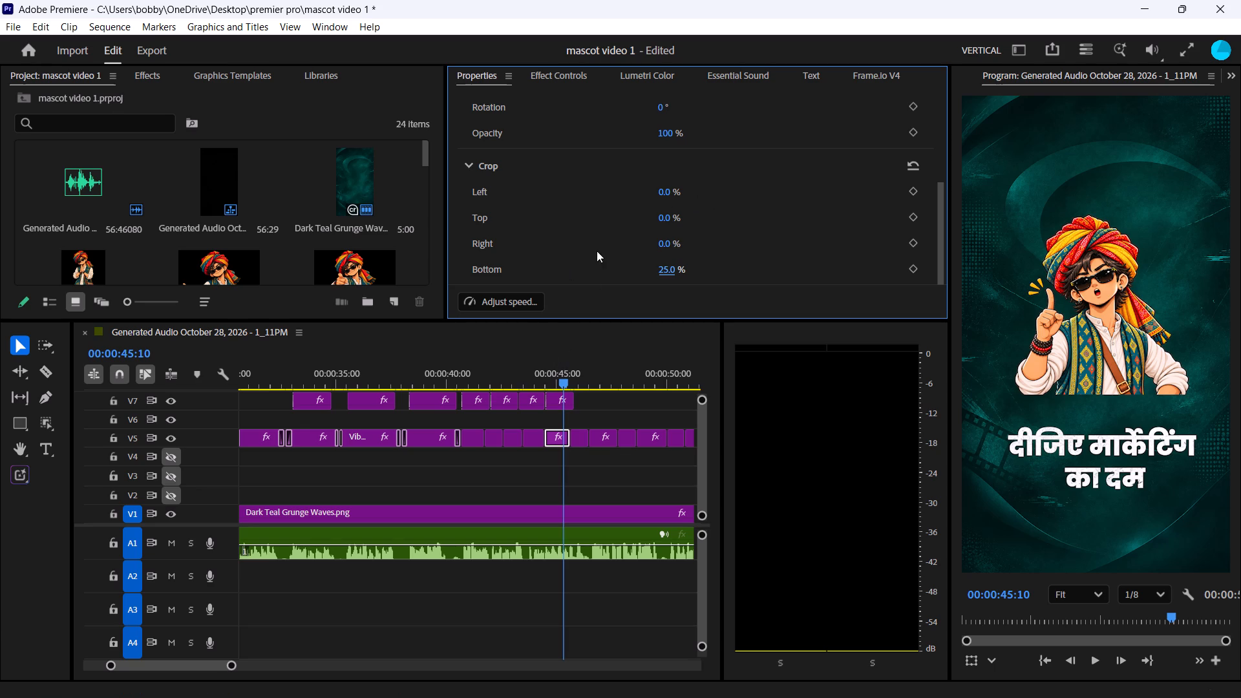
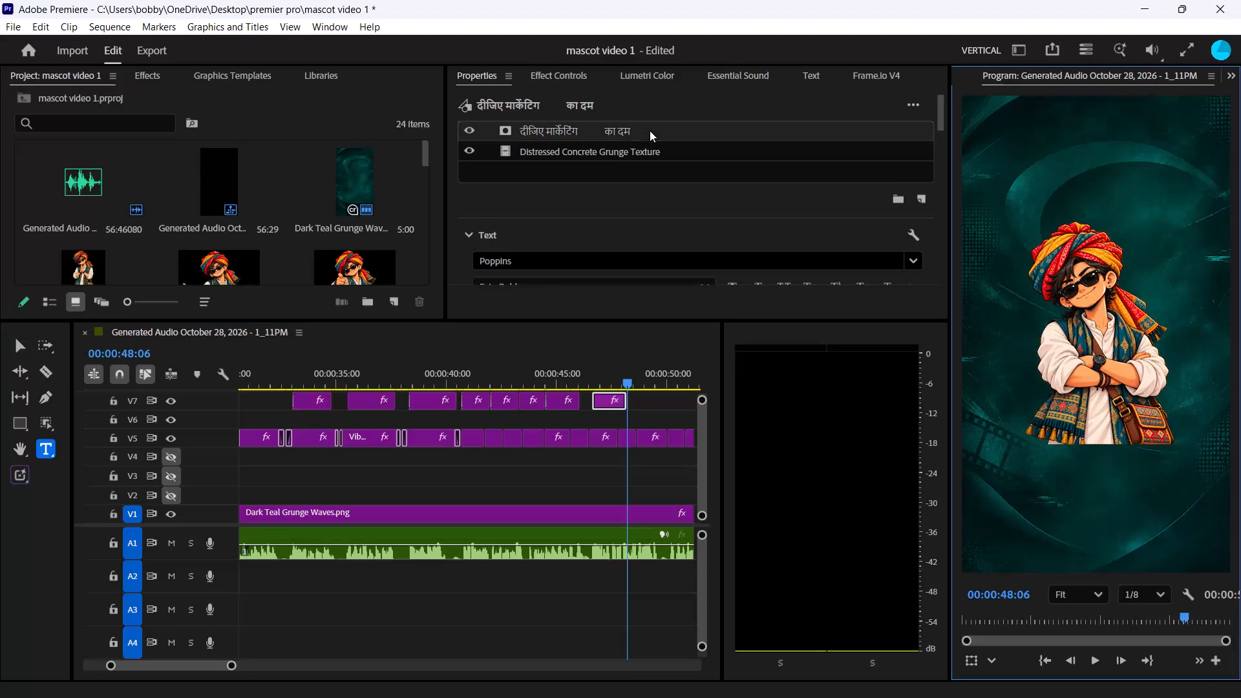
Replace the text of the V7 caption copy at 00:00:46:19 with "क्रिएटिविटी का तड़का".
scroll(681, 229, "down", 1)
left_click(807, 74)
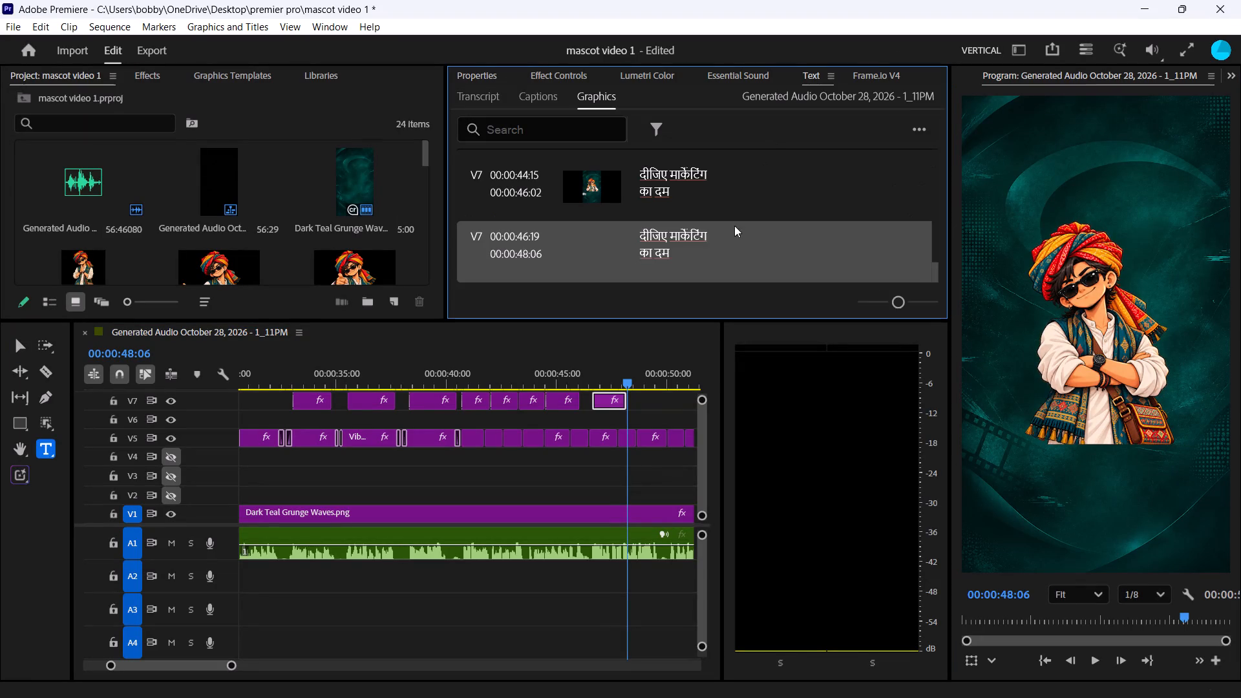
double_click(686, 251)
key("ctrl+v")
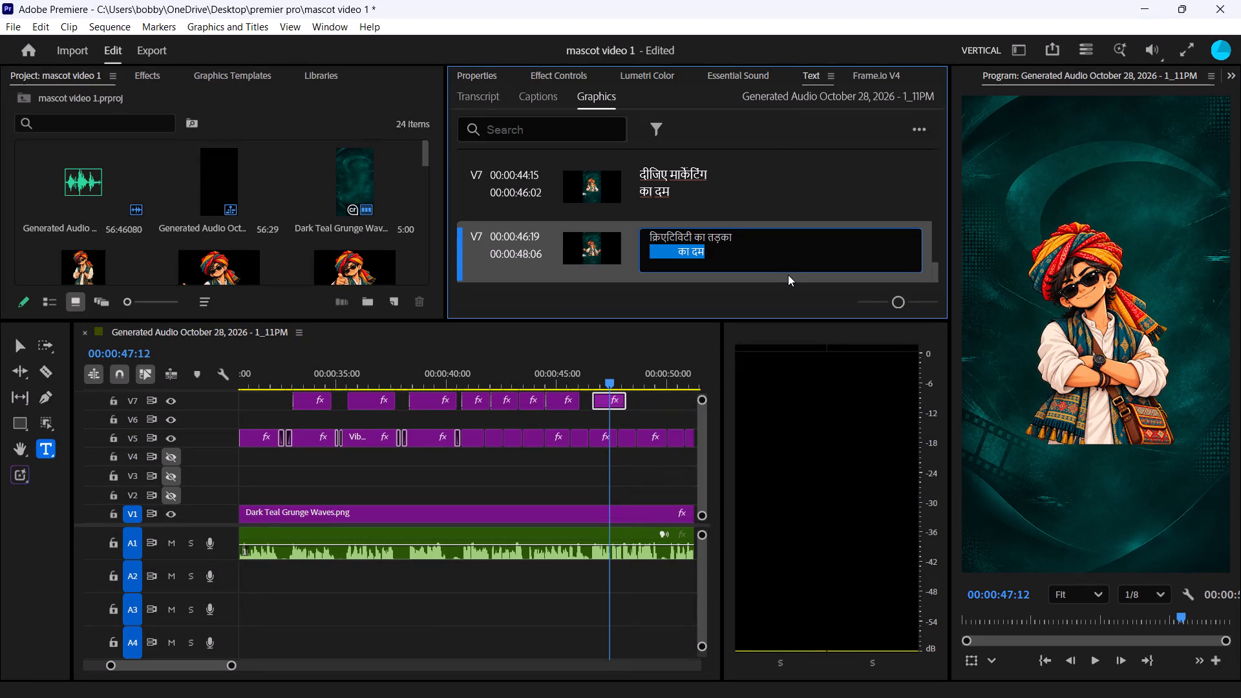
left_click(643, 413)
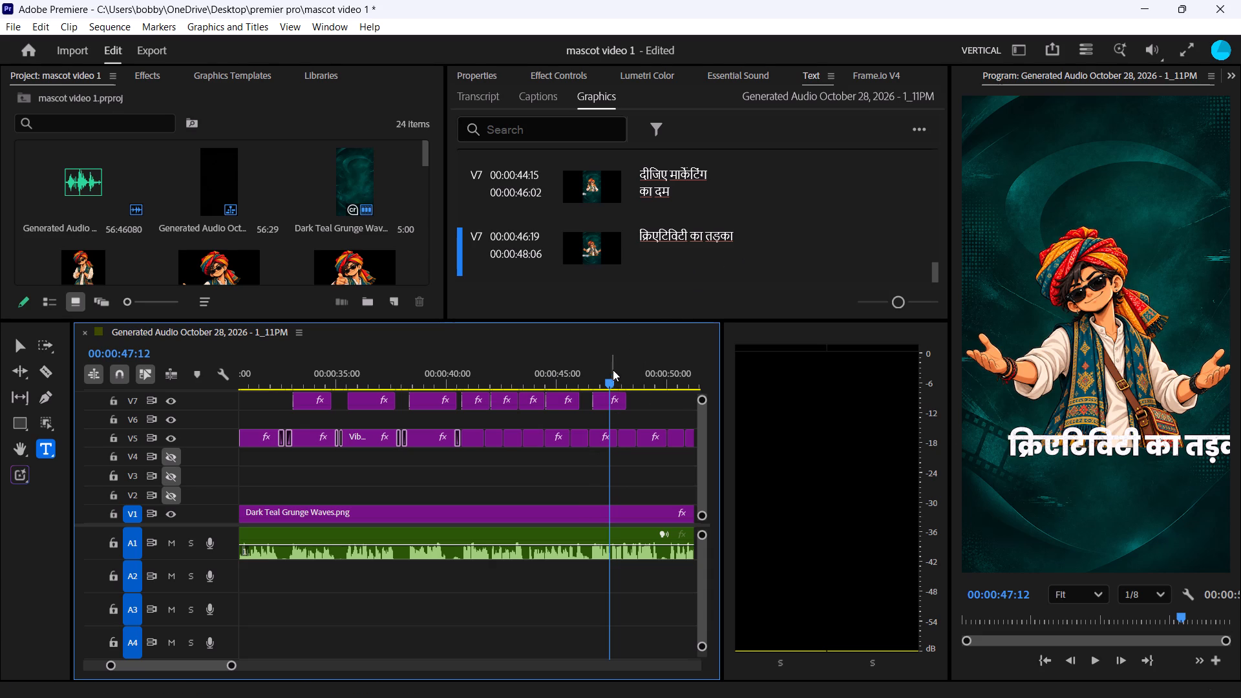
Break the caption at 00:00:46:19 before "तड़का" and indent that second line with spaces.
left_click(1179, 438)
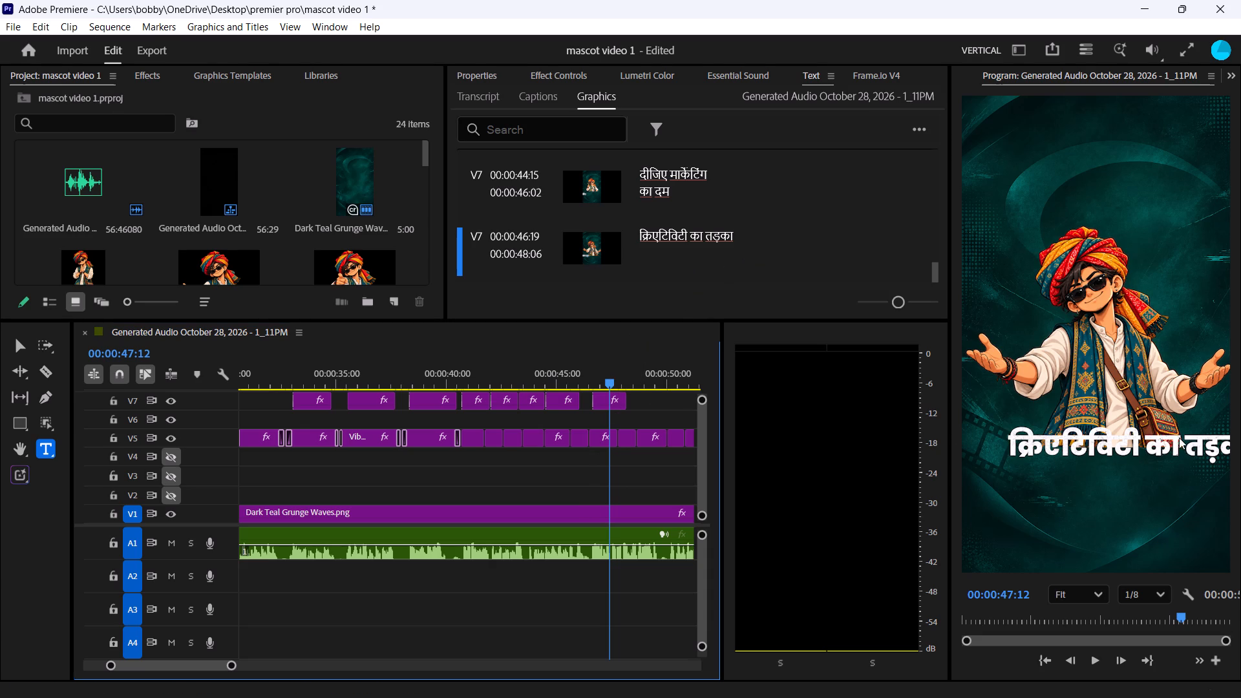
double_click(1183, 448)
double_click(706, 234)
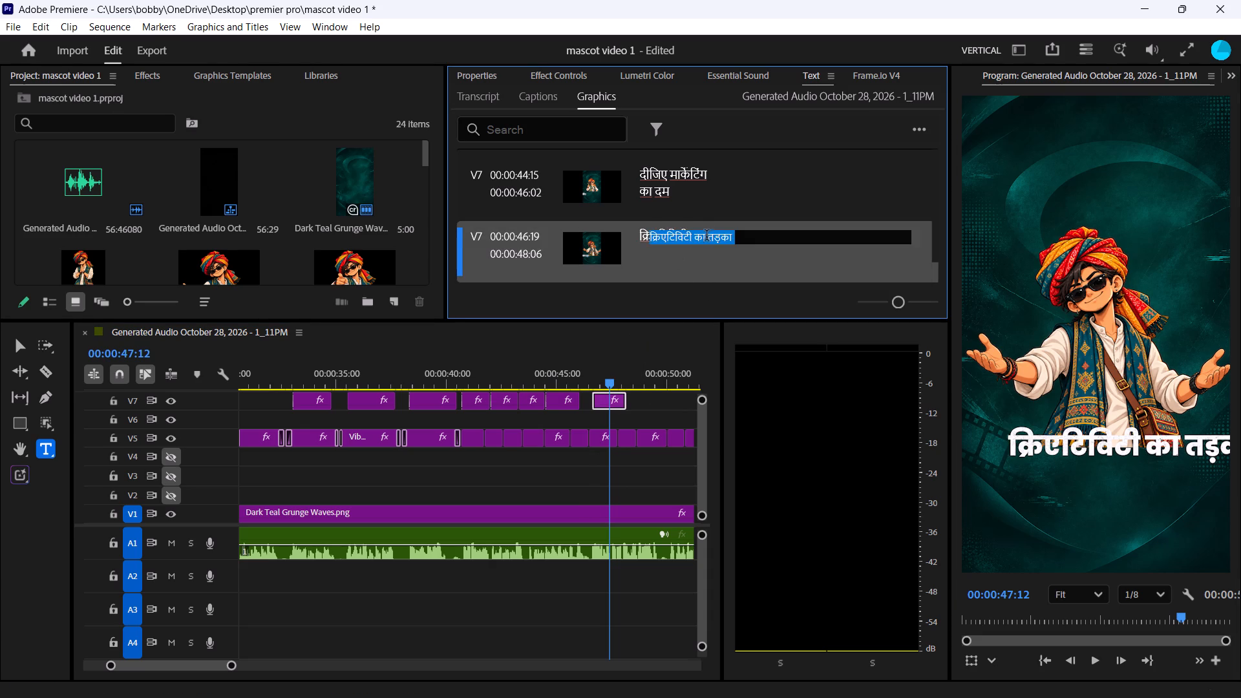
left_click(706, 238)
key("Return")
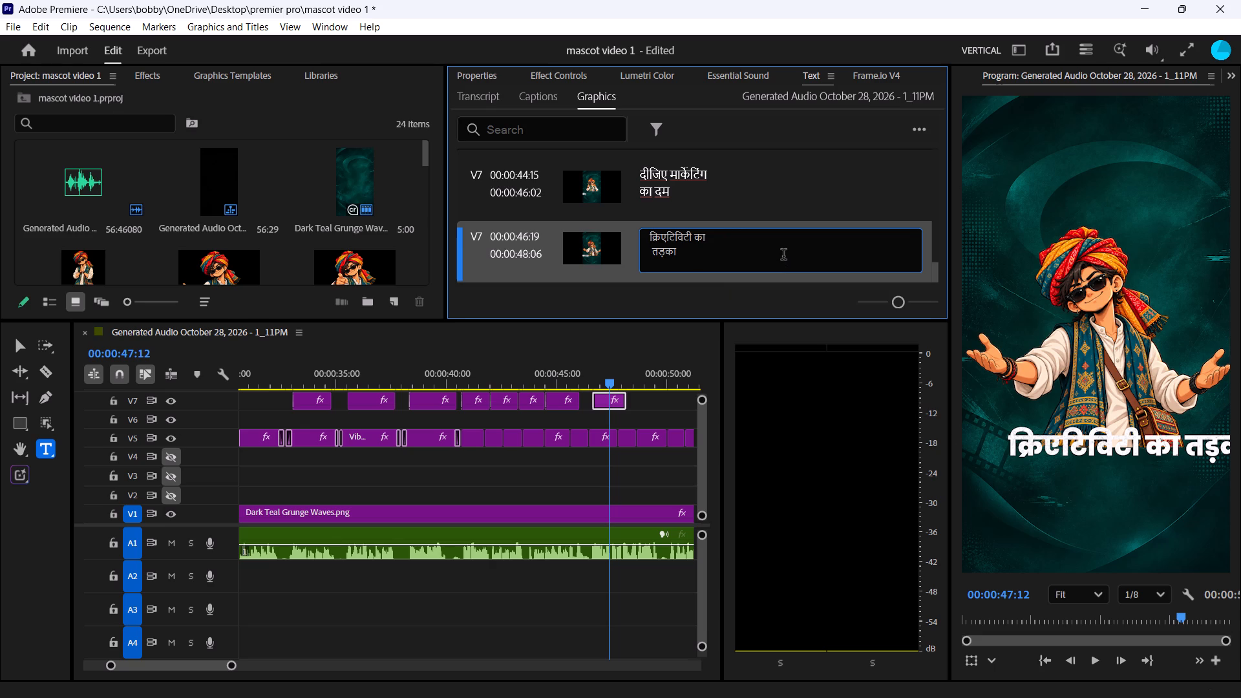
key("space")
key("space")
key("space")
key("space")
left_click(712, 301)
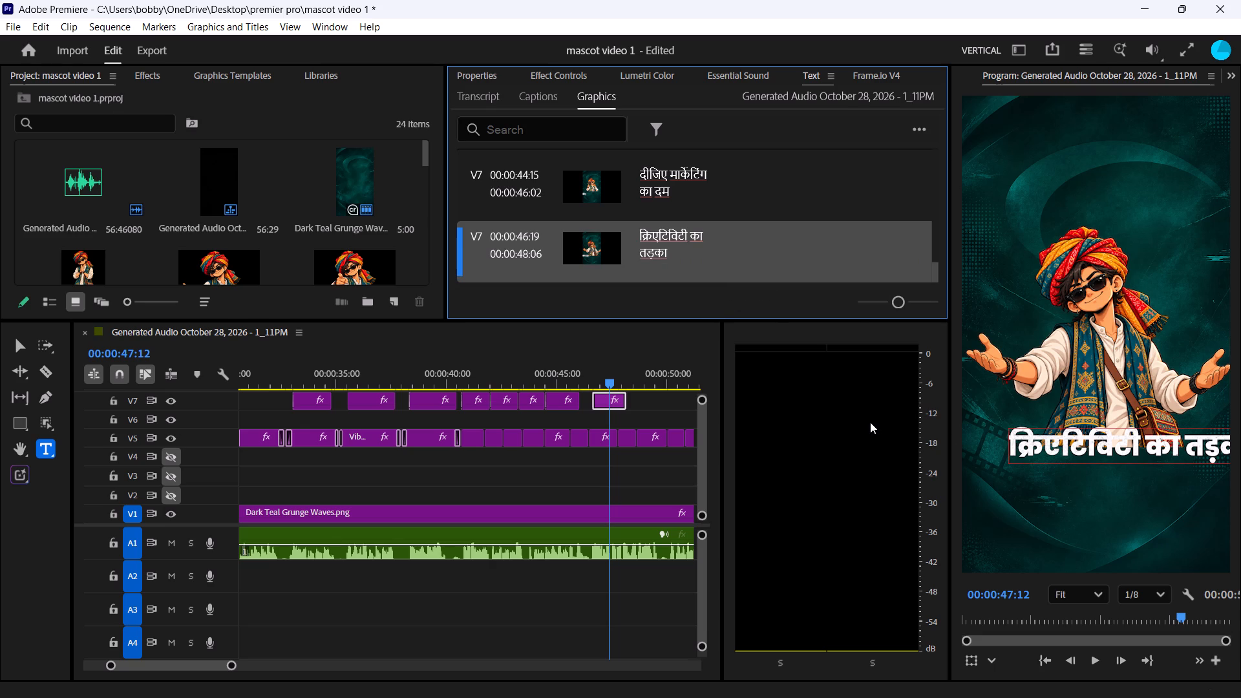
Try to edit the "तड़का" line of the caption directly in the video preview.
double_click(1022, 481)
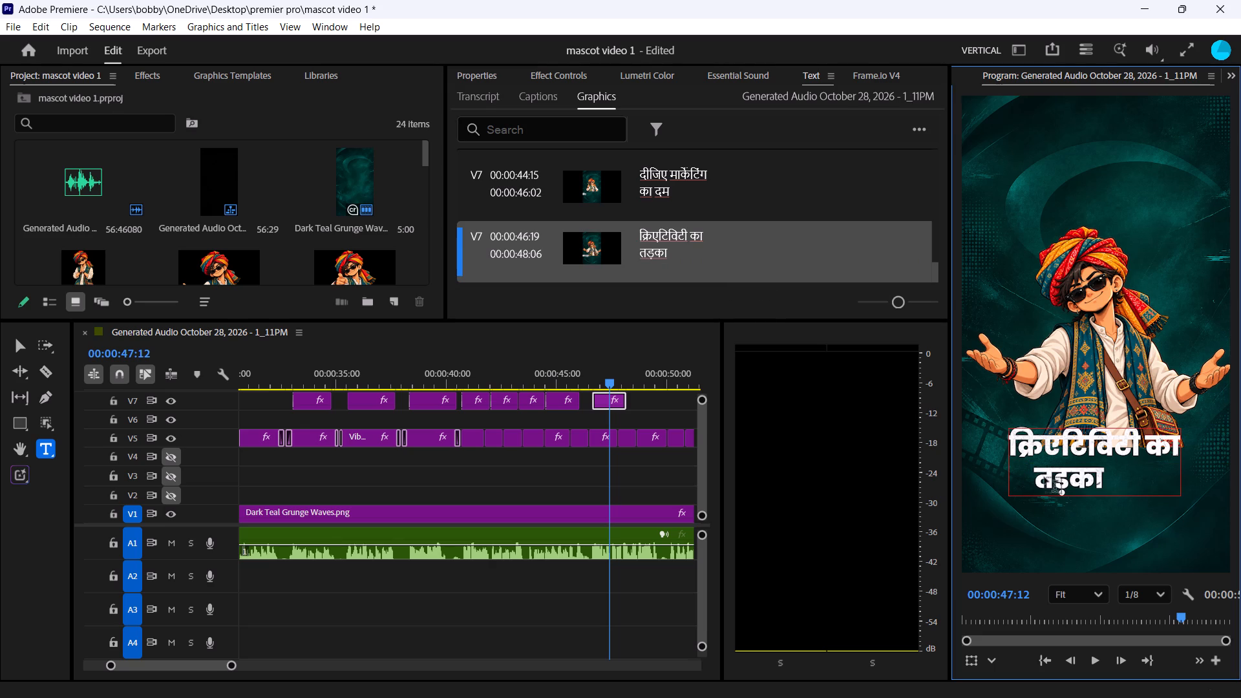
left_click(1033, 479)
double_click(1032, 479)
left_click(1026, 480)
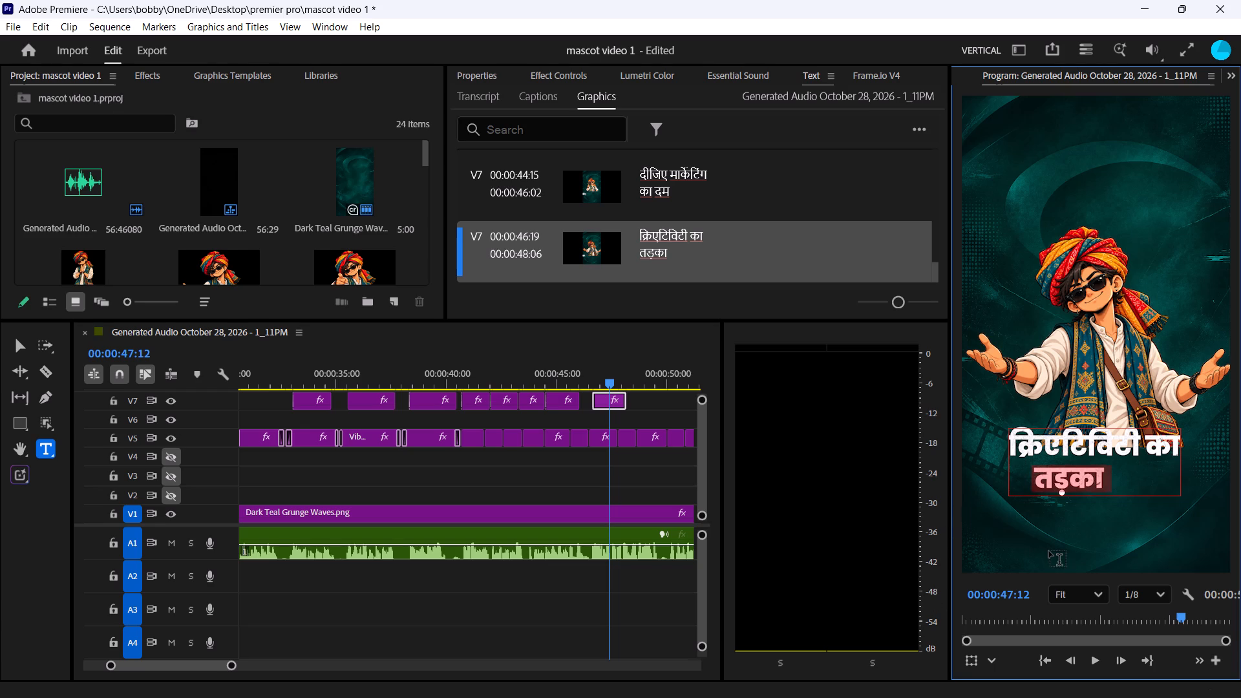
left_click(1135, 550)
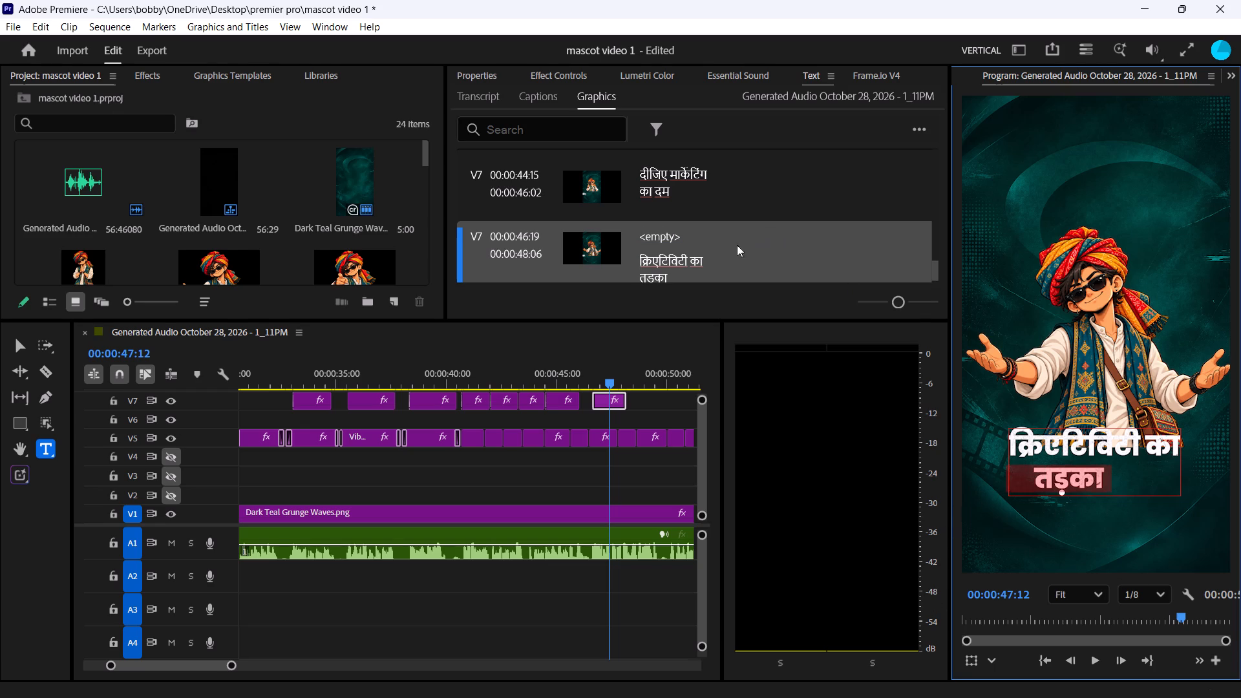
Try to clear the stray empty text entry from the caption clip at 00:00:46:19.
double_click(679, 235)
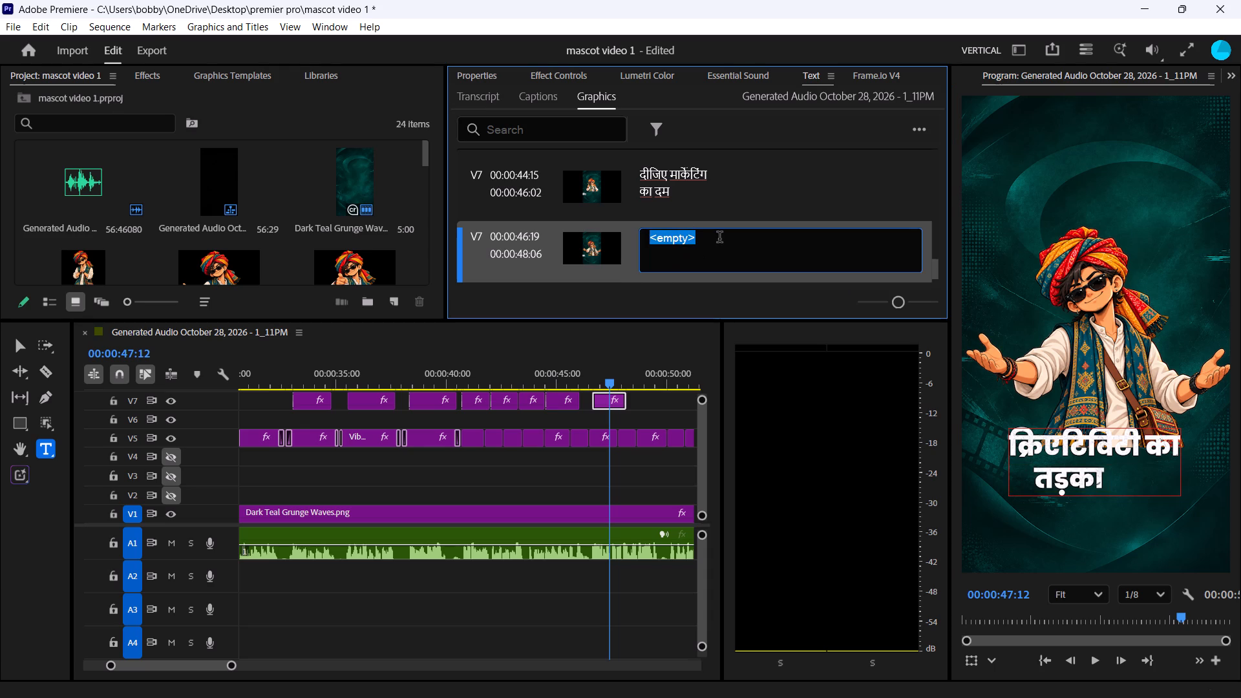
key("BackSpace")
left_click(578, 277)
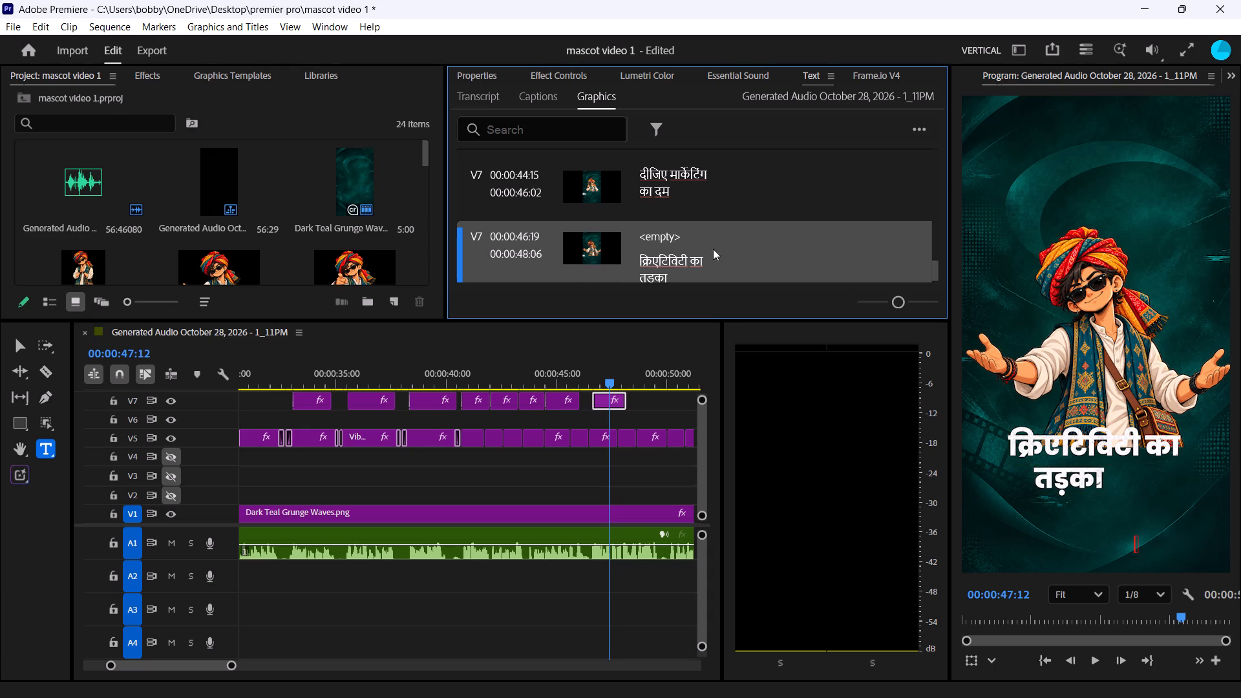
Add leading spaces before "तड़का" so it sits centred beneath "क्रिएटिविटी का" in the caption.
scroll(727, 246, "down", 6)
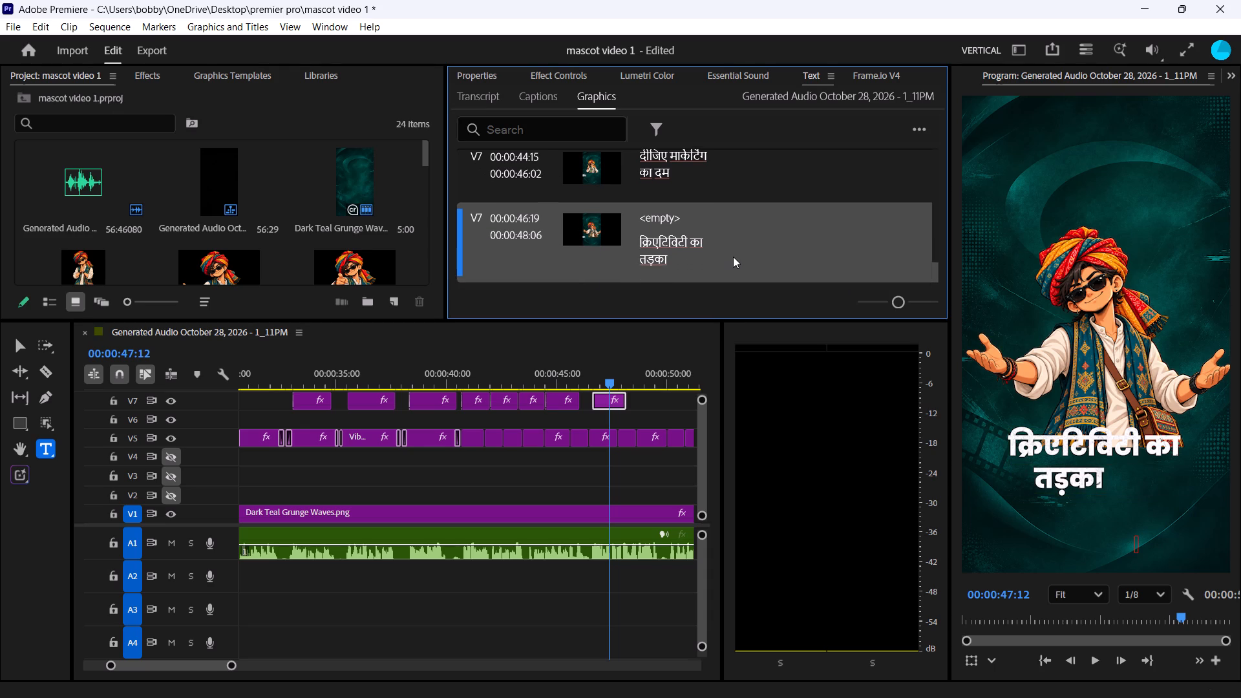
left_click(631, 262)
double_click(663, 255)
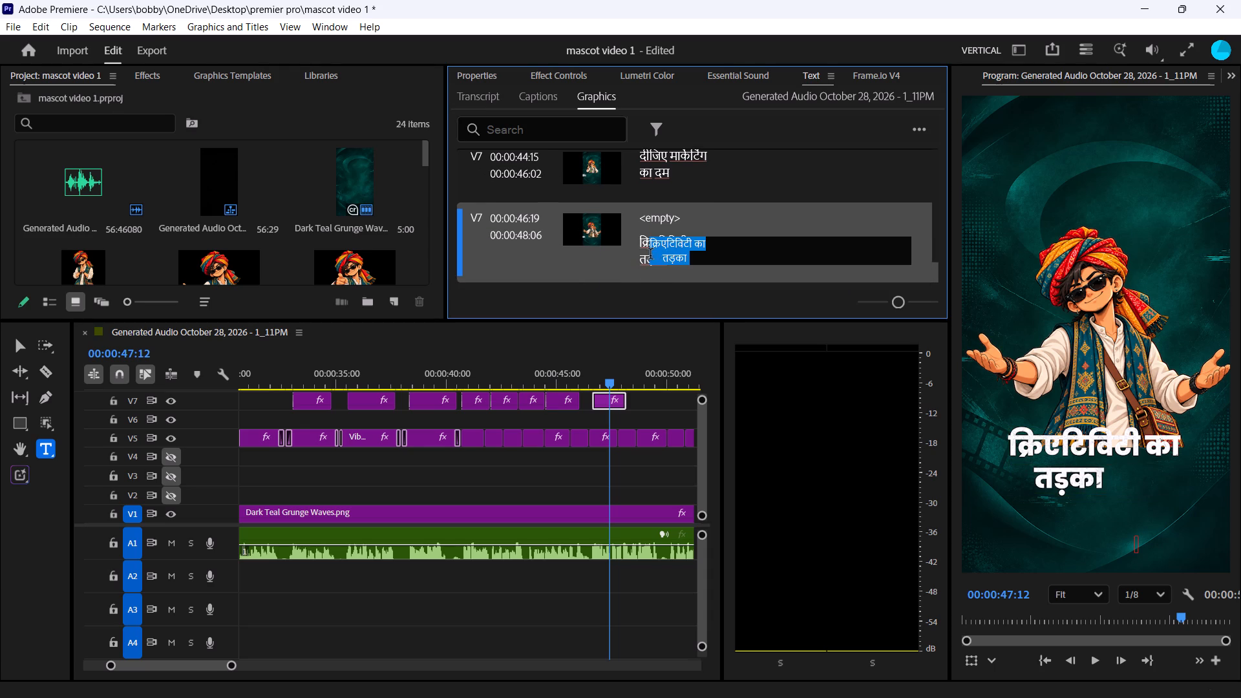
left_click(666, 260)
left_click(658, 264)
key("space")
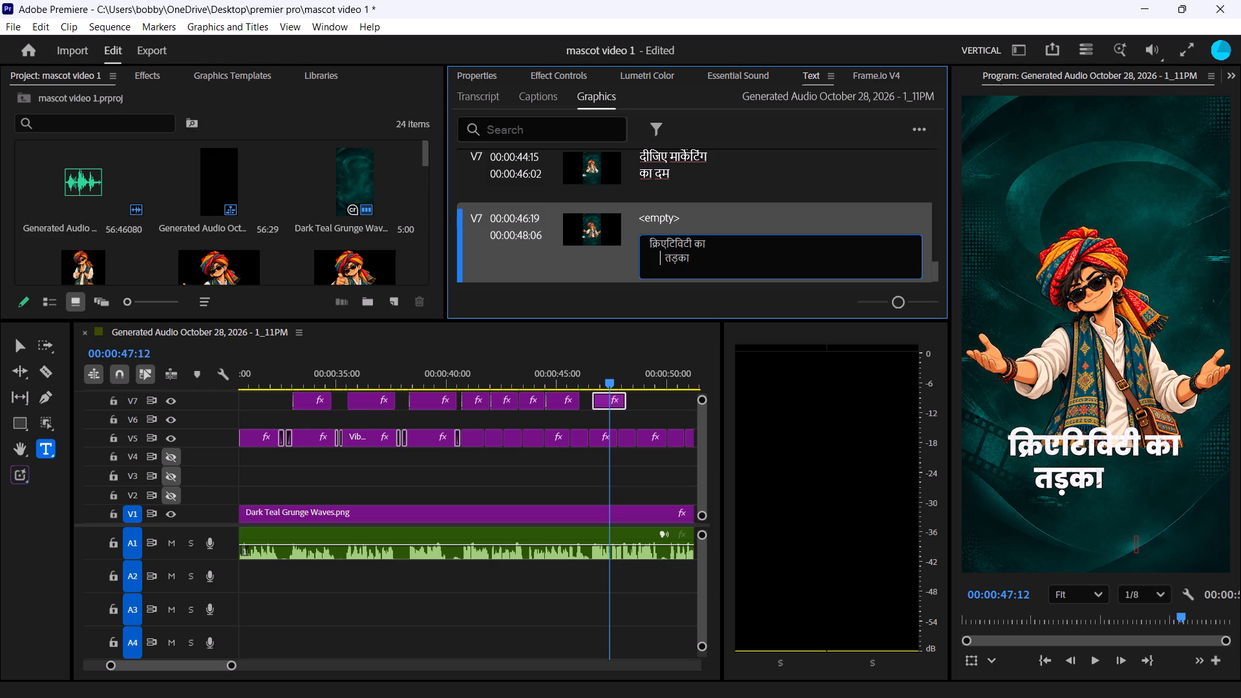
left_click(709, 302)
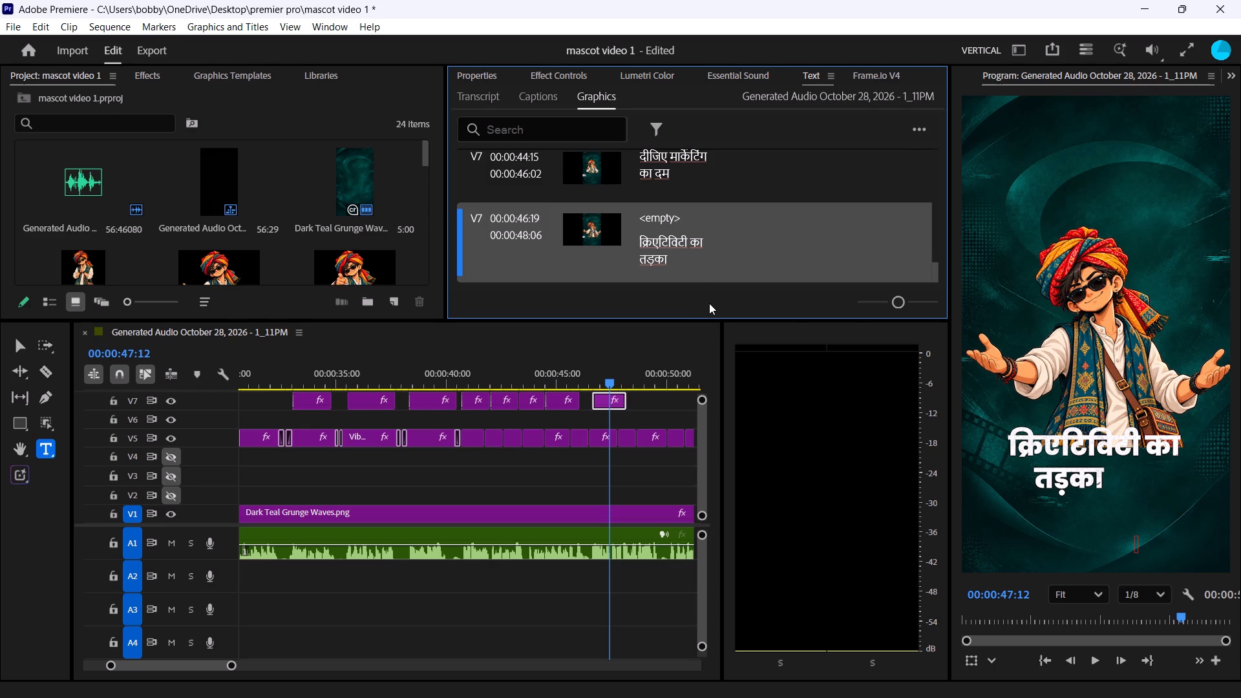
double_click(681, 262)
left_click(658, 260)
key("space")
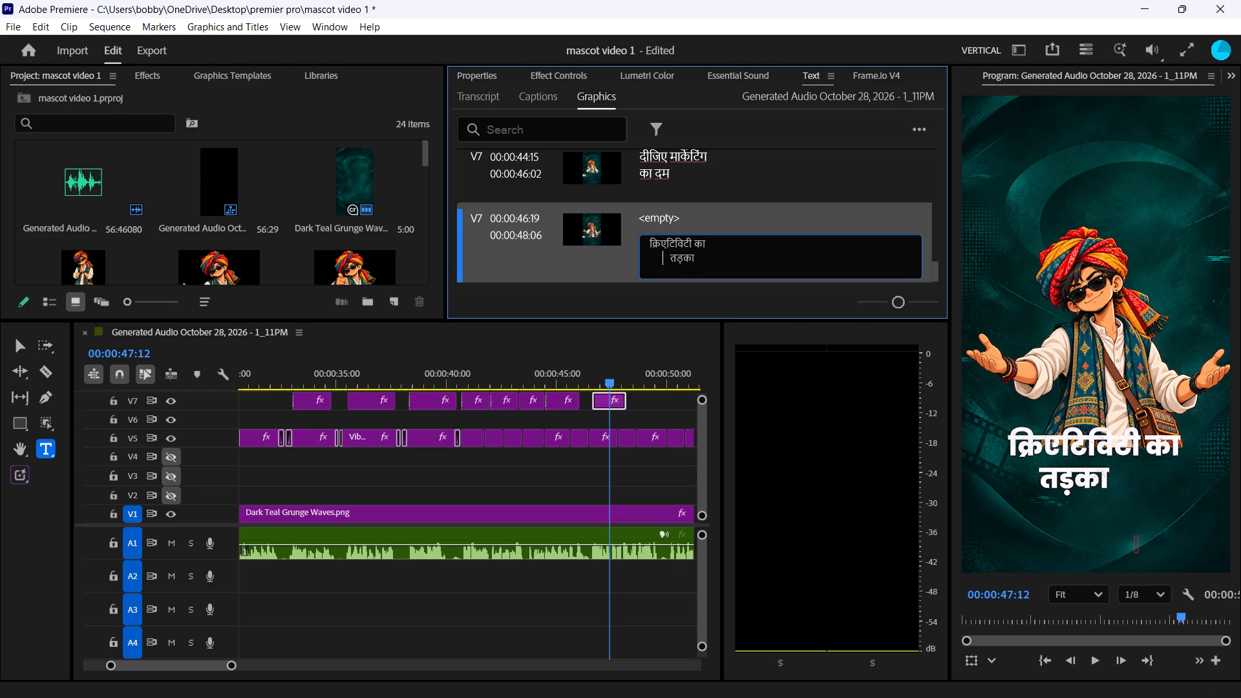
key("space")
key("space")
key("space")
key("space")
left_click(699, 282)
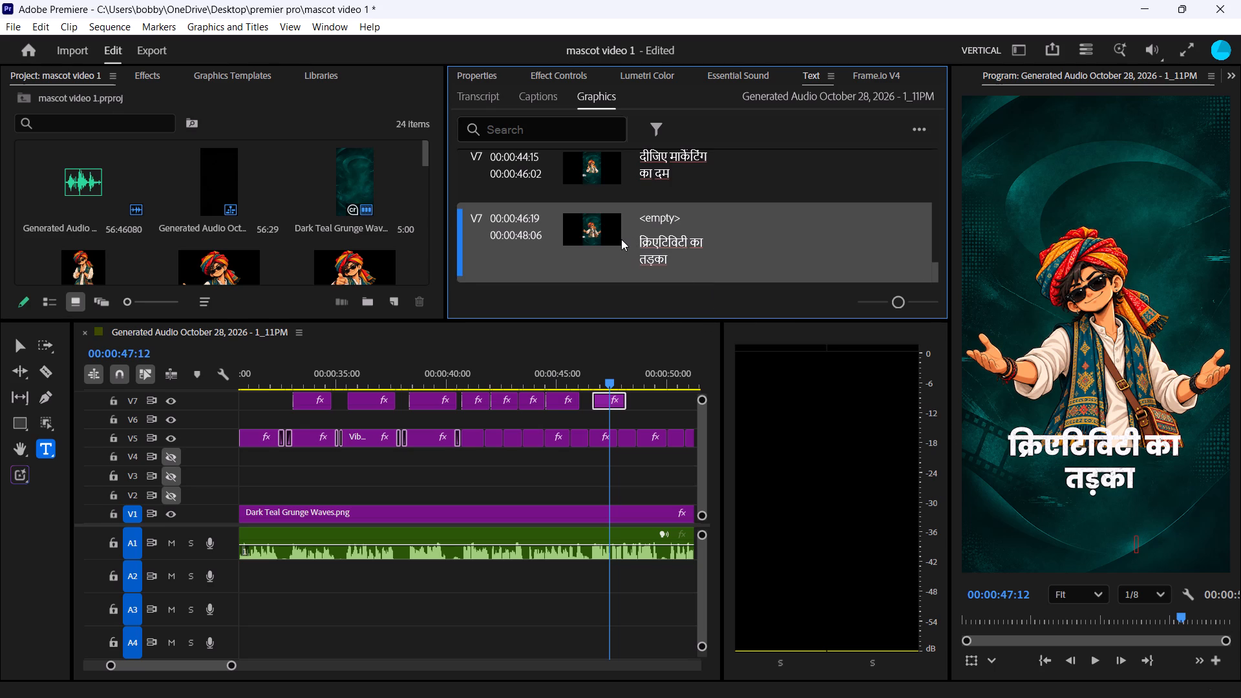
left_click(641, 300)
Review playback from 00:00:45:28 to check the caption timing against the voiceover before the "क्रिएटिविटी का तड़का" clip.
left_click_drag(612, 382, 580, 388)
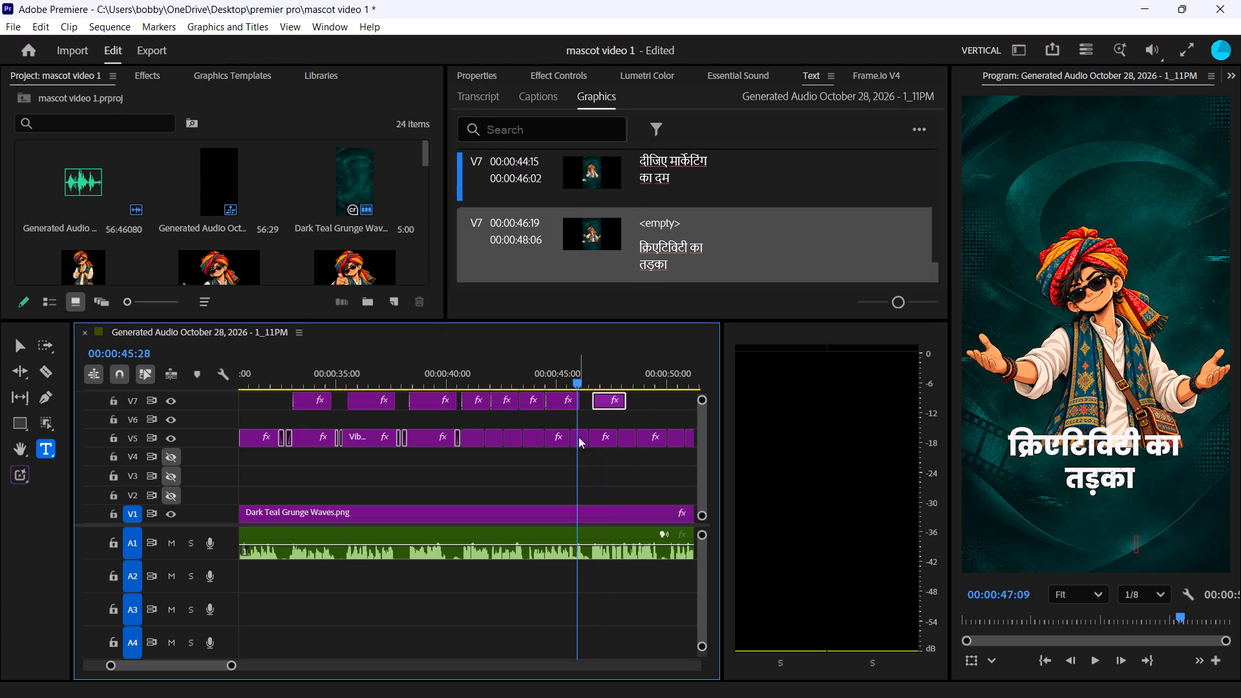
key("space")
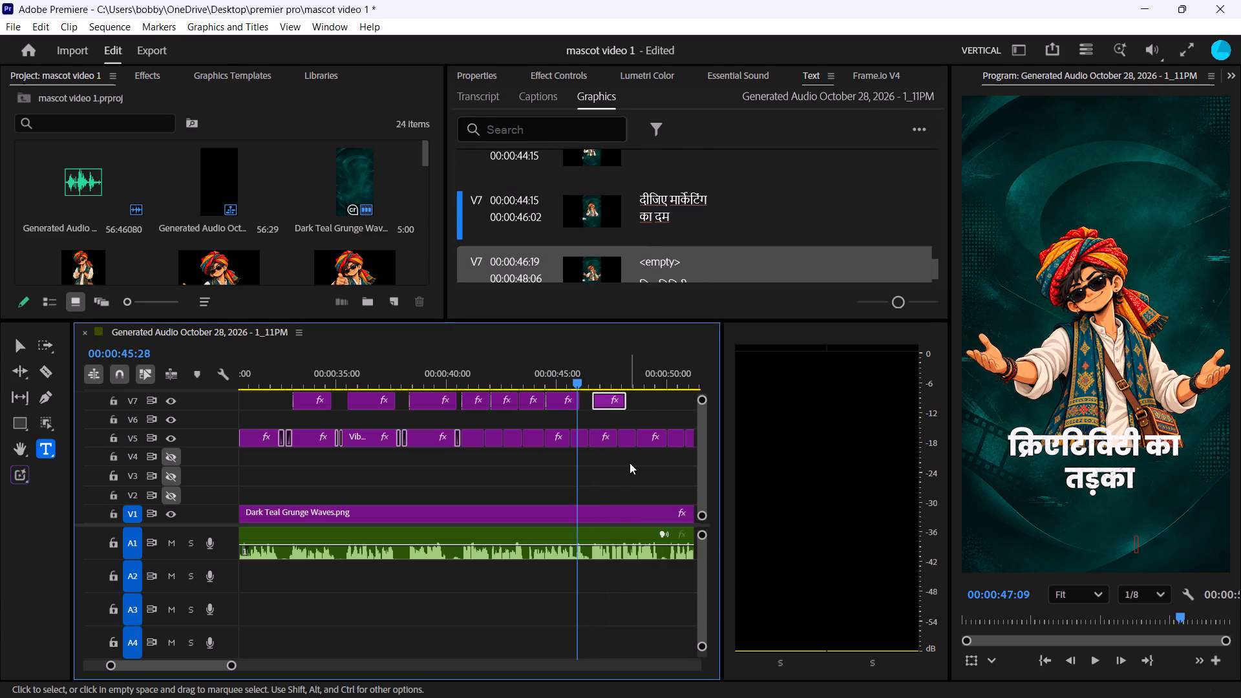
key("space")
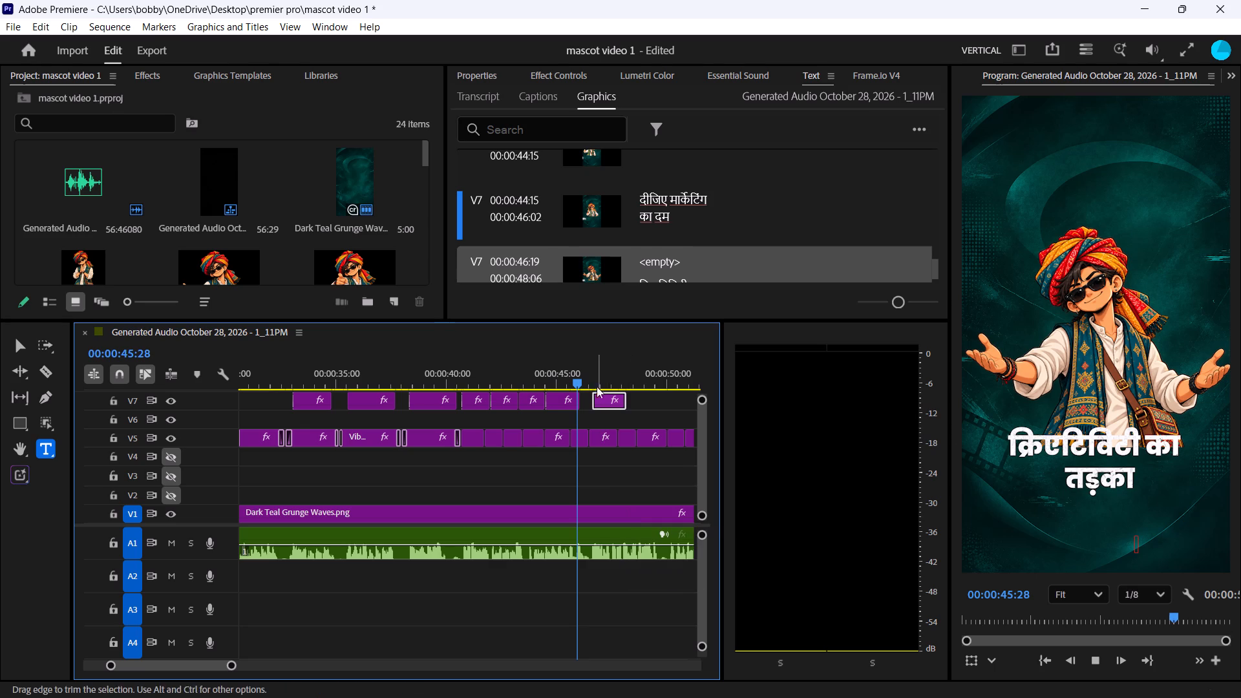
left_click_drag(580, 379, 587, 385)
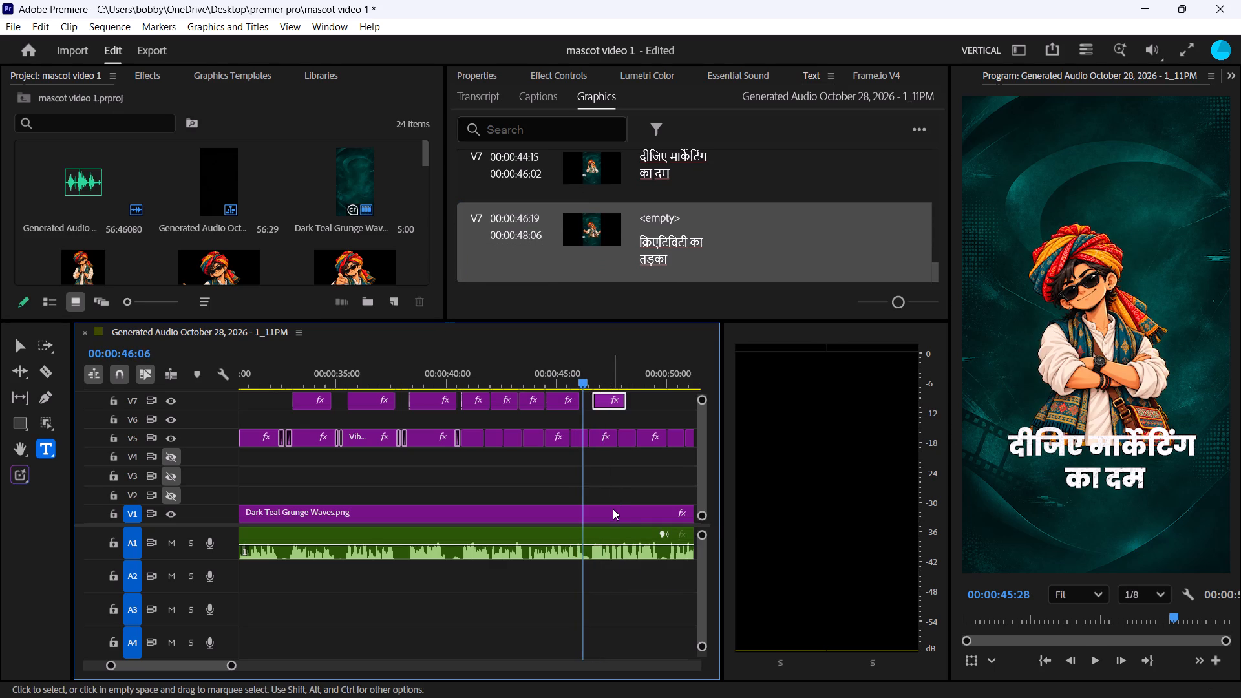
Review the sequence from about 00:00:46:01 to 00:00:48:07, checking the "क्रिएटिविटी का तड़का" caption's timing against the voiceover.
left_click(613, 509)
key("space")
left_click(639, 489)
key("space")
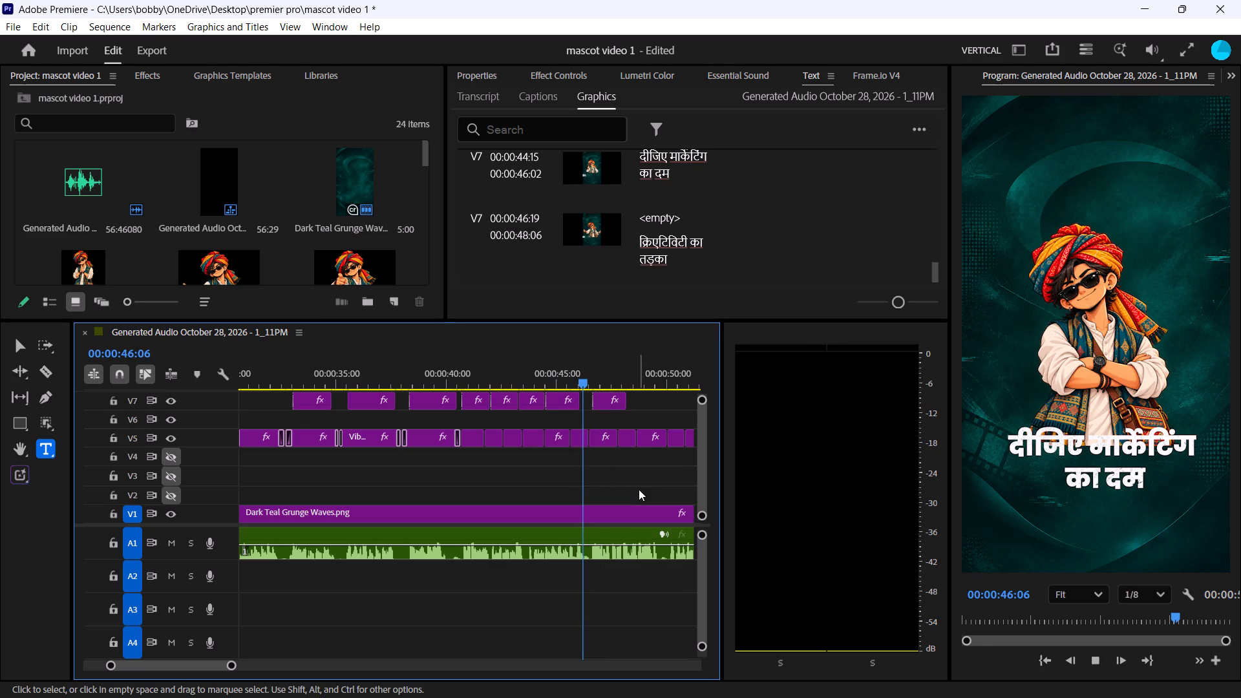
left_click_drag(584, 382, 630, 389)
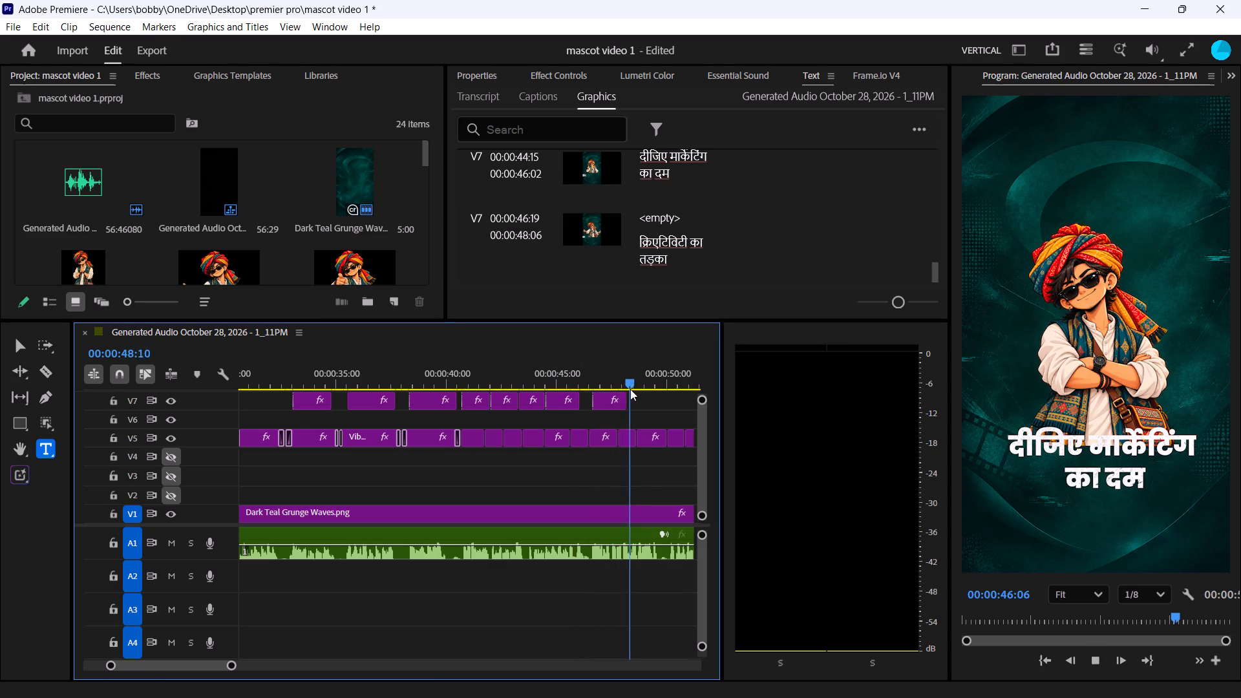
left_click_drag(630, 389, 579, 406)
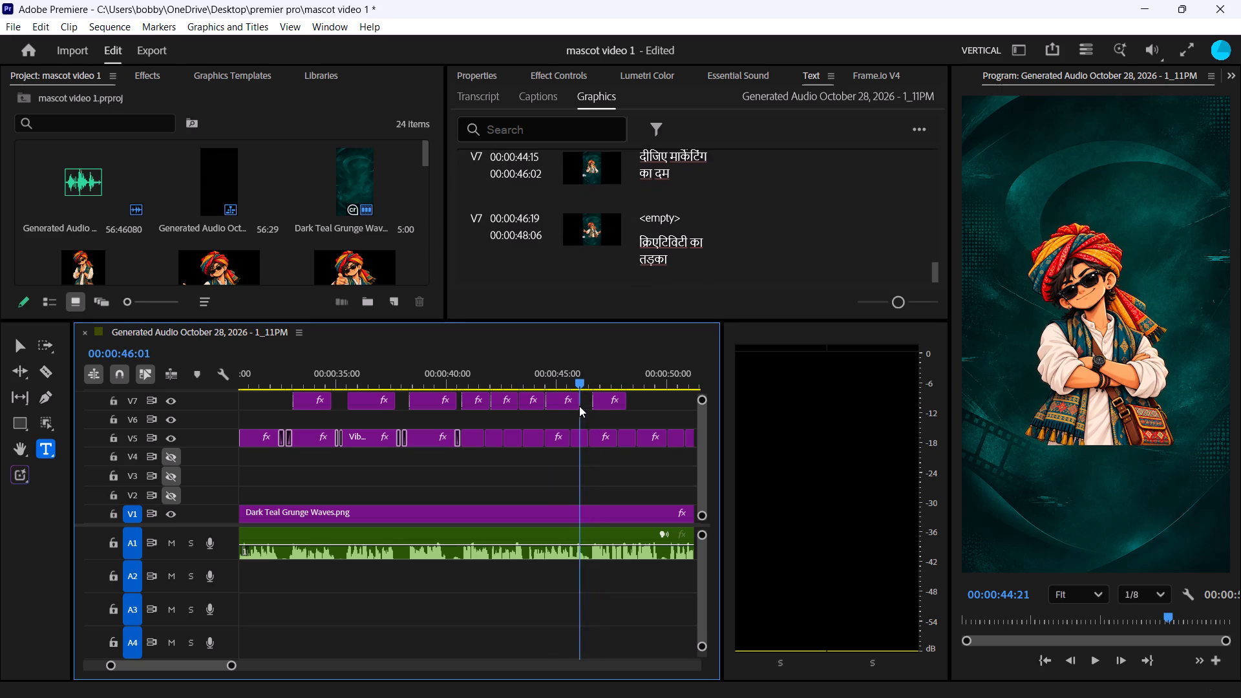
left_click_drag(579, 406, 589, 405)
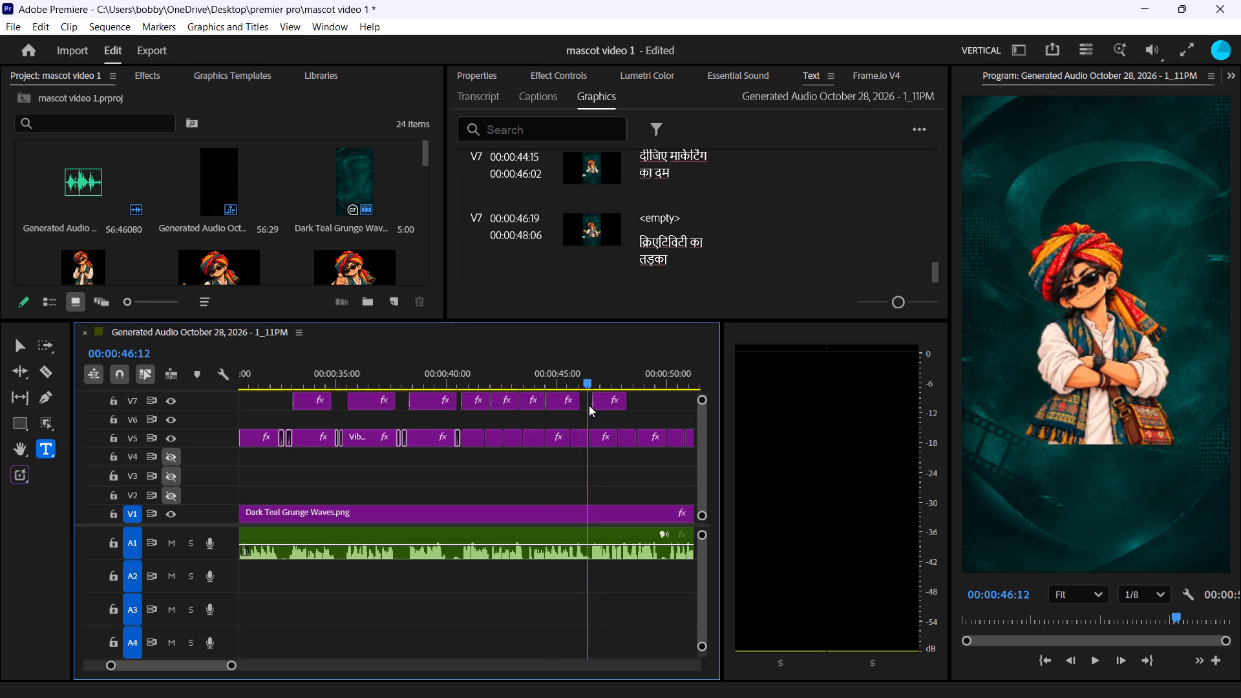
left_click_drag(589, 405, 610, 404)
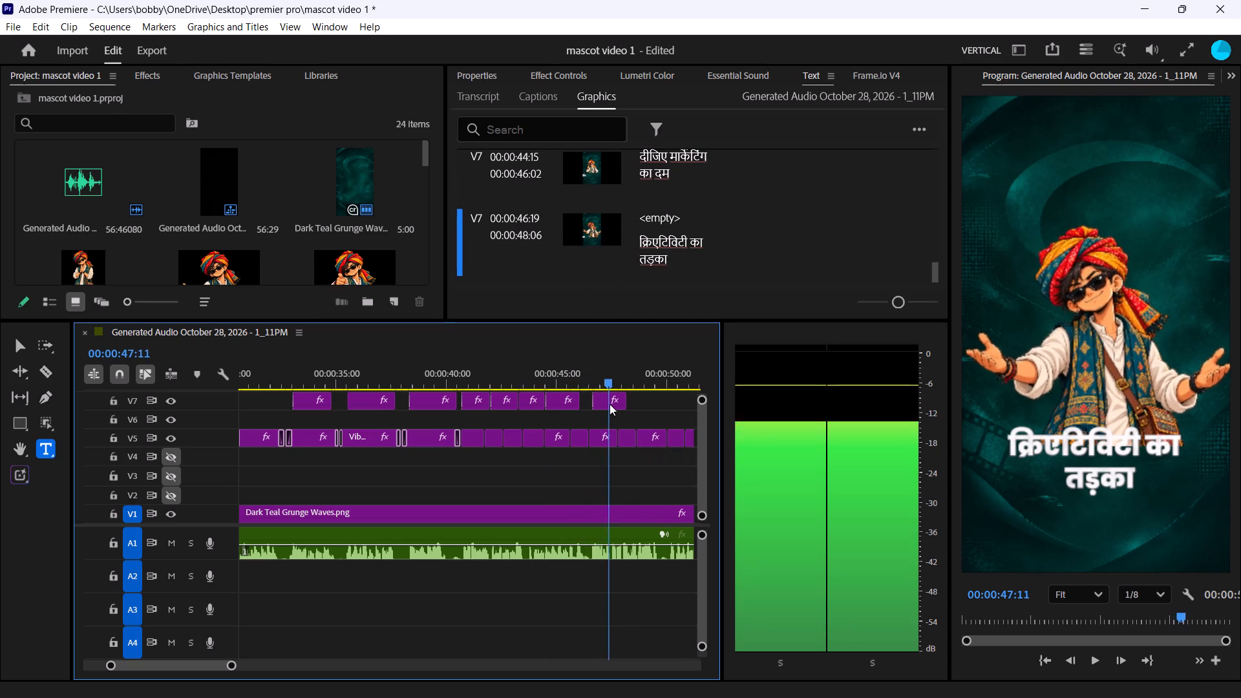
left_click_drag(610, 404, 627, 407)
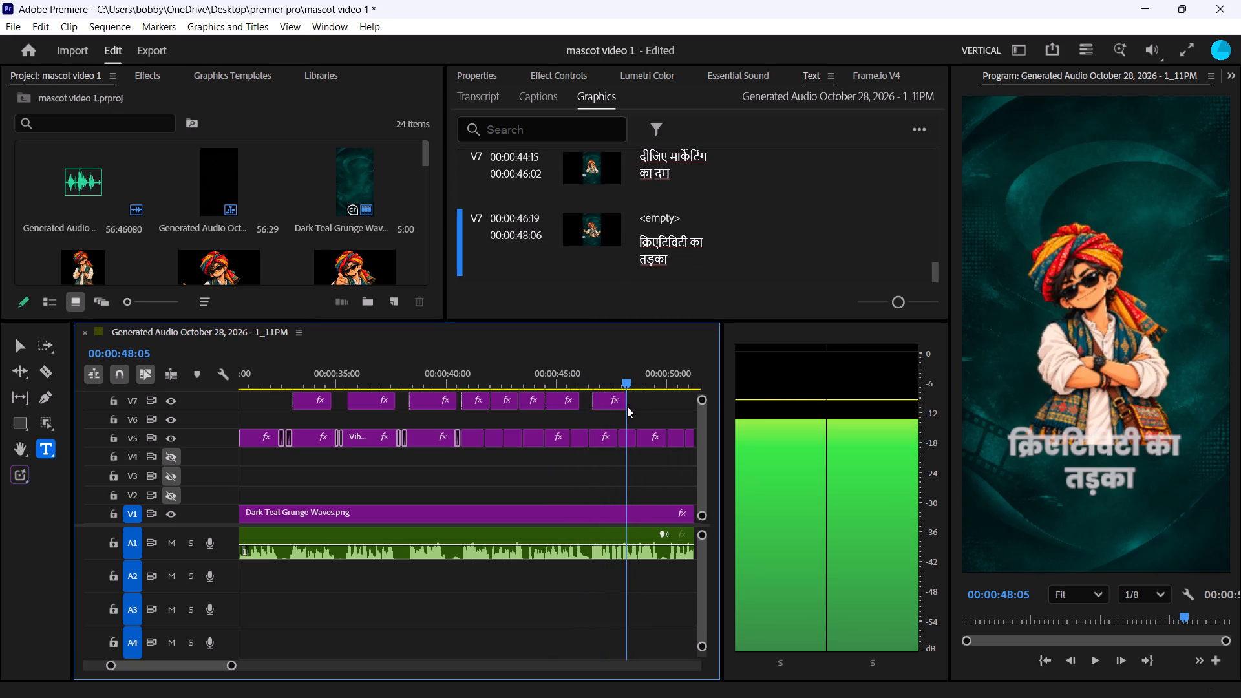
left_click_drag(627, 407, 628, 407)
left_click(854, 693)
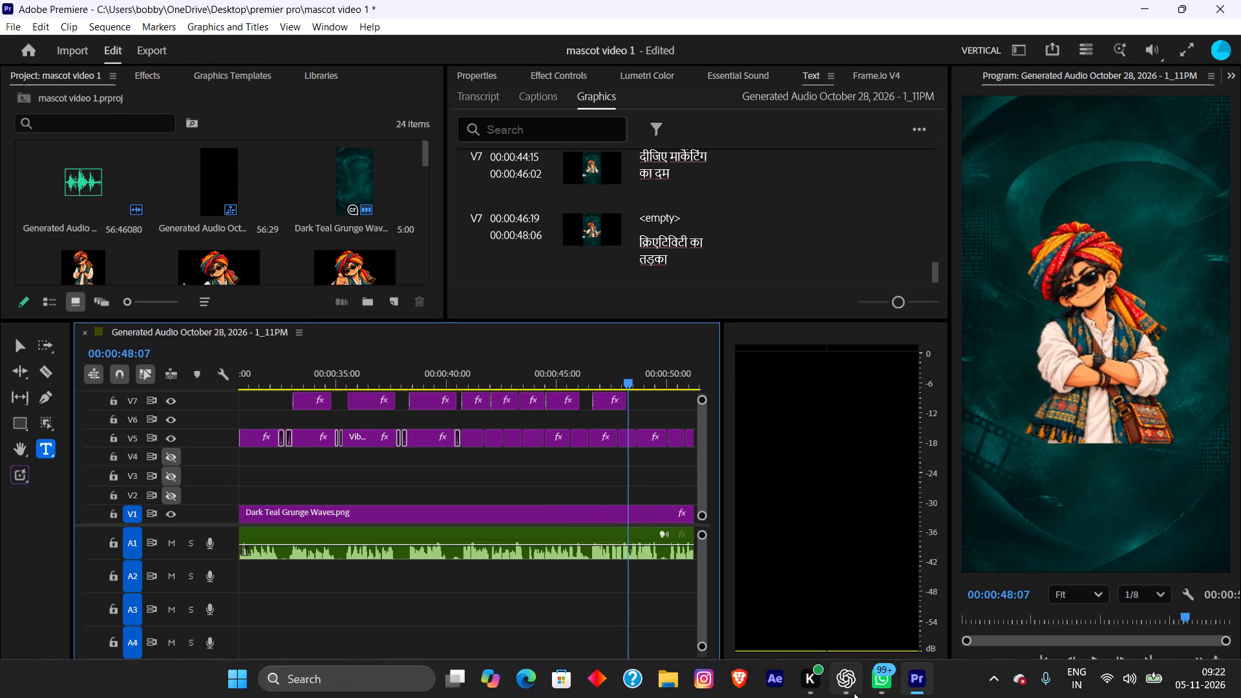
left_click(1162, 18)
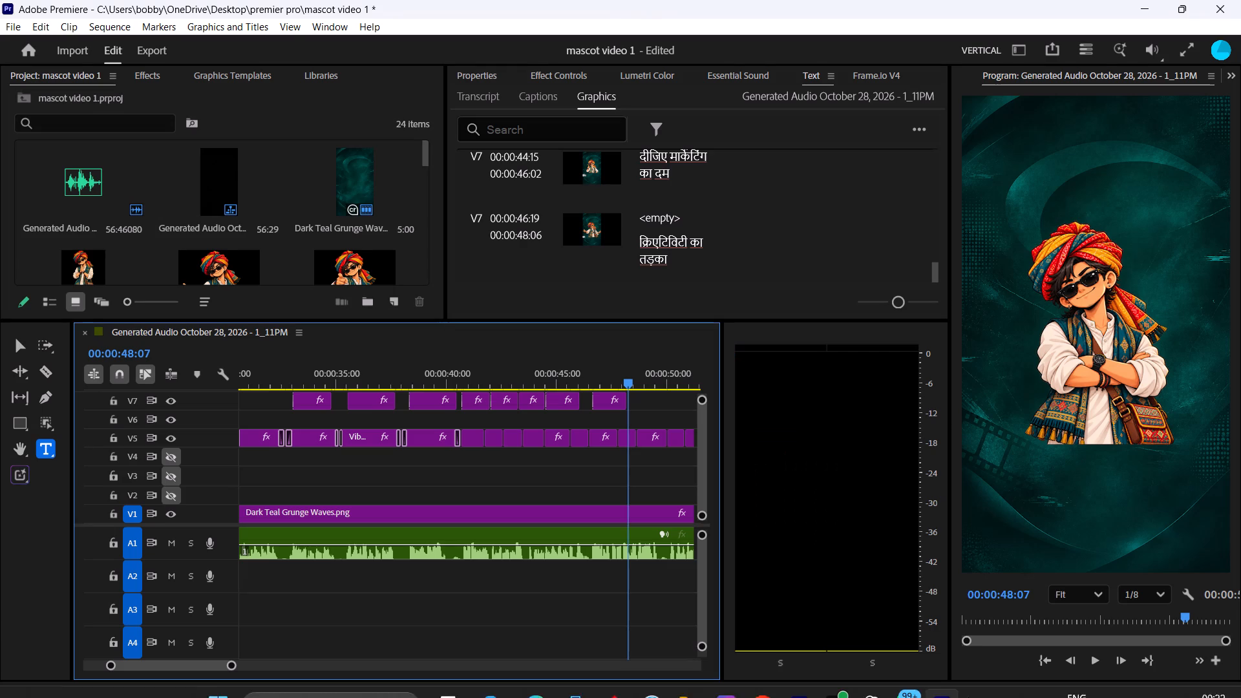
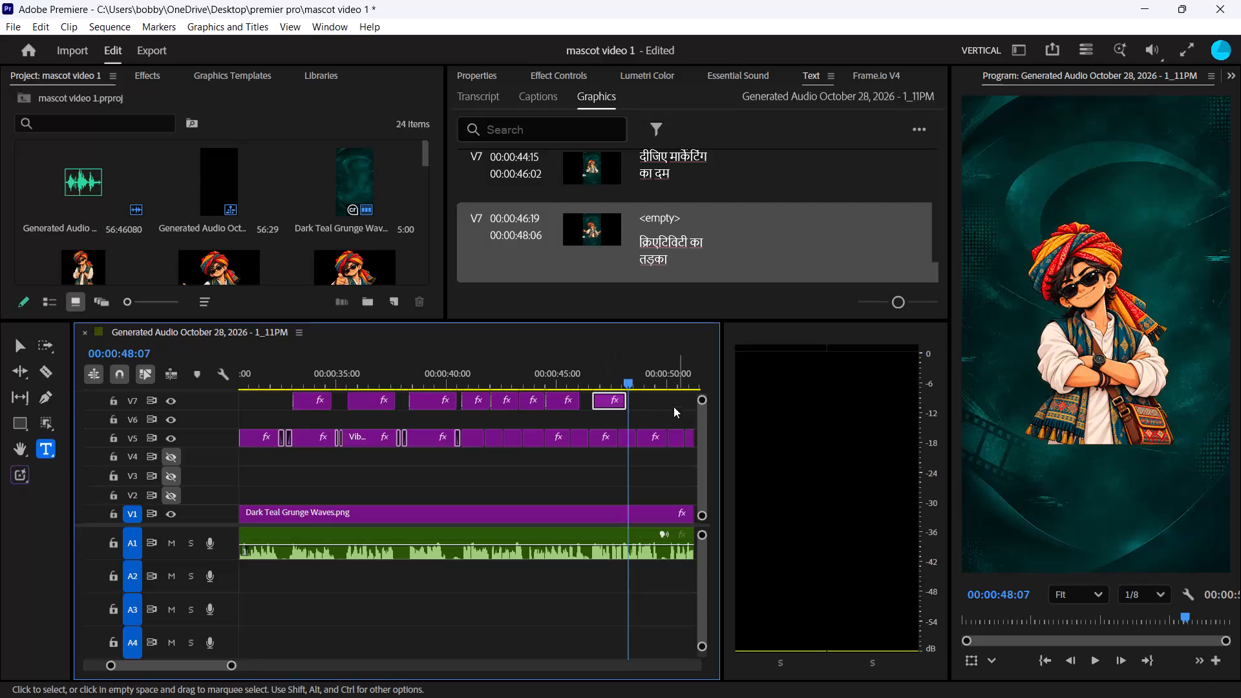
Paste a copy of the "क्रिएटिविटी का तड़का" caption clip on V7 at 00:00:48:07.
left_click(652, 407, "ctrl")
key("ctrl+v")
Clear the "क्रिएटिविटी का तड़का" text from the copied caption at 00:00:48:07 and paste replacement text in its place.
left_click_drag(655, 379, 641, 384)
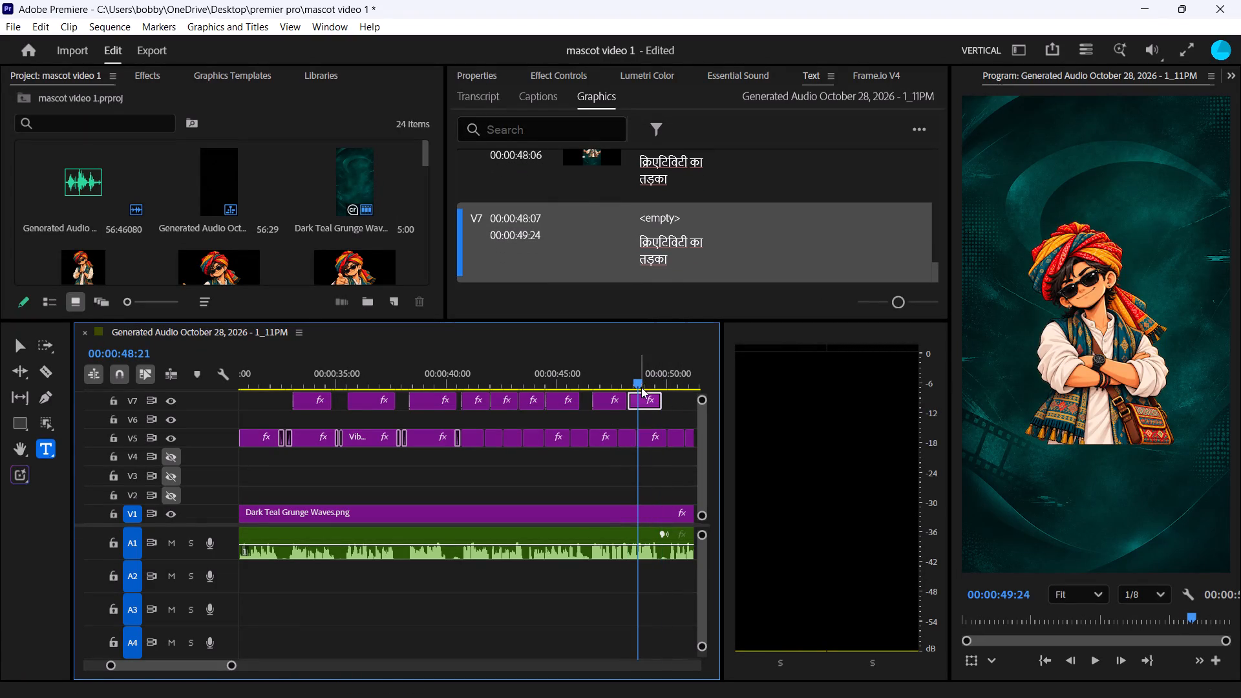
left_click_drag(675, 259, 626, 233)
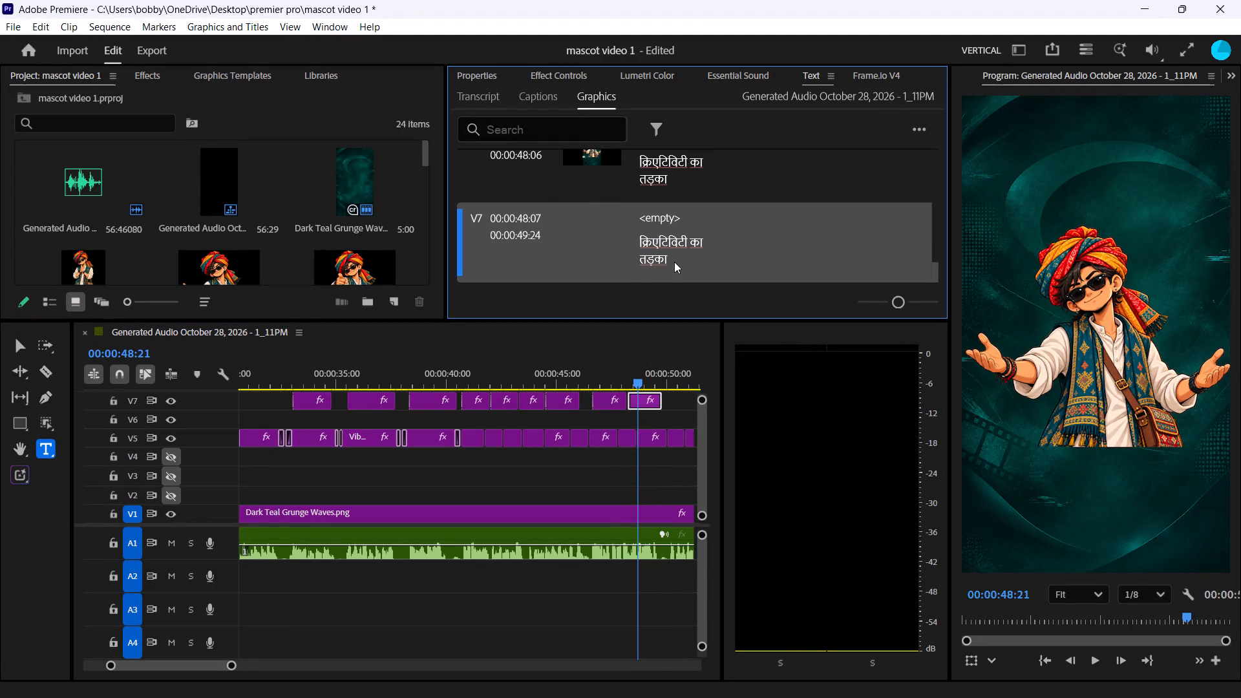
double_click(668, 260)
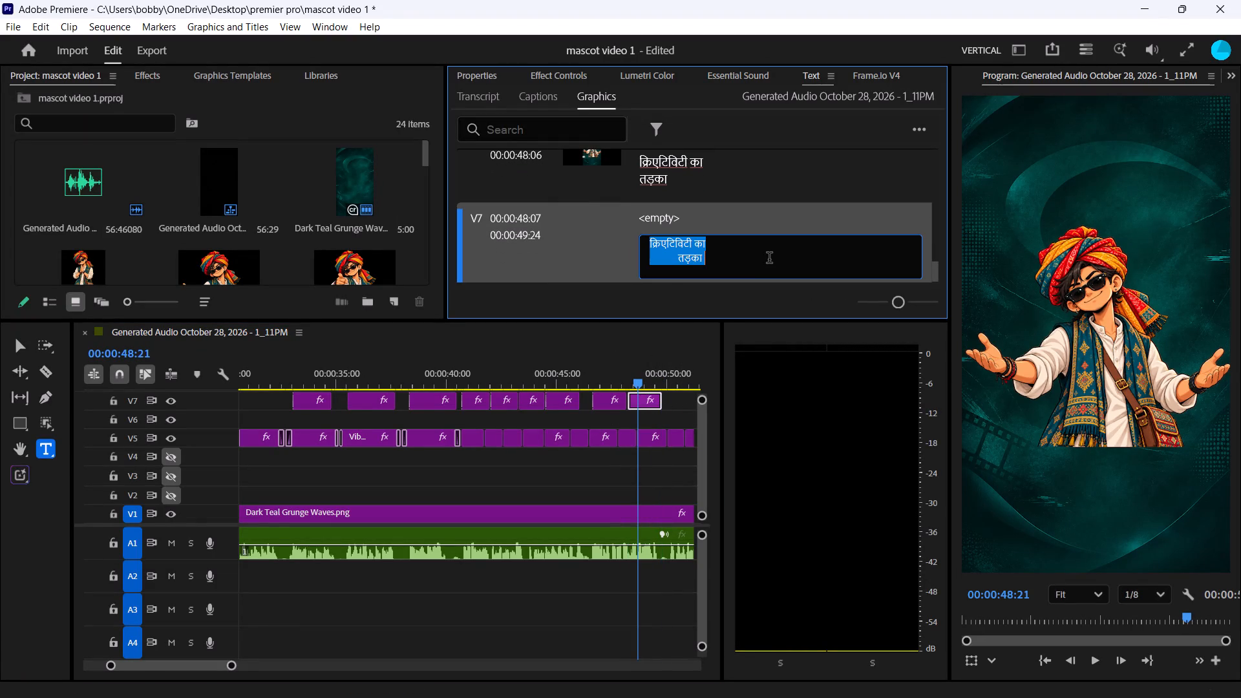
key("BackSpace")
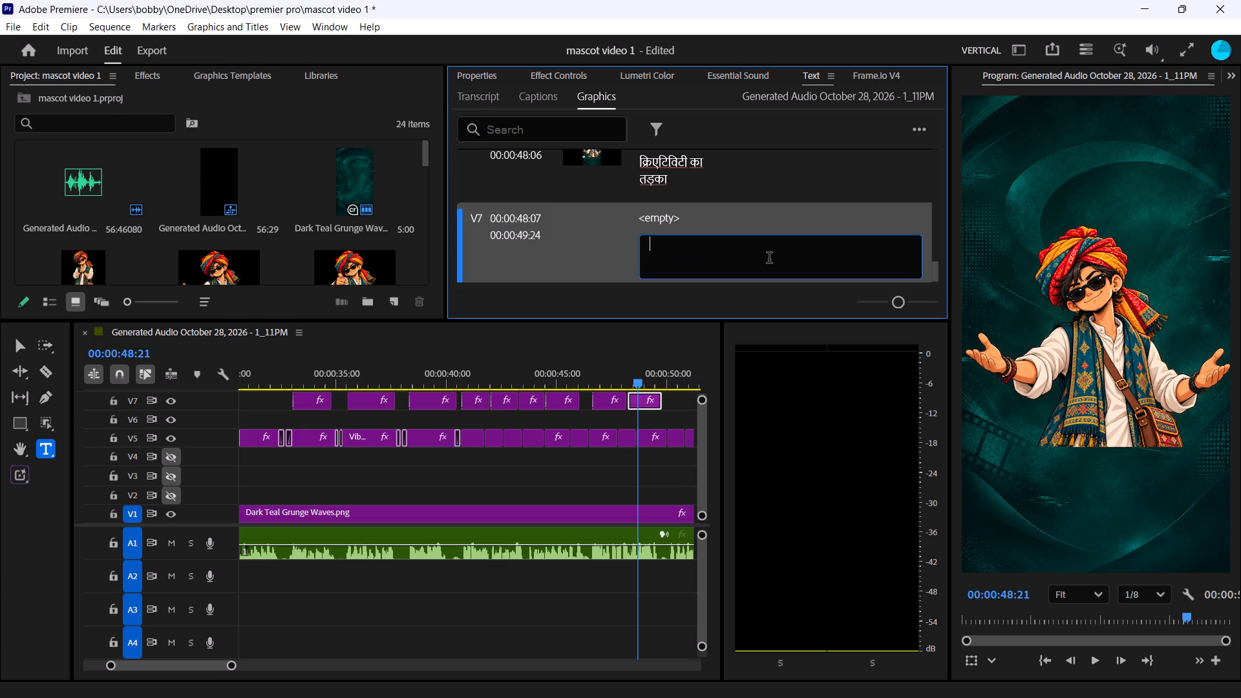
key("ctrl+v")
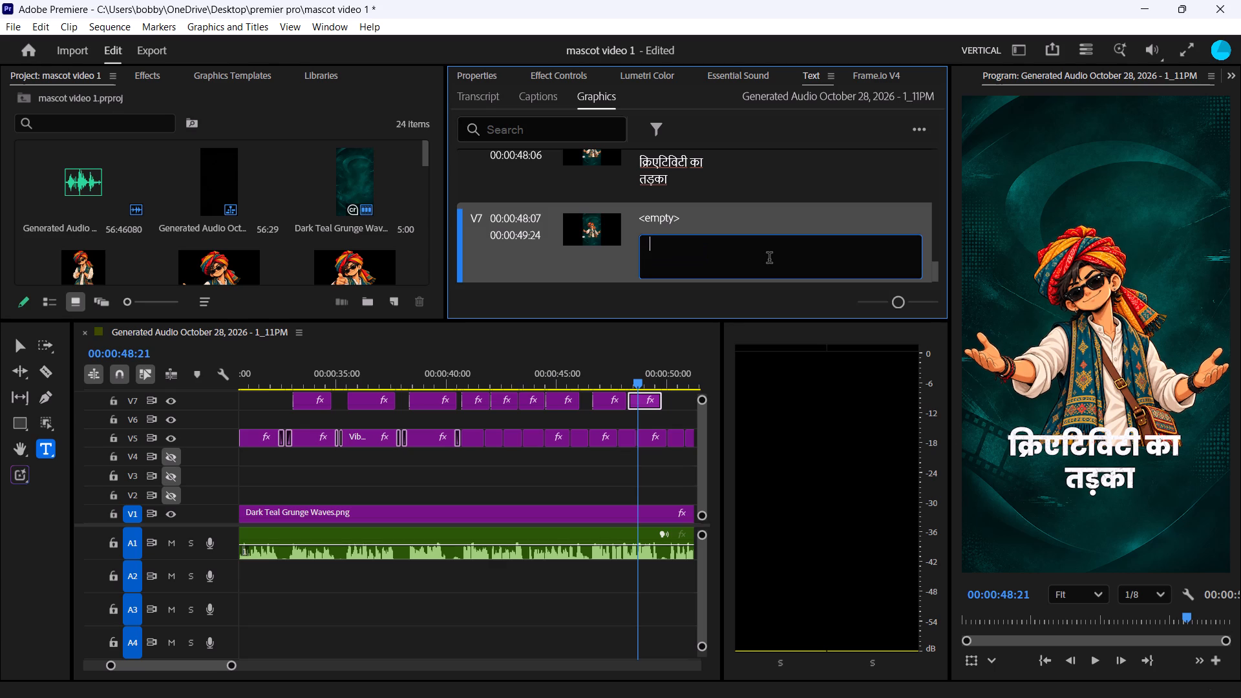
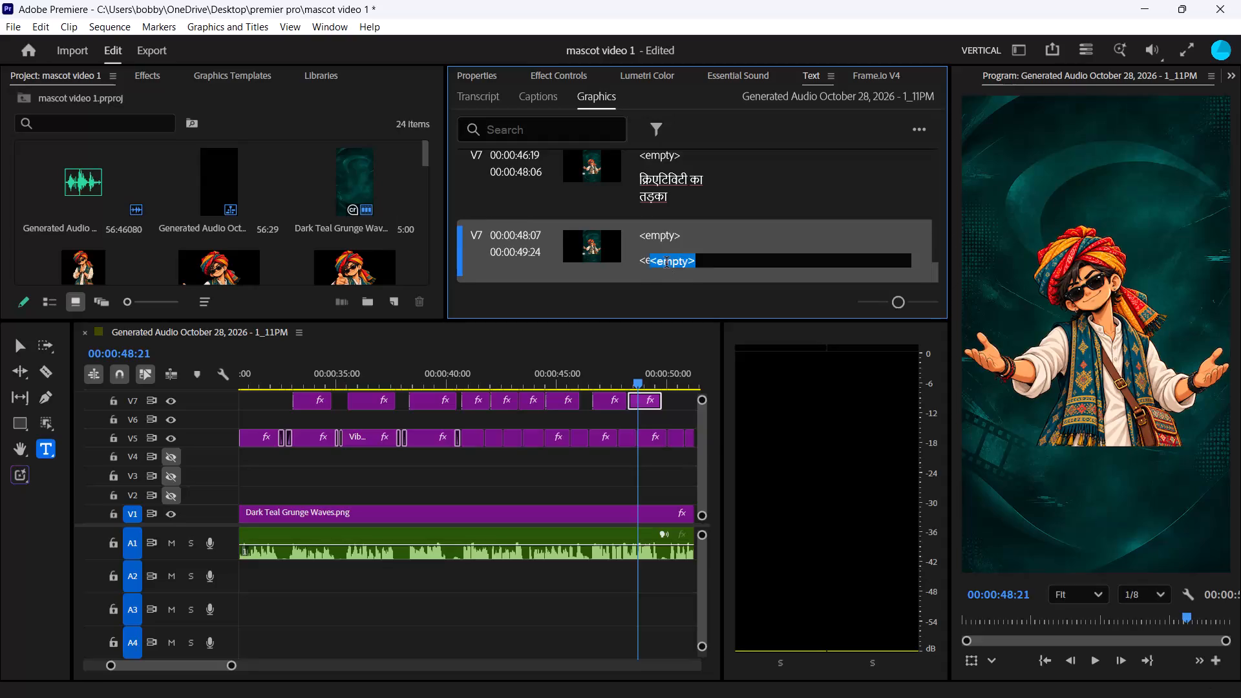
Enter "और ग्रोथ का नया रास्ता!" as the text of the V7 caption clip starting at 00:00:48:07.
key("ctrl+v")
left_click(744, 267)
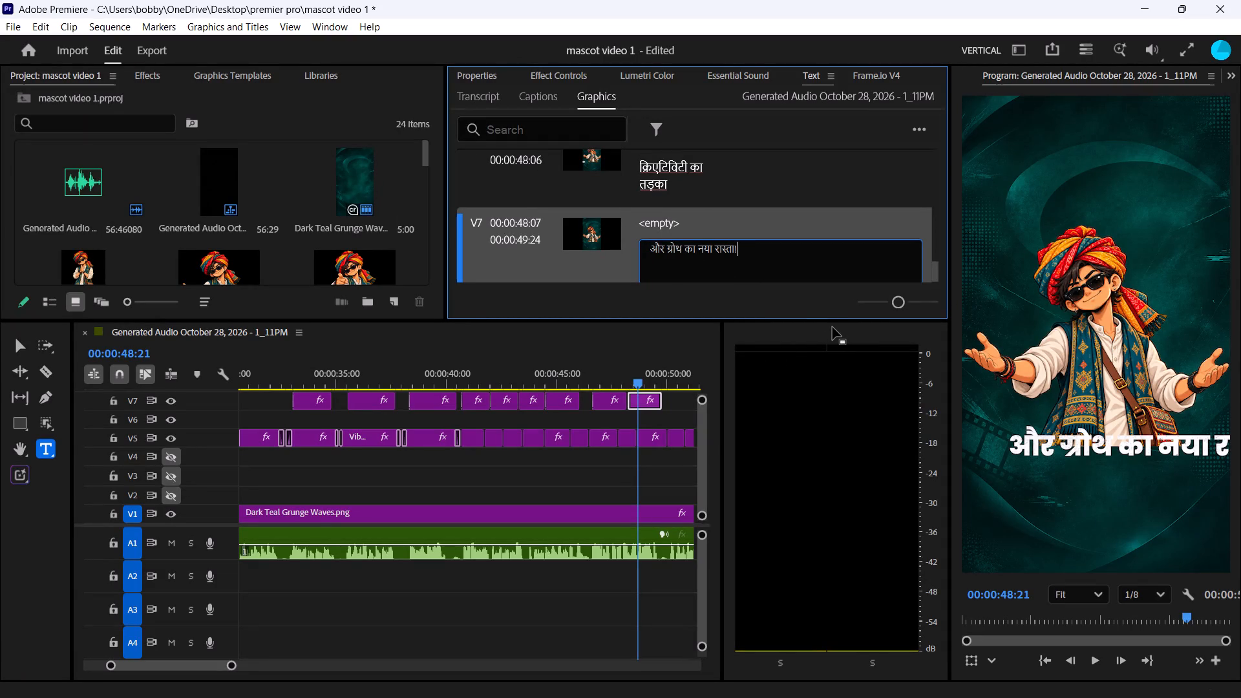
left_click(714, 252)
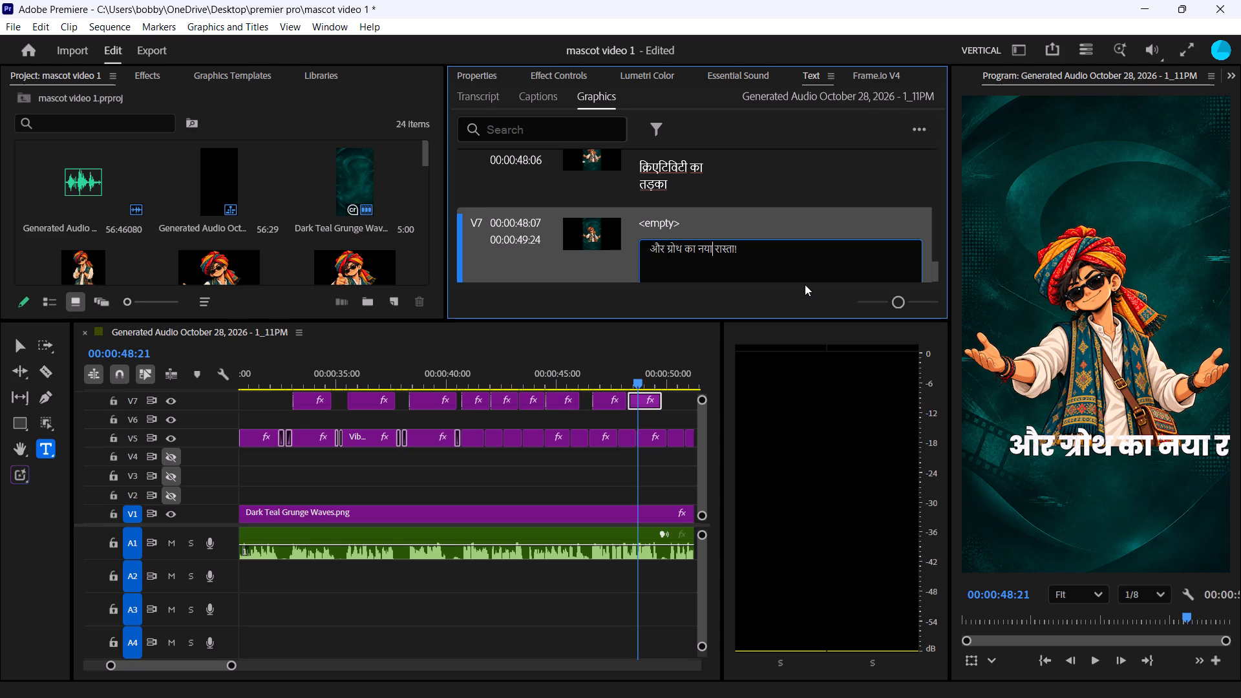
Break the "और ग्रोथ का नया रास्ता!" caption before "रास्ता!" and add leading spaces to centre that word on the second line.
key("Return")
key("space")
key("space")
key("space")
key("space")
key("space")
key("space")
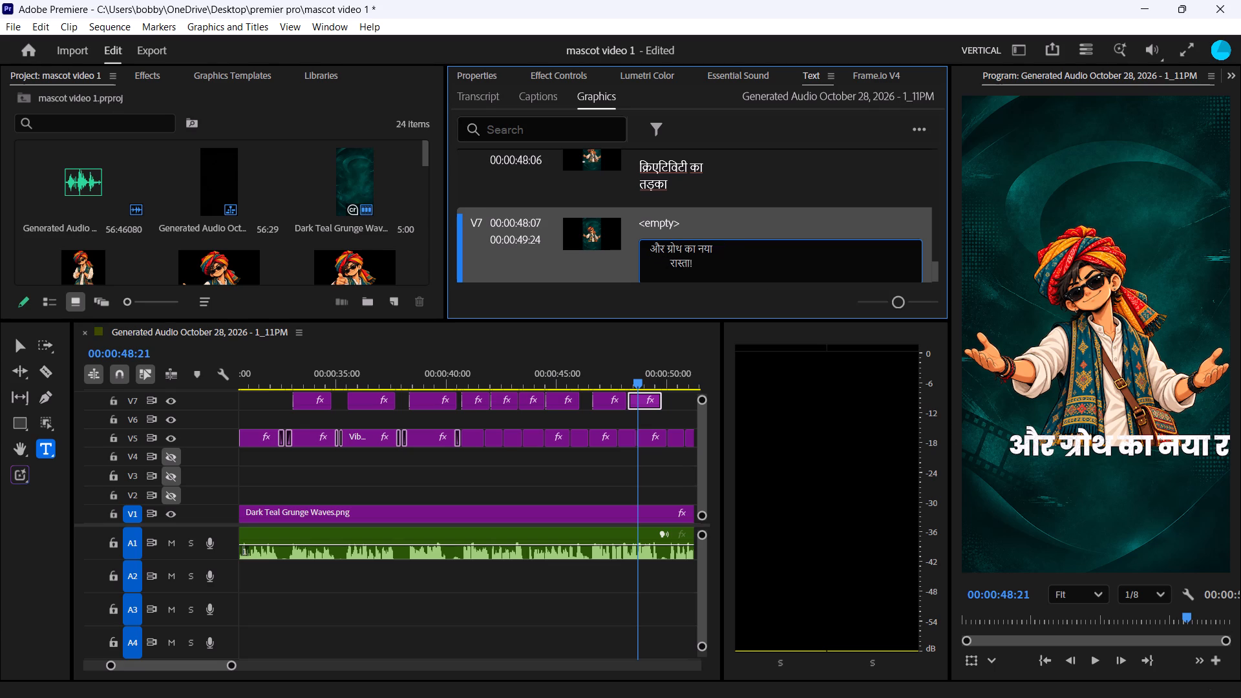
key("space")
key("space")
key("space")
key("space")
key("space")
key("space")
left_click(717, 315)
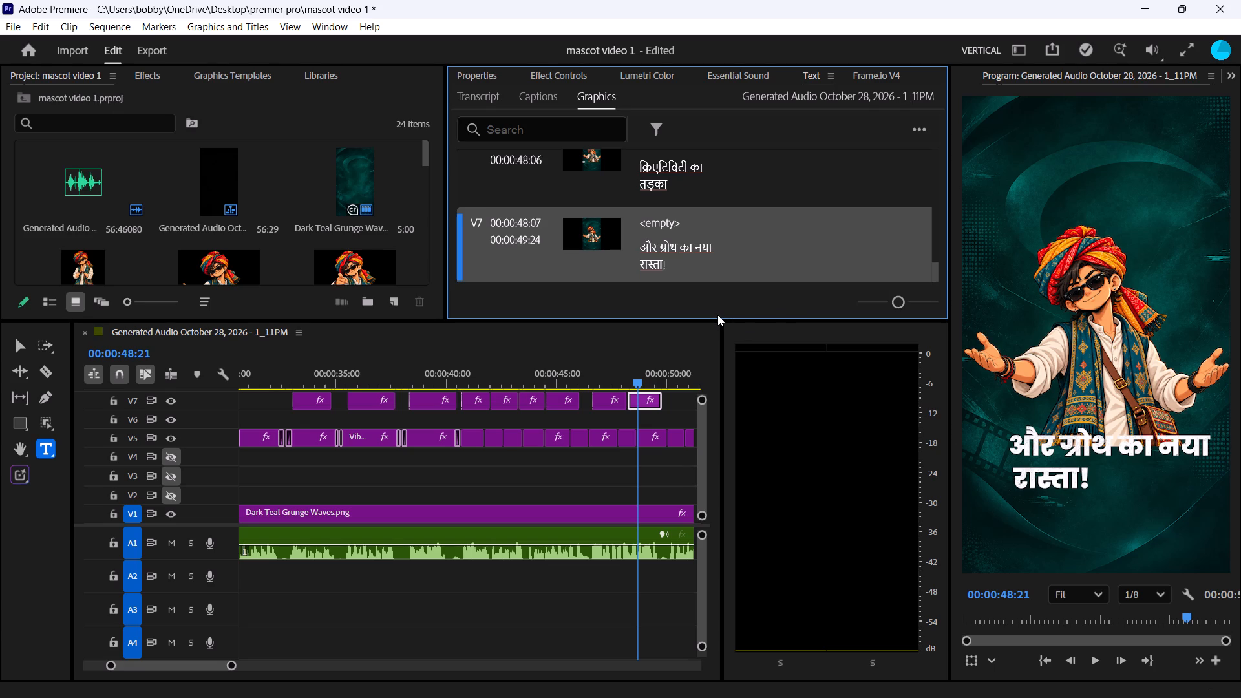
double_click(659, 259)
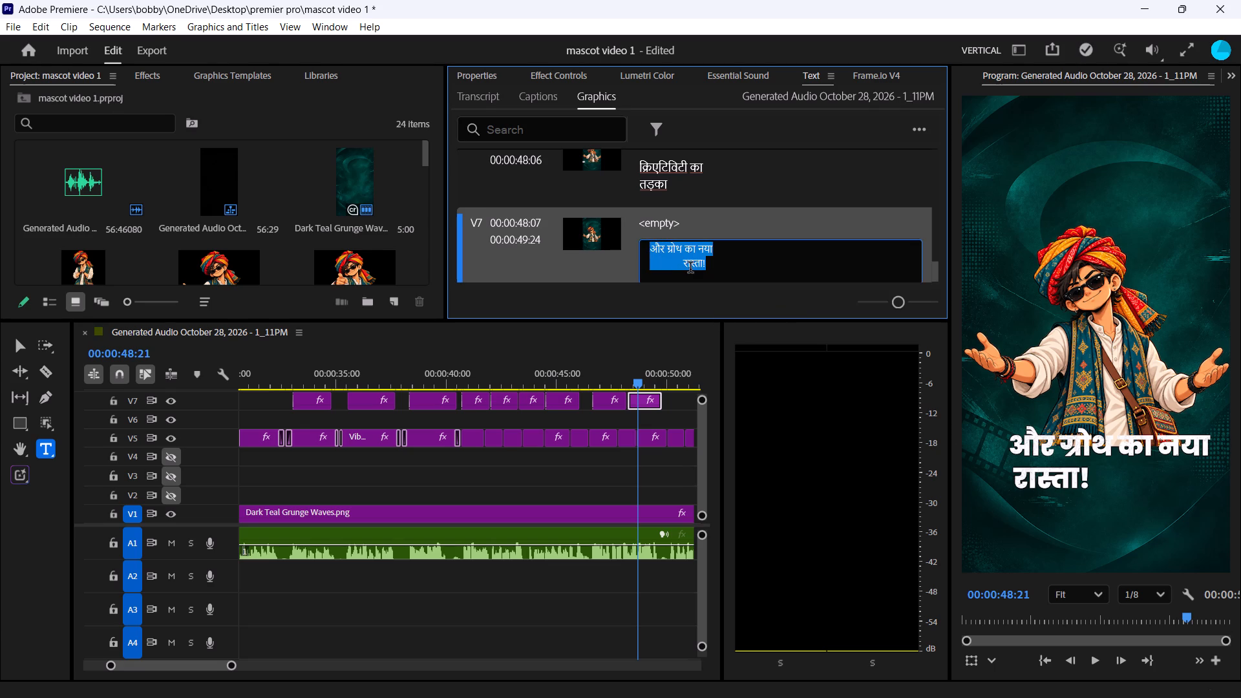
left_click(679, 268)
key("space")
key("space")
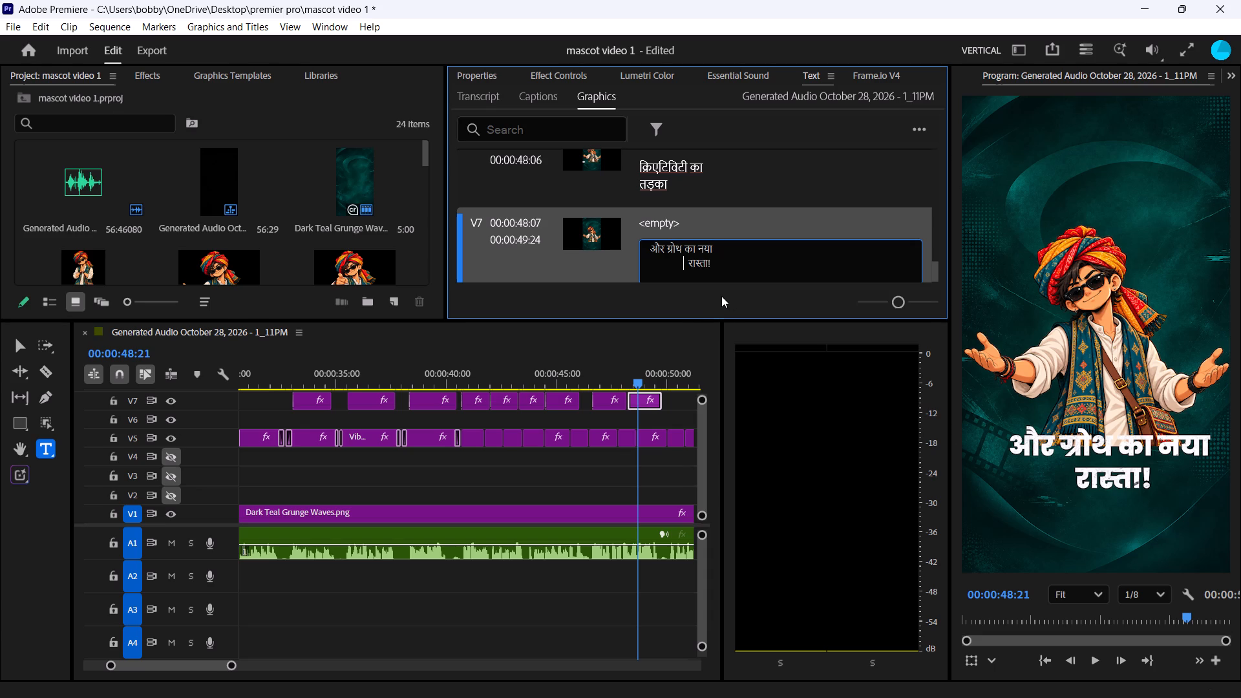
key("BackSpace")
key("BackSpace")
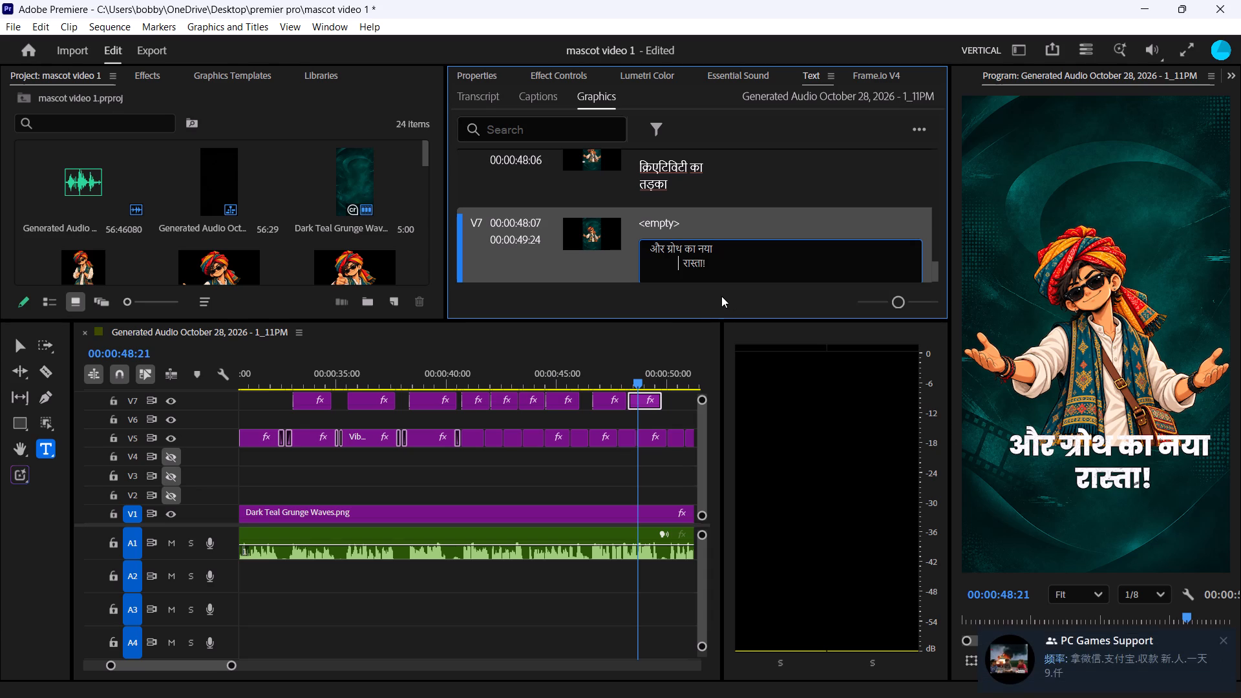
left_click(721, 296)
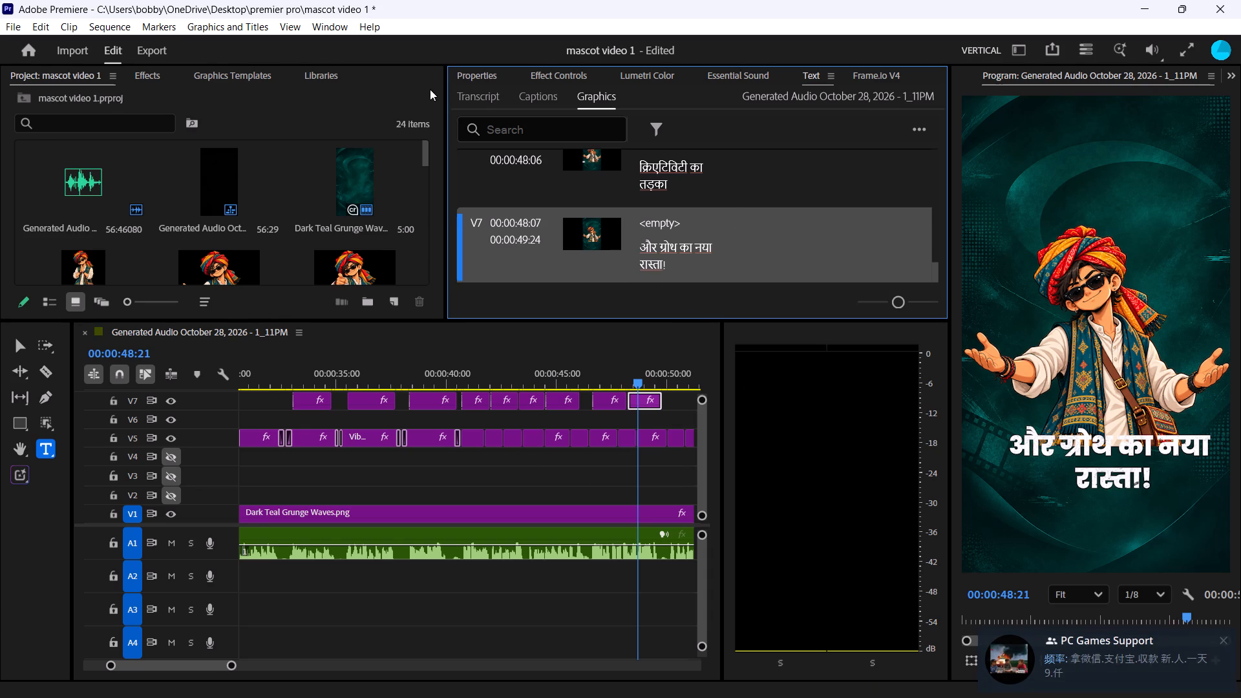
Delete the empty text layer from the "और ग्रोथ का नया रास्ता!" caption graphic.
left_click(12, 350)
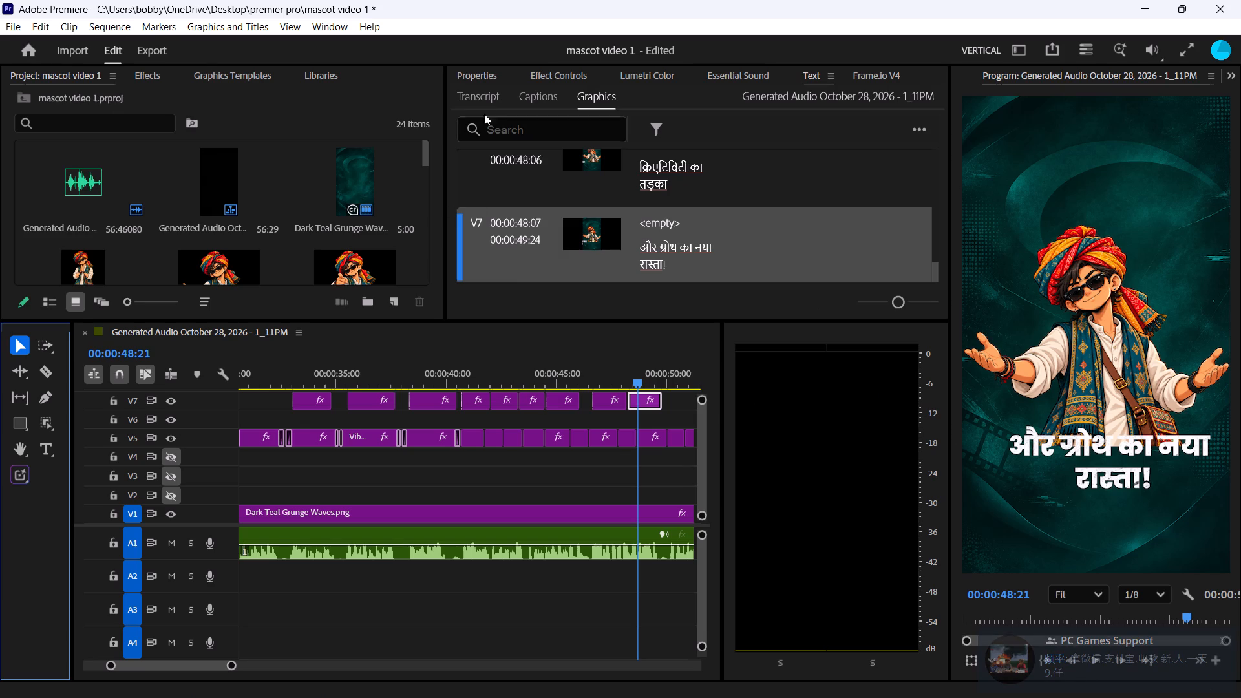
left_click(486, 79)
left_click(529, 144)
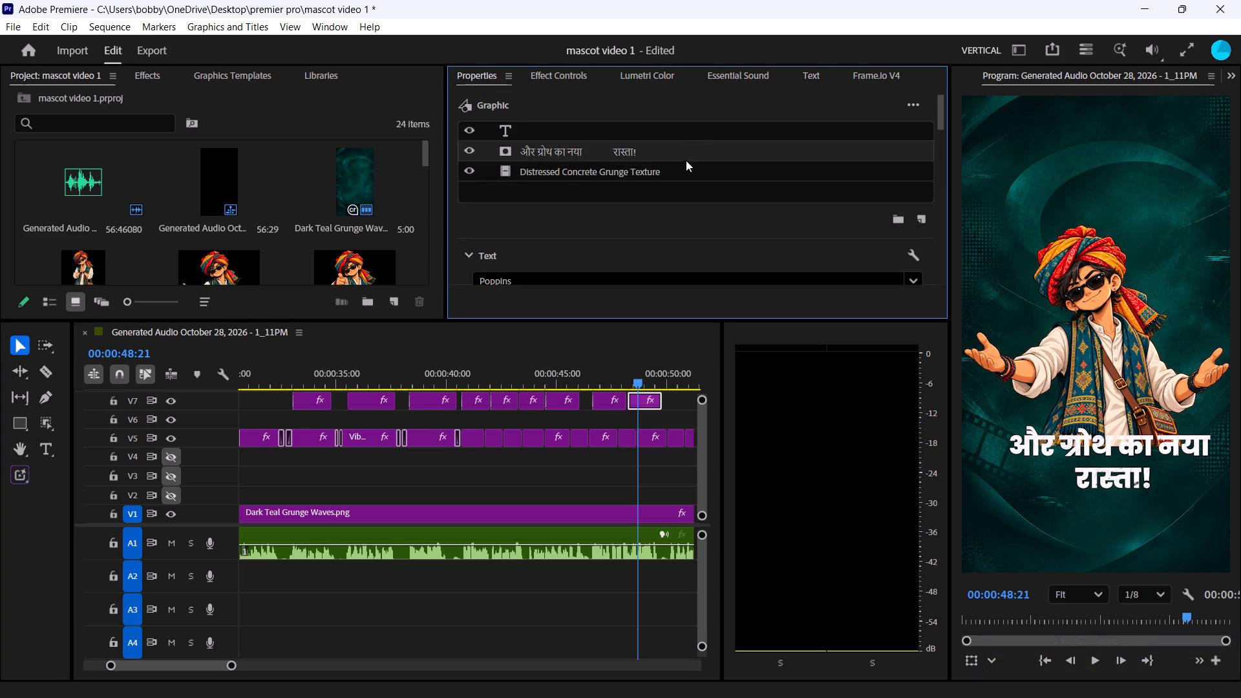
left_click(699, 134)
key("BackSpace")
Move the "और ग्रोथ का नया रास्ता!" caption slightly left and down in the frame.
left_click(703, 134)
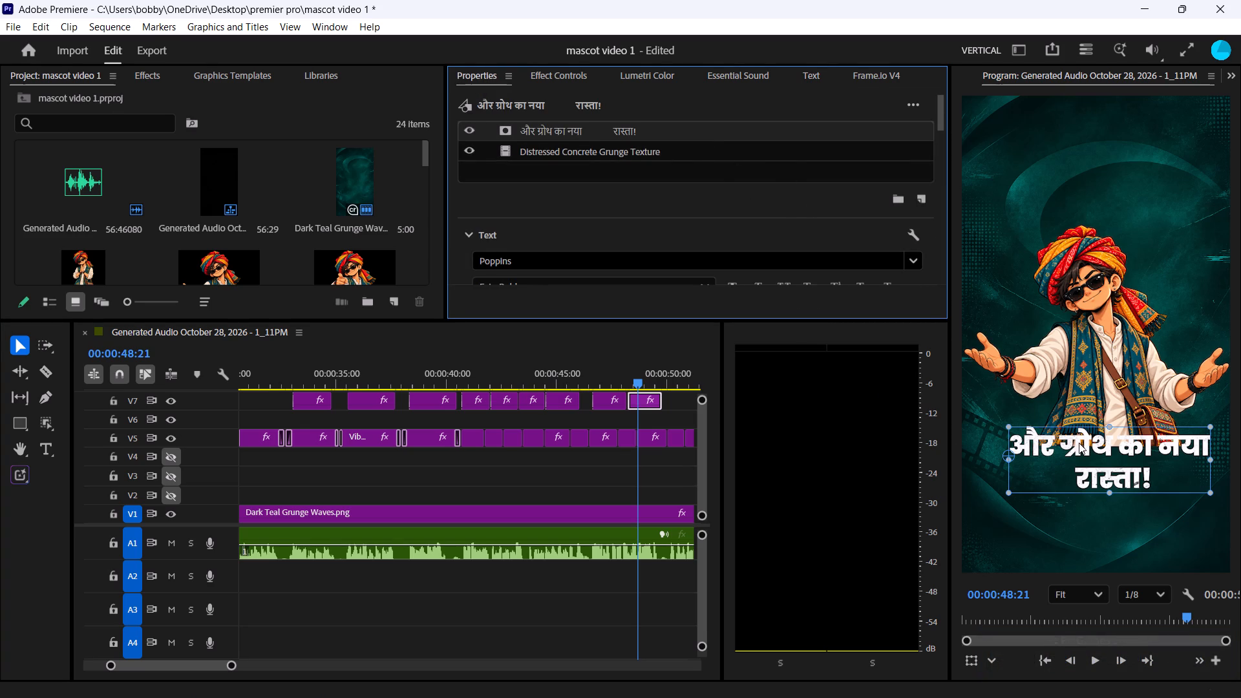
left_click_drag(1114, 451, 1099, 456)
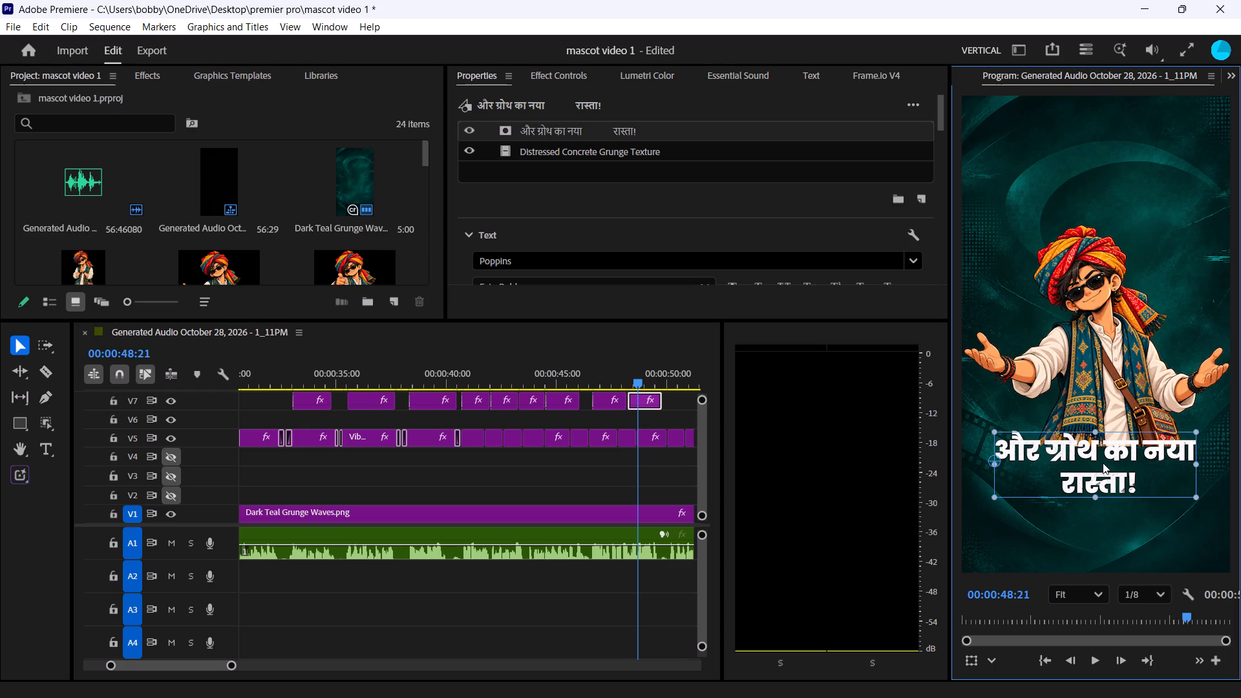
left_click_drag(1108, 457, 1123, 452)
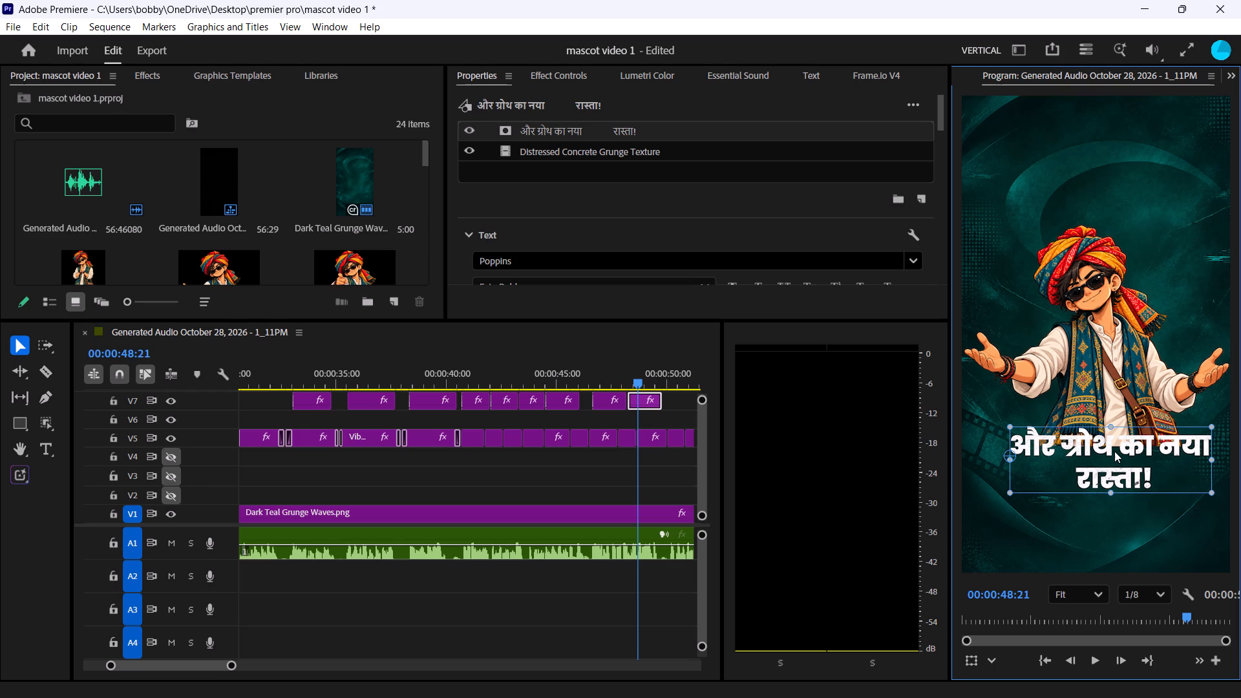
left_click_drag(1105, 453, 1103, 454)
left_click_drag(1103, 454, 1099, 455)
left_click_drag(1131, 452, 1121, 454)
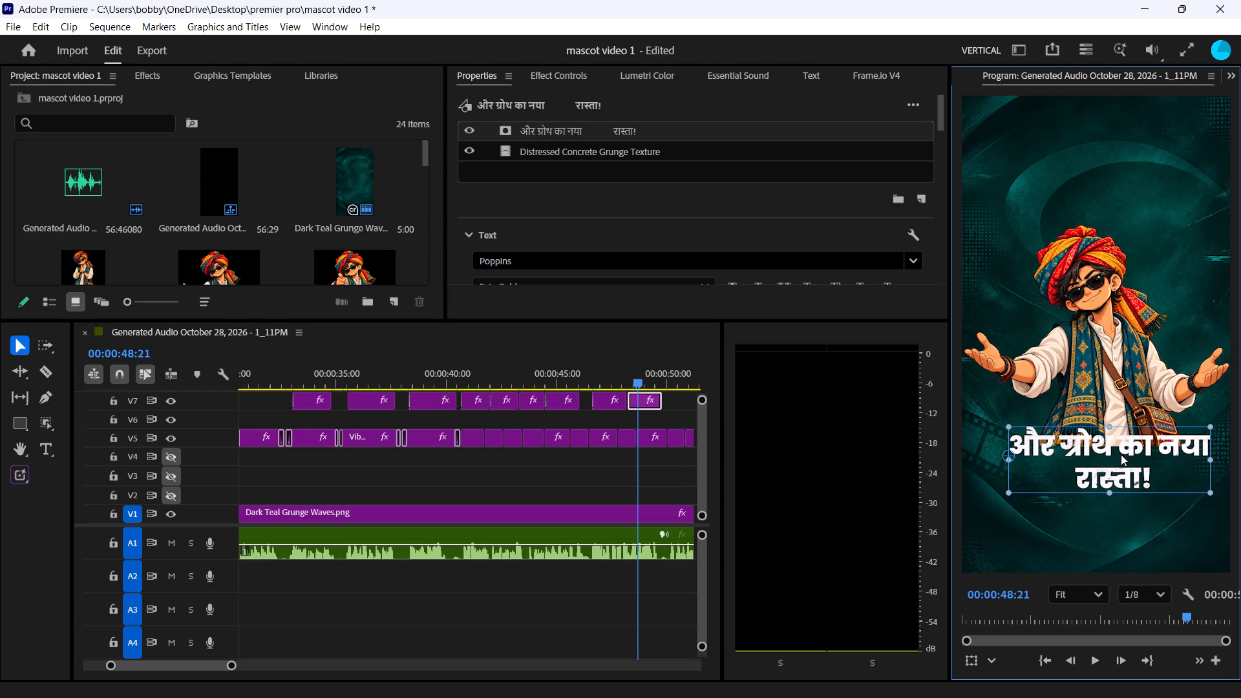
left_click_drag(1121, 454, 1120, 454)
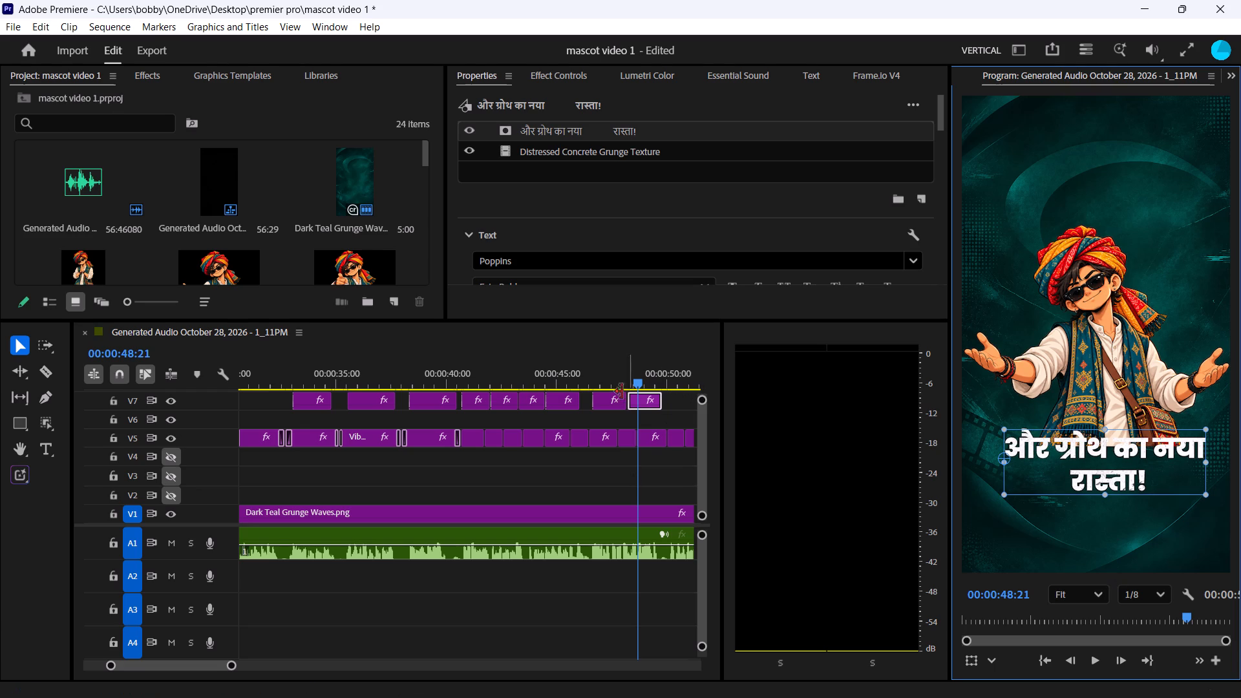
Hide tracks V5 and V1 and move the "और ग्रोथ का नया रास्ता!" caption slightly up, near the frame's horizontal centre.
left_click_drag(637, 383, 605, 399)
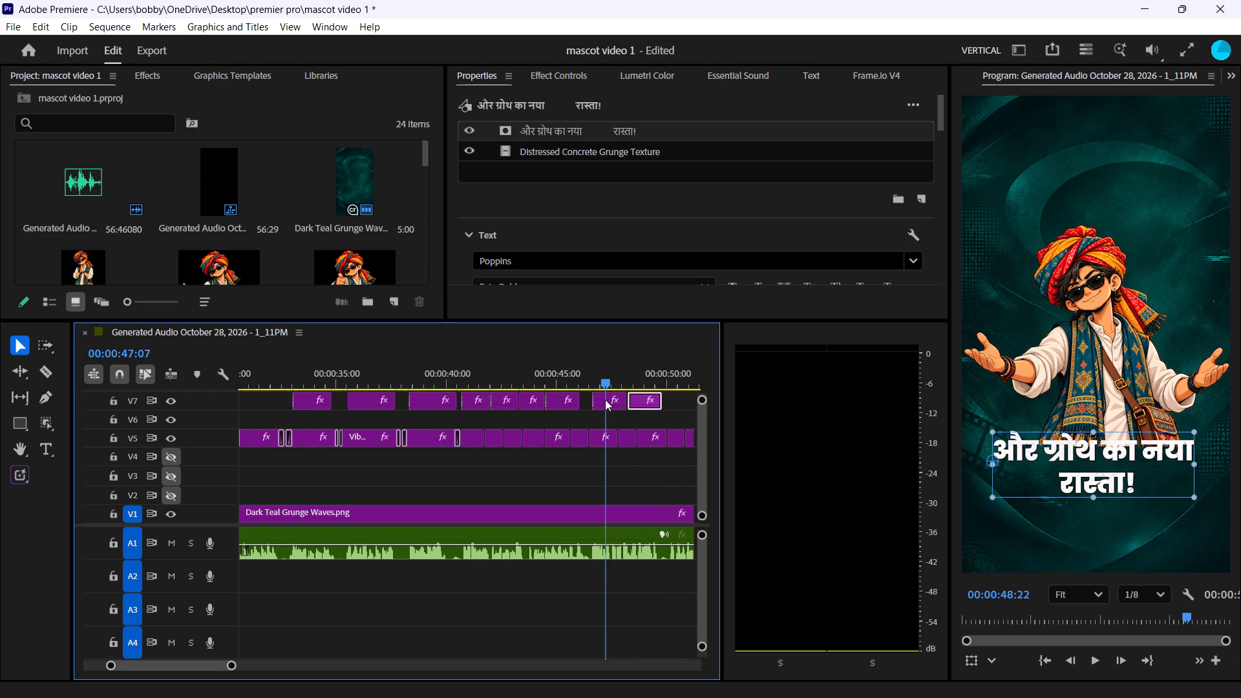
left_click_drag(605, 399, 577, 407)
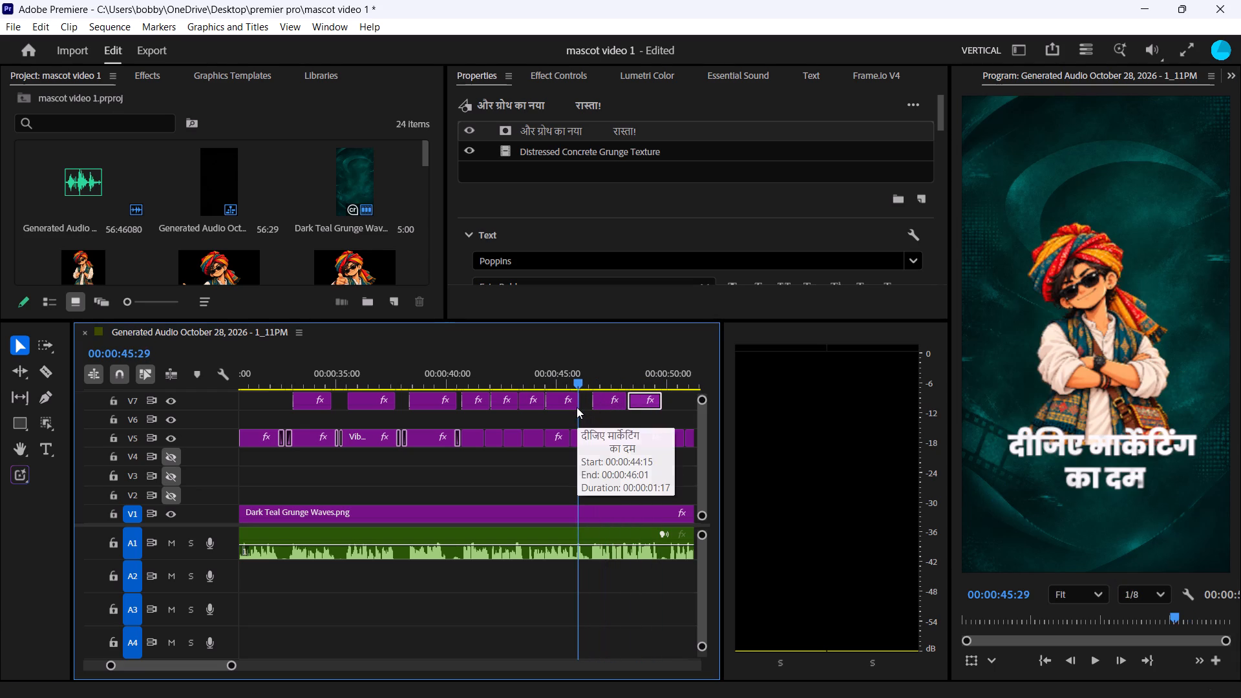
left_click_drag(577, 407, 642, 403)
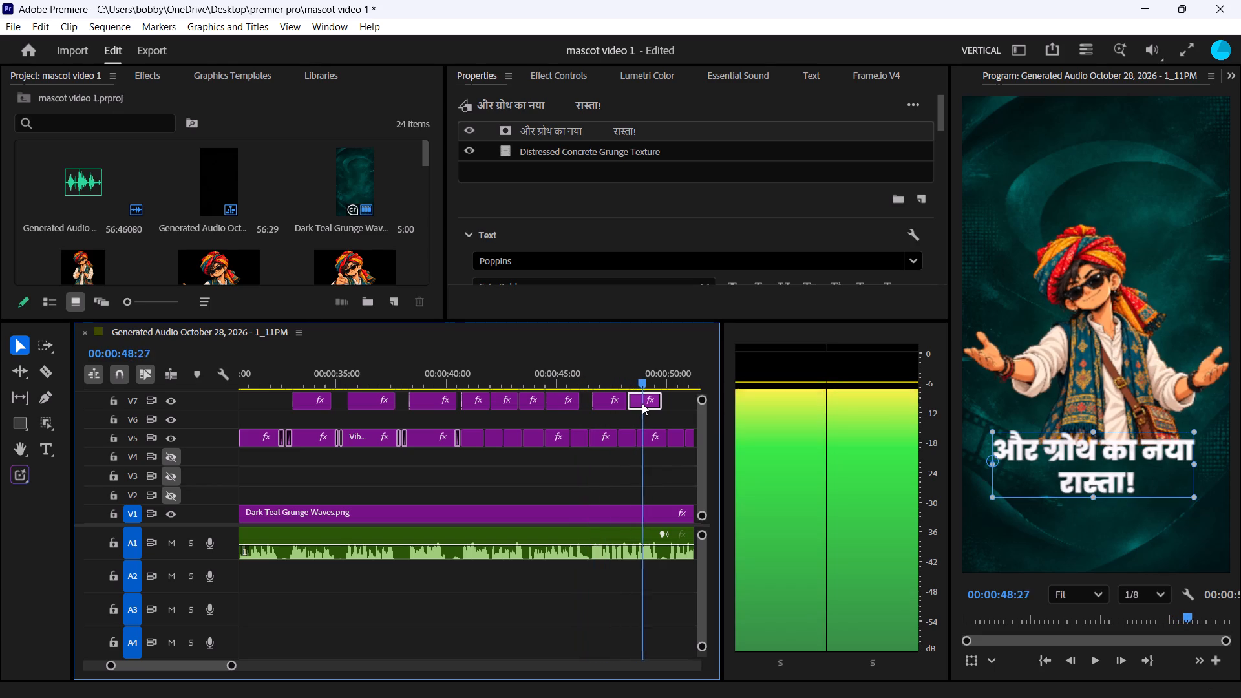
left_click_drag(642, 403, 645, 405)
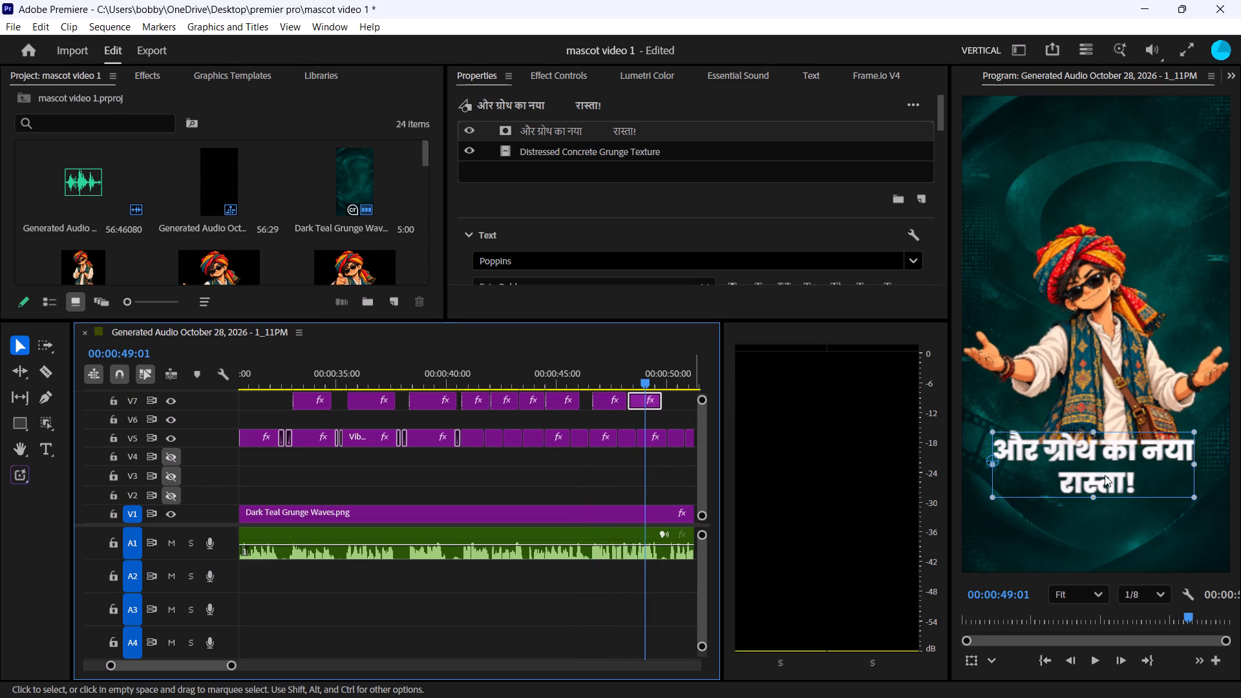
left_click_drag(1098, 475, 1112, 463)
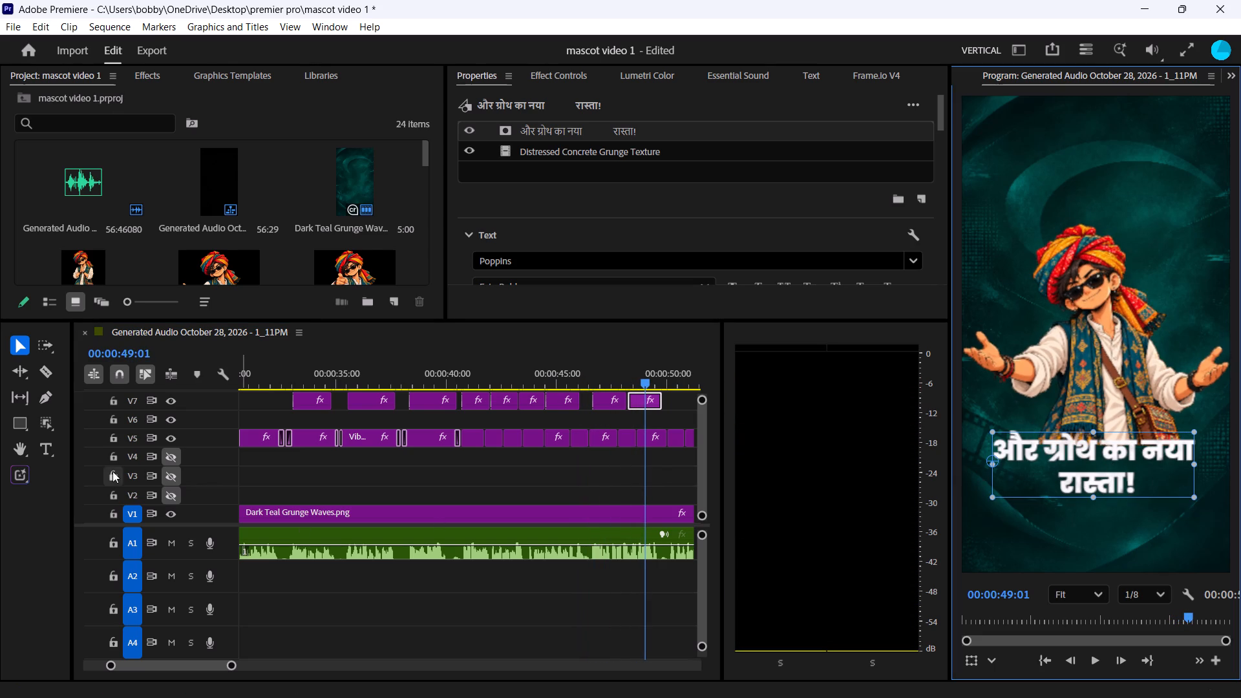
left_click(162, 440)
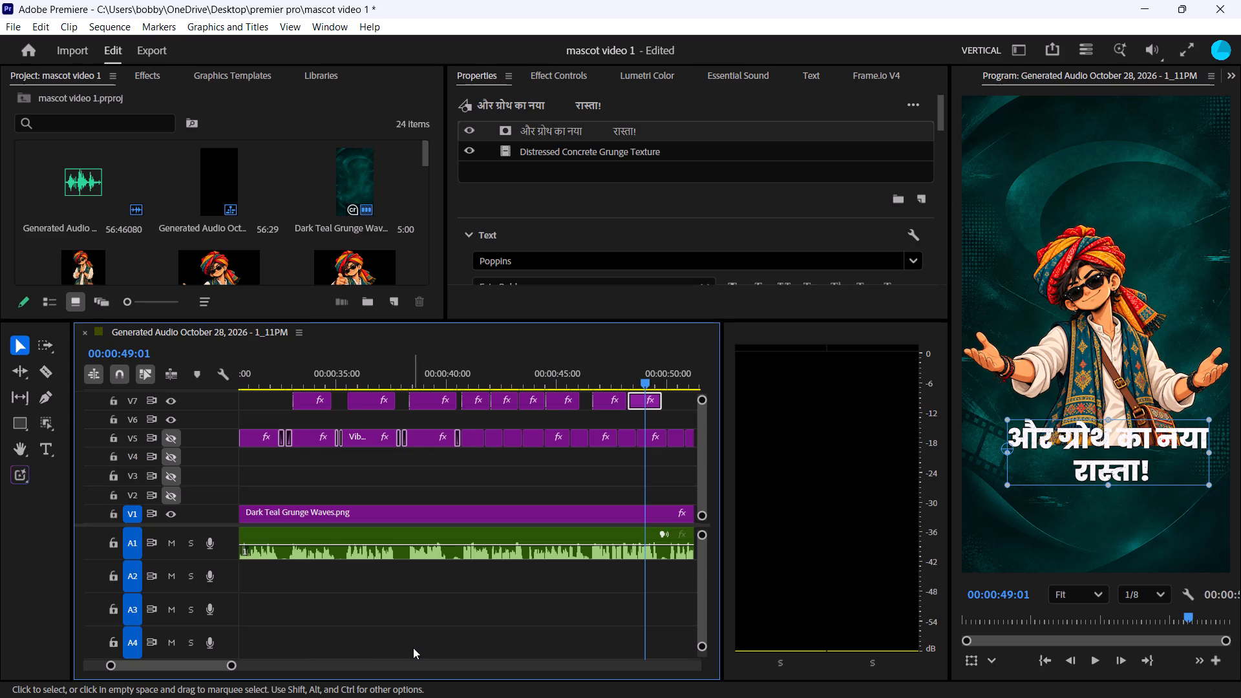
left_click(171, 513)
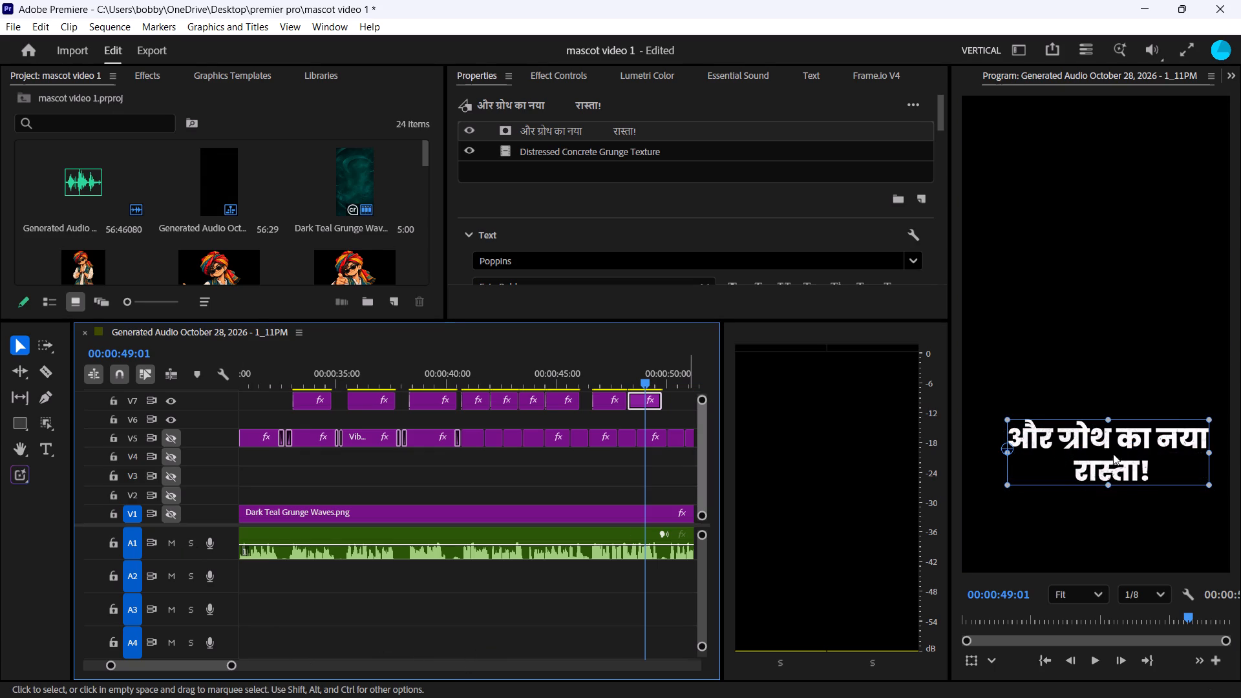
left_click_drag(1118, 445, 1112, 441)
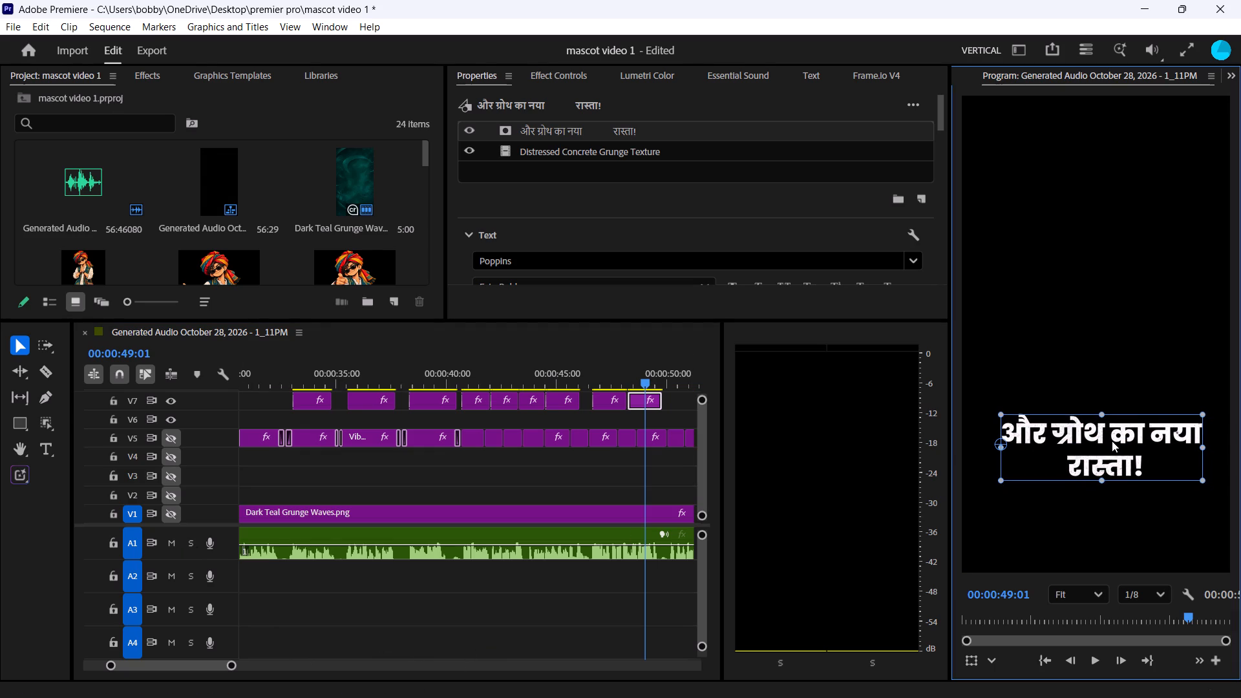
left_click_drag(1112, 441, 1110, 444)
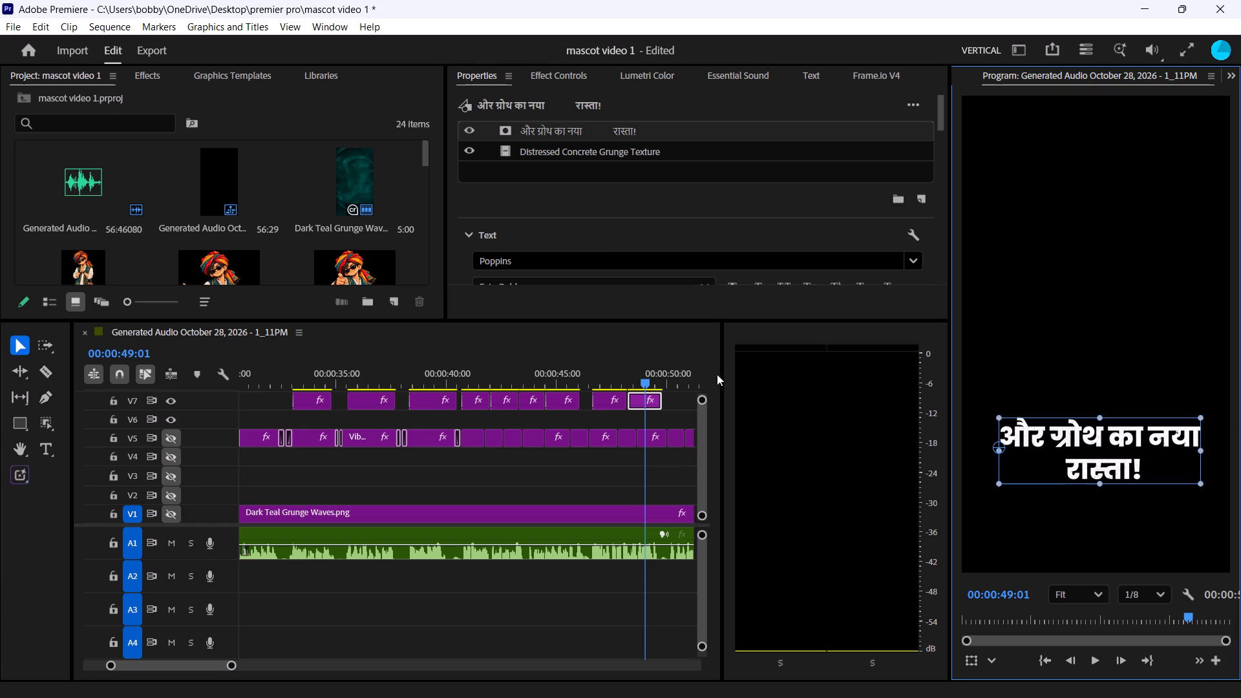
Delete the last two V5 mascot clips following the "और ग्रोथ का नया रास्ता!" caption, around 00:00:50:07.
left_click_drag(644, 381, 649, 389)
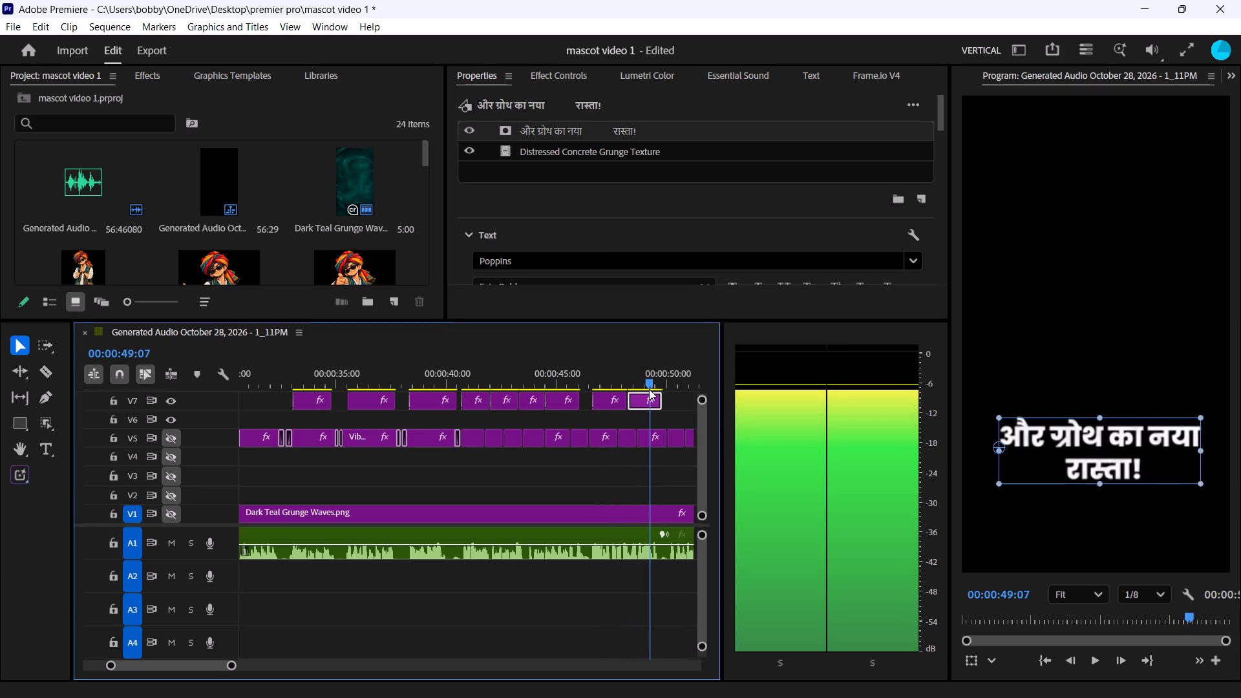
left_click_drag(649, 389, 669, 391)
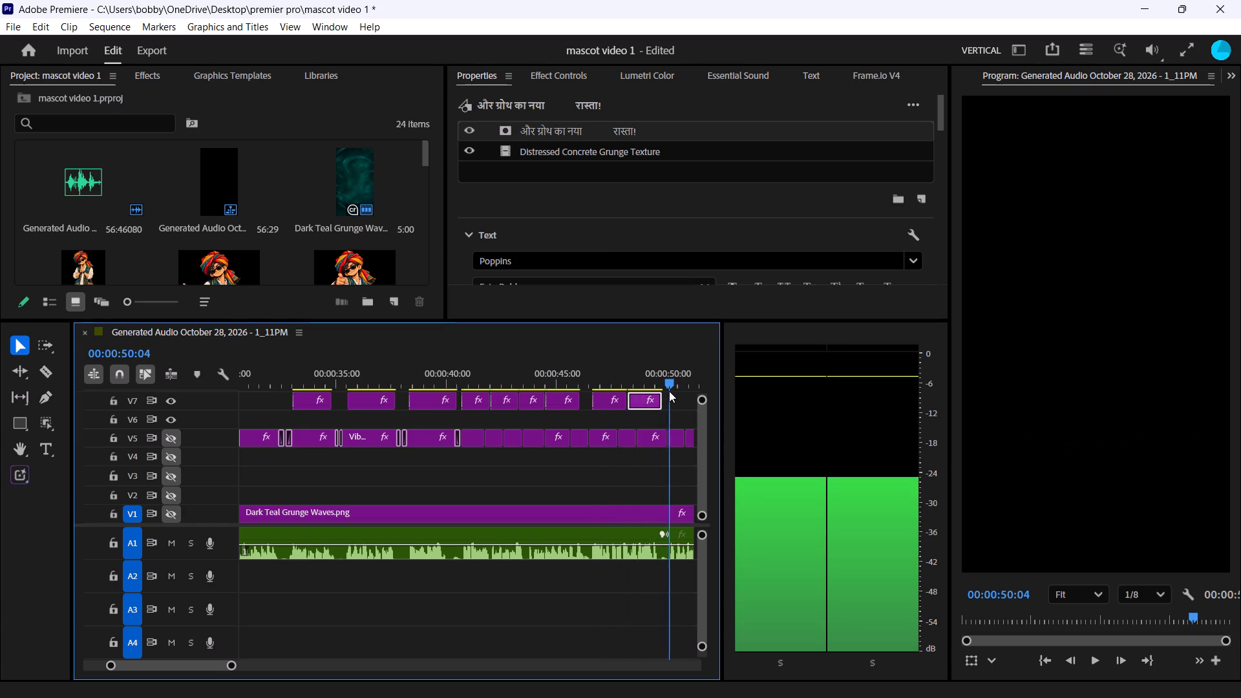
left_click_drag(669, 391, 692, 395)
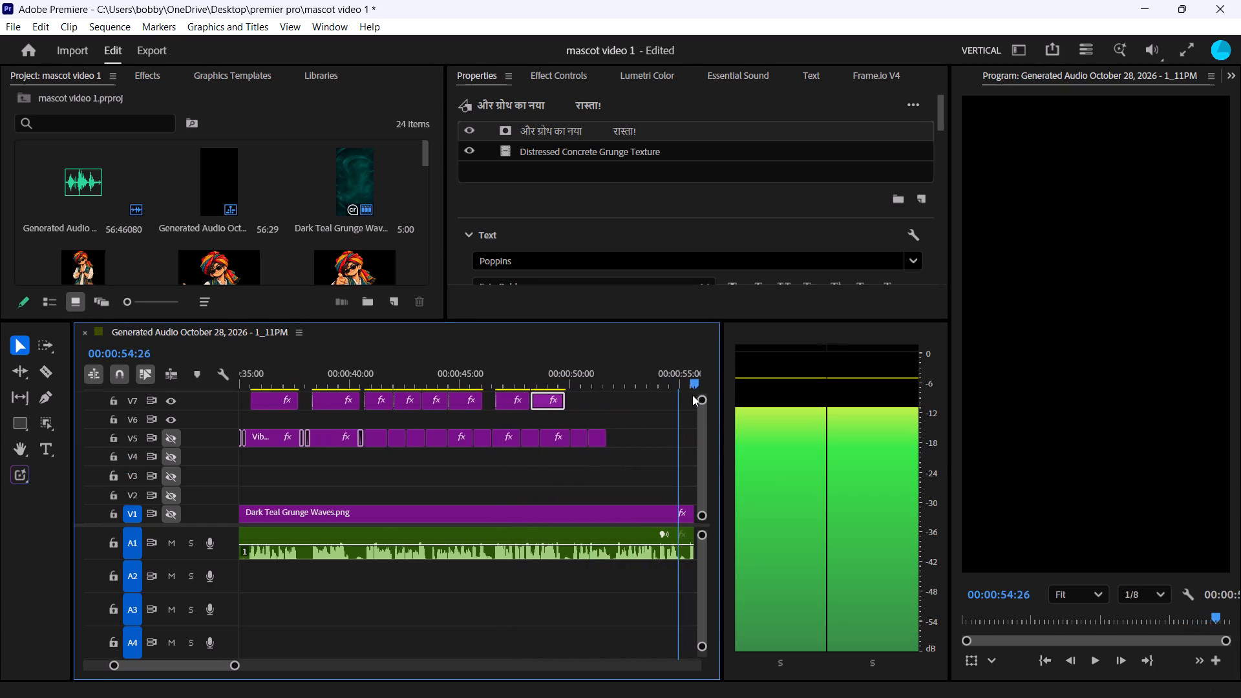
left_click_drag(692, 395, 574, 416)
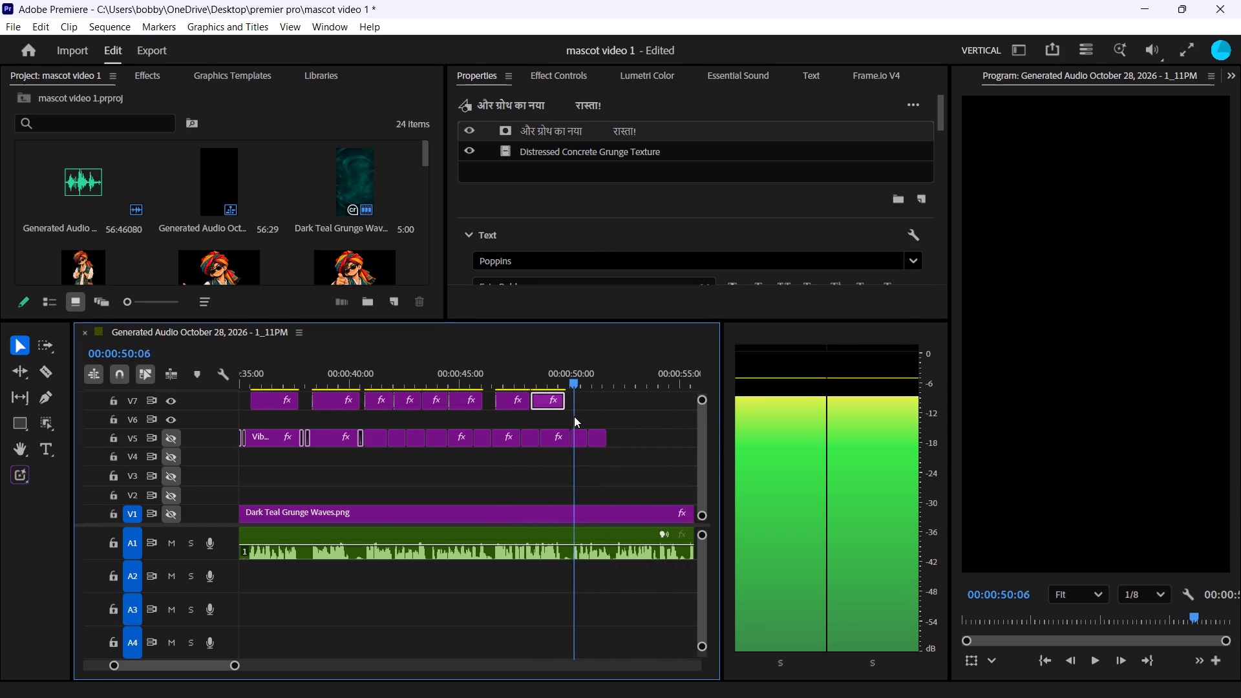
left_click_drag(574, 416, 575, 417)
left_click_drag(622, 438, 577, 445)
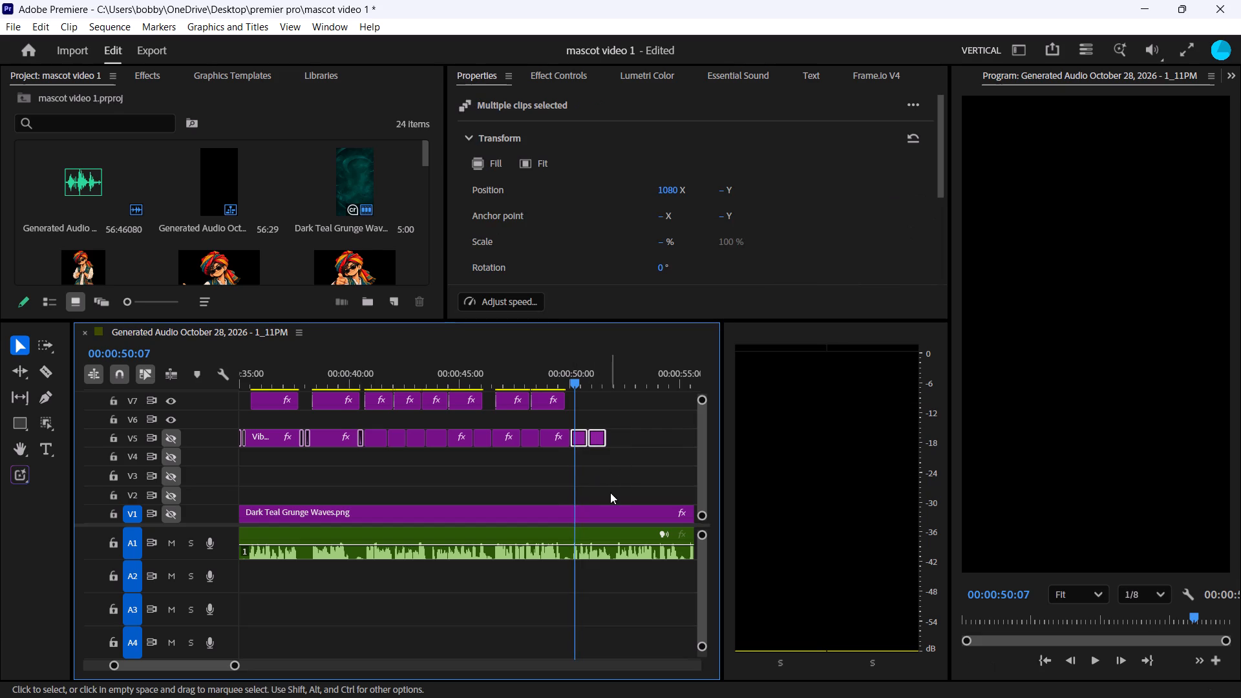
key("BackSpace")
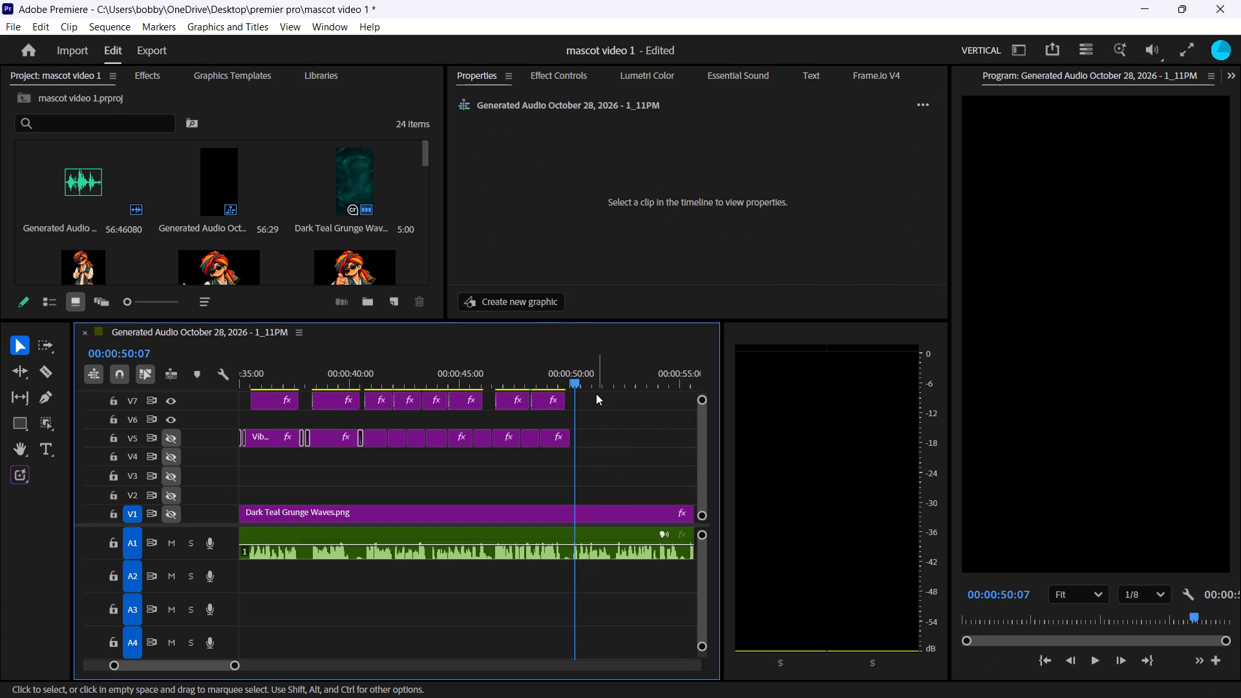
Listen to the remaining voiceover from 00:00:50:07 towards the end of the sequence, after the last caption.
key("space")
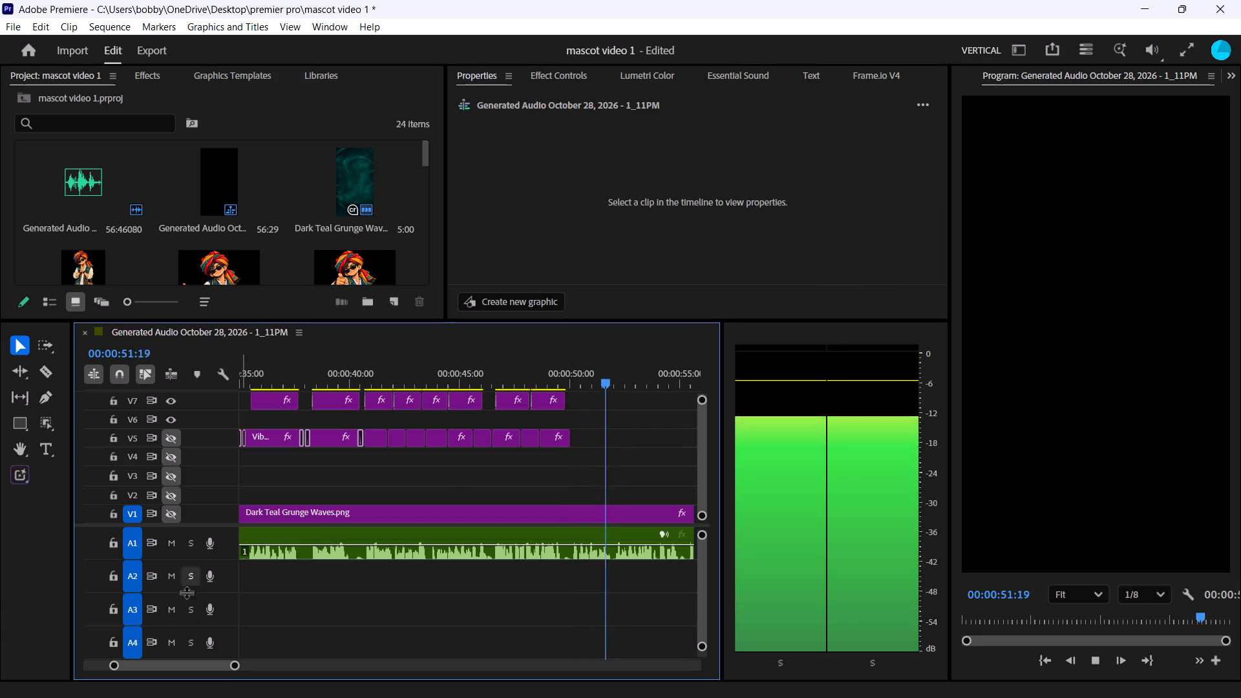
left_click_drag(239, 666, 264, 666)
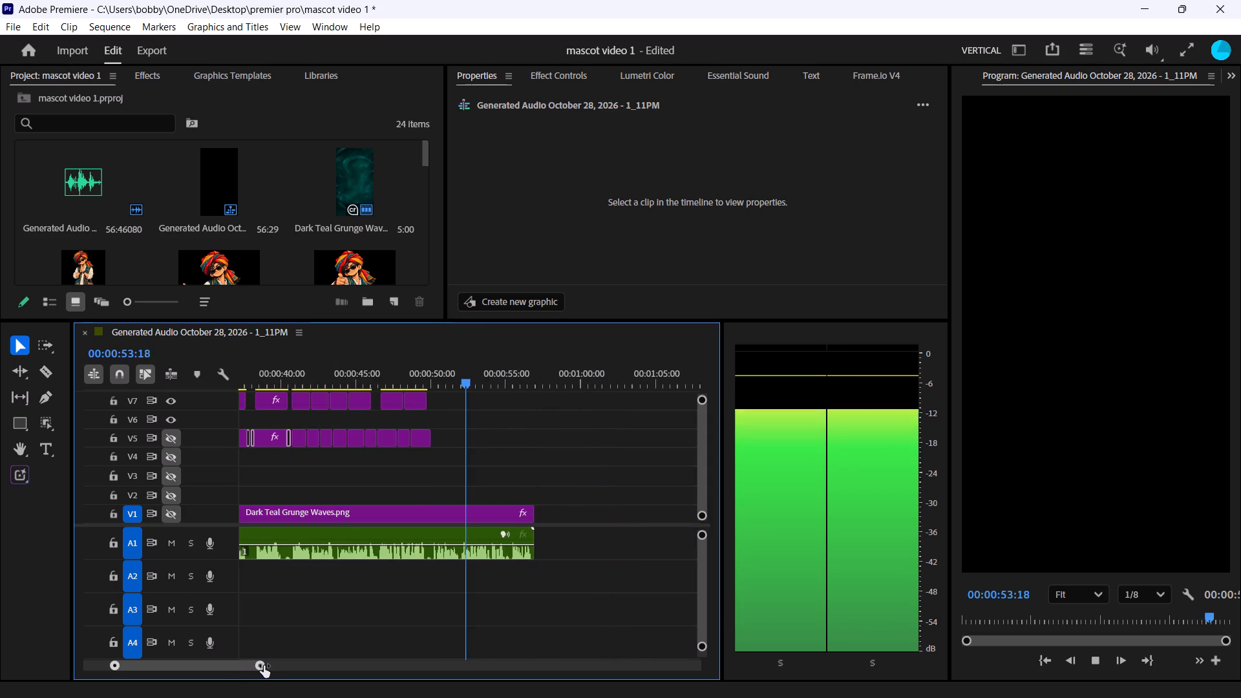
left_click_drag(264, 666, 263, 666)
left_click_drag(518, 382, 521, 383)
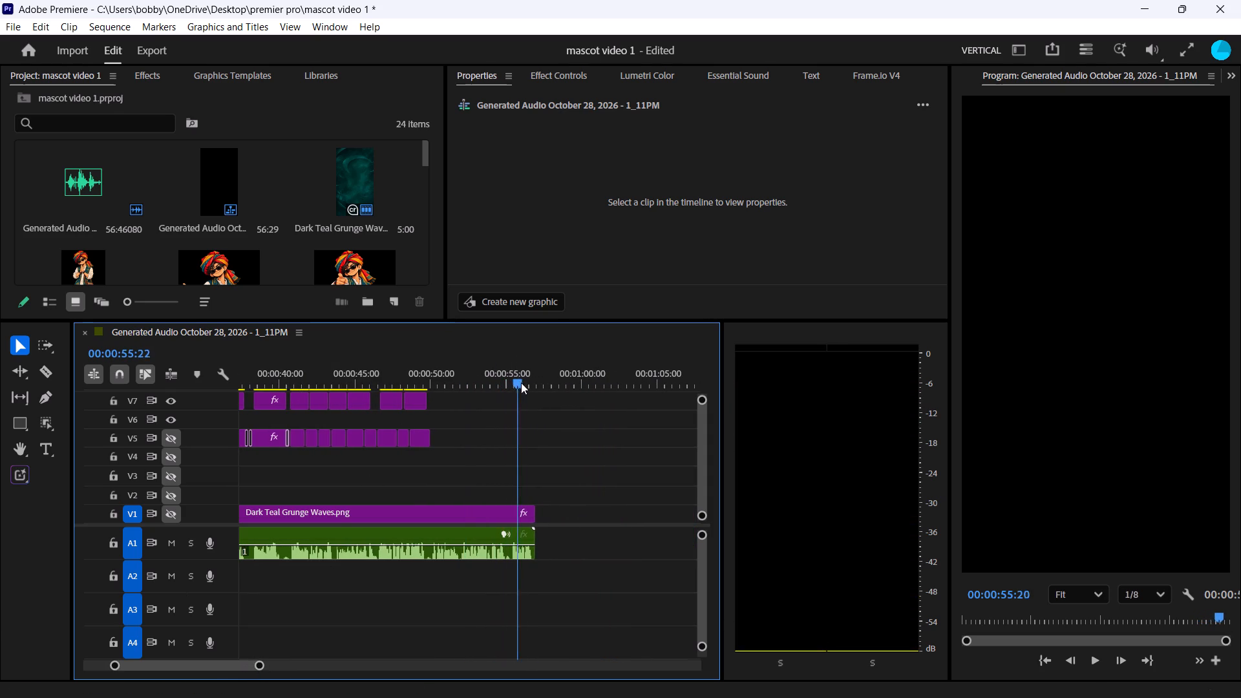
left_click_drag(521, 383, 427, 412)
key("space")
key("space")
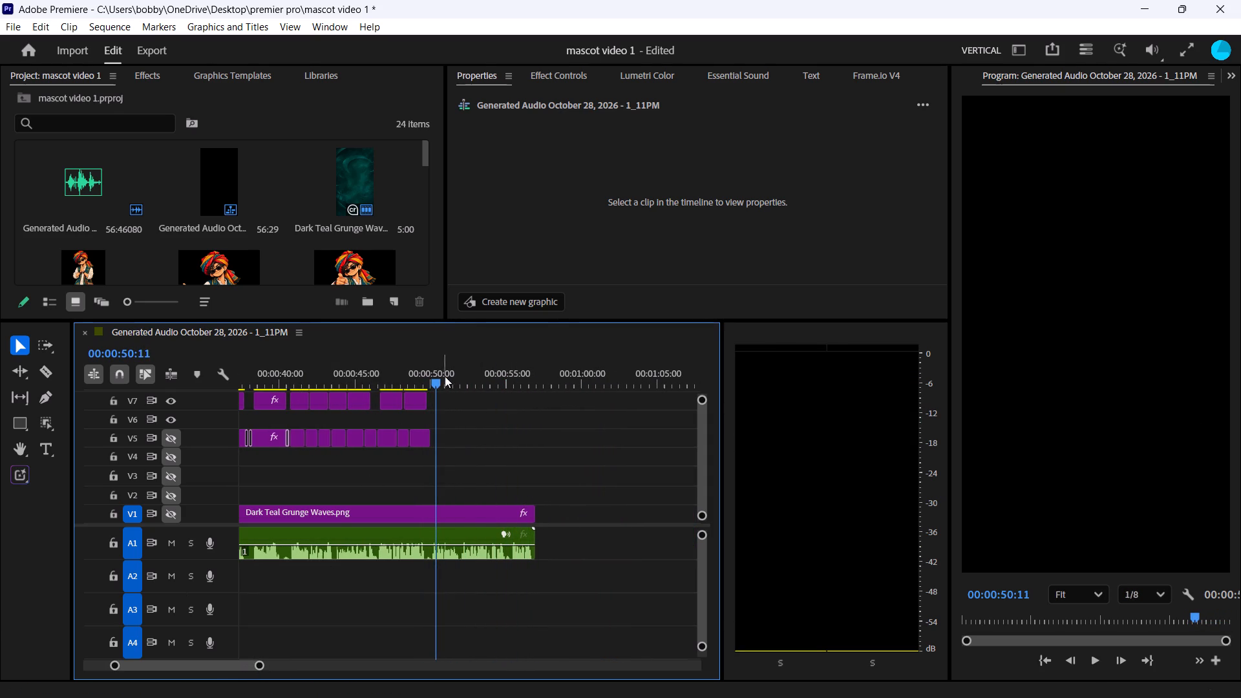
Import the अर्थस्य logo video gemini_generated_video_76a976ed_gwr_video_mvp from the Downloads folder and place it on V5 at about 00:00:54.
left_click_drag(440, 378, 437, 385)
left_click(448, 440)
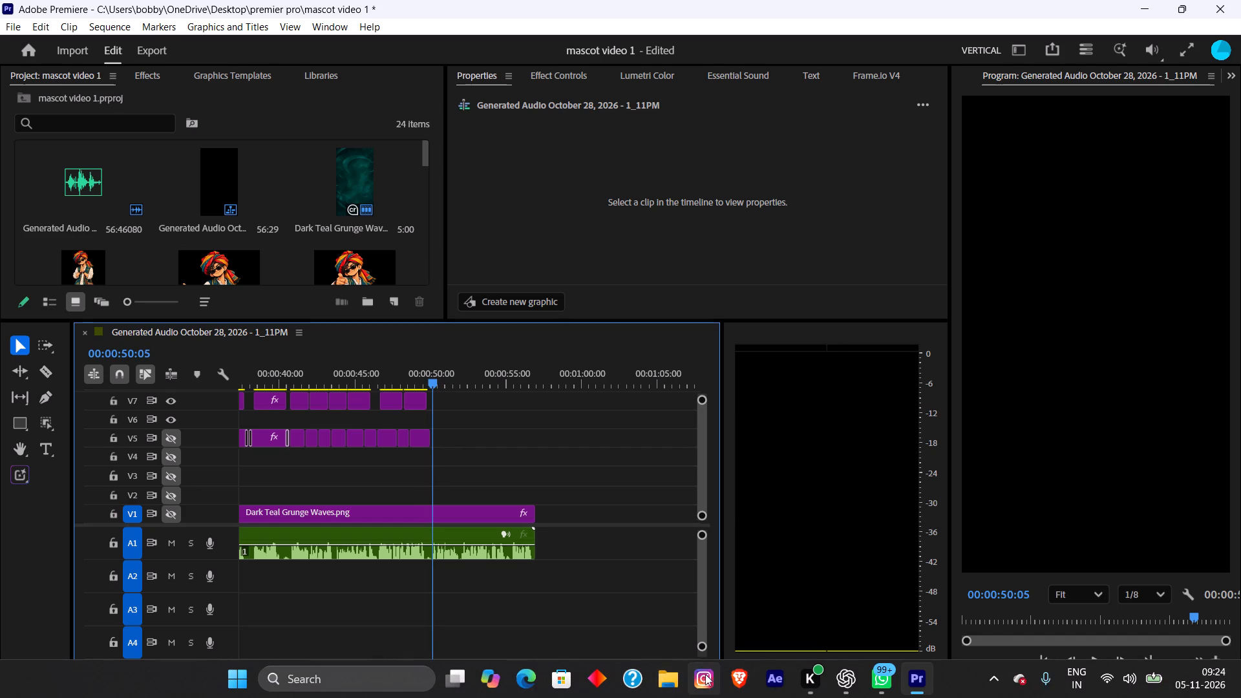
left_click(675, 673)
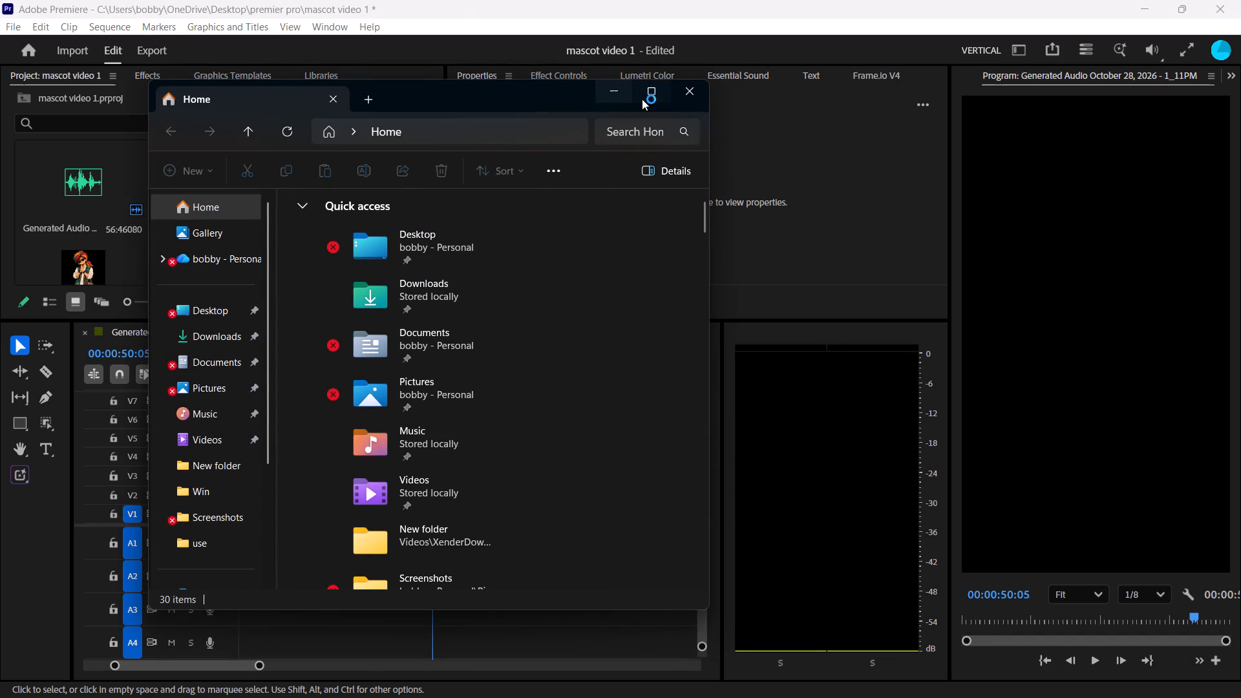
left_click(645, 99)
left_click(103, 250)
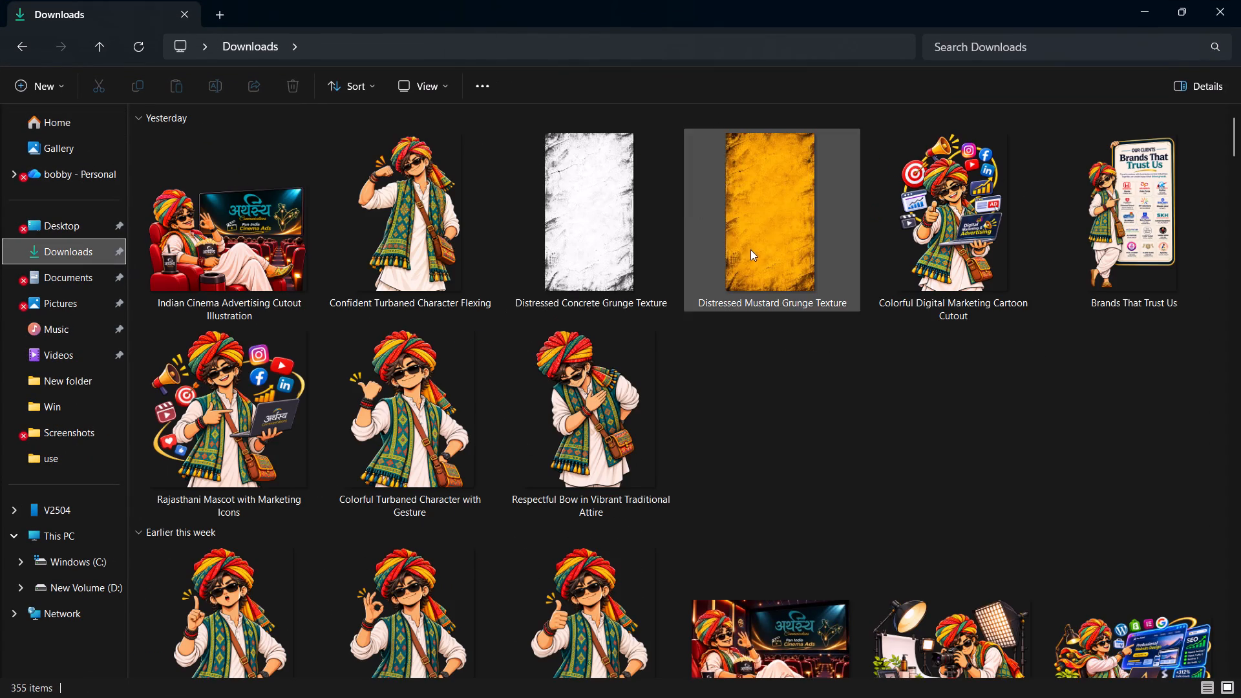
scroll(762, 355, "down", 4)
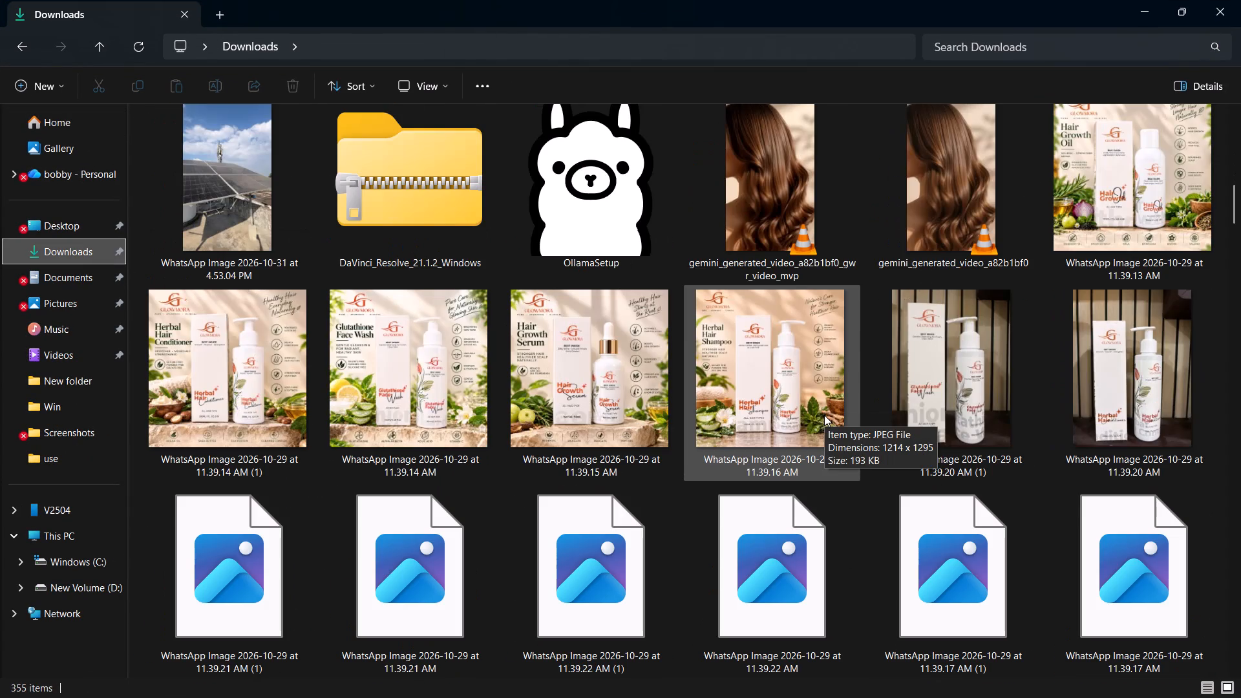
scroll(824, 415, "down", 2)
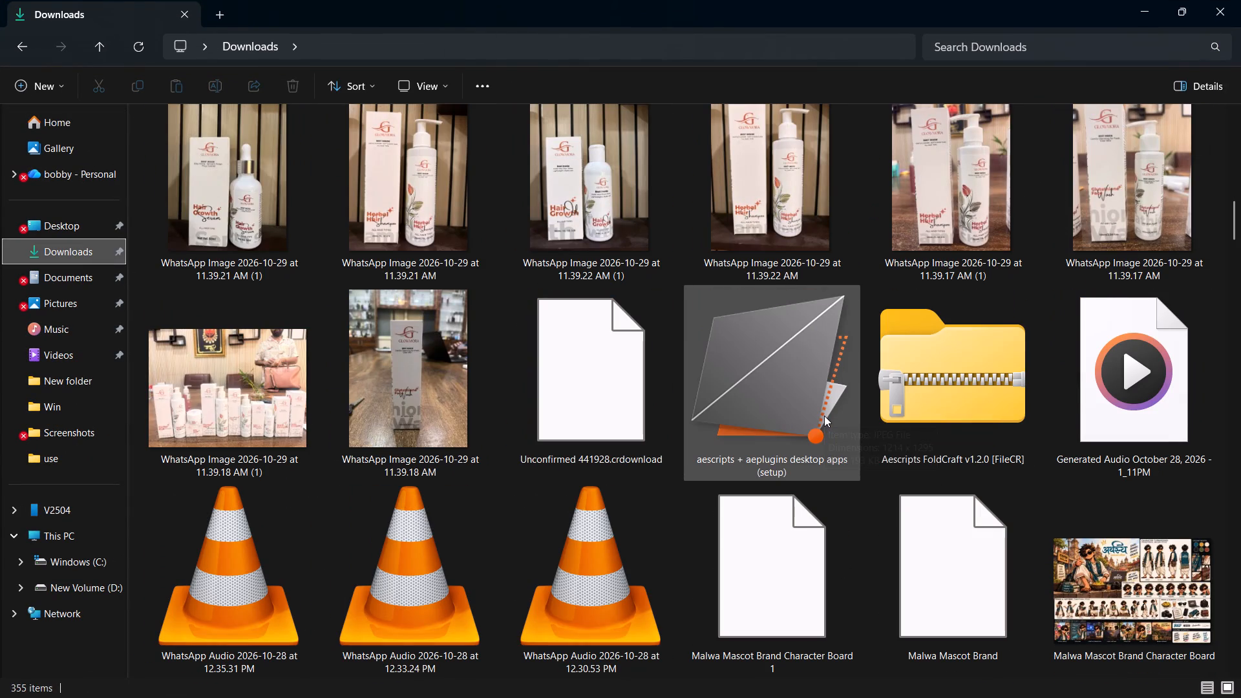
scroll(824, 416, "down", 2)
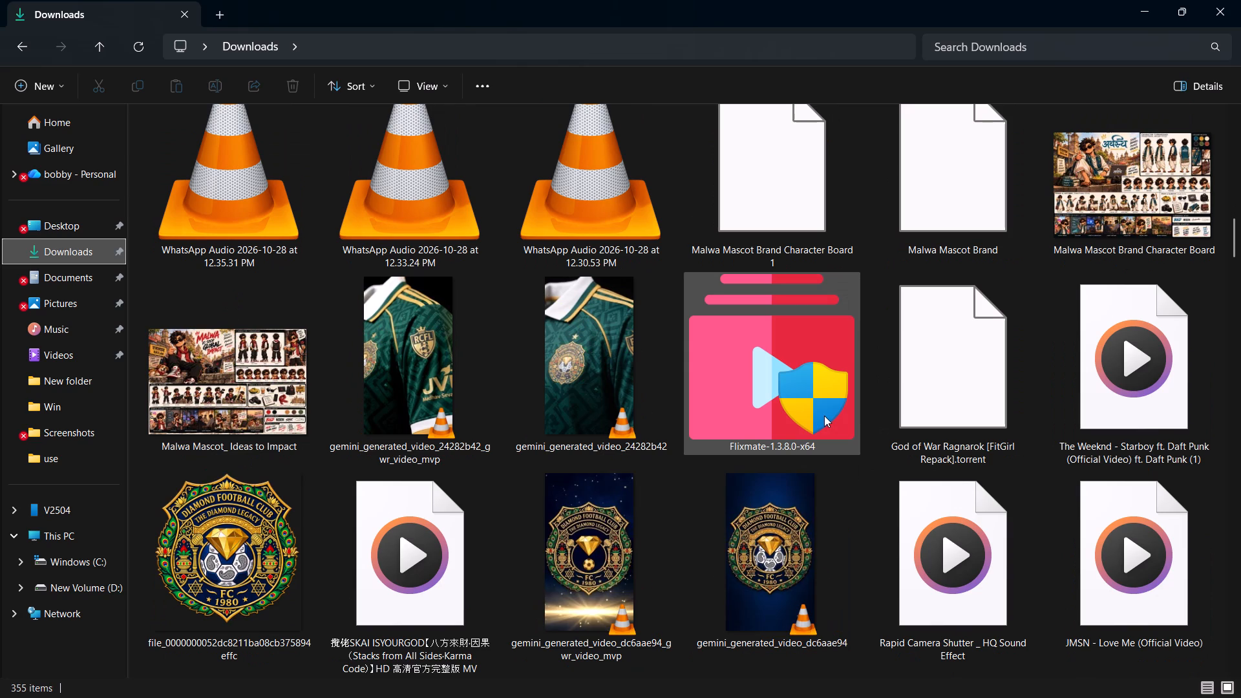
scroll(824, 416, "down", 6)
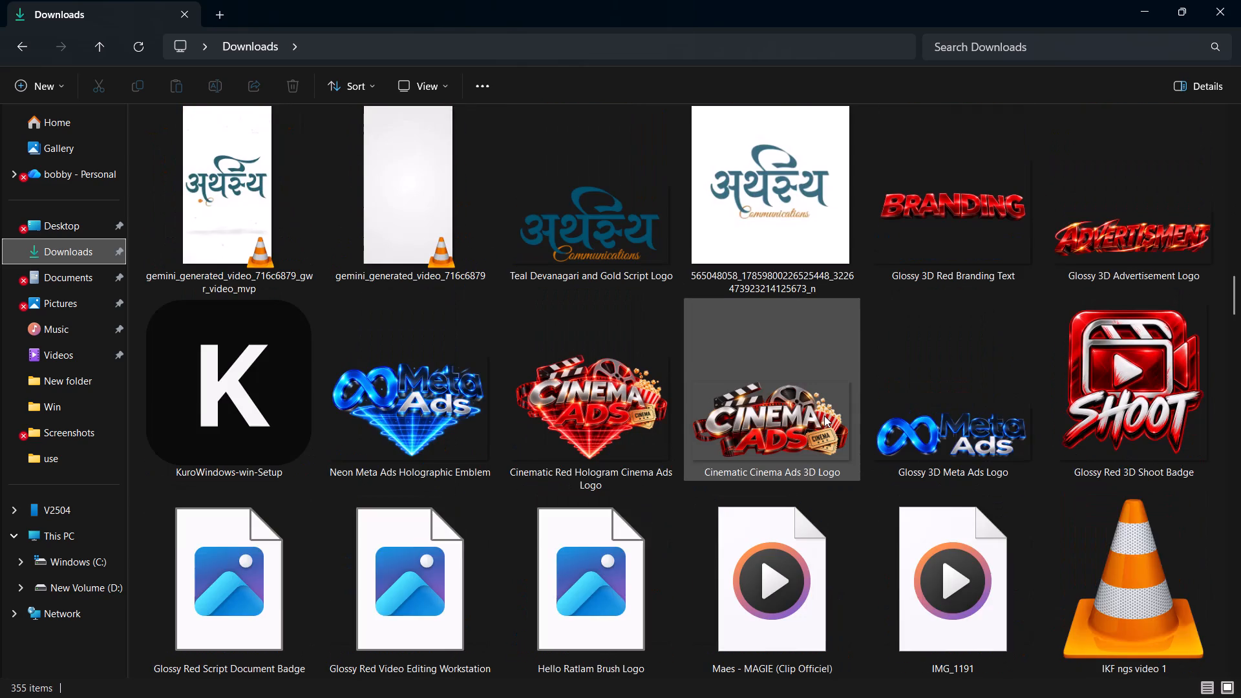
scroll(824, 416, "up", 2)
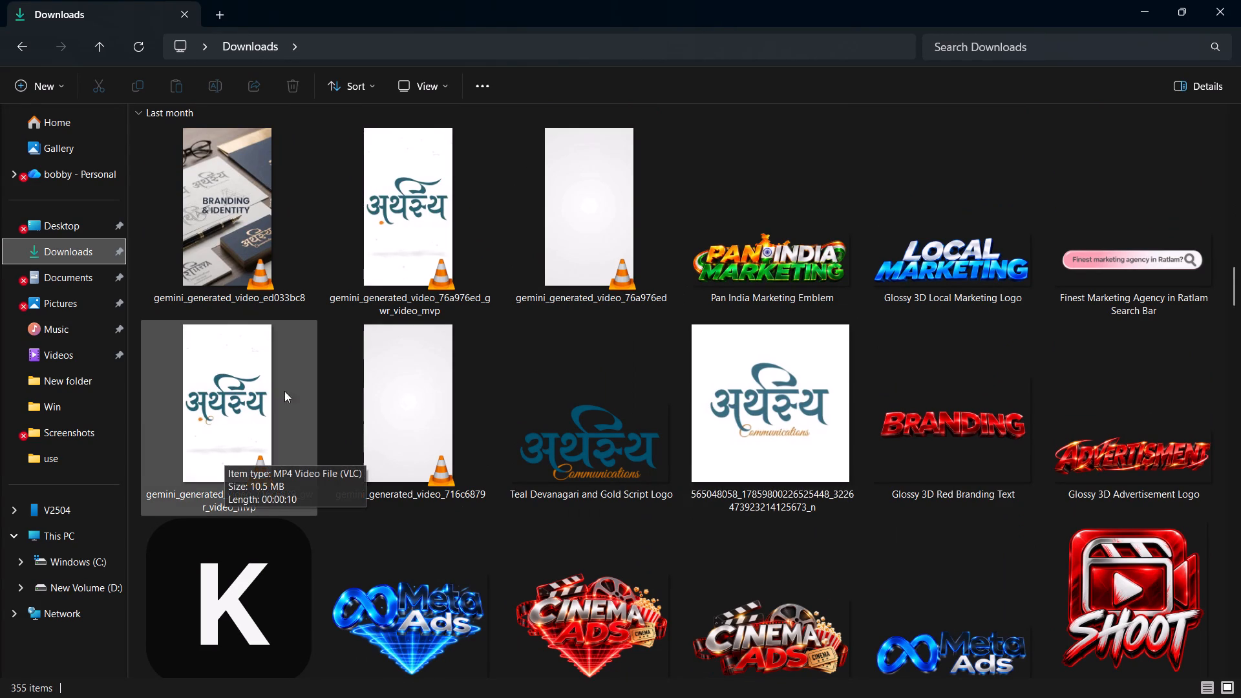
left_click(412, 204)
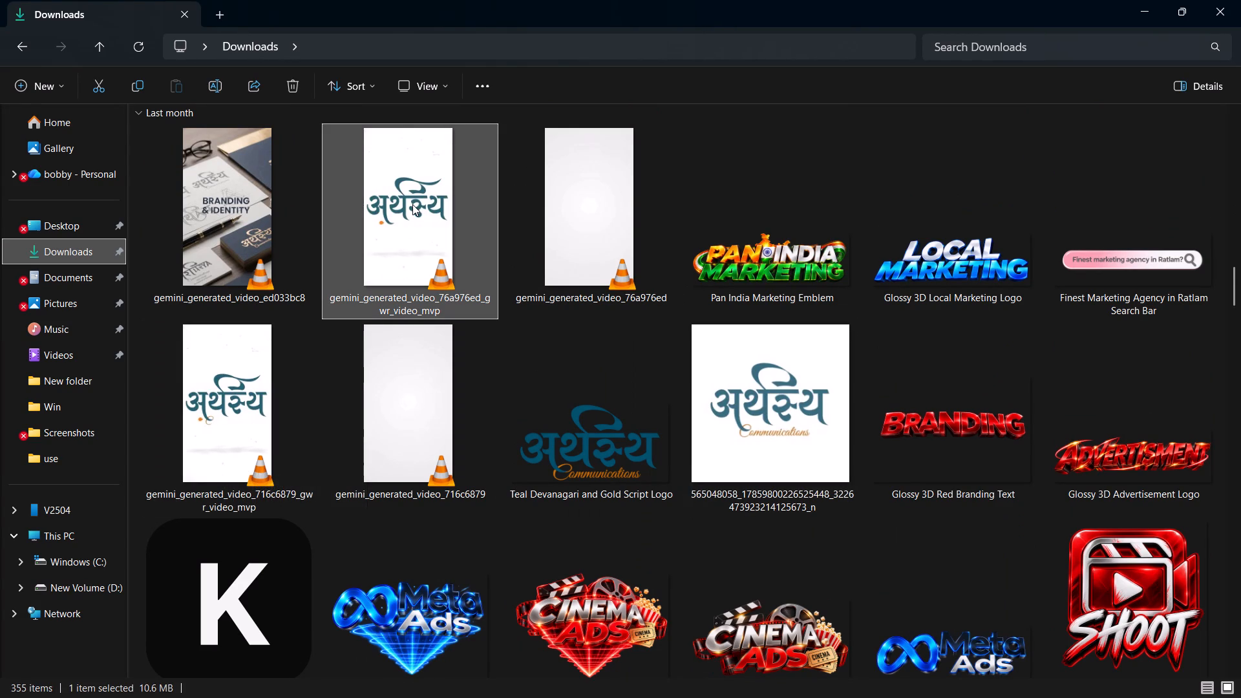
left_click_drag(412, 204, 909, 697)
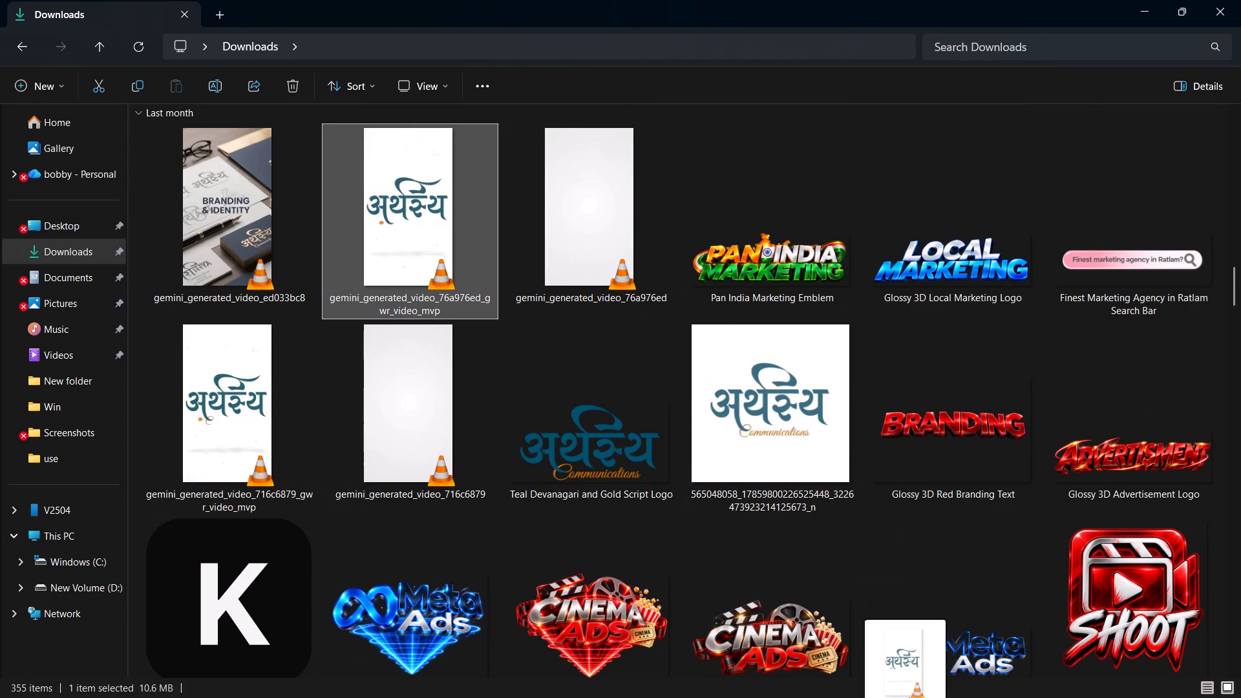
left_click_drag(909, 697, 510, 379)
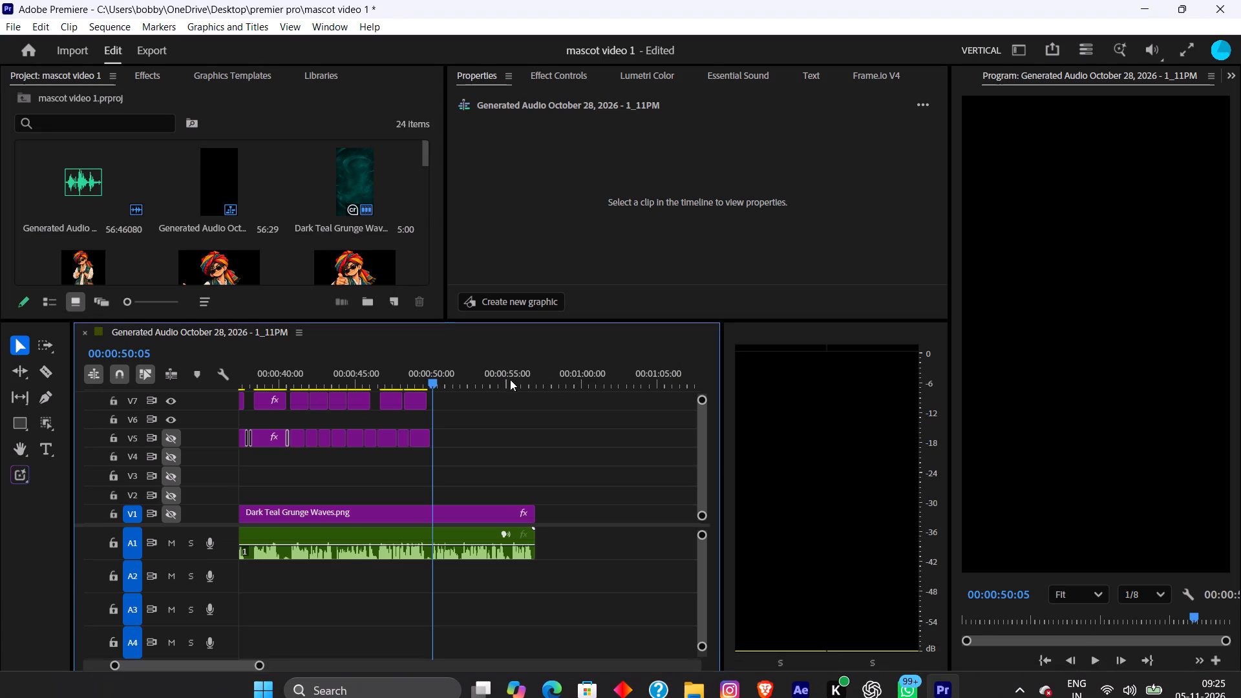
left_click_drag(510, 379, 490, 441)
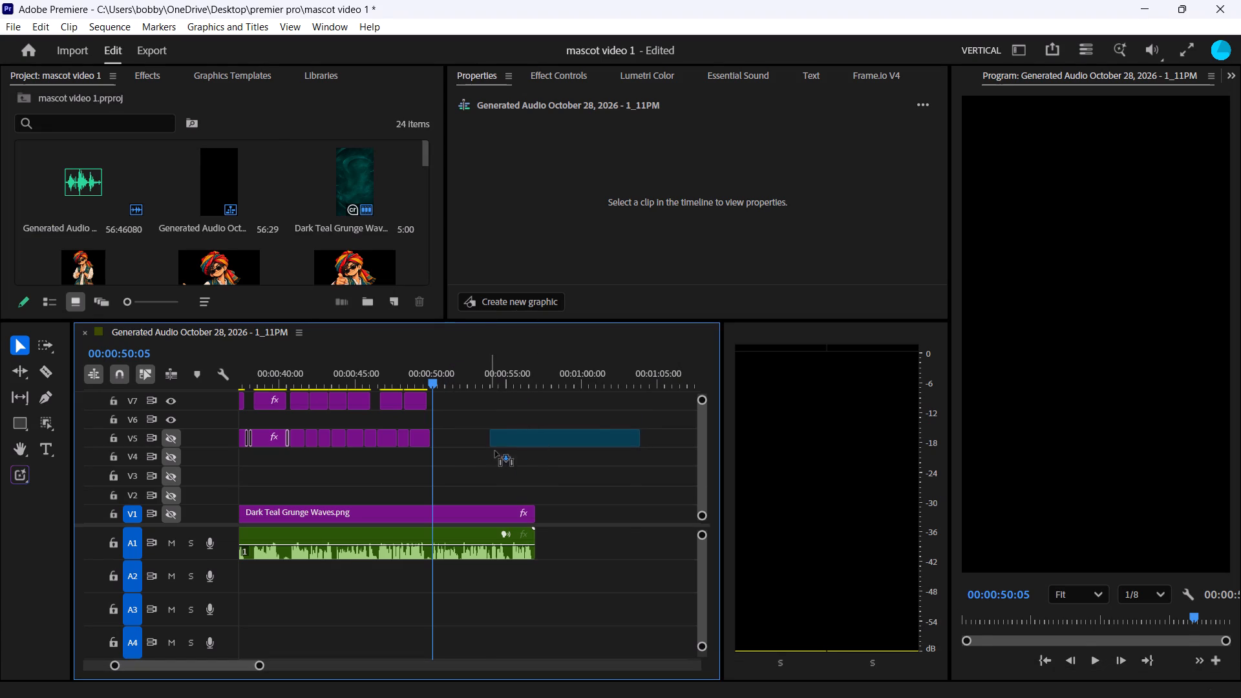
Shift the logo video slightly earlier on V5 and delete it from the timeline.
left_click_drag(484, 381, 511, 389)
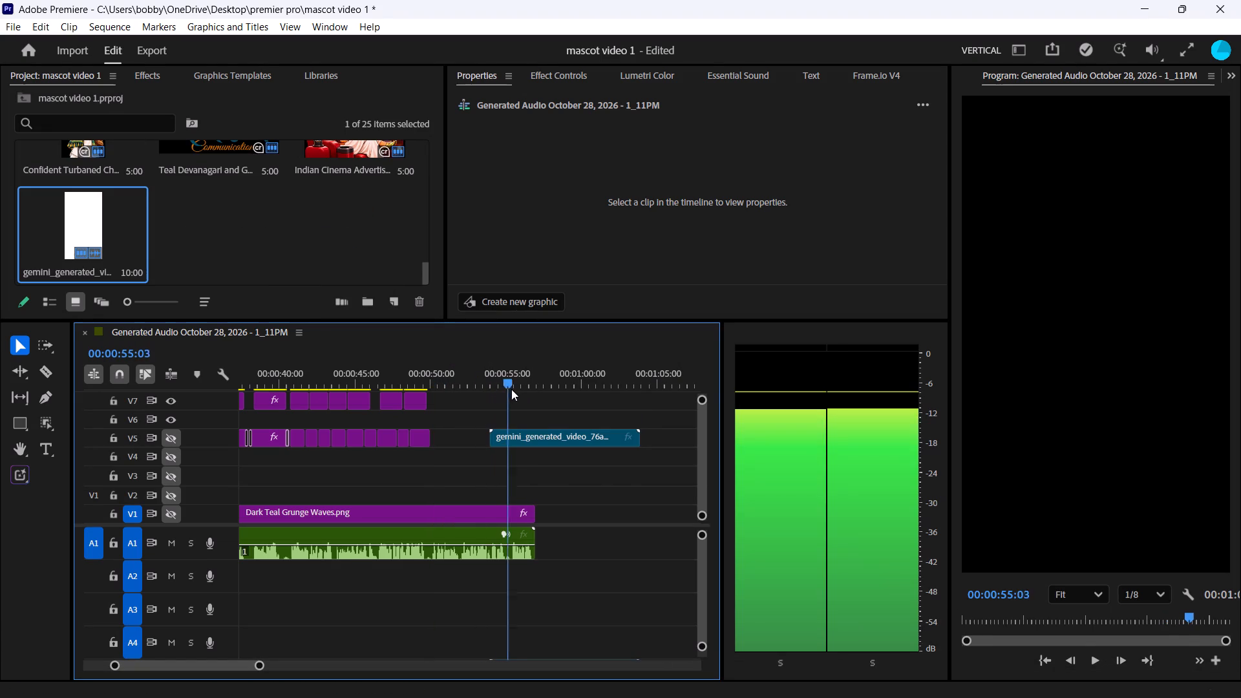
left_click_drag(511, 389, 558, 399)
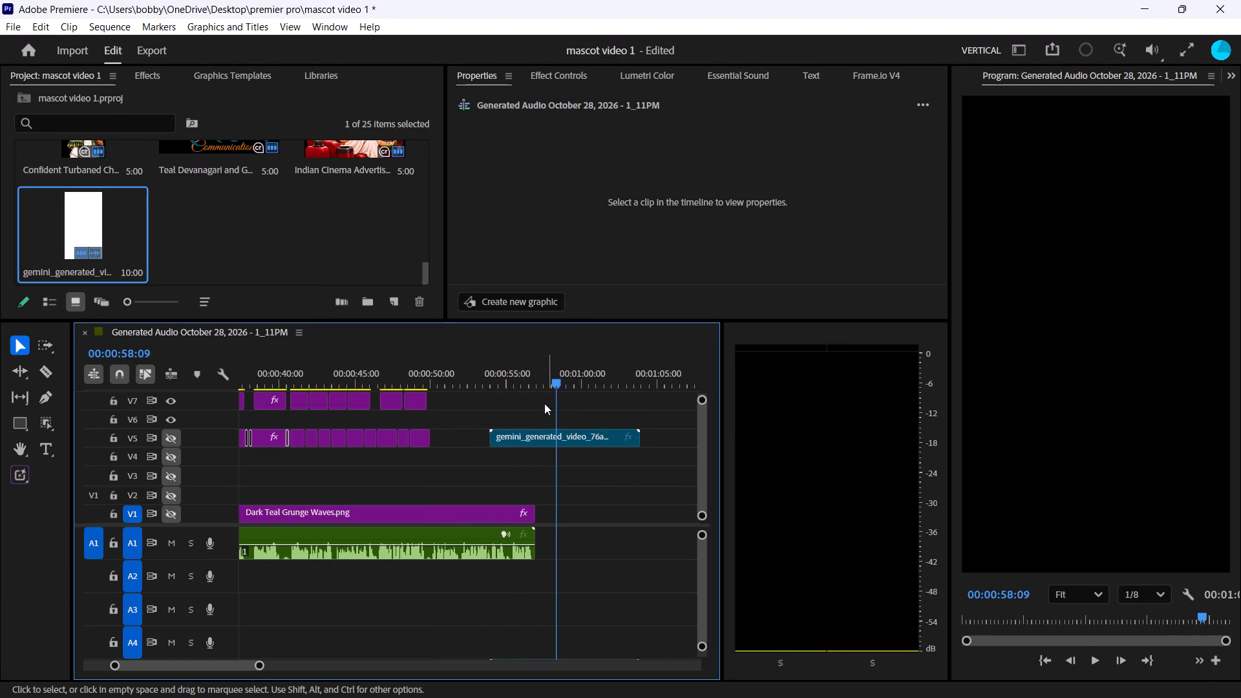
left_click_drag(540, 442, 534, 438)
right_click(534, 438)
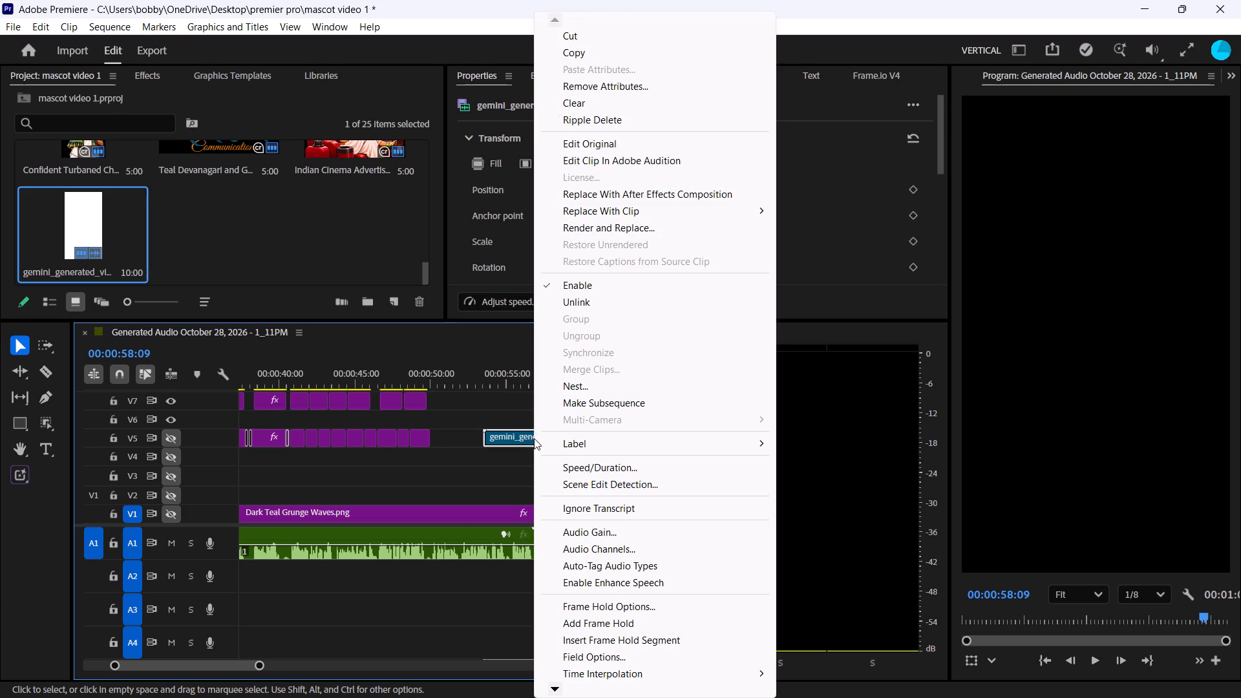
left_click(534, 438)
left_click(505, 444)
key("BackSpace")
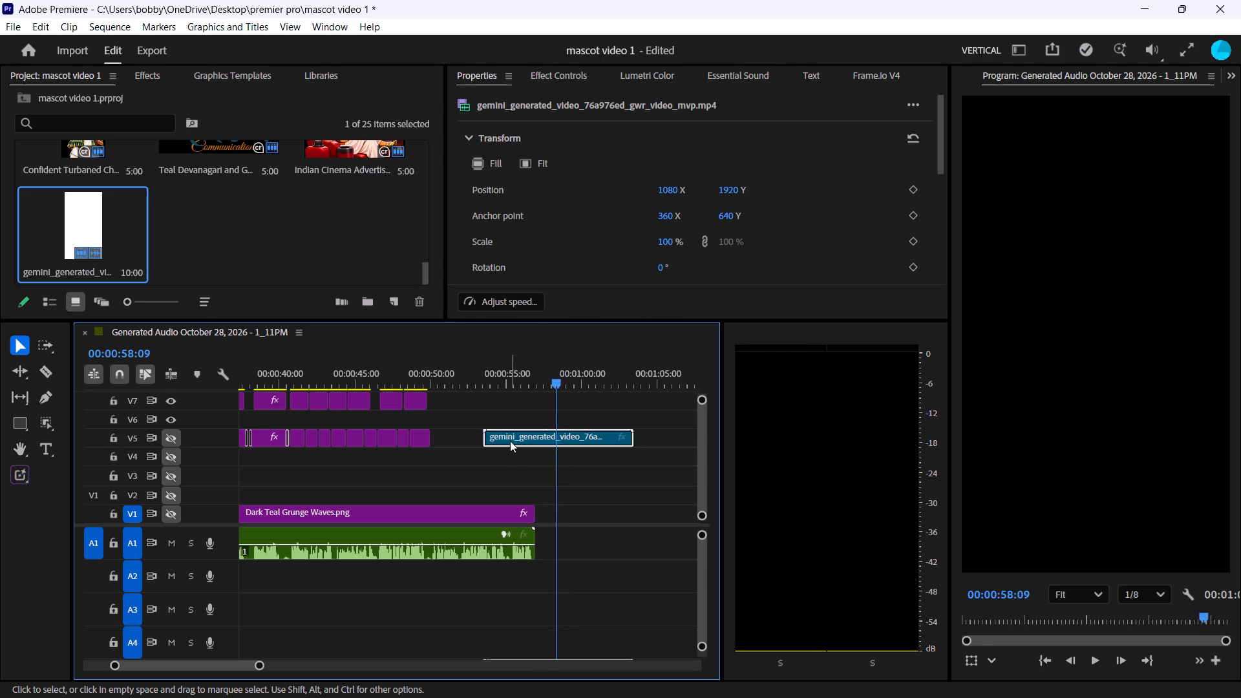
Create a new sequence from the imported logo video and play it through.
right_click(118, 244)
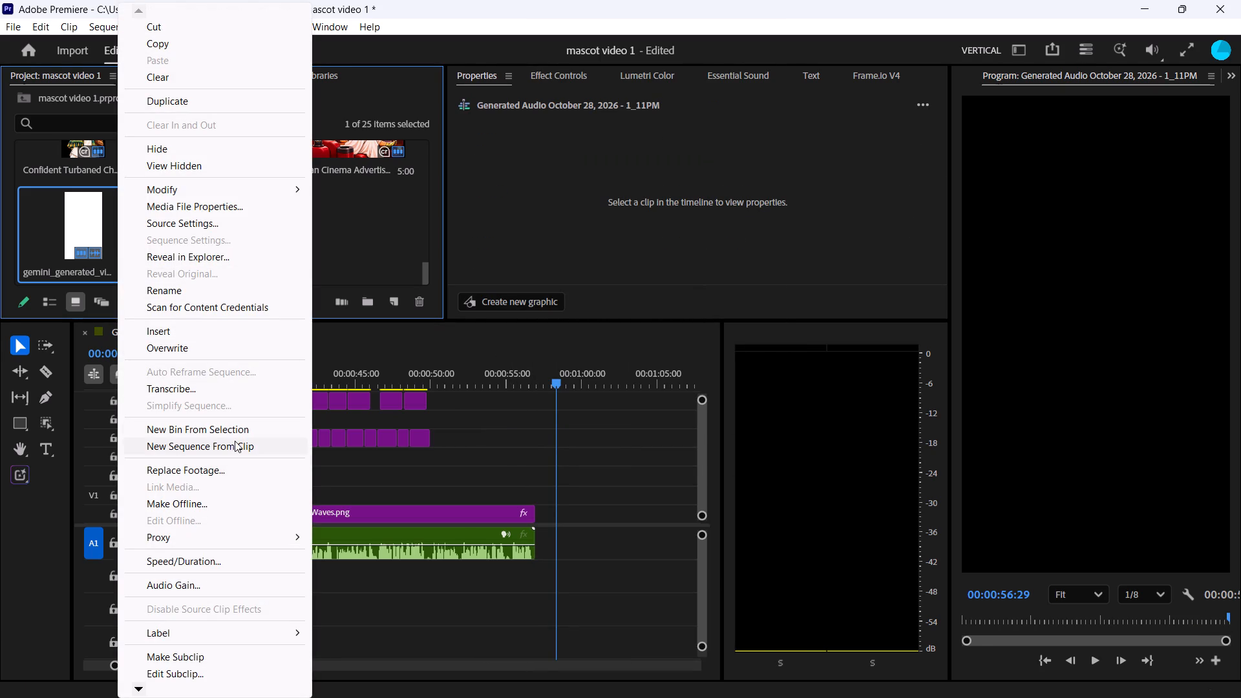
left_click(235, 441)
key("space")
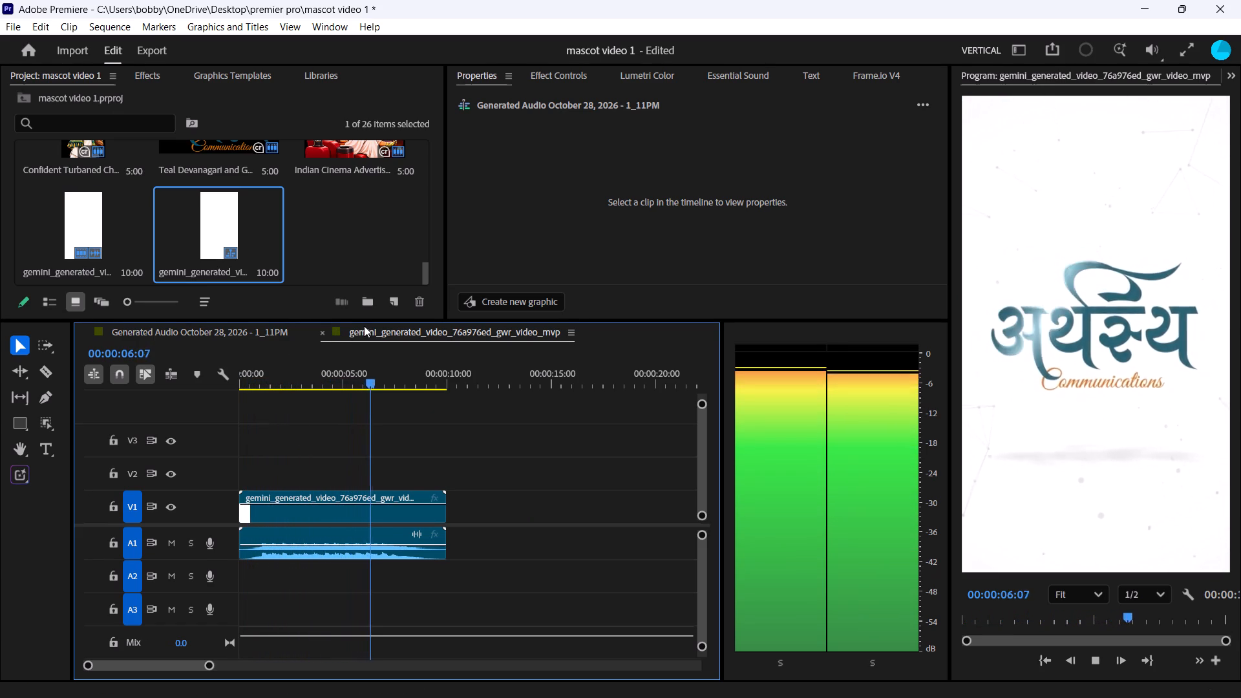
Unlink the logo video from its audio in the new sequence and delete the audio on A1.
left_click(383, 511)
right_click(383, 511)
left_click(429, 312)
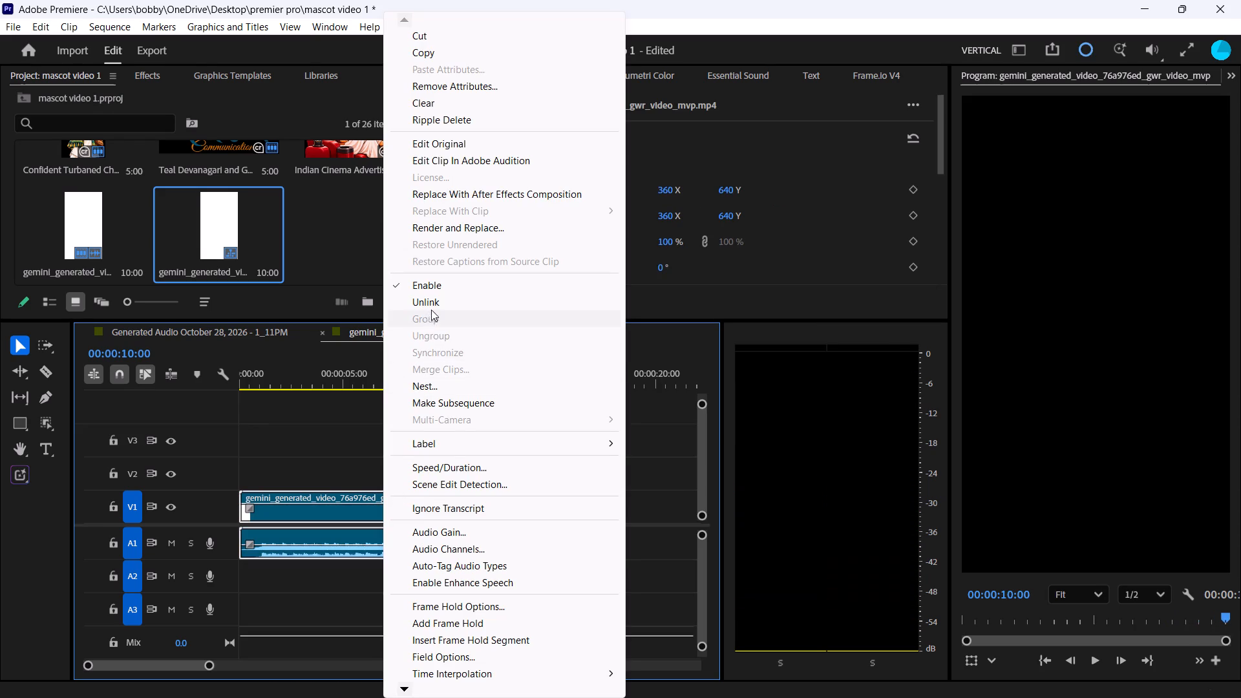
left_click(437, 302)
left_click(389, 545)
key("BackSpace")
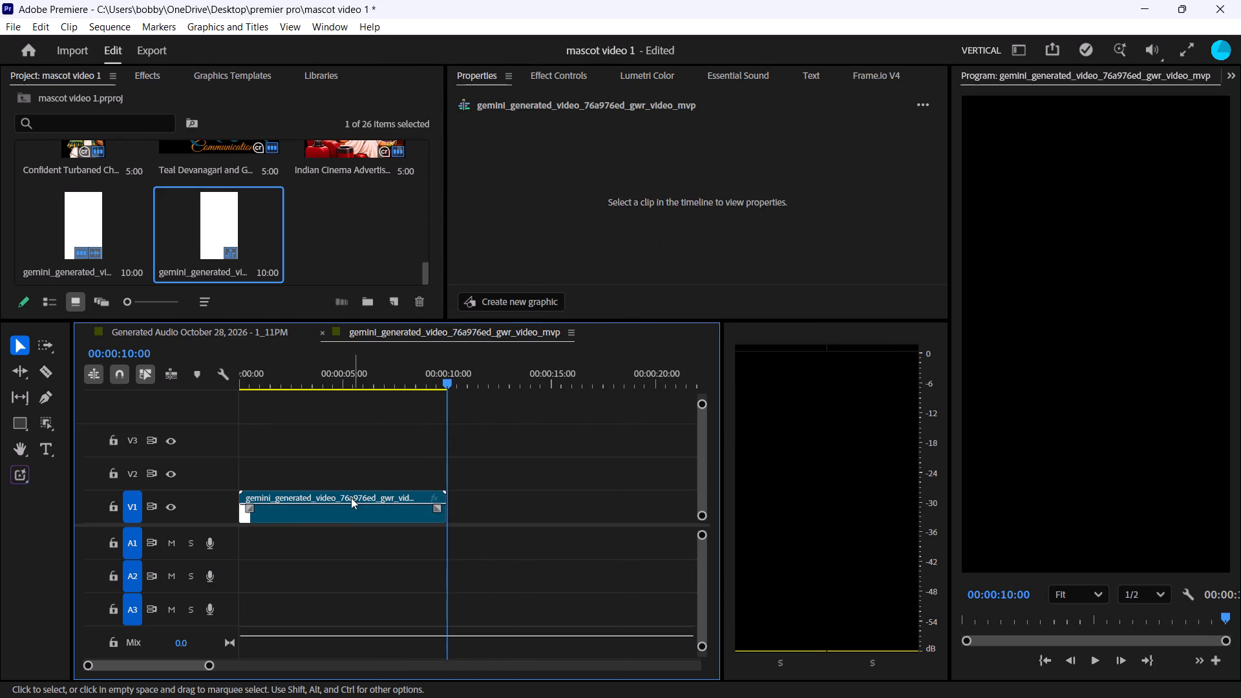
Copy the video-only logo clip into the Generated Audio sequence and place it on V3, starting at about 00:00:48:19.
left_click(352, 494)
key("ctrl+c")
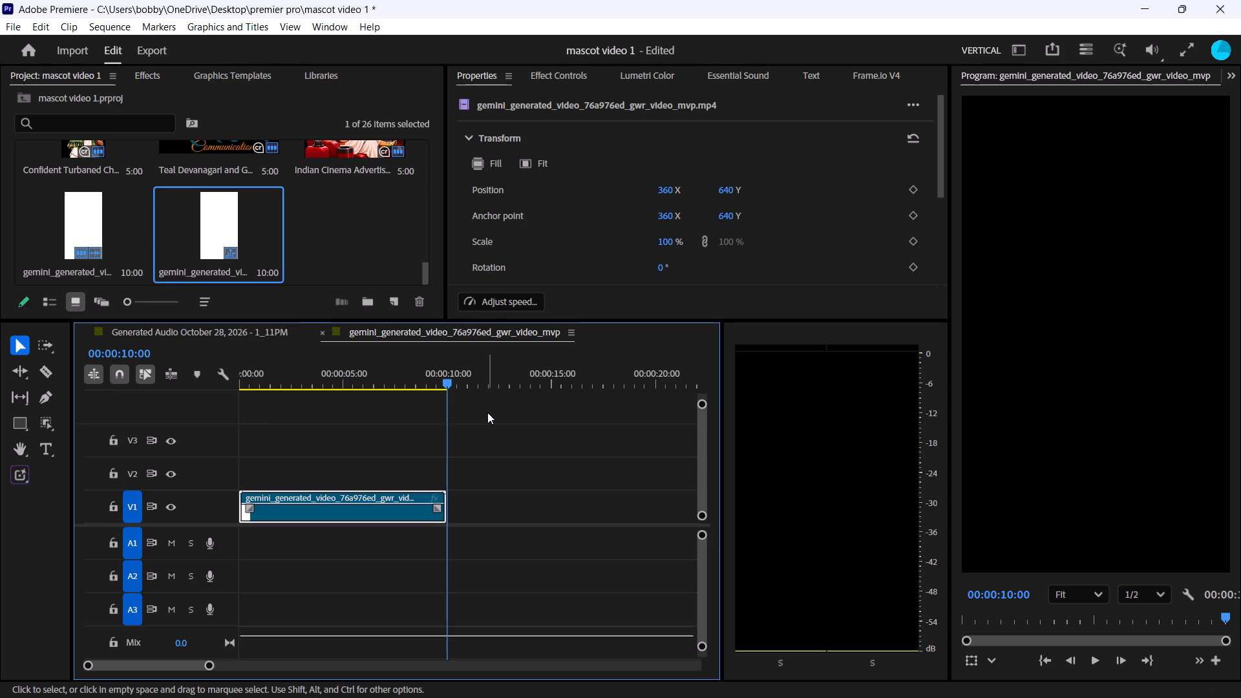
left_click(253, 333)
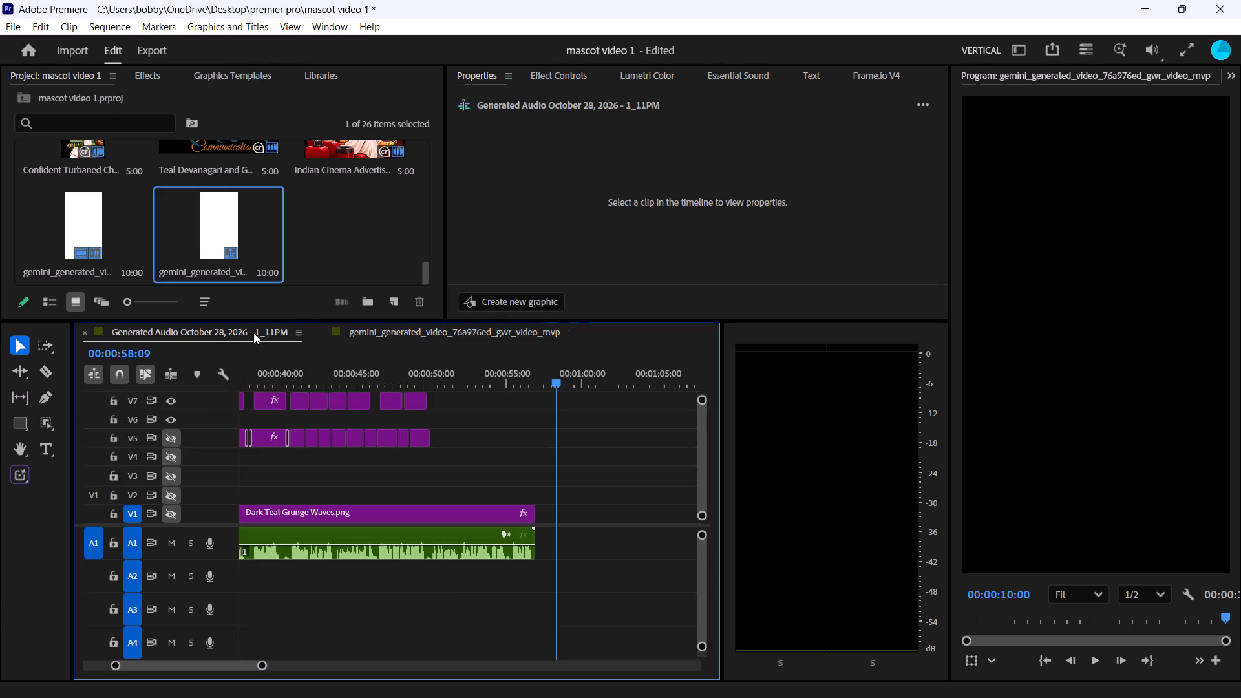
left_click_drag(551, 382, 537, 397)
left_click(548, 457)
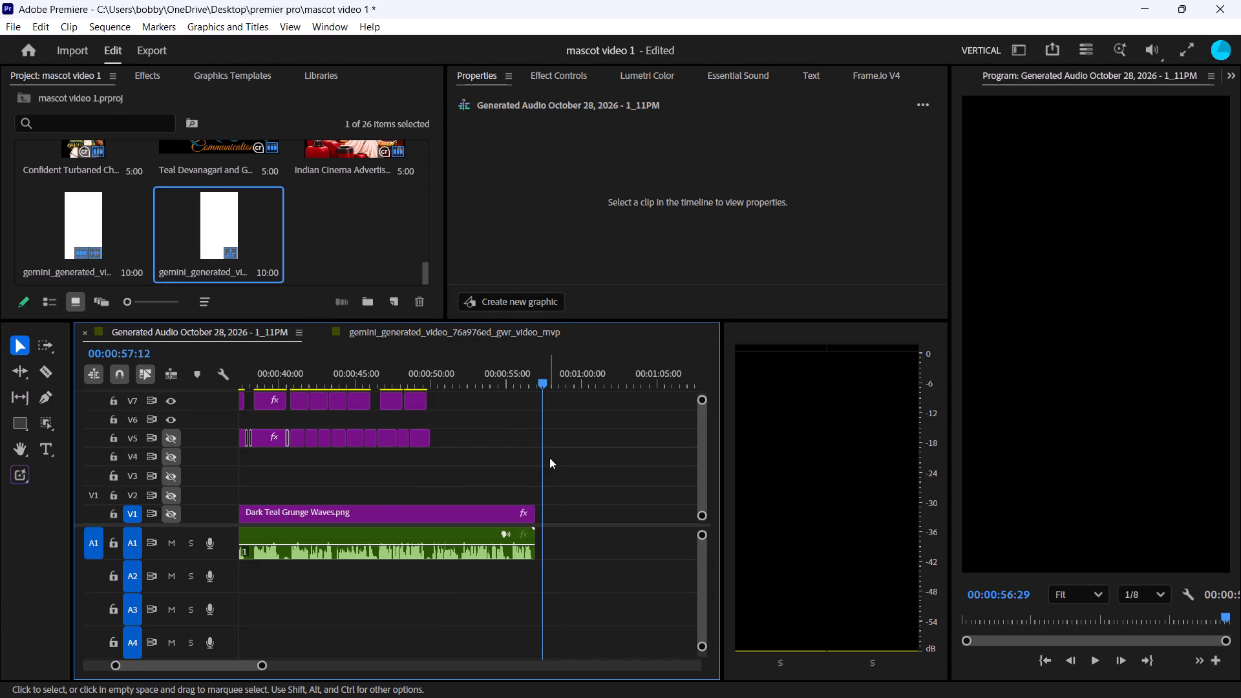
key("ctrl+v")
left_click_drag(581, 516, 529, 466)
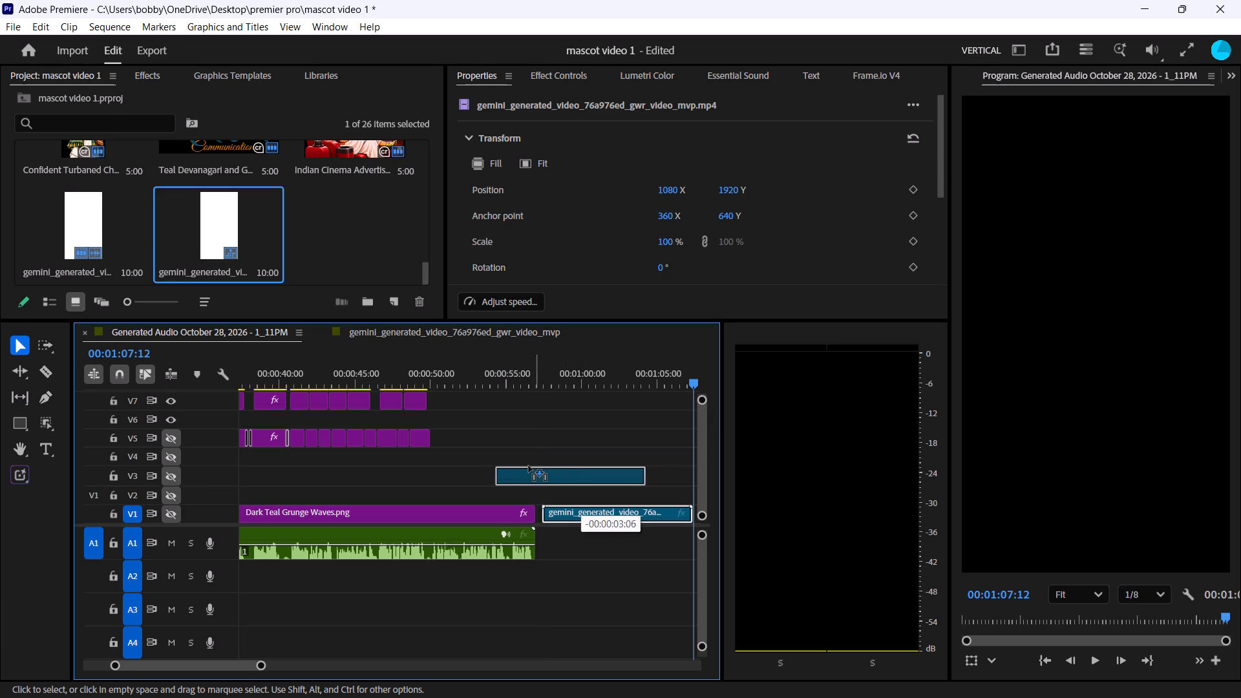
left_click_drag(529, 466, 470, 469)
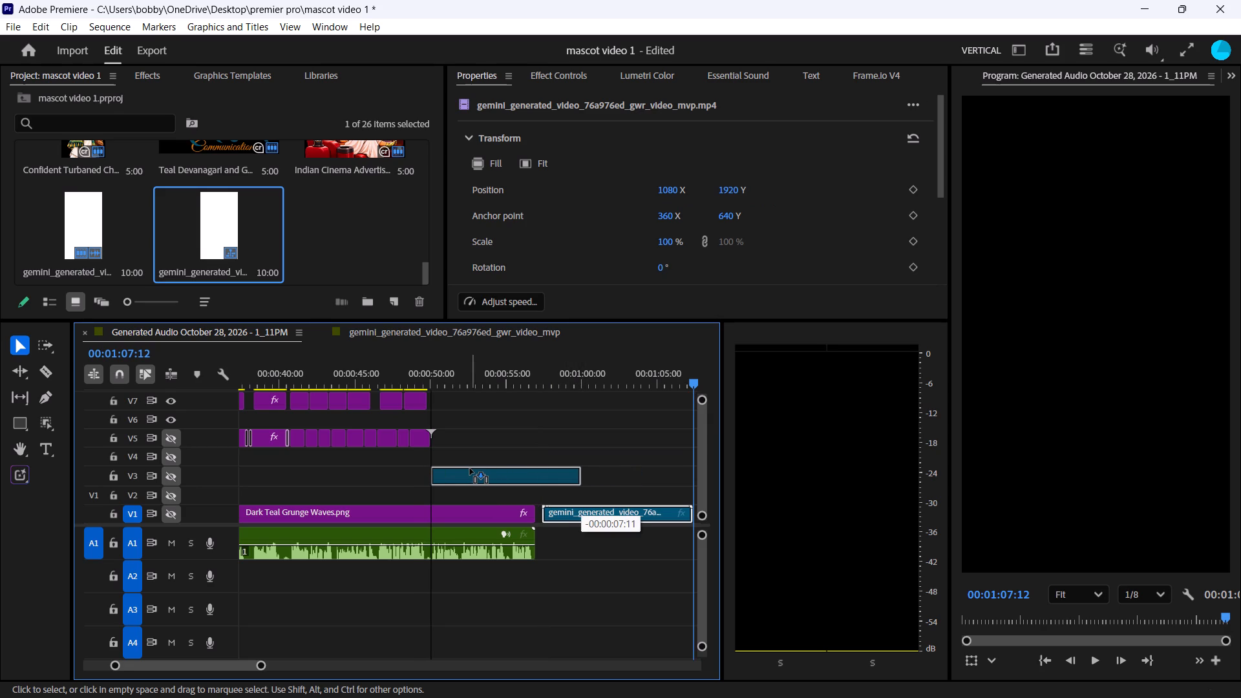
left_click_drag(470, 469, 447, 474)
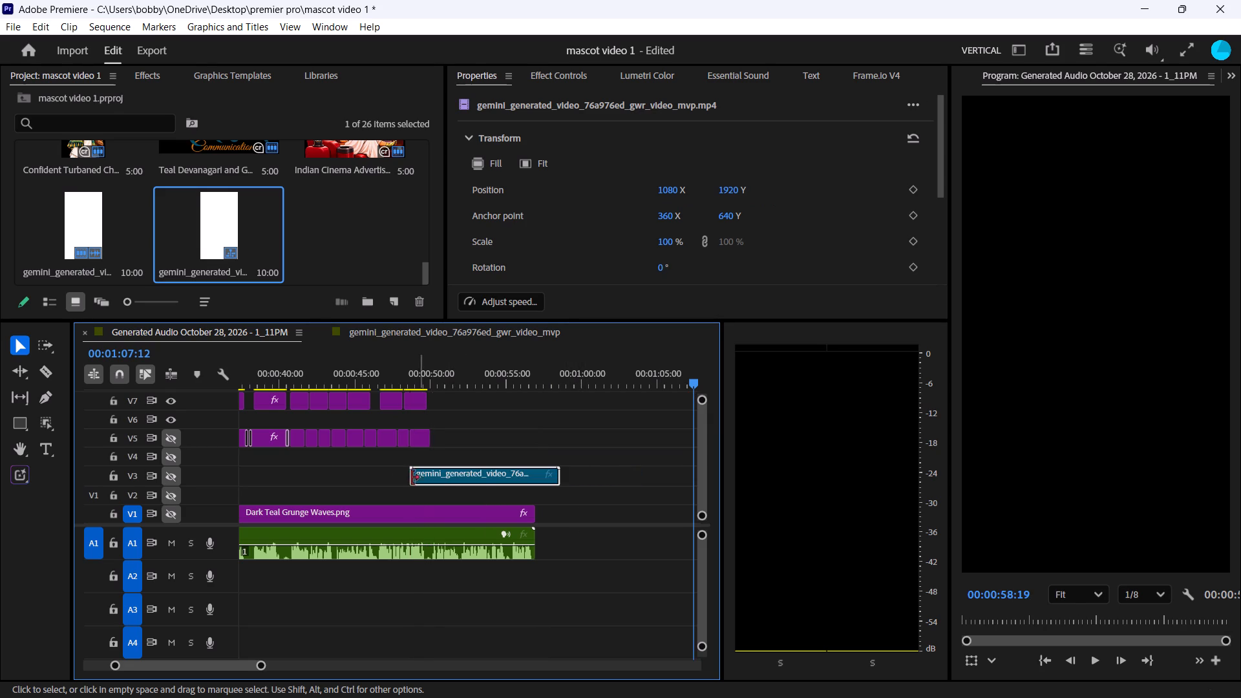
Trim the start of the V3 logo clip to about 00:00:50, where the last V5 mascot clip ends, and play the ending back.
left_click_drag(461, 375, 416, 388)
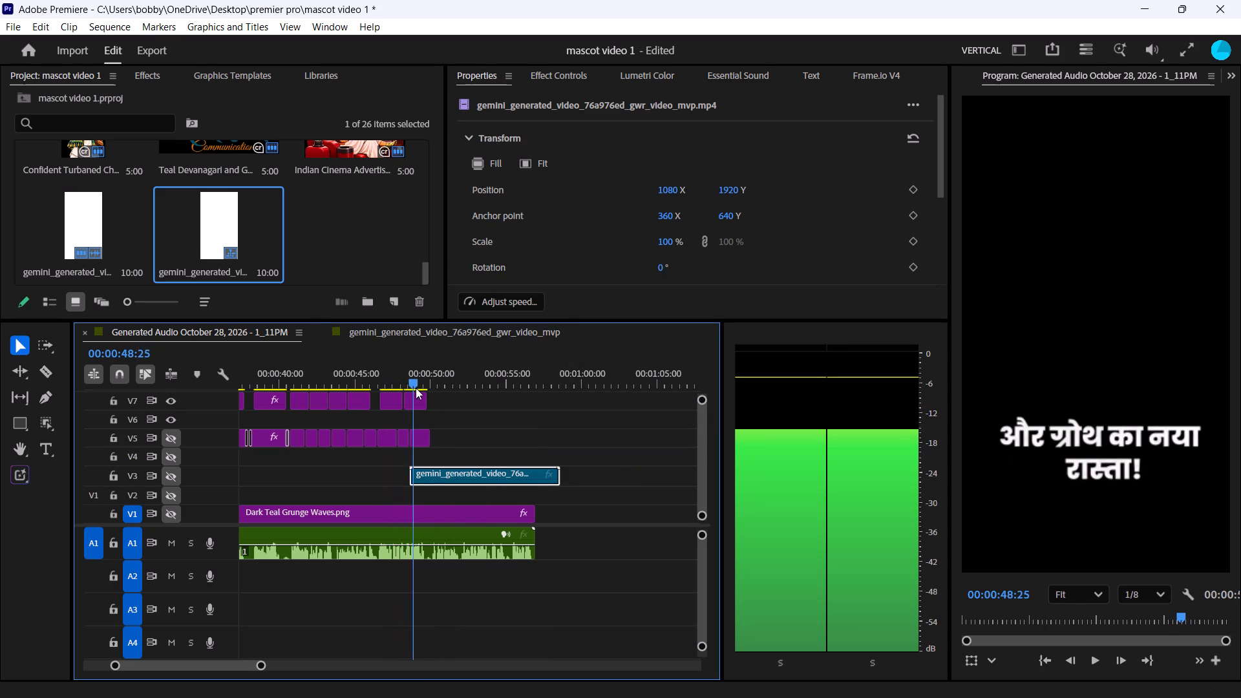
left_click_drag(416, 388, 423, 386)
key("space")
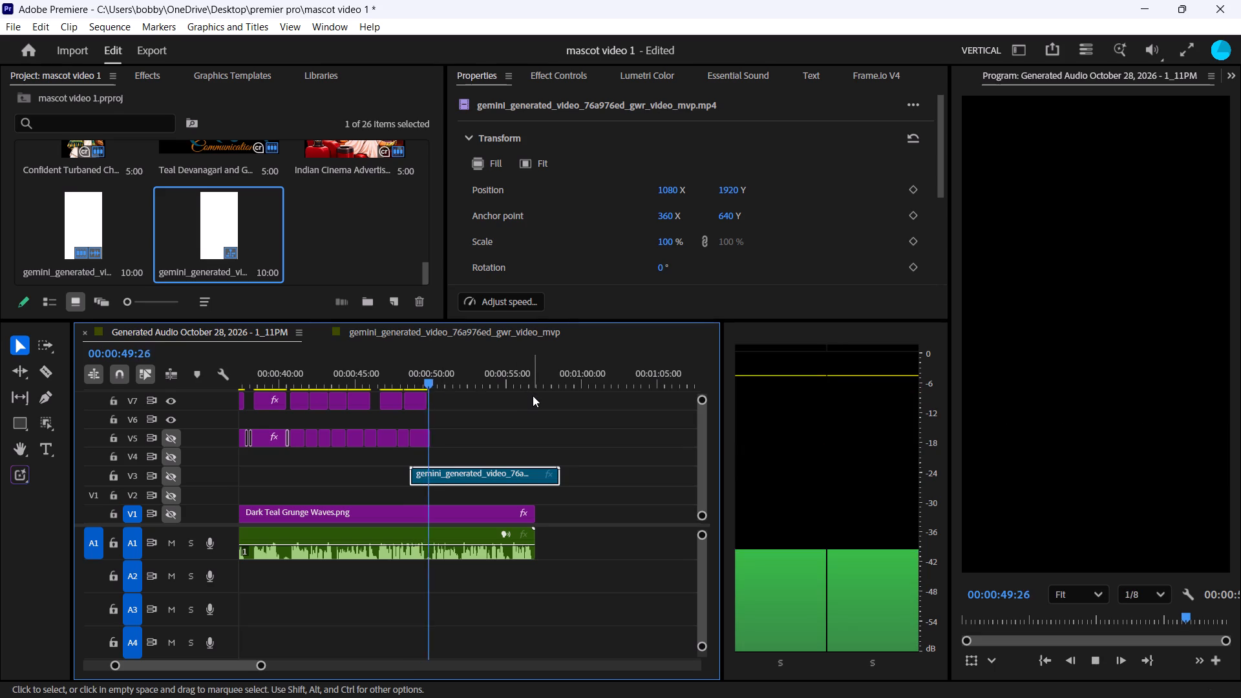
key("space")
key("space")
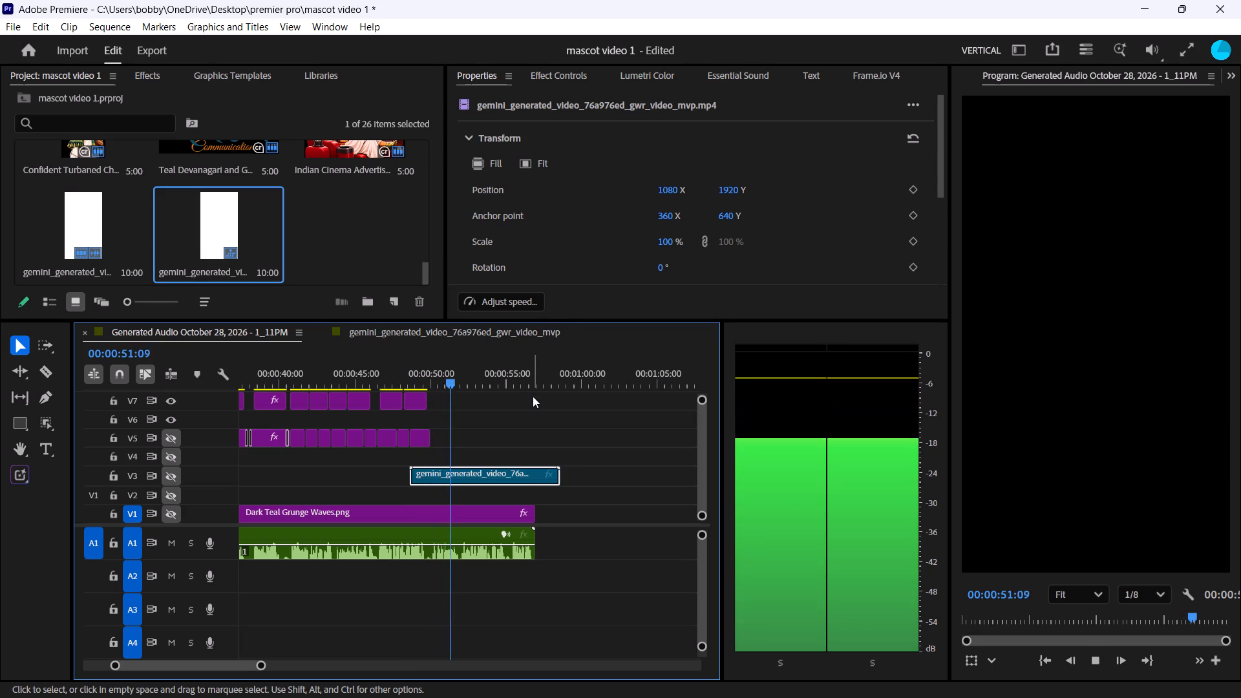
key("space")
left_click_drag(405, 477, 423, 478)
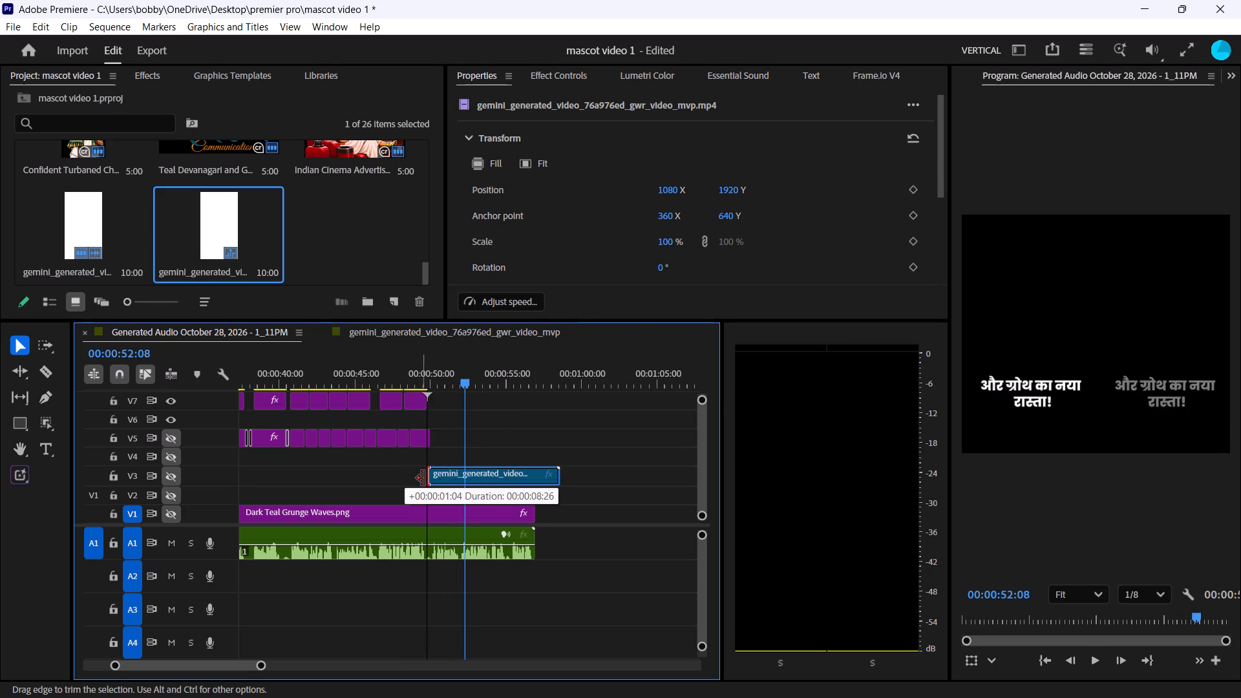
left_click_drag(423, 478, 427, 478)
left_click_drag(463, 378, 440, 383)
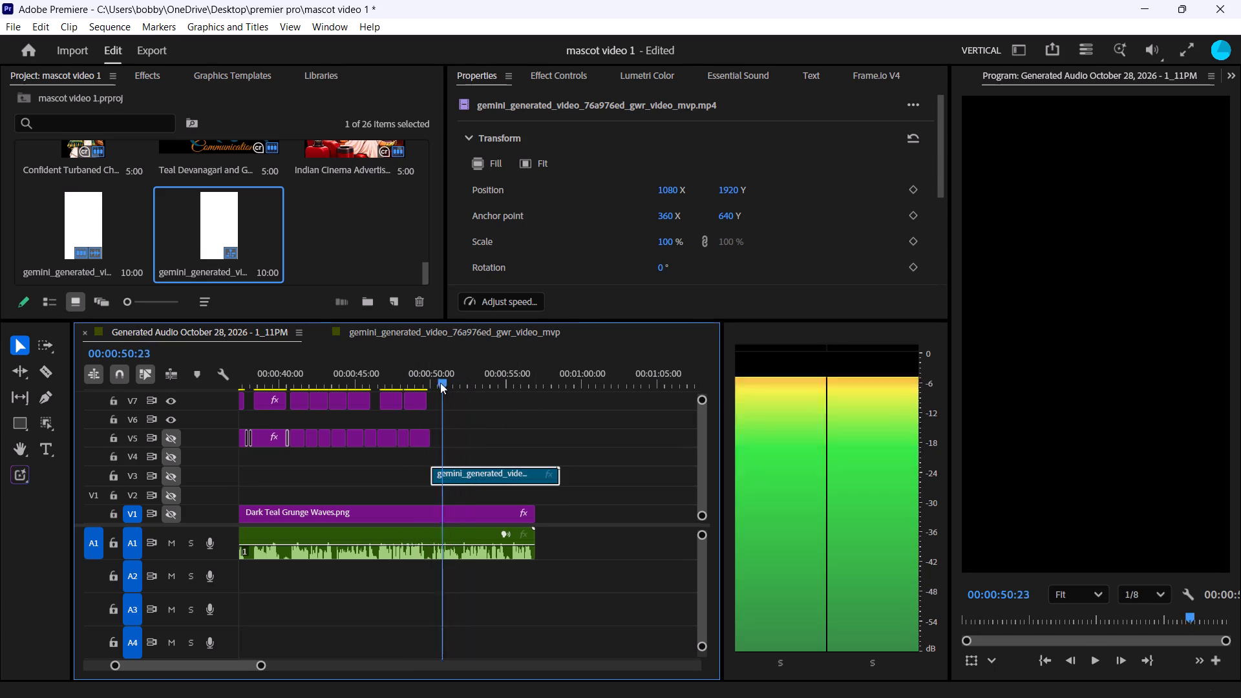
left_click_drag(440, 383, 411, 390)
key("space")
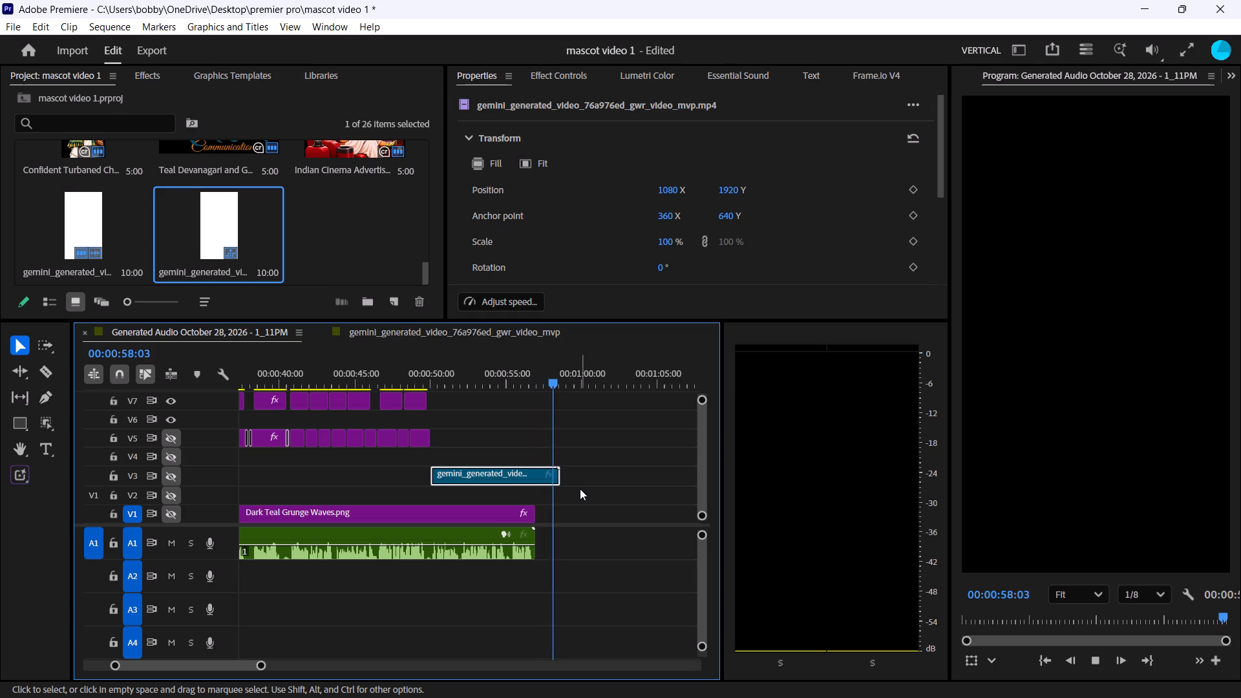
key("space")
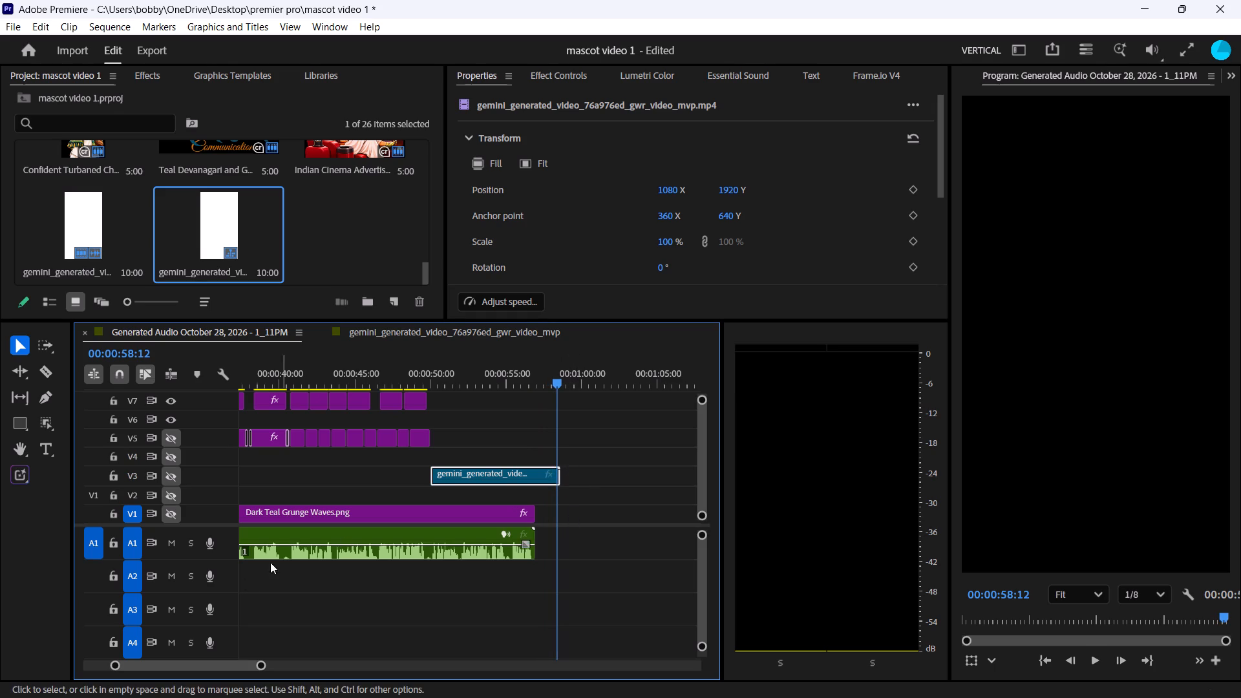
Add a short fade-out transition at the end of the V3 logo clip.
left_click_drag(262, 666, 183, 677)
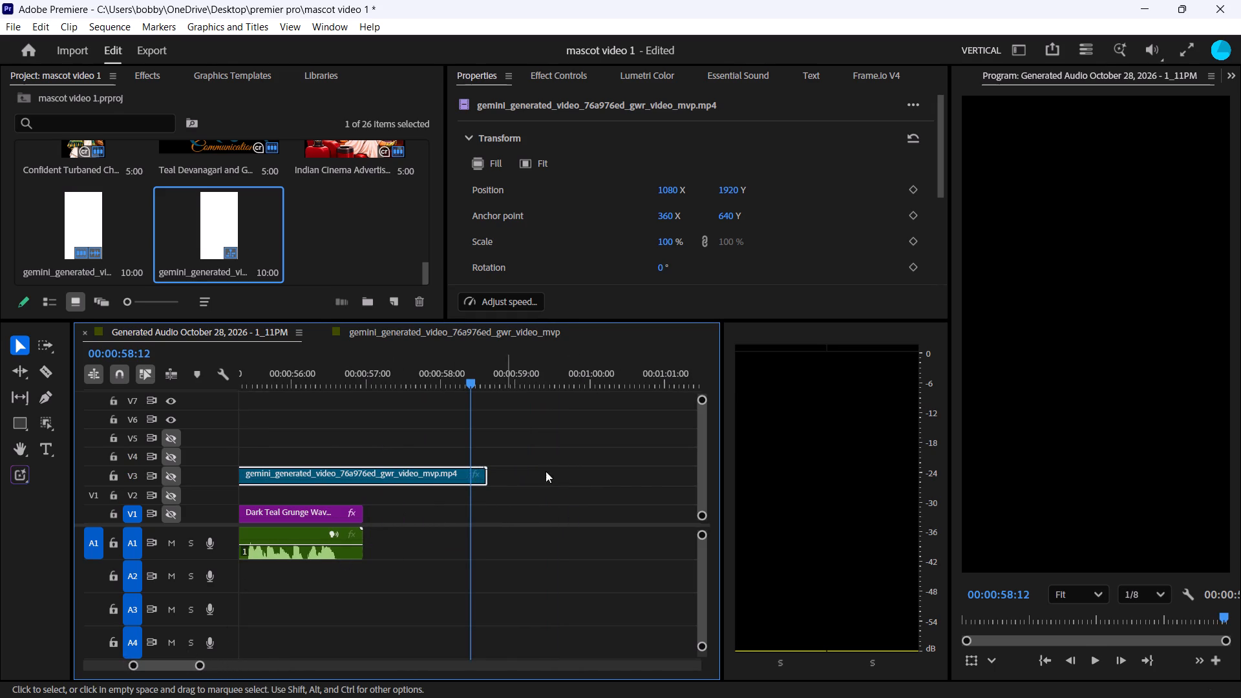
left_click_drag(700, 394, 702, 410)
left_click_drag(705, 396, 705, 403)
left_click_drag(479, 428, 464, 432)
left_click(514, 435)
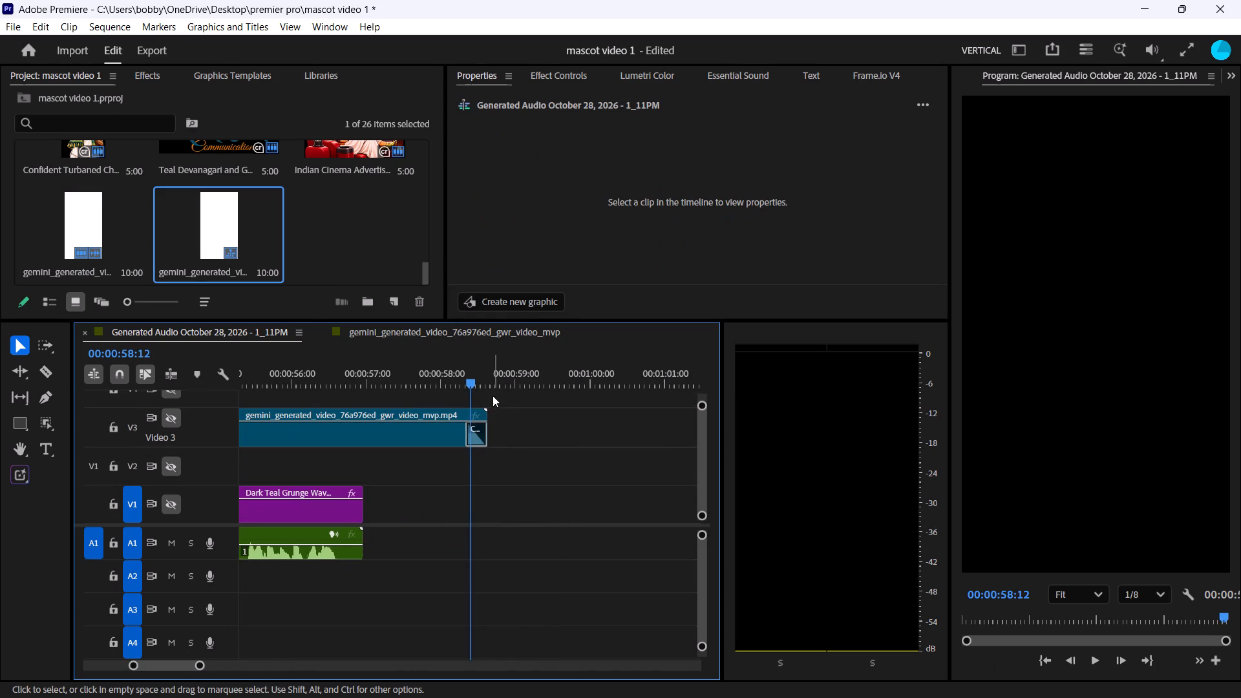
Enlarge the timeline area and fit the whole Generated Audio sequence in it, with video tracks V1 through V7 in view.
left_click_drag(469, 379, 317, 410)
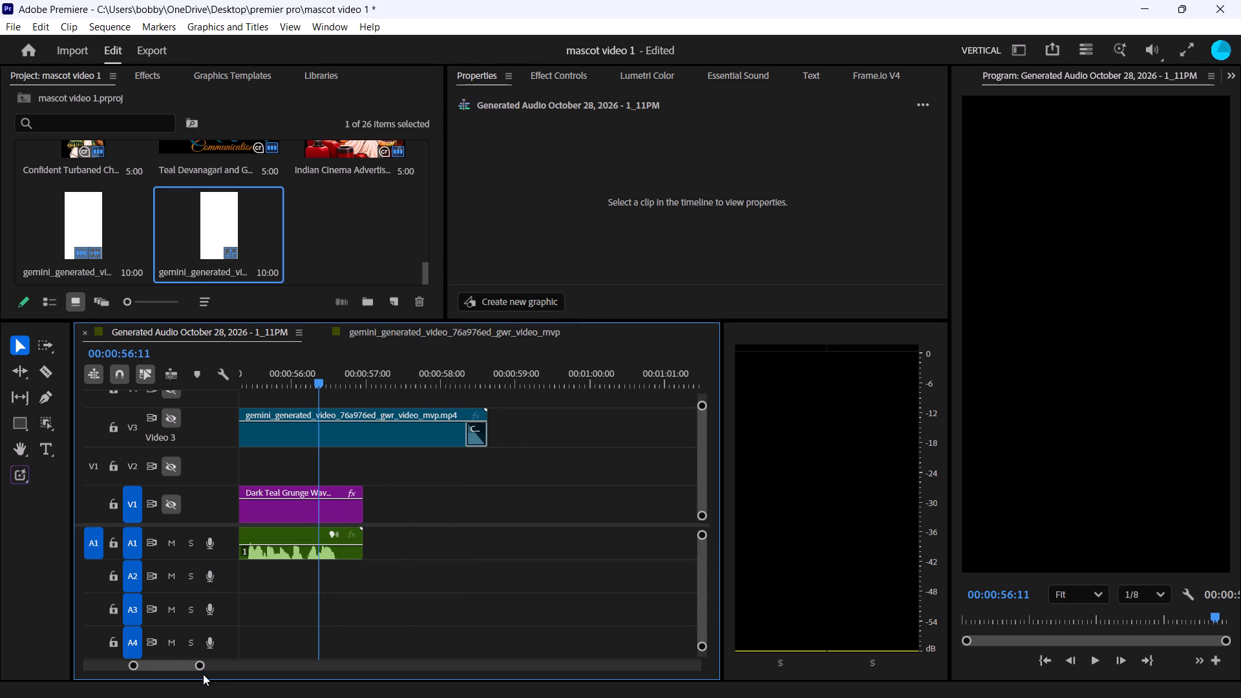
left_click(201, 668)
left_click_drag(201, 668, 449, 651)
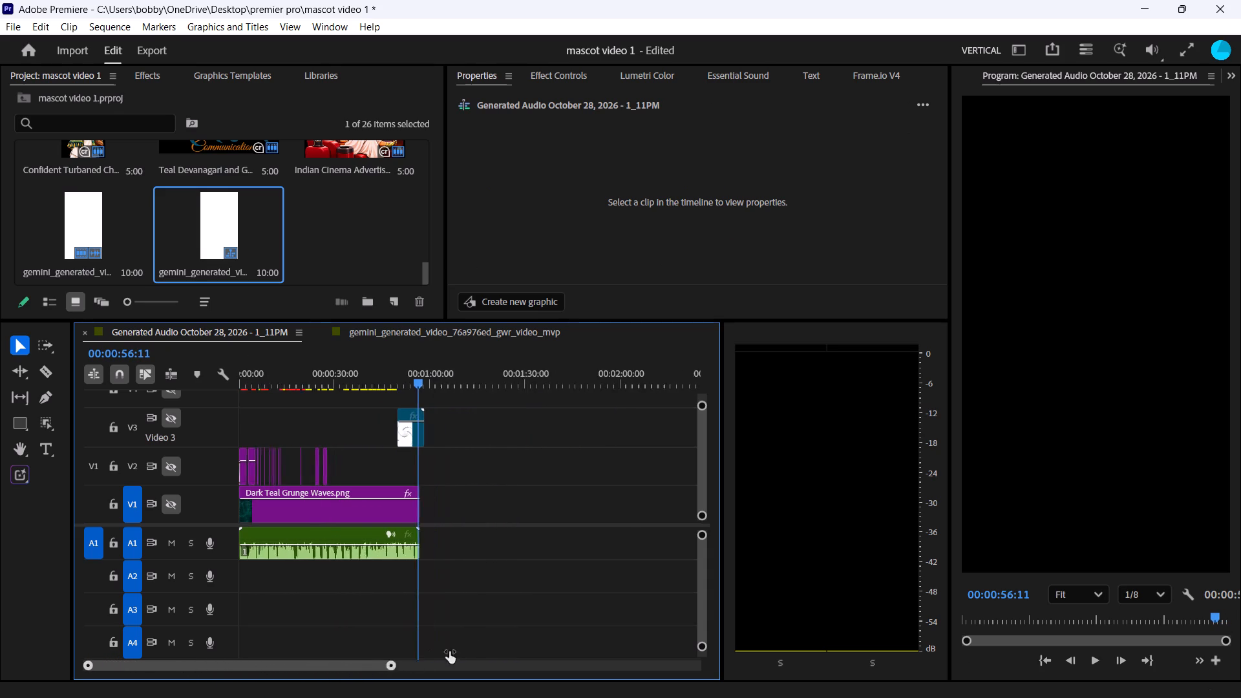
left_click_drag(449, 651, 474, 649)
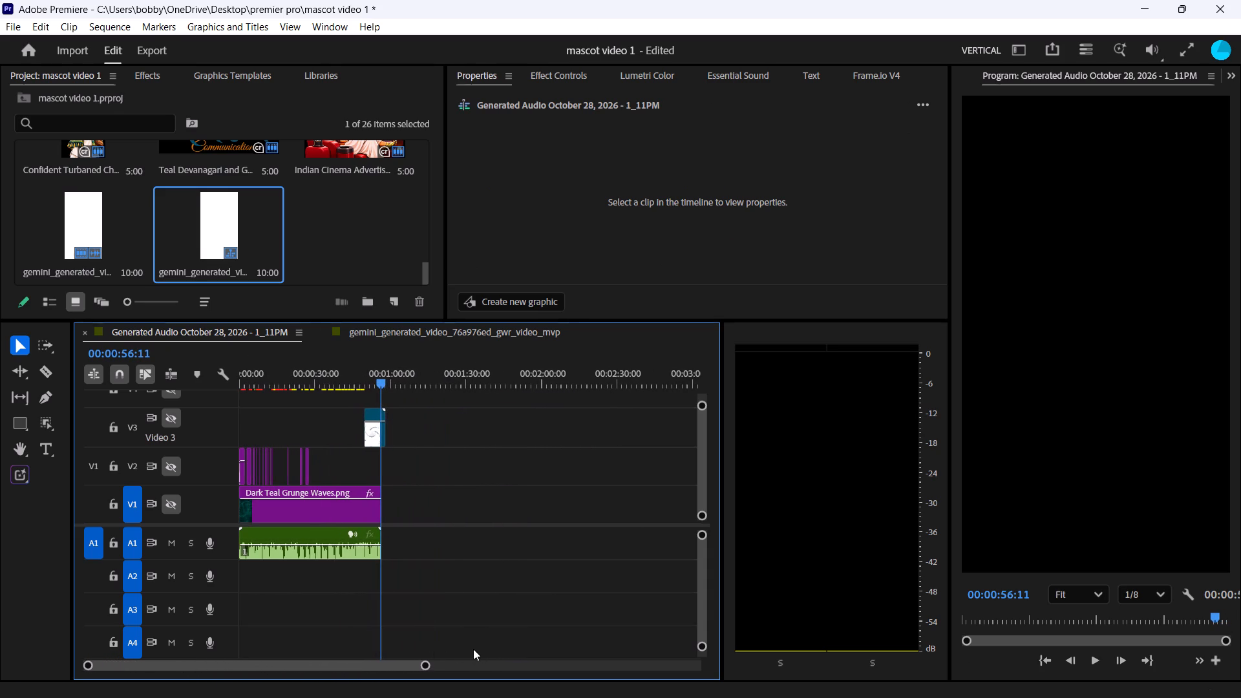
left_click_drag(613, 320, 668, 187)
left_click_drag(700, 271, 699, 244)
left_click_drag(705, 277, 702, 258)
left_click_drag(423, 667, 395, 670)
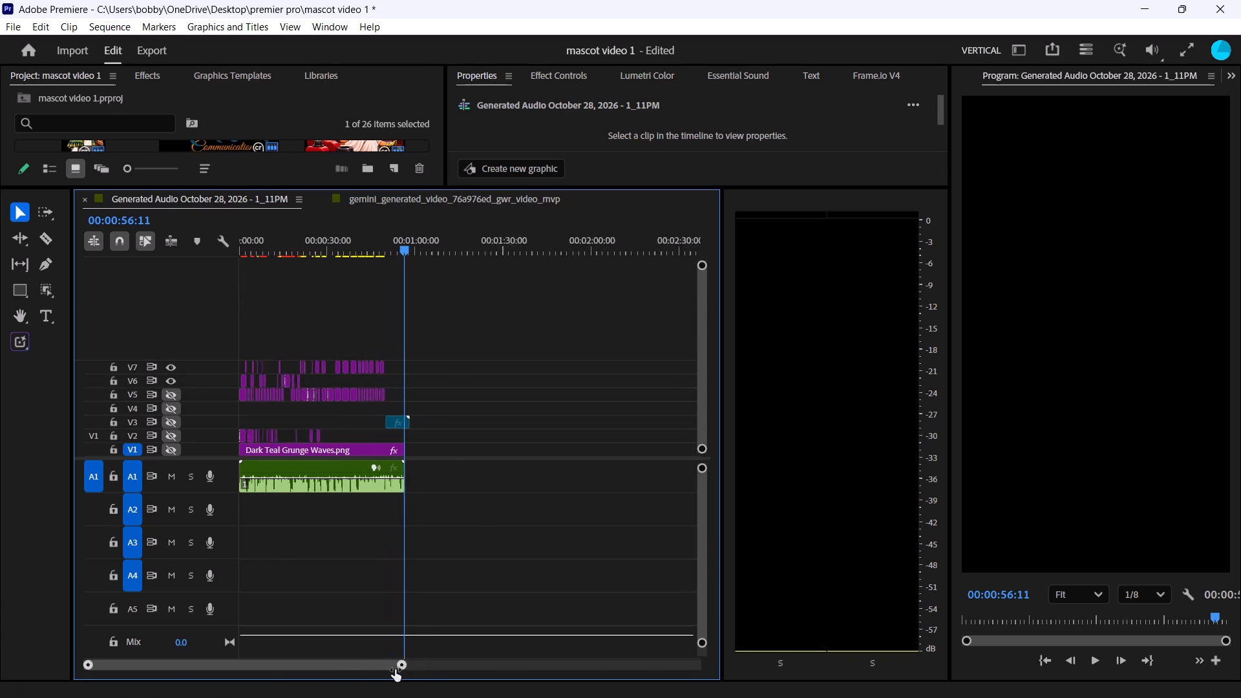
left_click_drag(395, 670, 220, 667)
left_click_drag(217, 666, 213, 667)
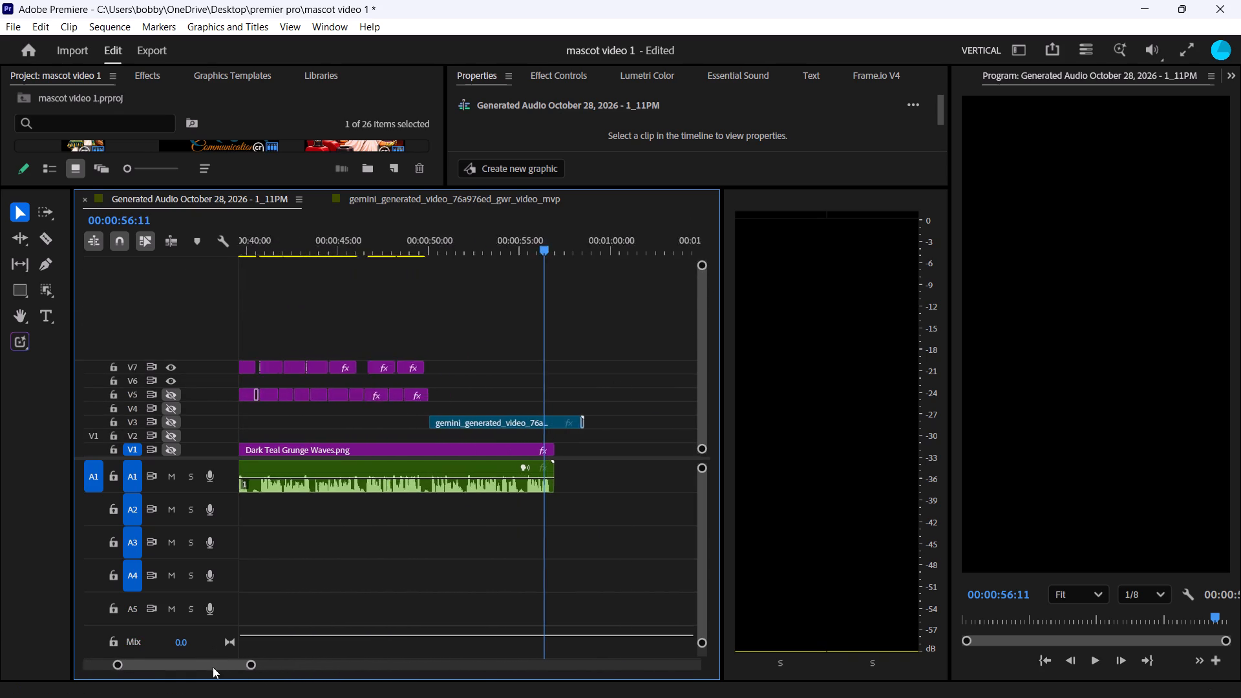
left_click_drag(213, 667, 161, 679)
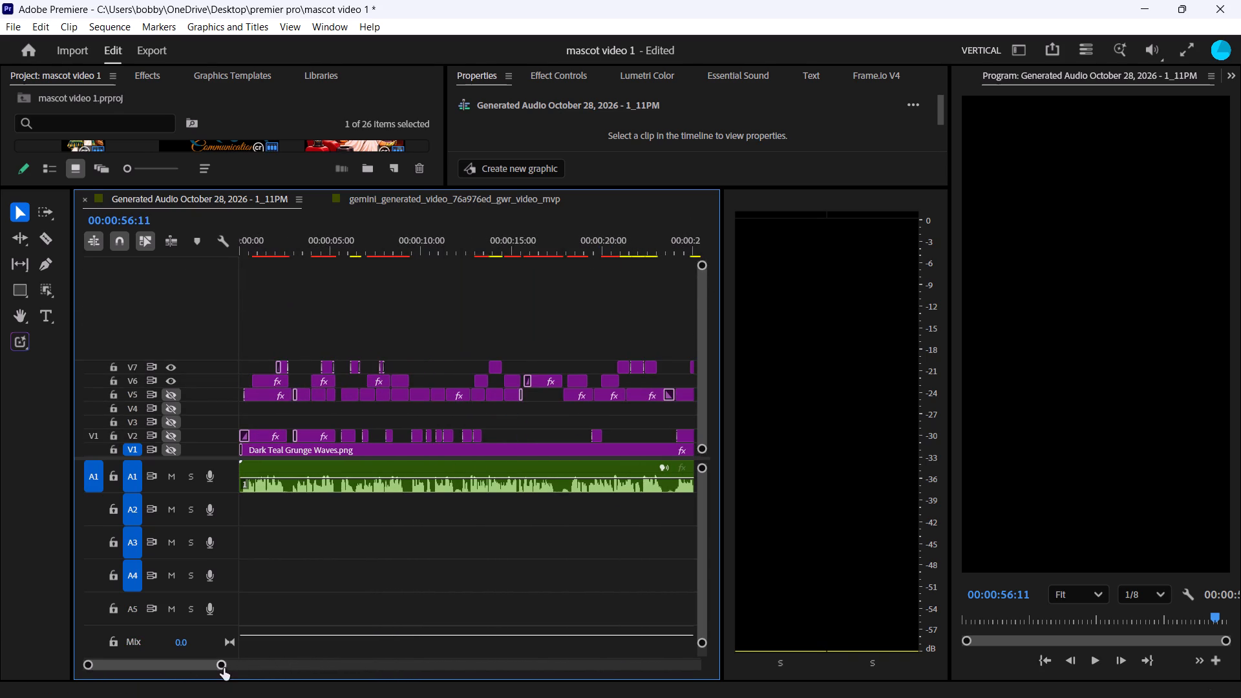
left_click_drag(224, 668, 306, 667)
left_click_drag(293, 666, 253, 674)
Scrub from about 00:00:36 to the logo ending at 00:00:58:12, and turn output back on for video tracks V1 through V5.
left_click_drag(511, 241, 440, 249)
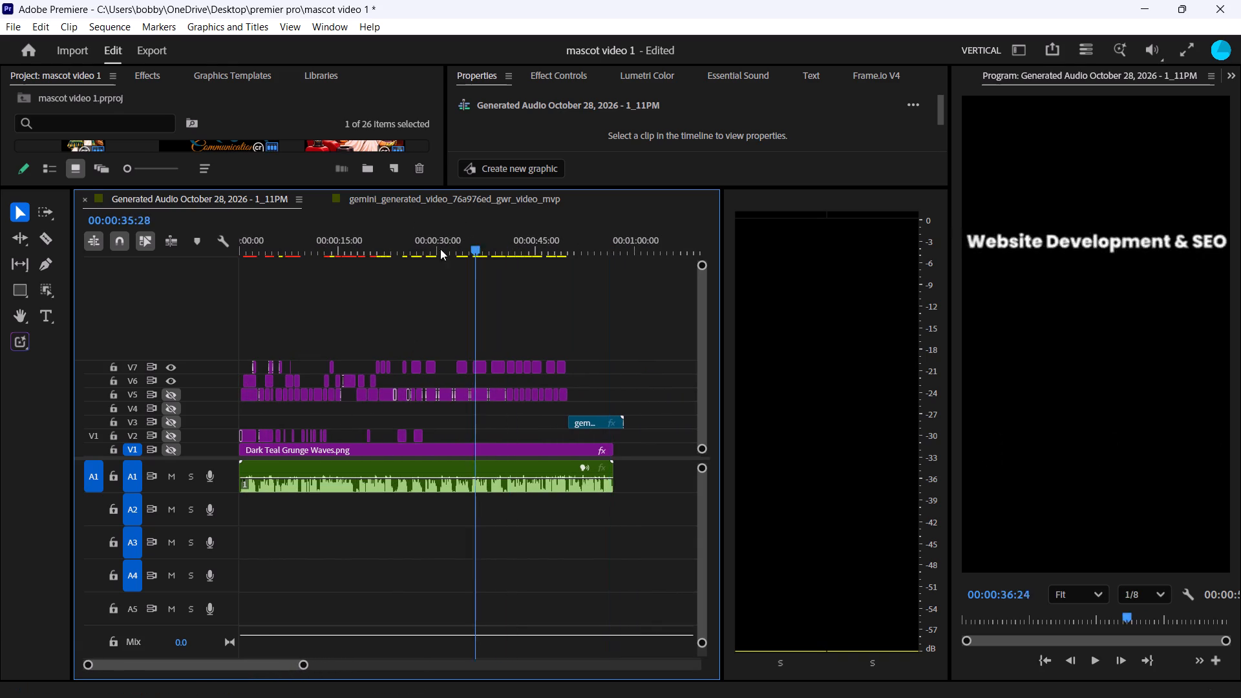
left_click_drag(440, 249, 487, 291)
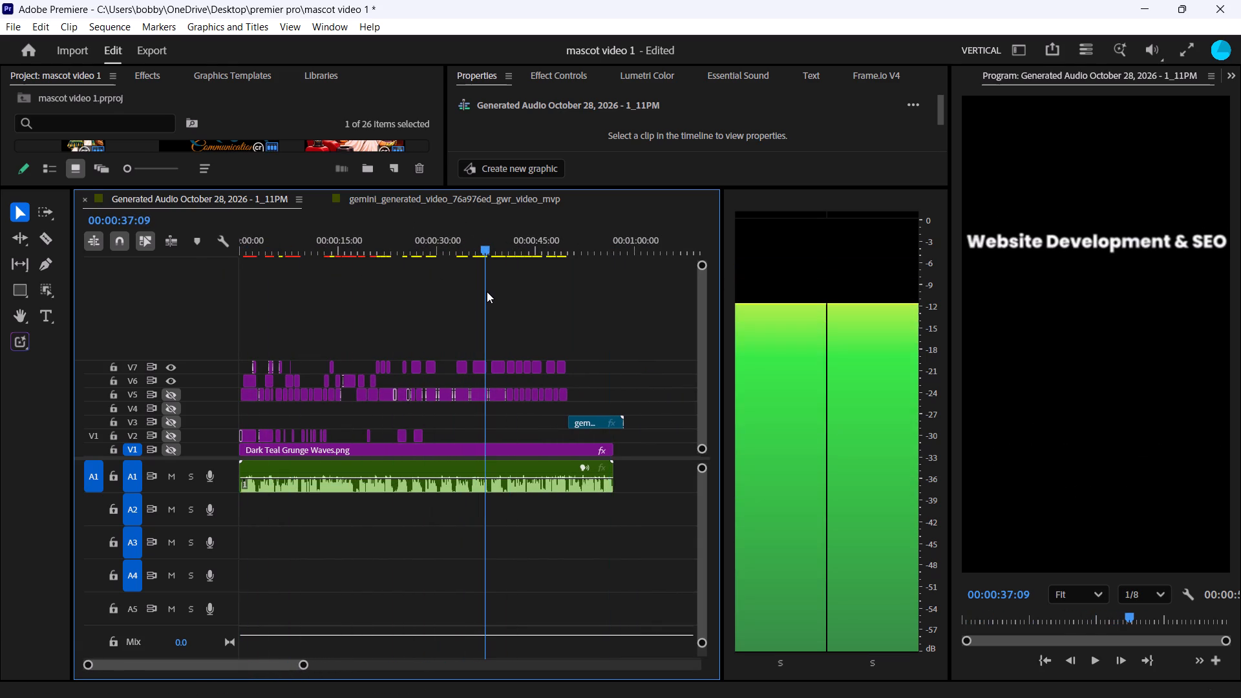
left_click_drag(487, 291, 540, 297)
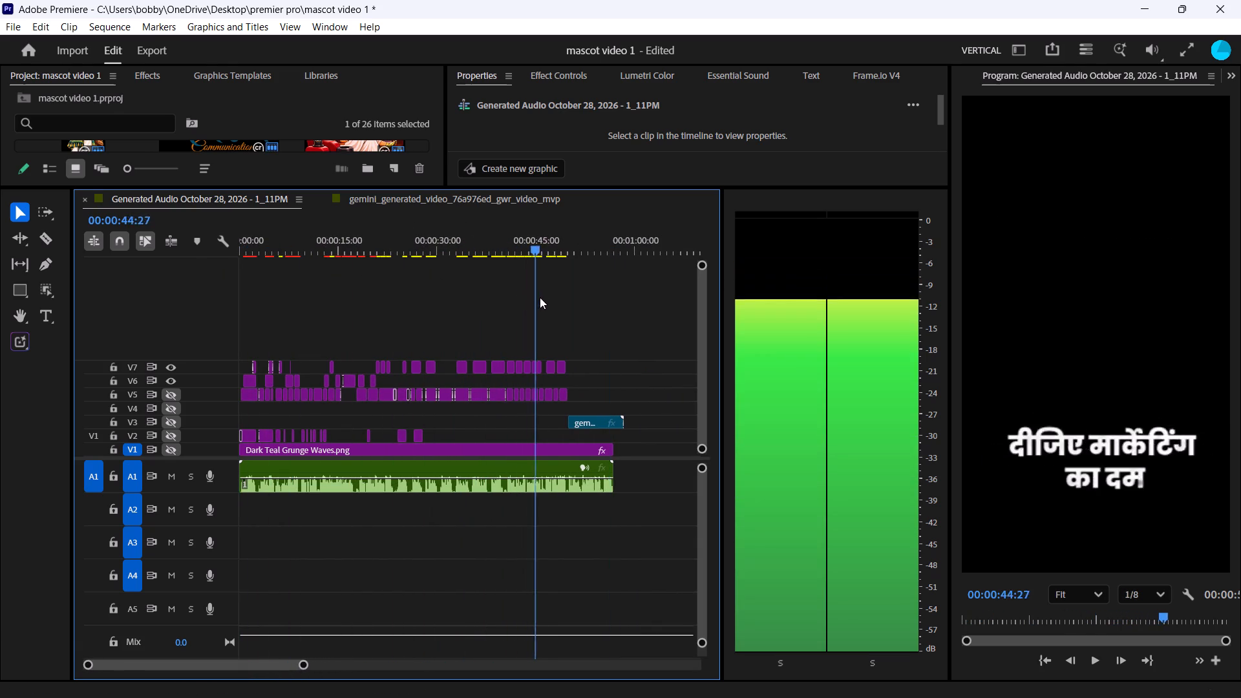
left_click_drag(540, 297, 610, 307)
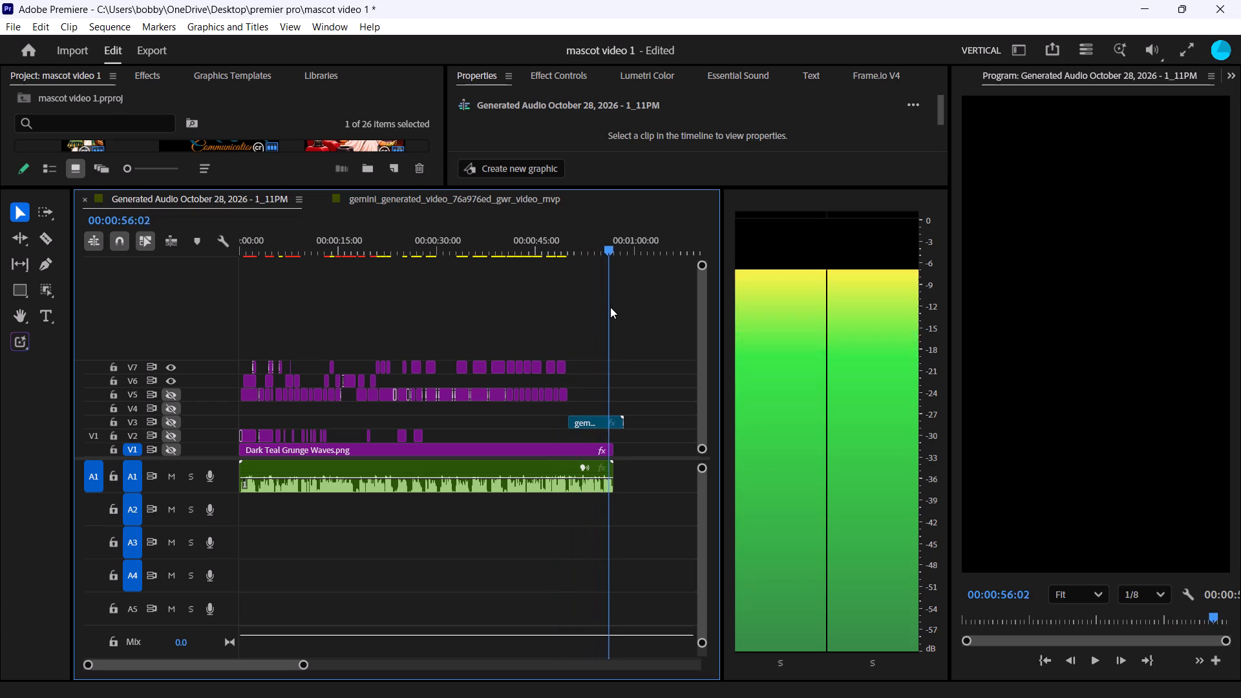
left_click_drag(610, 307, 625, 306)
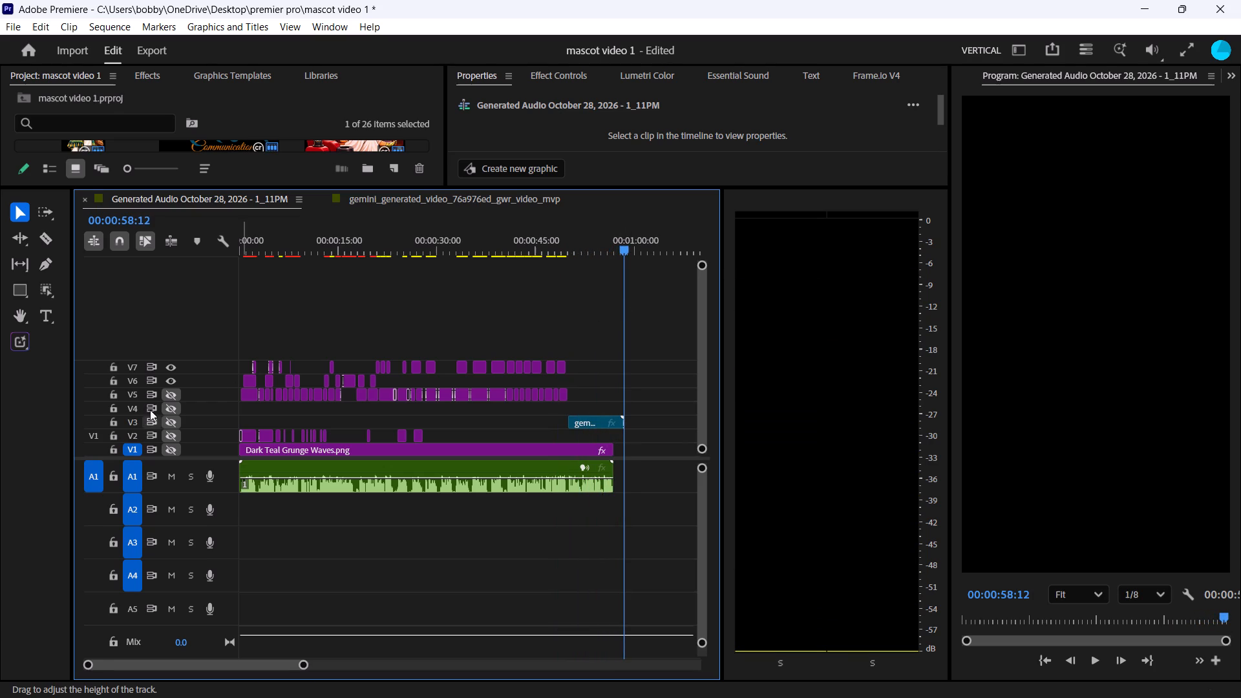
left_click(169, 397)
left_click(171, 406)
left_click(170, 423)
left_click(170, 432)
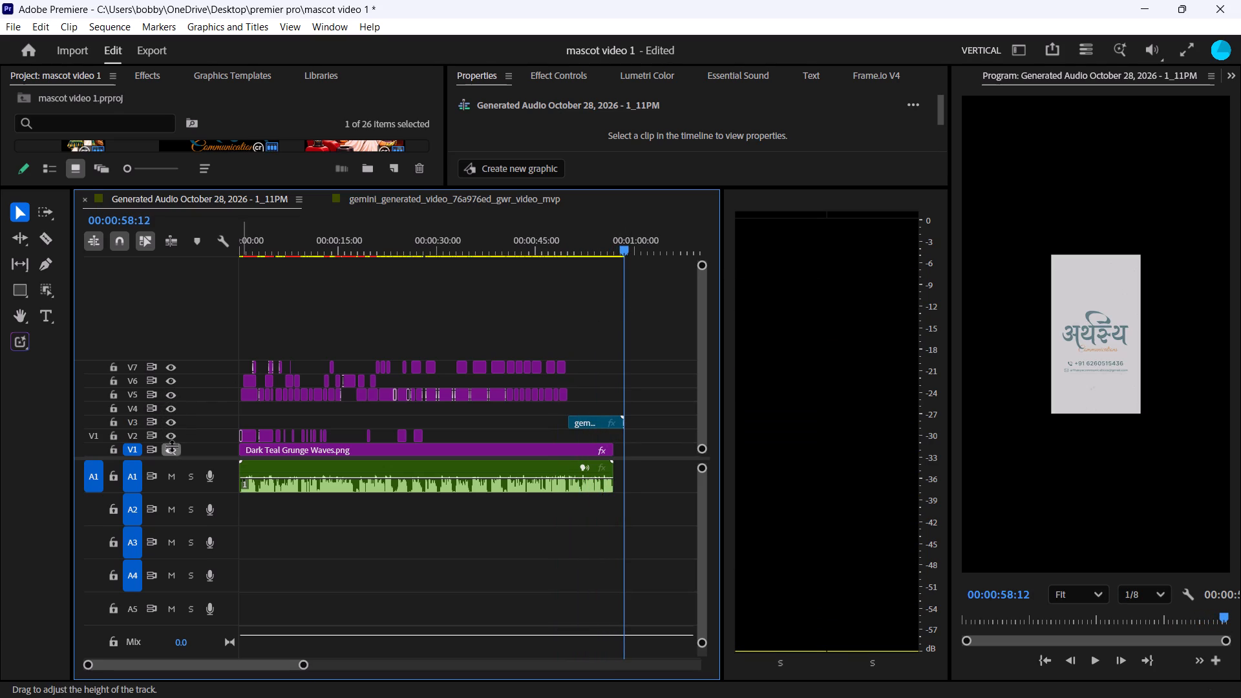
left_click(172, 450)
Play back the sequence from 00:00:00:00 with all video tracks shown to review the full edit.
left_click_drag(485, 248, 78, 286)
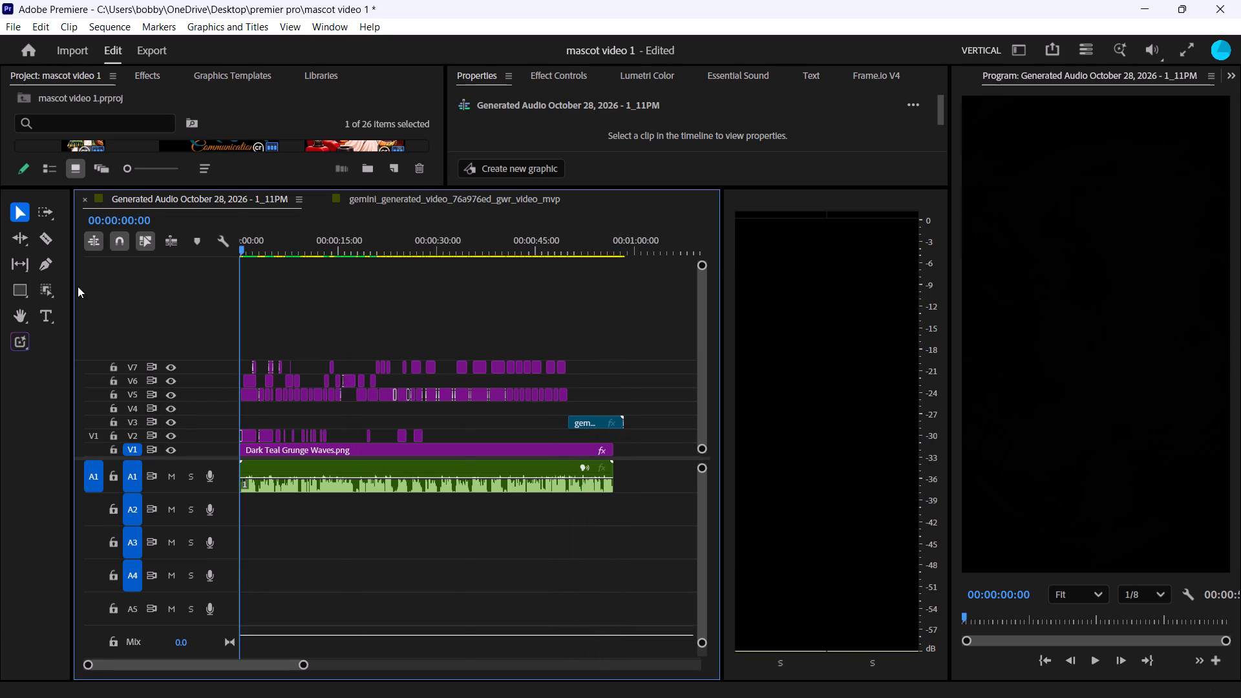
left_click_drag(284, 246, 99, 290)
key("space")
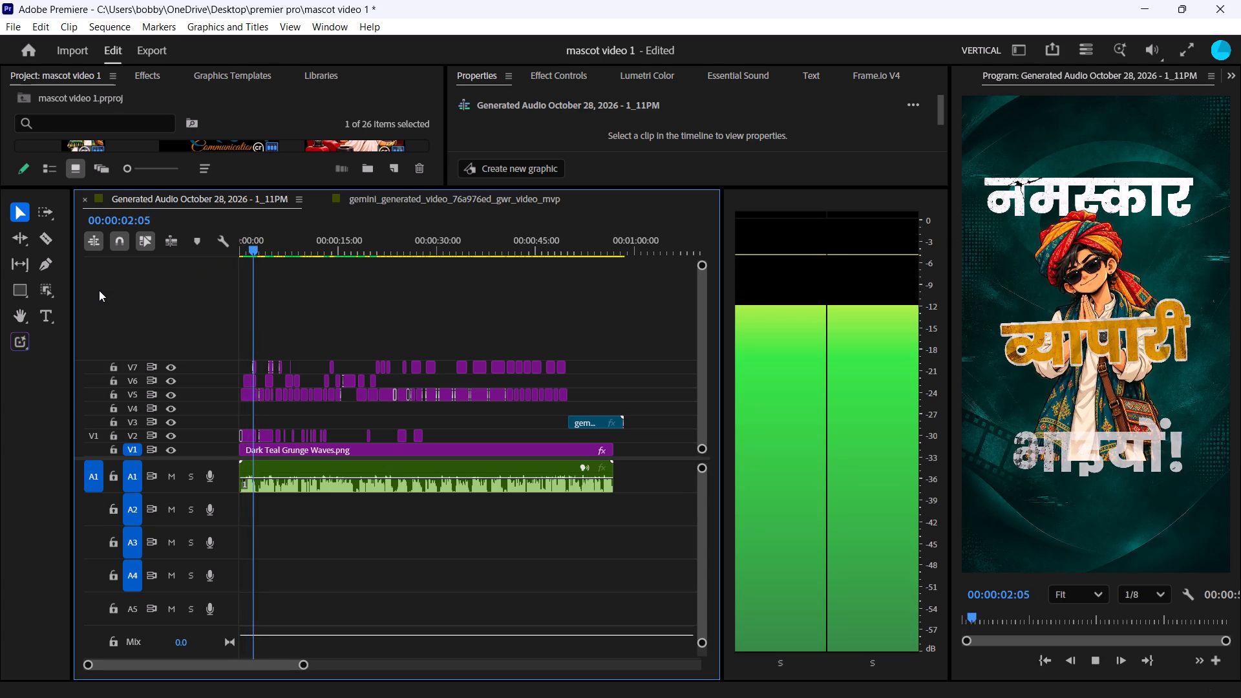
left_click_drag(277, 247, 140, 275)
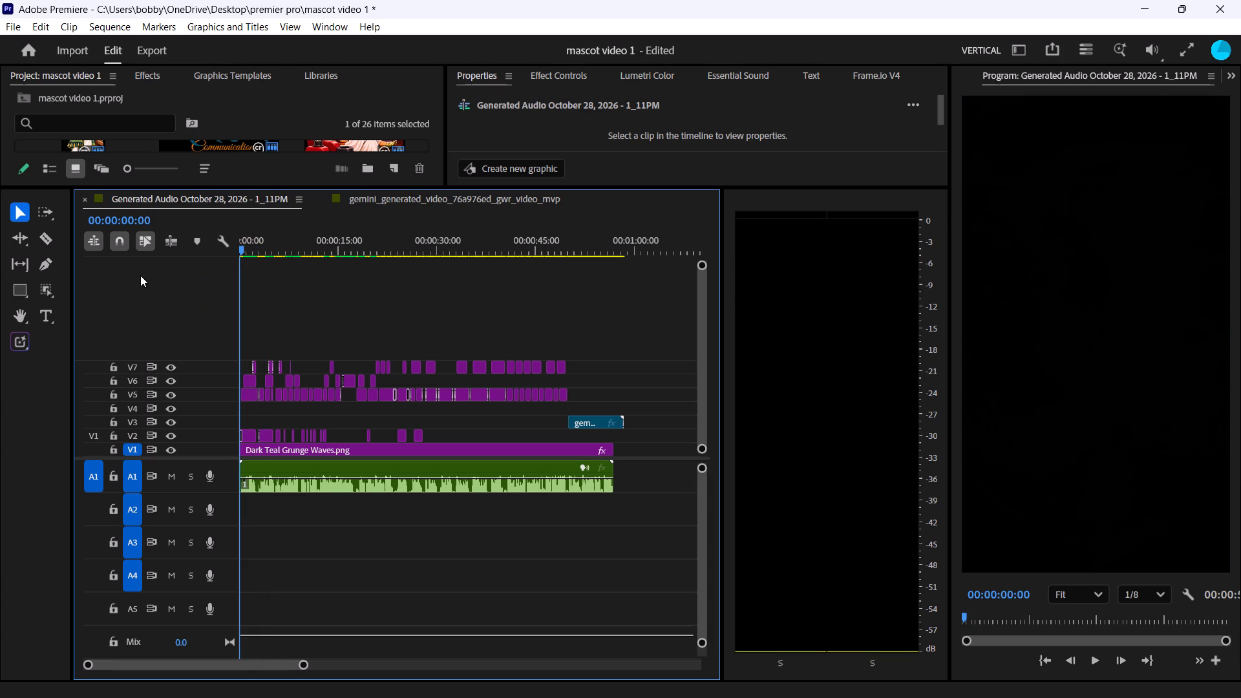
key("Return")
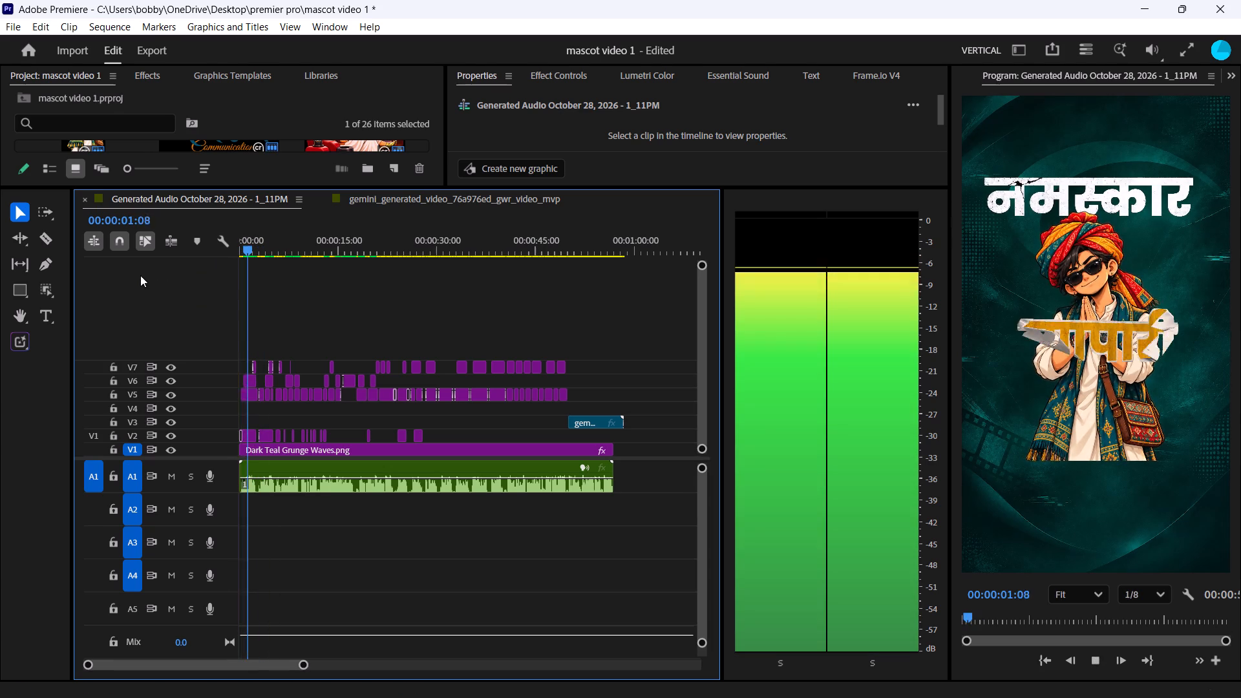
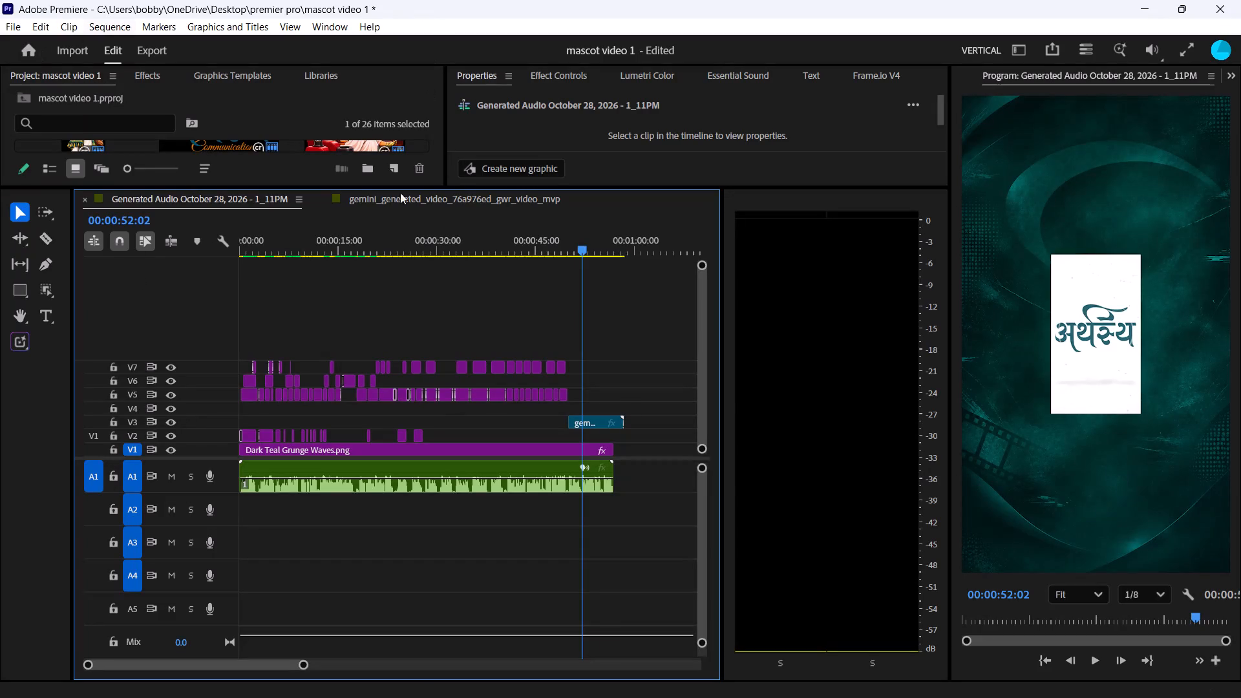
Enlarge the properties area and set the scale of the V3 logo clip to 136%.
left_click(602, 420)
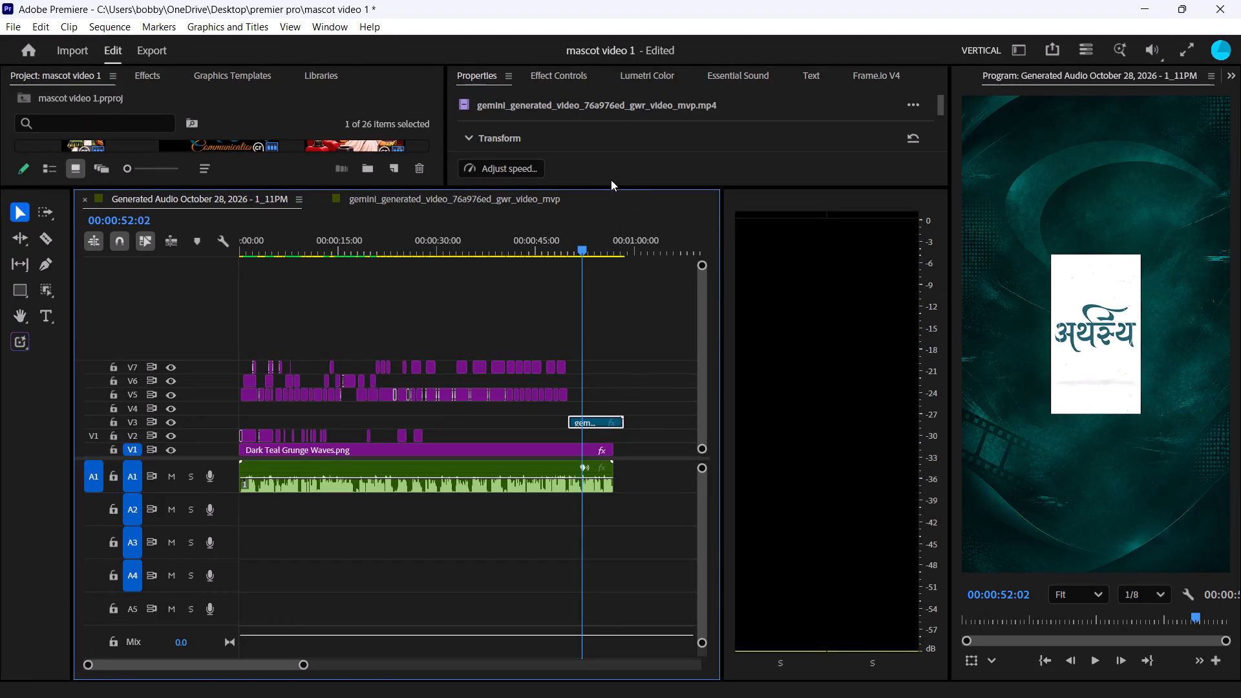
left_click_drag(612, 188, 620, 416)
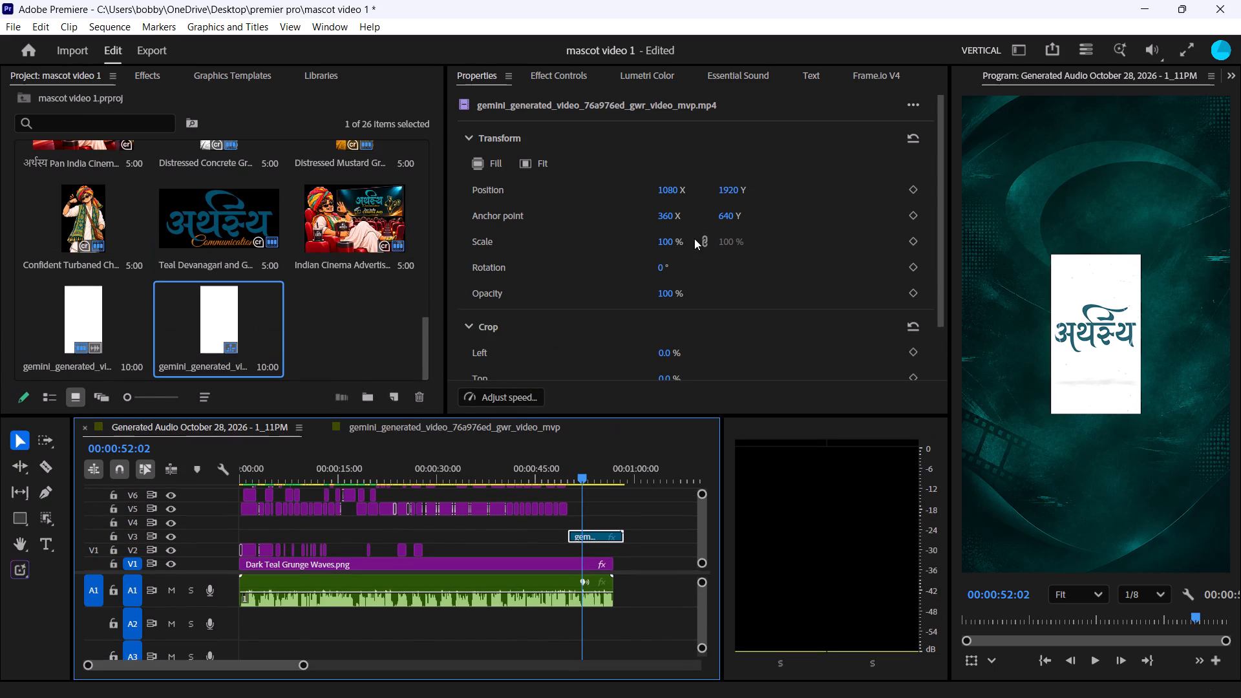
left_click_drag(663, 246, 693, 243)
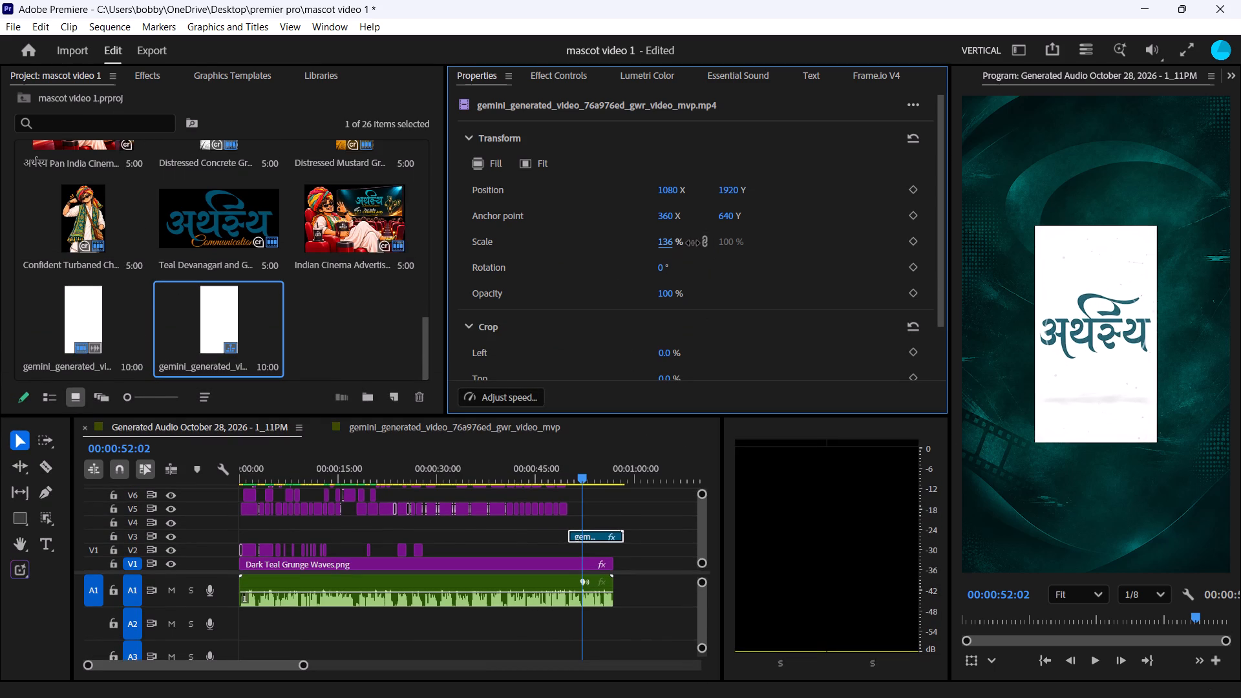
left_click_drag(693, 243, 694, 243)
left_click(589, 534)
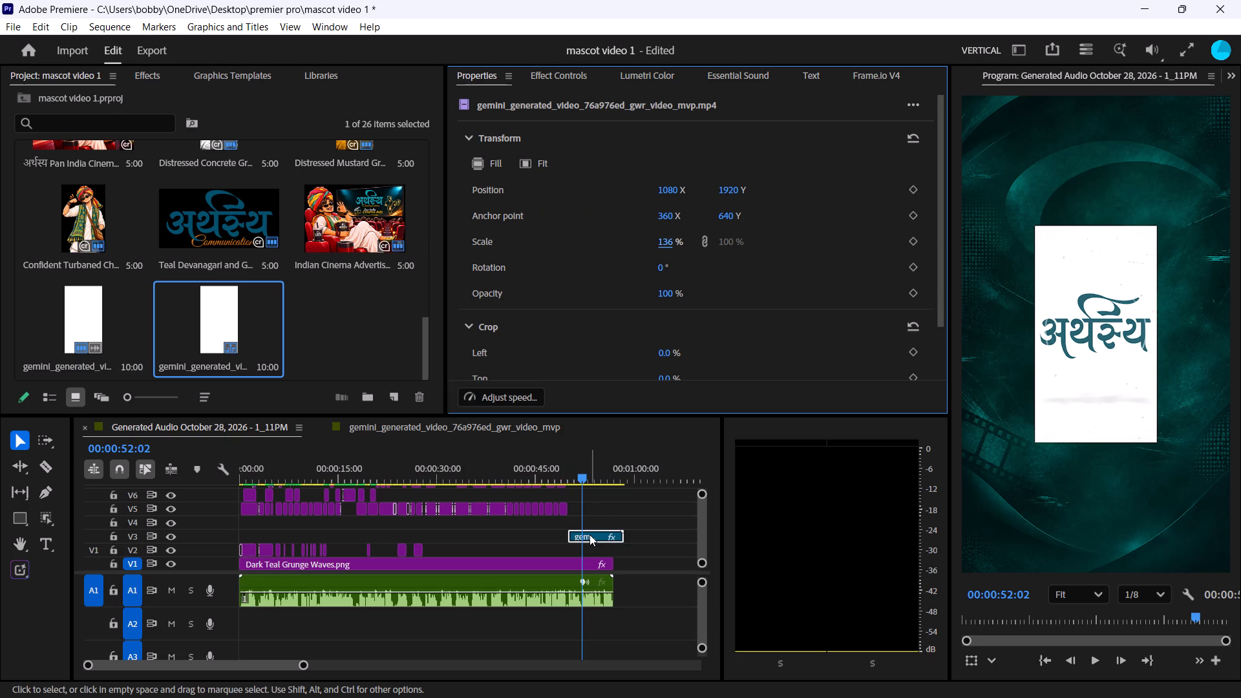
Copy the Dark Teal Grunge Waves.png background from V1 and paste it after the logo clip in the gemini_generated_video sequence.
left_click(553, 558)
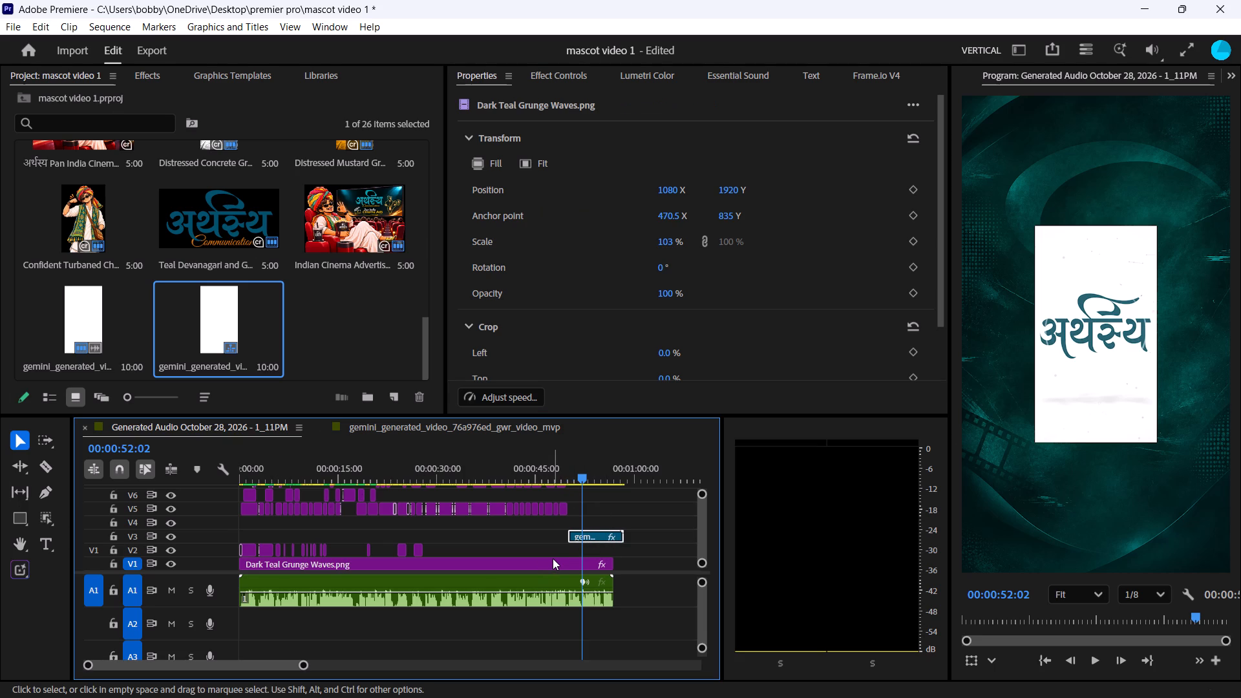
key("ctrl+c")
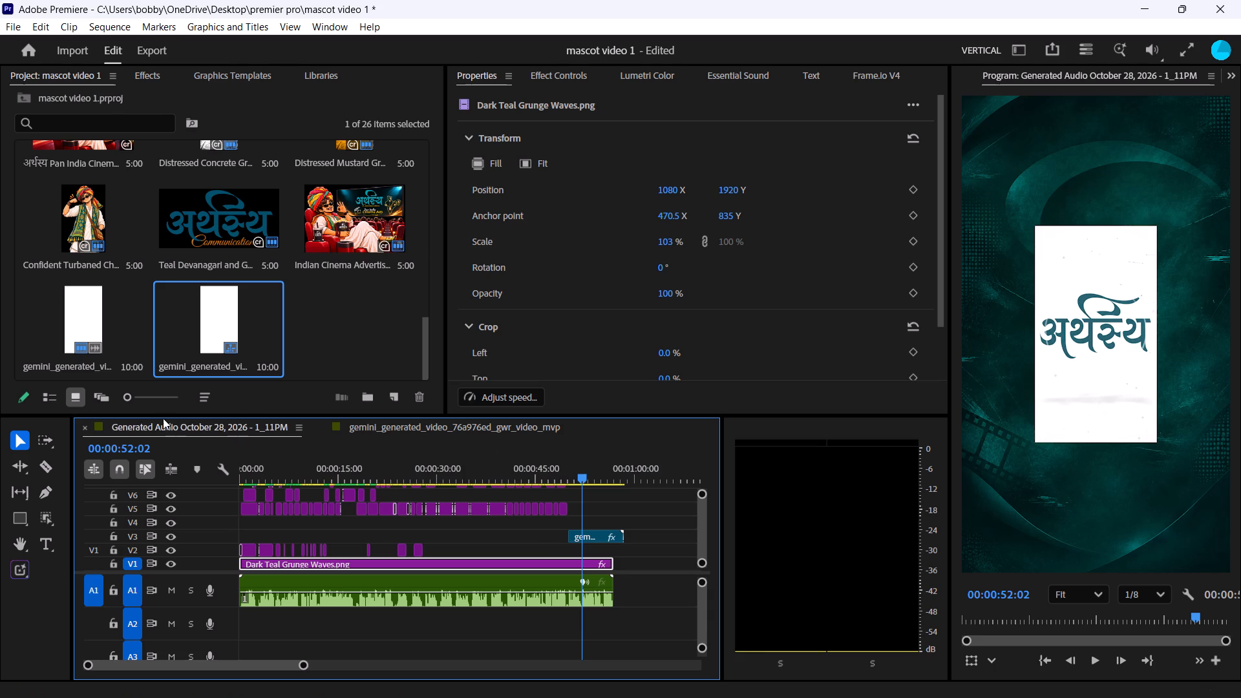
left_click(456, 437)
left_click(460, 423)
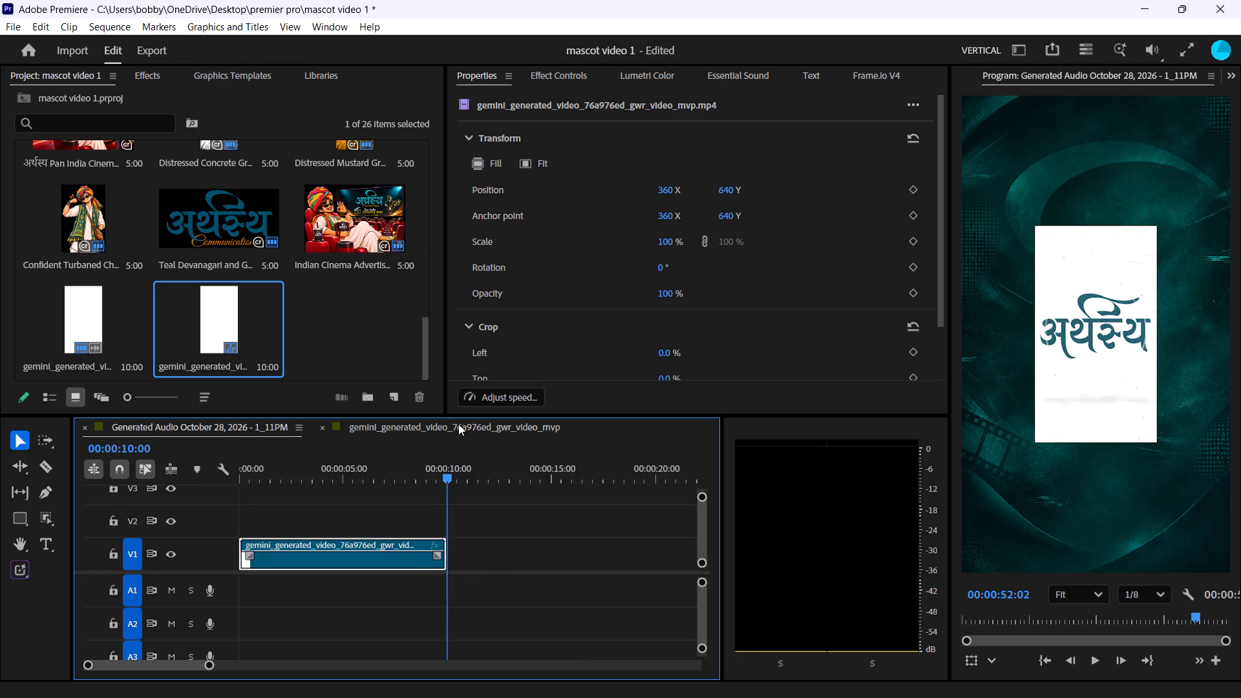
left_click(499, 567)
left_click(511, 556)
key("ctrl+v")
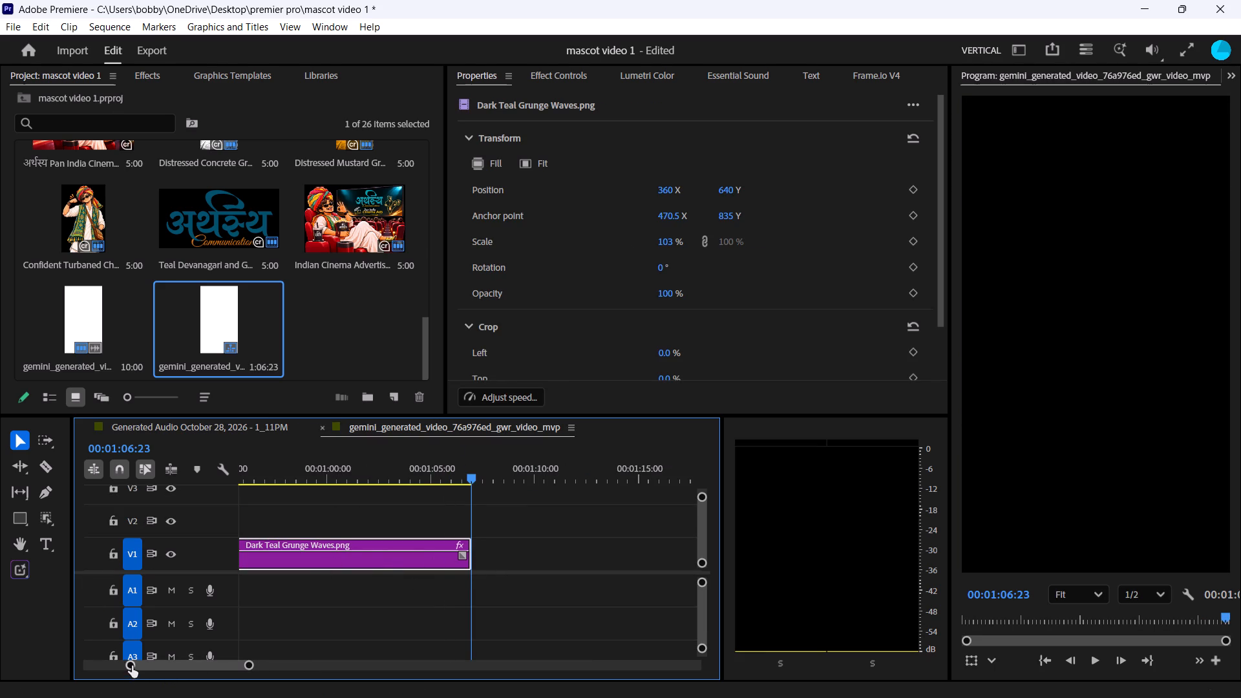
Move the logo clip from V1 to V2 above the teal background, starting at about 00:00:23, and scrub across both clips to compare.
left_click_drag(132, 666, 0, 663)
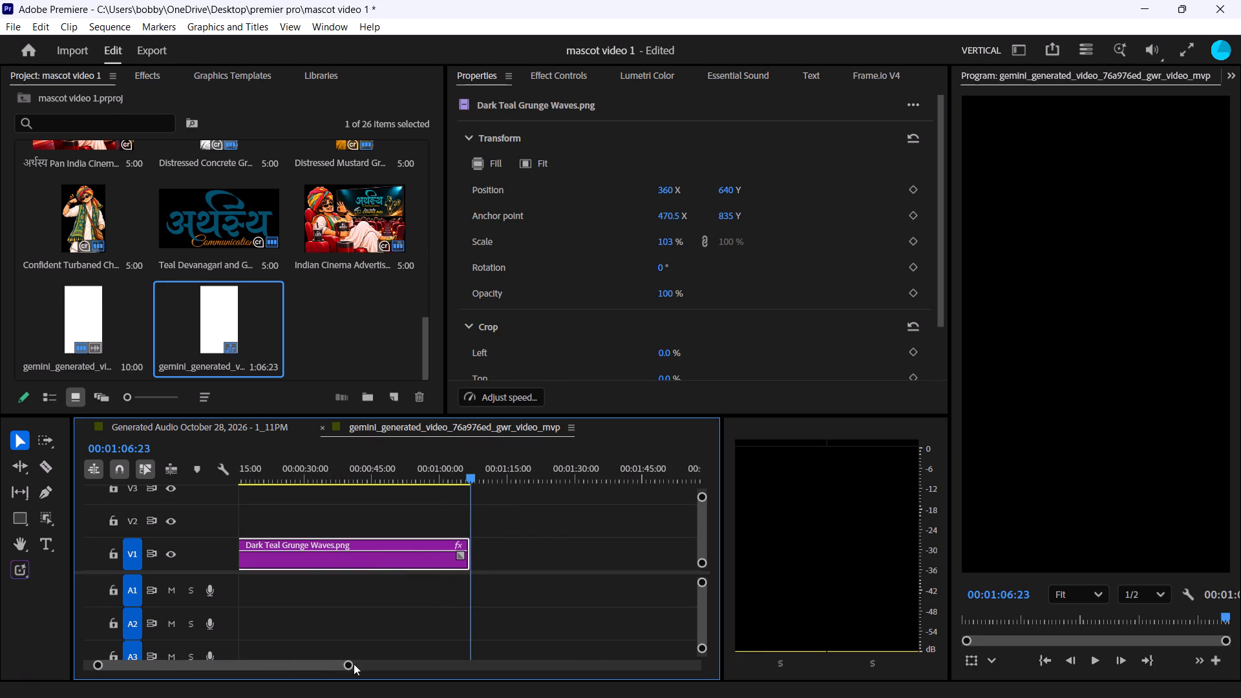
left_click_drag(354, 666, 388, 663)
left_click_drag(374, 661, 202, 667)
left_click_drag(262, 564, 267, 540)
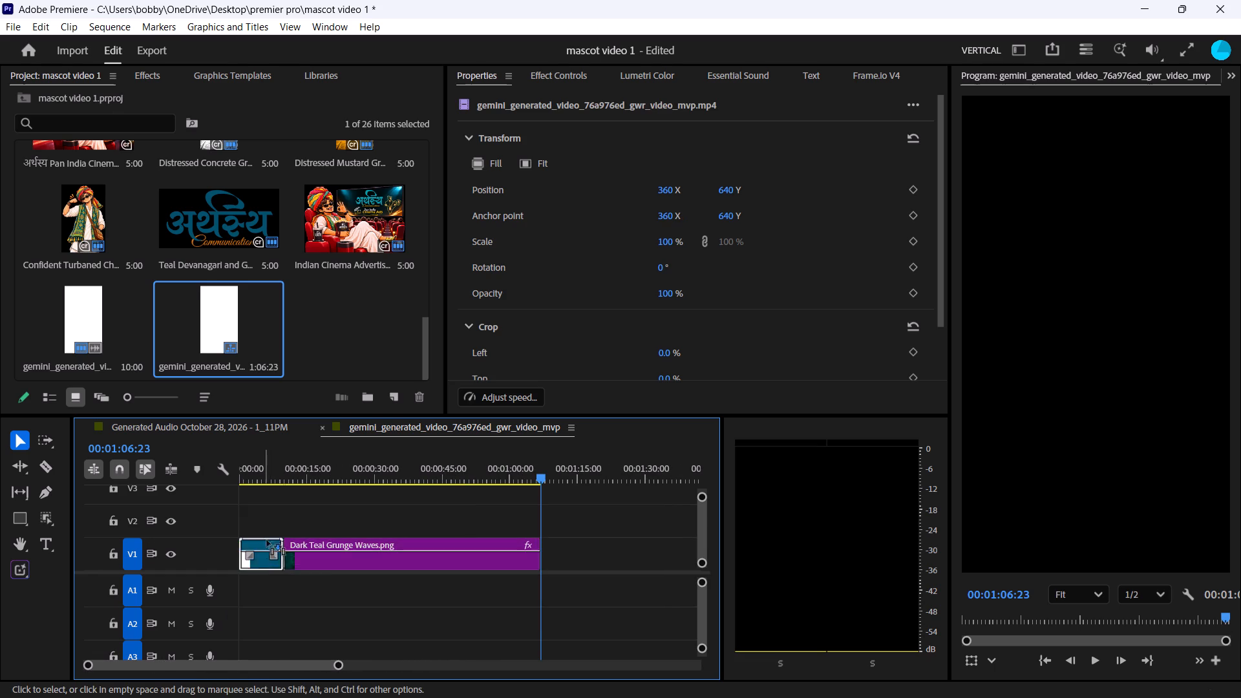
left_click_drag(267, 540, 368, 520)
left_click_drag(415, 472, 371, 477)
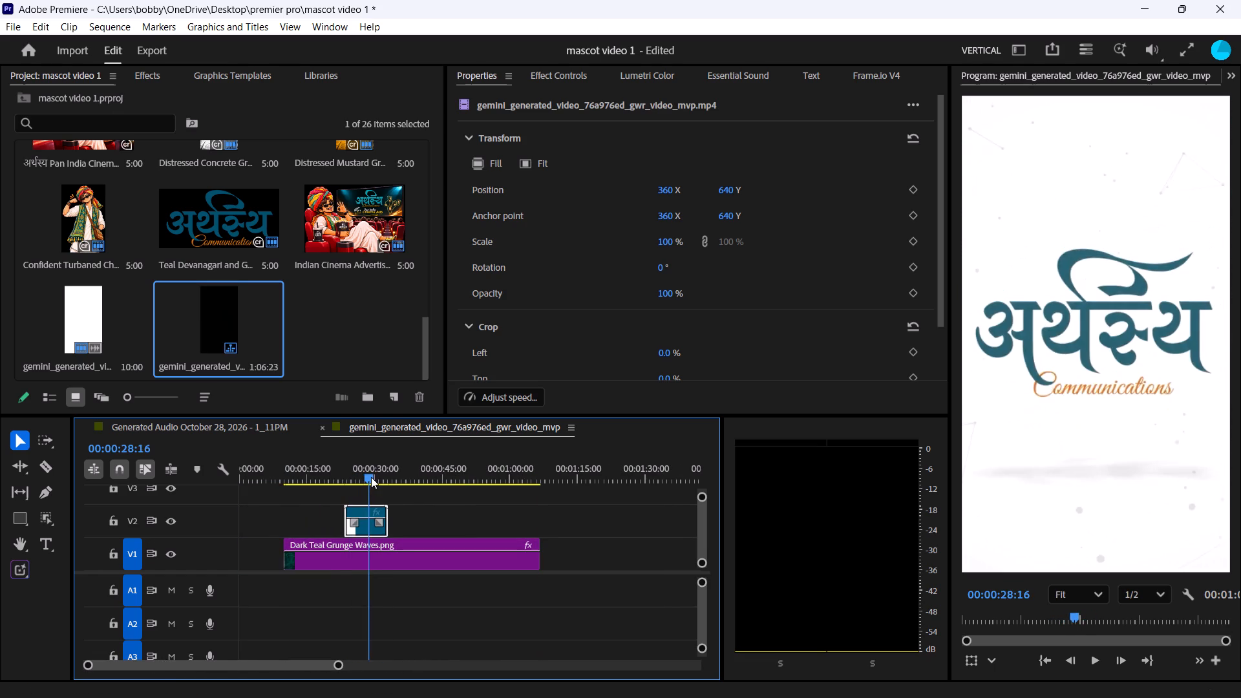
left_click_drag(371, 477, 486, 476)
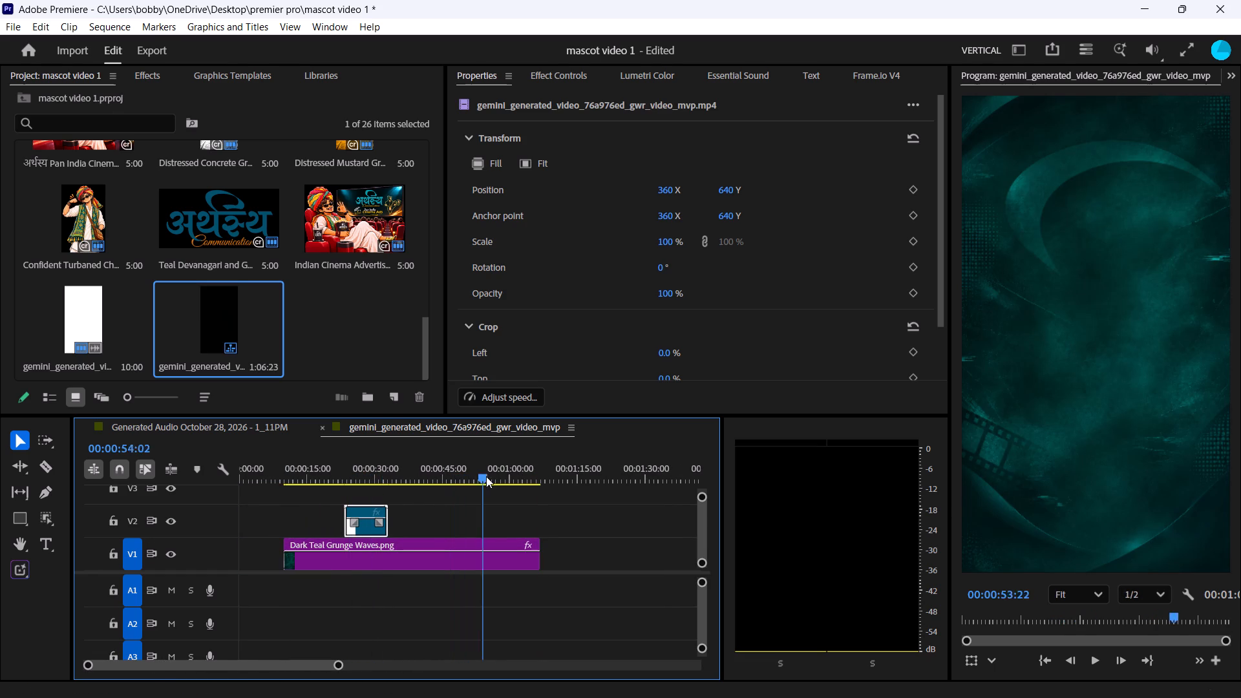
left_click_drag(486, 476, 318, 520)
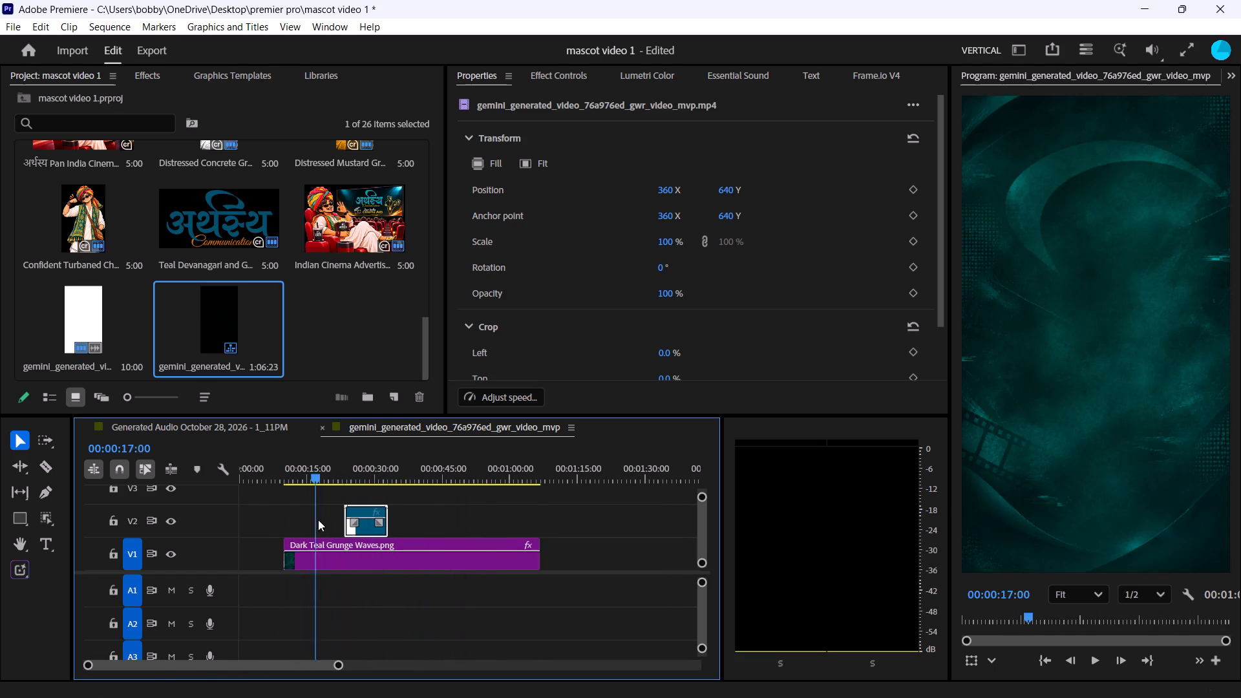
left_click_drag(318, 520, 329, 514)
Return to the Generated Audio sequence and activate the V3 logo clip's transform box in the program frame at 00:00:52:02.
left_click(249, 426)
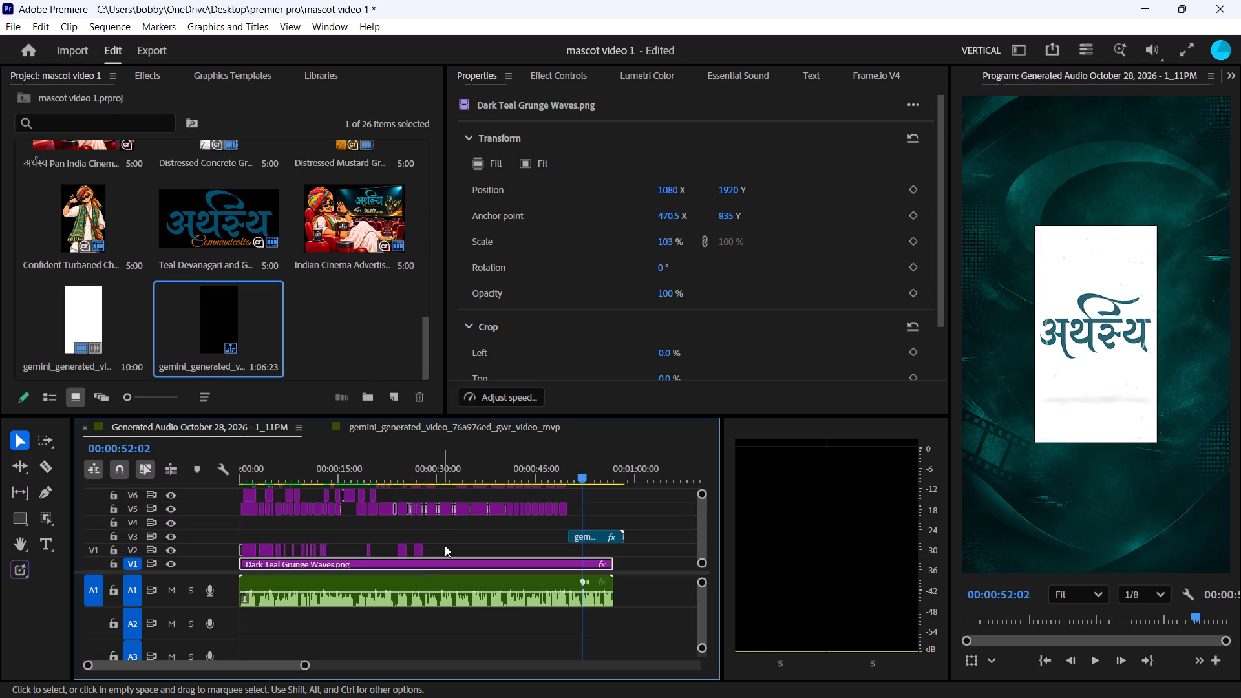
left_click(595, 533)
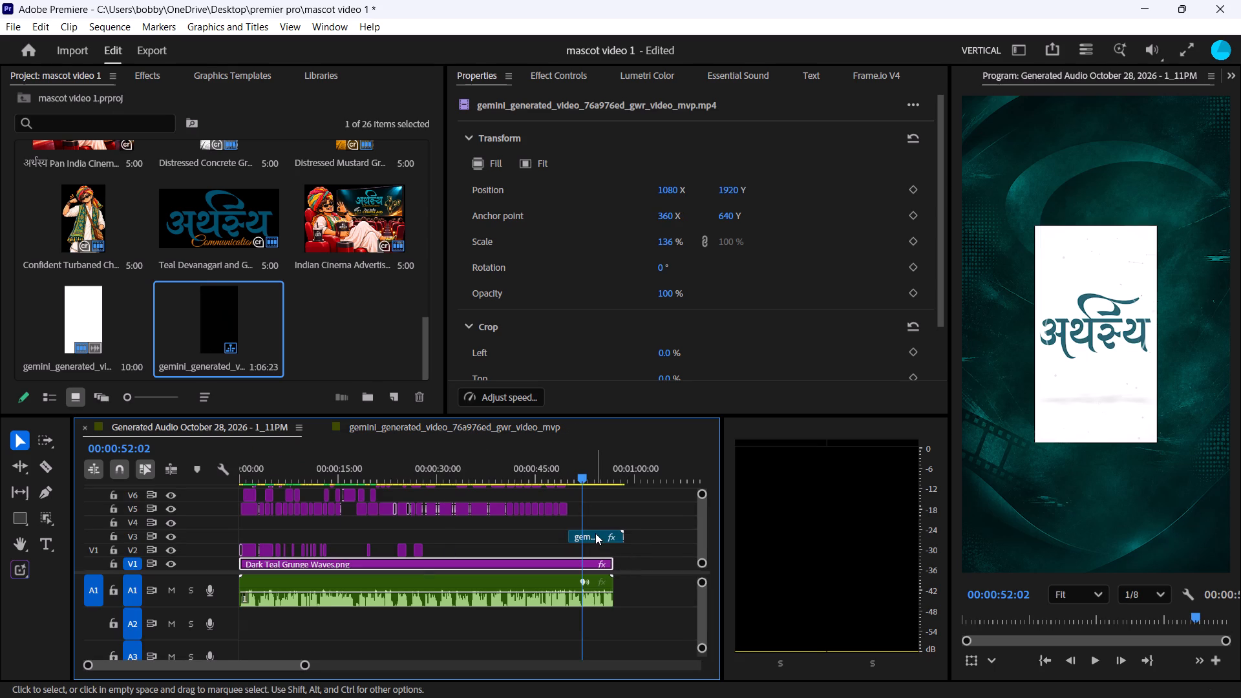
left_click(567, 568)
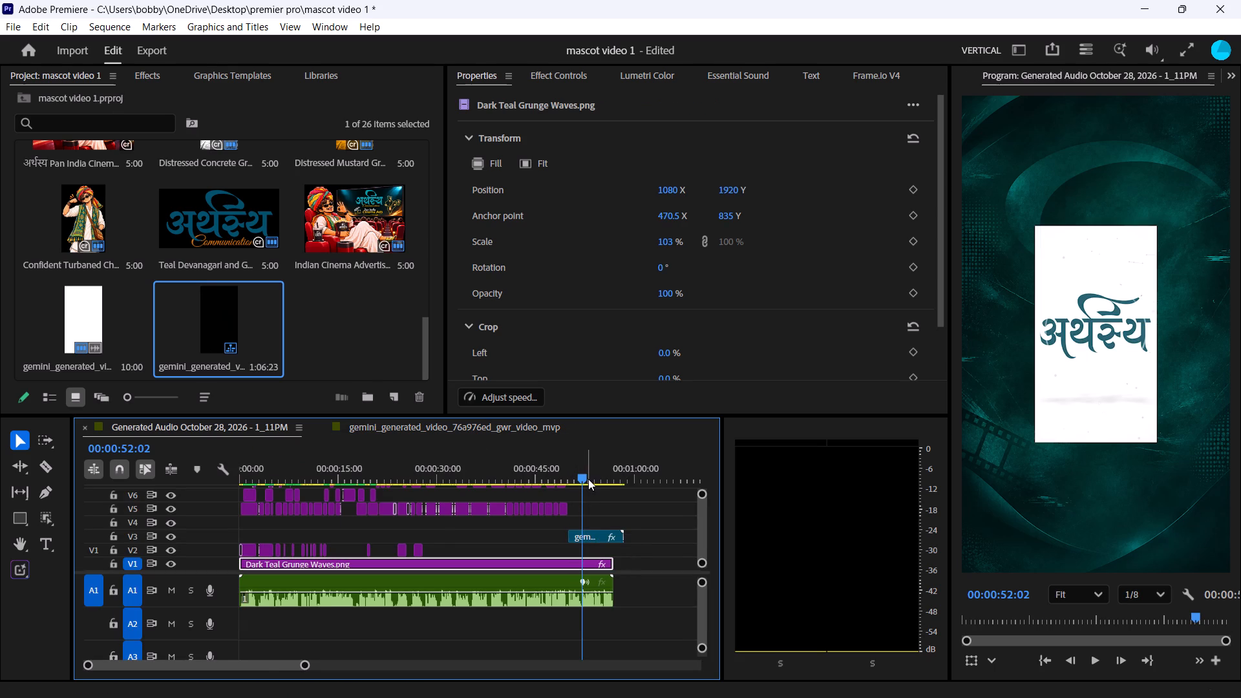
left_click(594, 538)
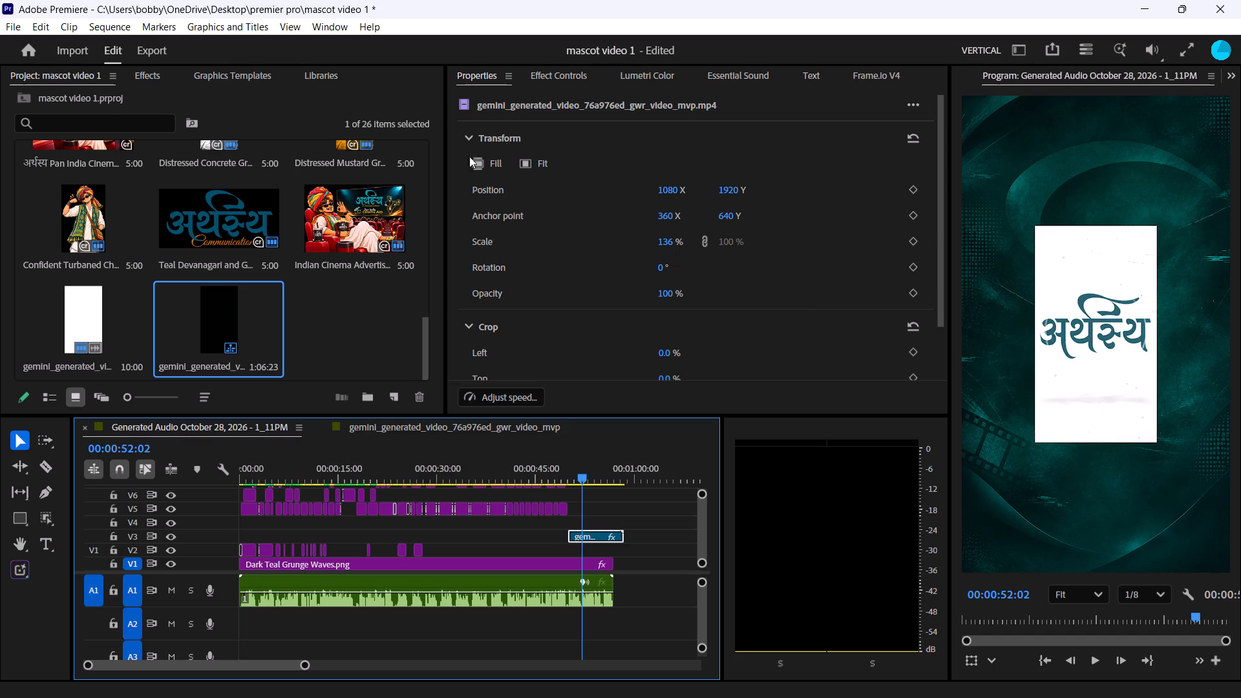
double_click(1059, 334)
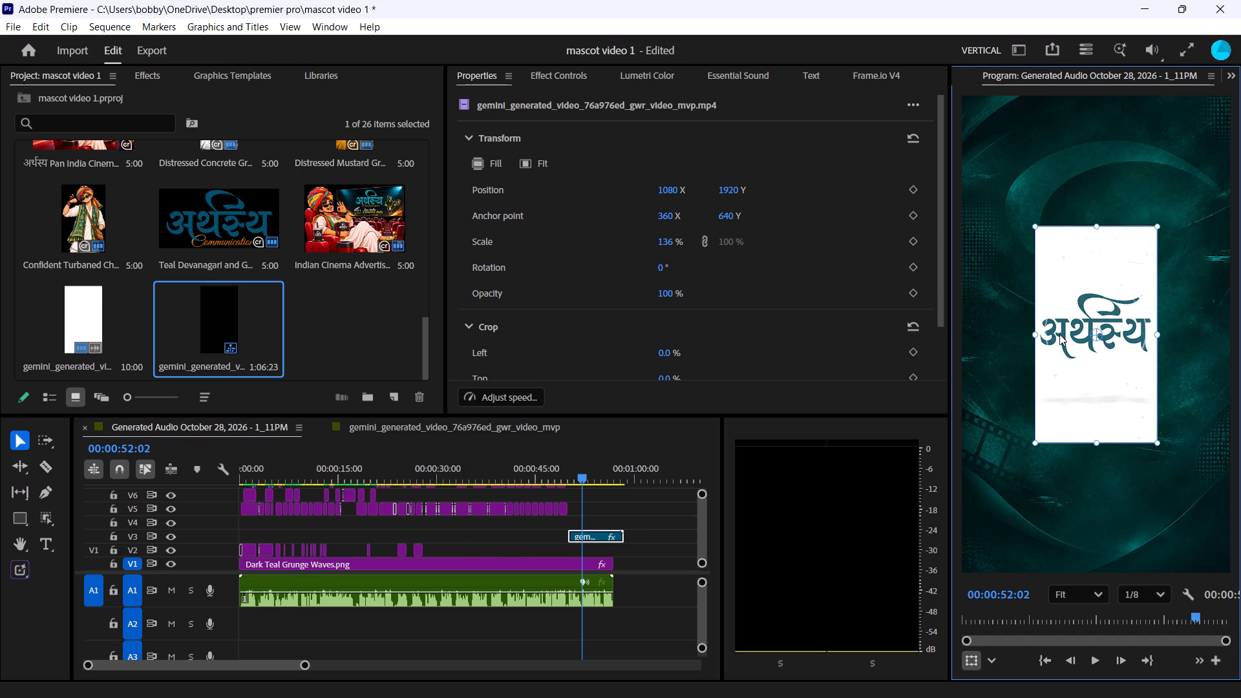
Enlarge the V3 logo clip about its centre to about 302% scale so its white background fills the vertical frame.
left_click_drag(1036, 336, 965, 355)
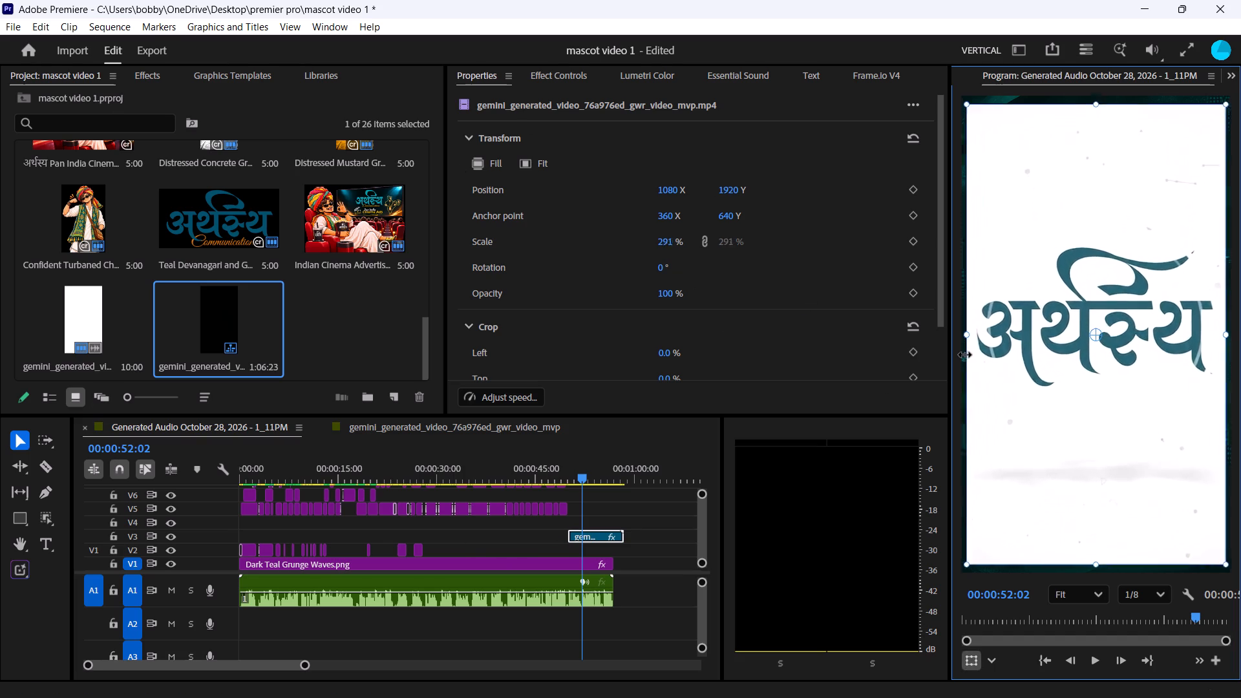
left_click_drag(965, 355, 966, 355)
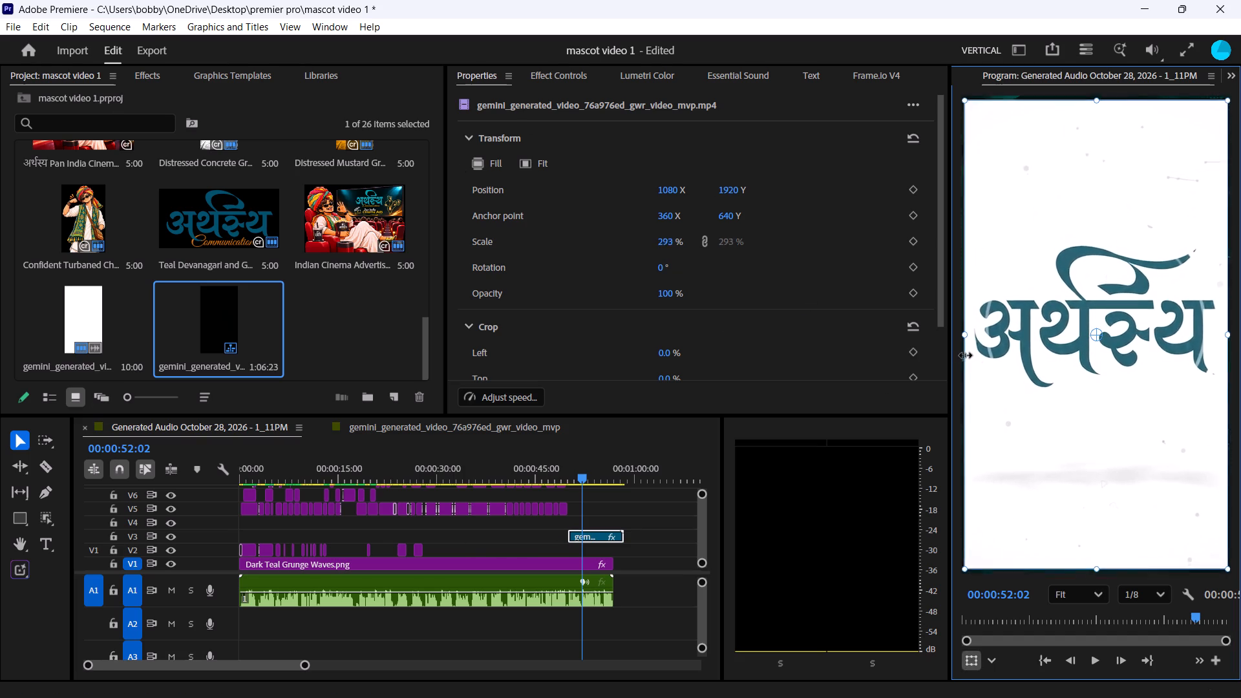
left_click_drag(966, 355, 961, 355)
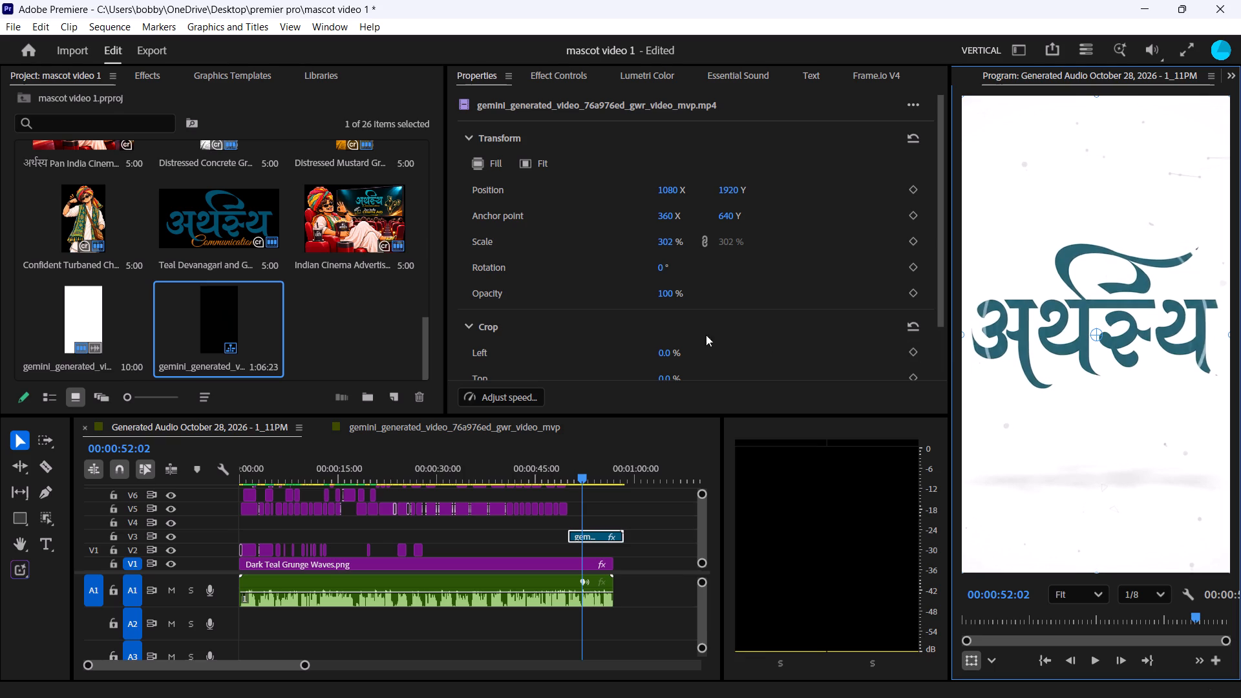
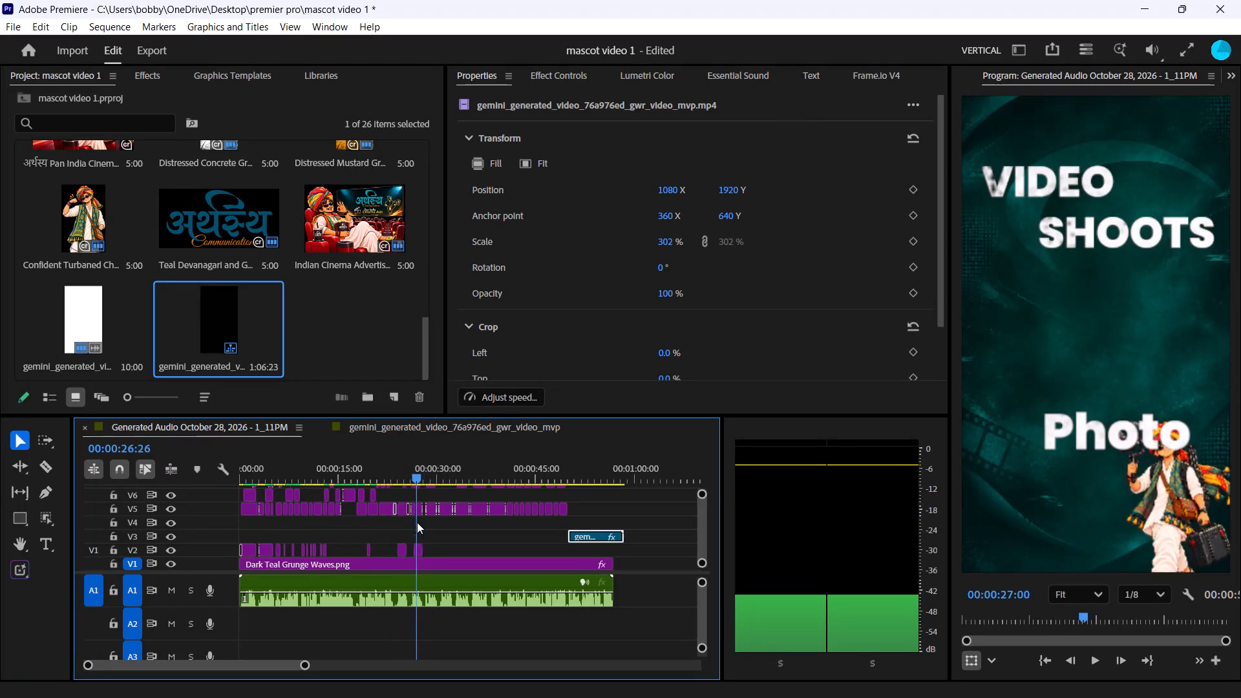
Set the bottom crop of the Rajasthani Mascot with Marketing Icons.png clip on V5, near 00:00:24:16, to 20%.
right_click(408, 525)
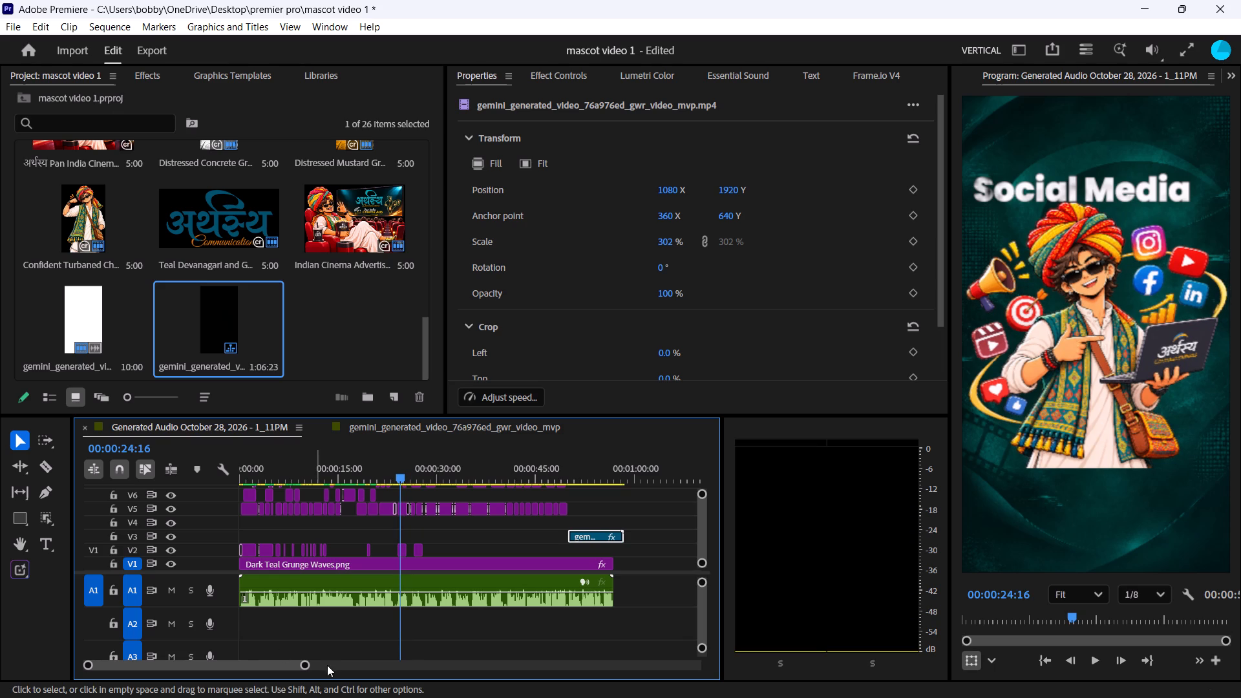
left_click_drag(306, 666, 165, 688)
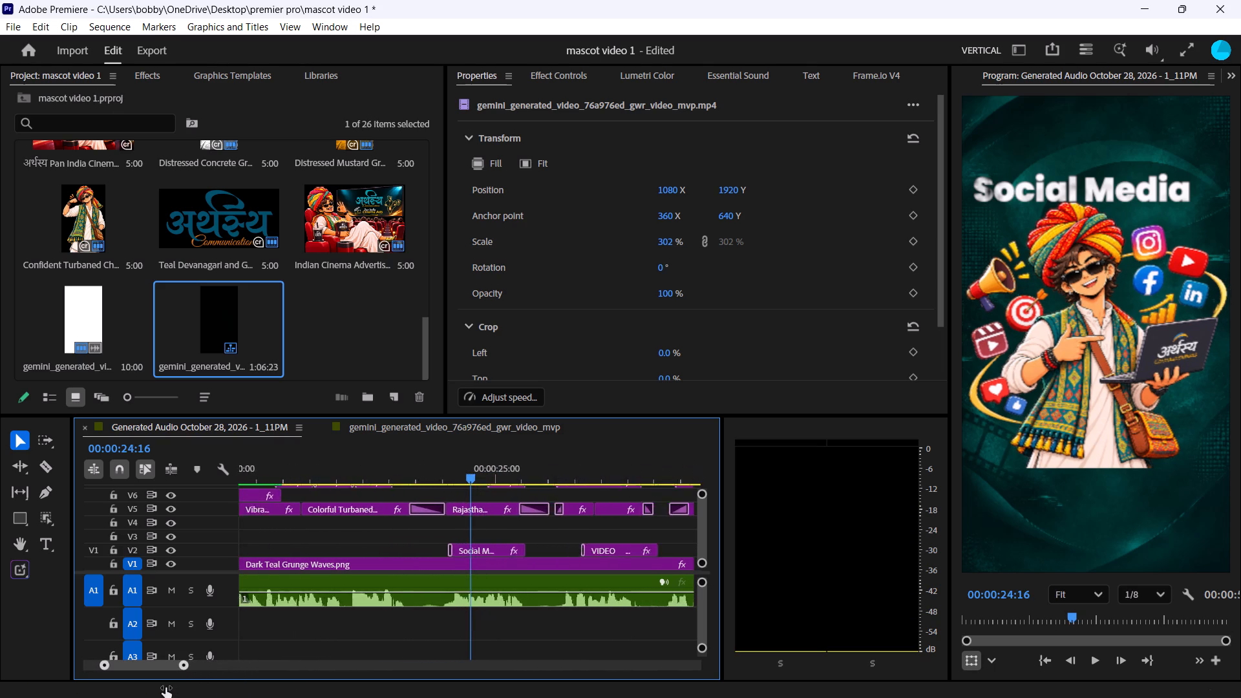
left_click_drag(165, 688, 147, 693)
left_click(485, 508)
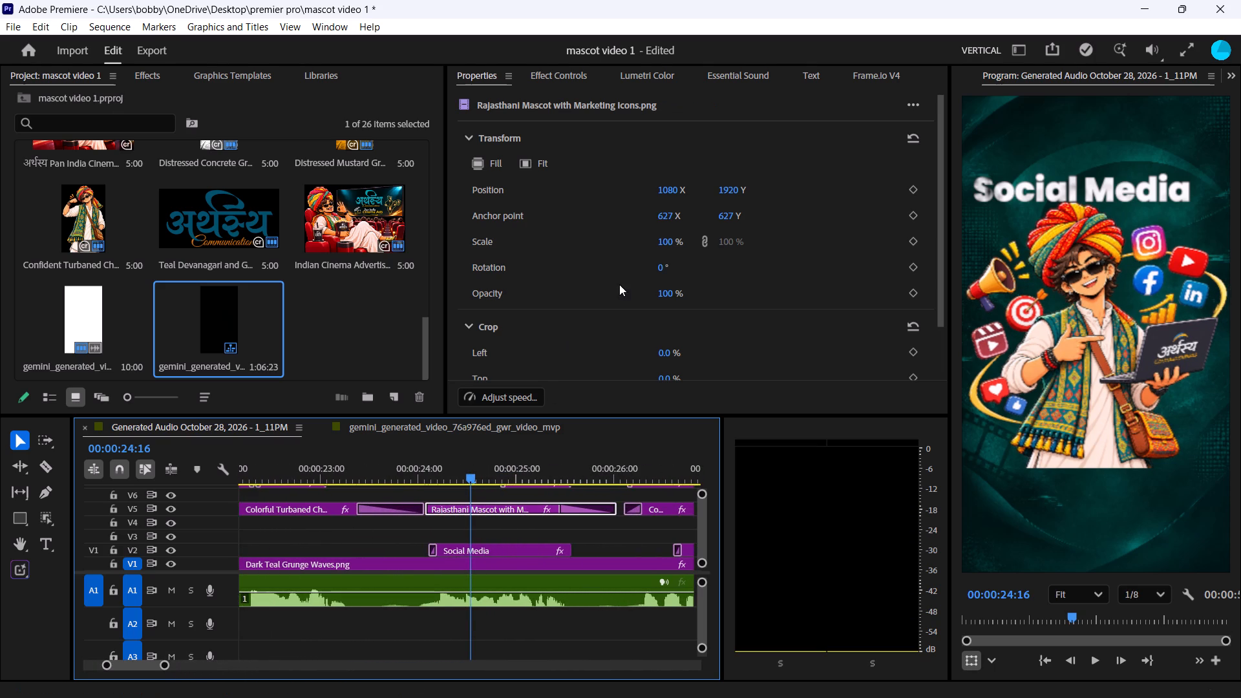
left_click_drag(940, 251, 938, 284)
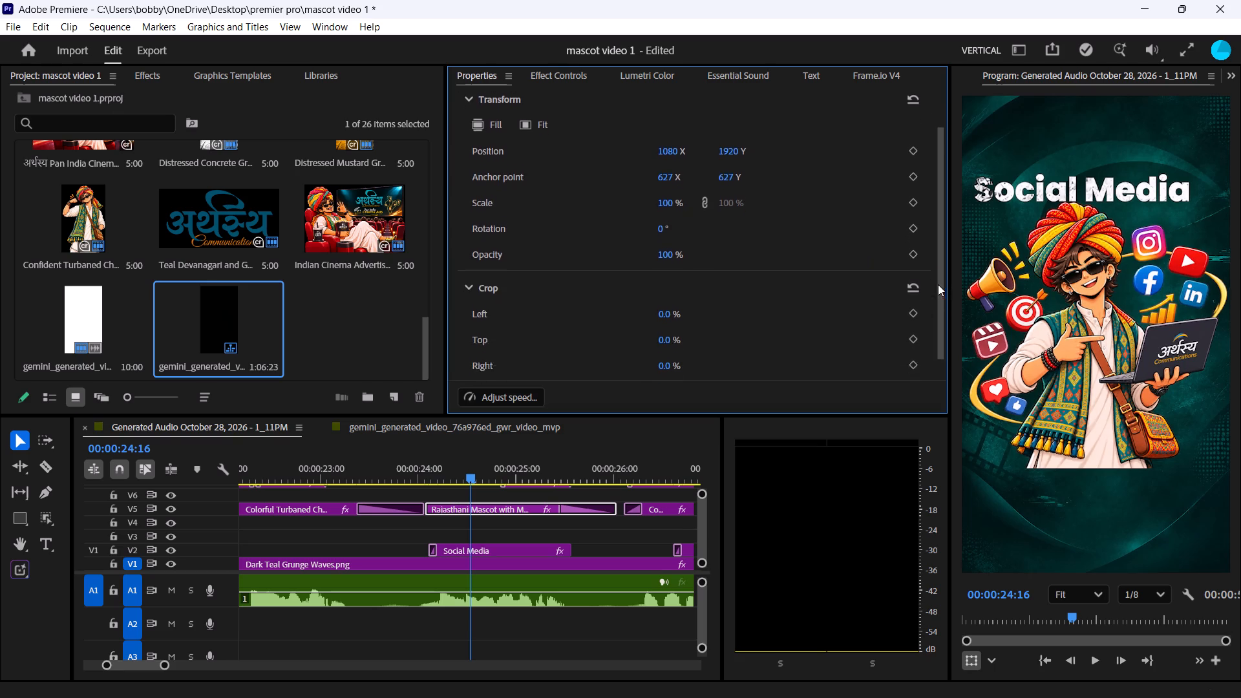
left_click_drag(938, 284, 938, 346)
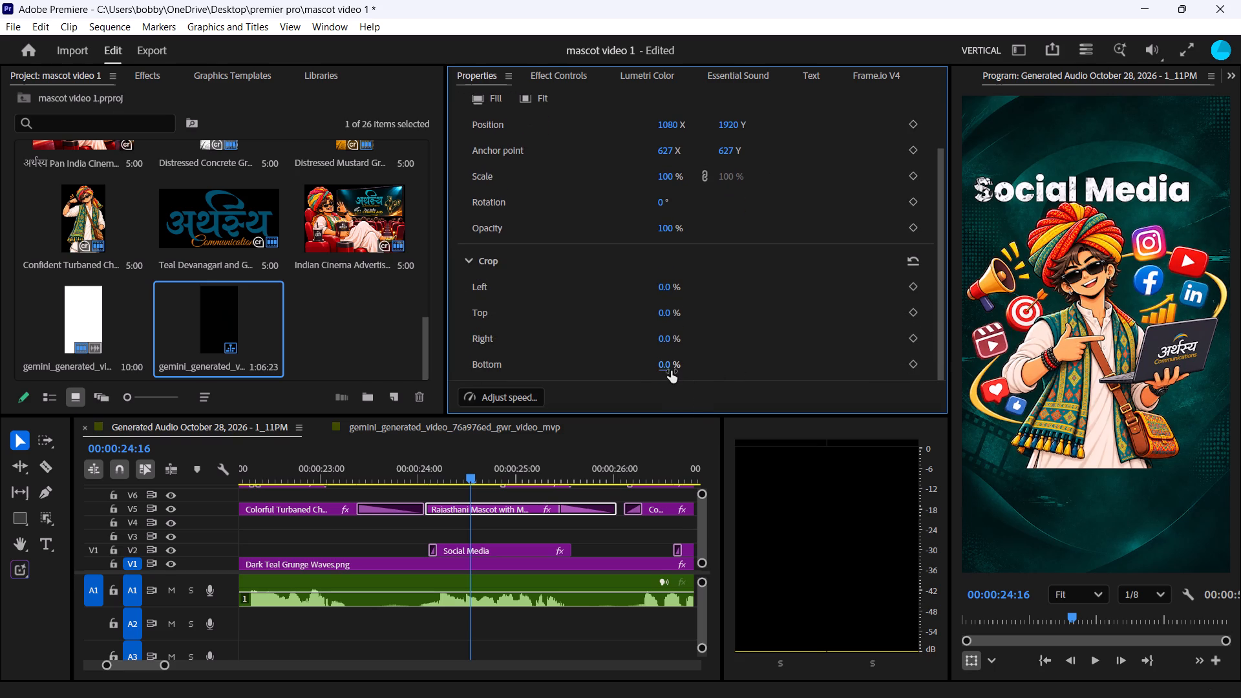
left_click_drag(666, 366, 672, 365)
Set the bottom crop of the Rajasthani Mascot clip on V5 to 20%.
left_click_drag(672, 365, 686, 368)
left_click_drag(686, 368, 687, 368)
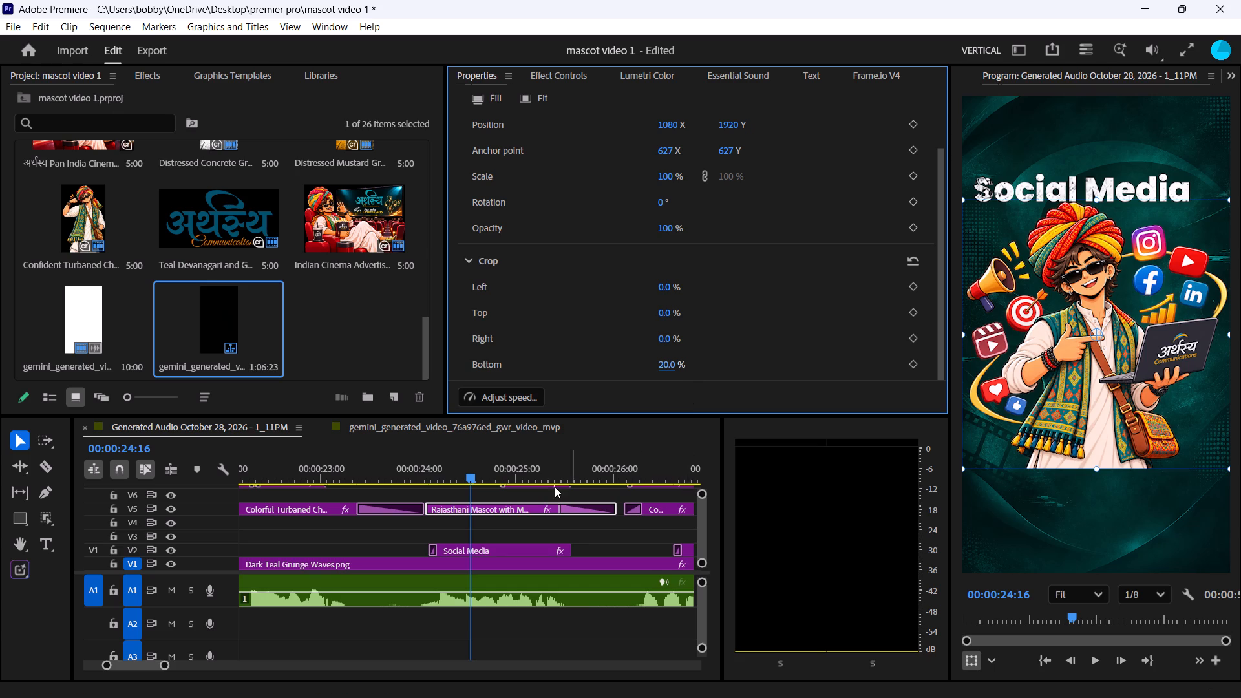
Scrub through the Social Media Marketing section from about 00:00:24:05 to 00:00:25:01 and check the mascot clip's crop against its properties.
left_click_drag(472, 474, 514, 471)
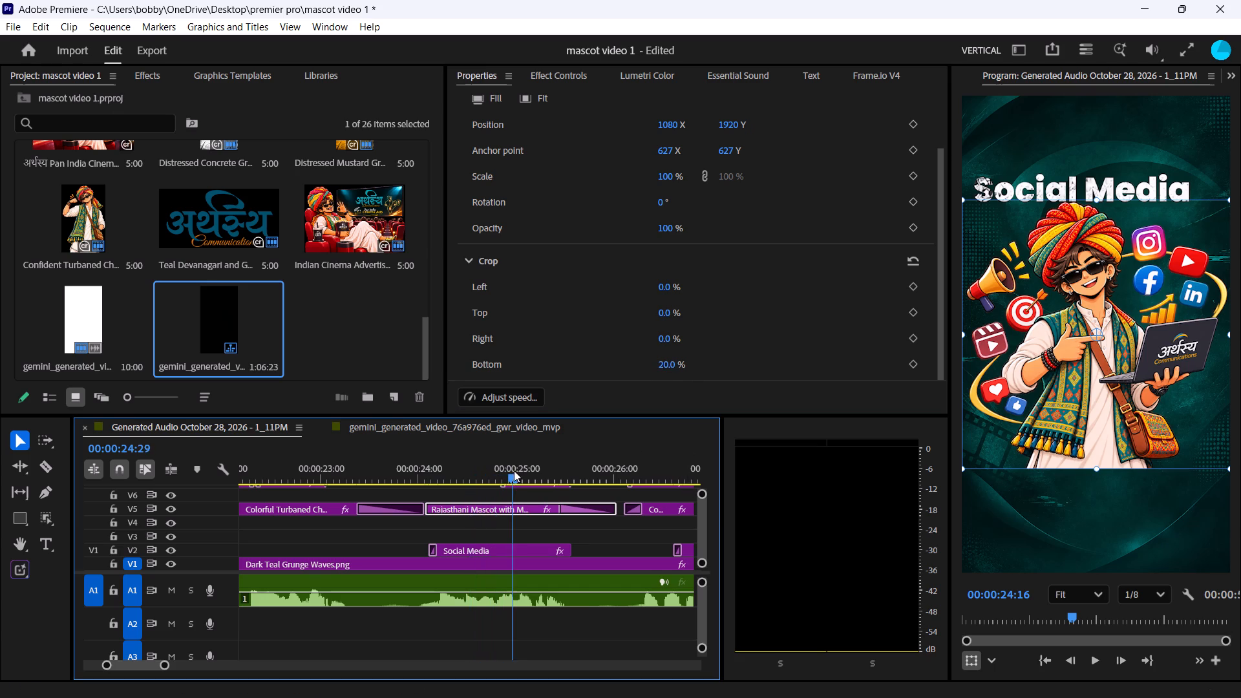
left_click_drag(514, 471, 520, 470)
left_click(548, 521)
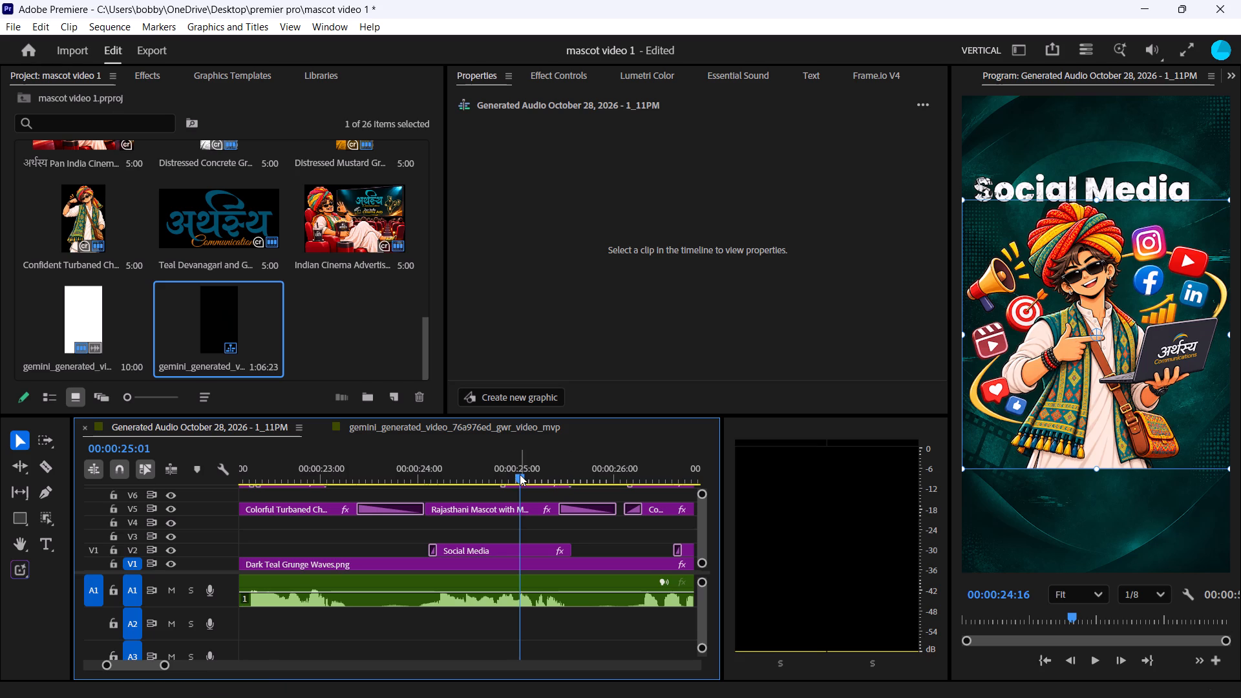
left_click_drag(518, 476, 433, 487)
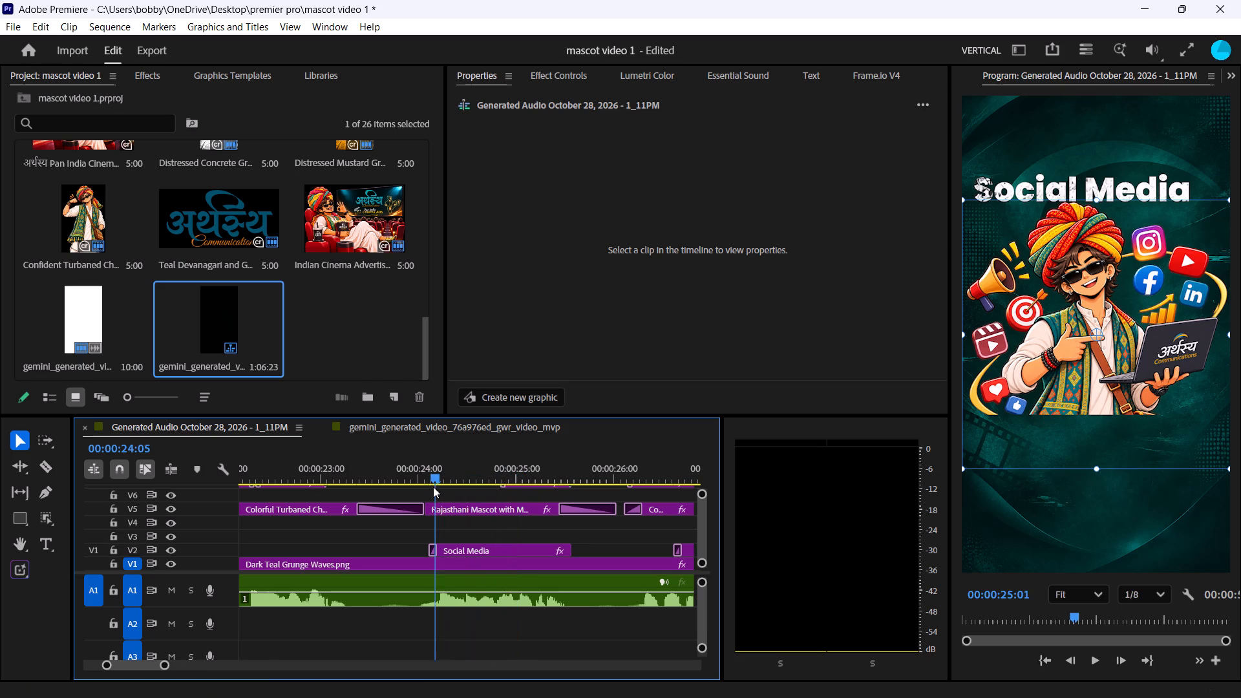
left_click_drag(433, 487, 483, 484)
left_click(500, 514)
scroll(763, 349, "down", 2)
scroll(791, 339, "up", 1)
scroll(791, 339, "down", 1)
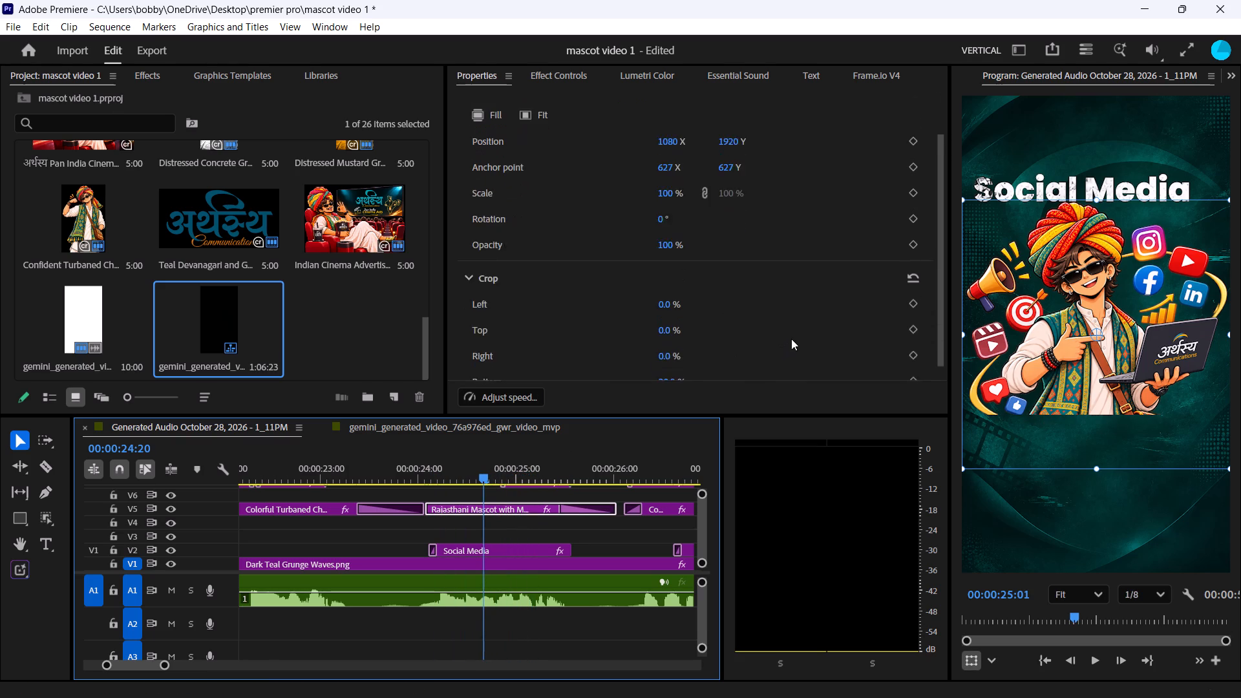
scroll(791, 339, "down", 3)
scroll(739, 355, "down", 4)
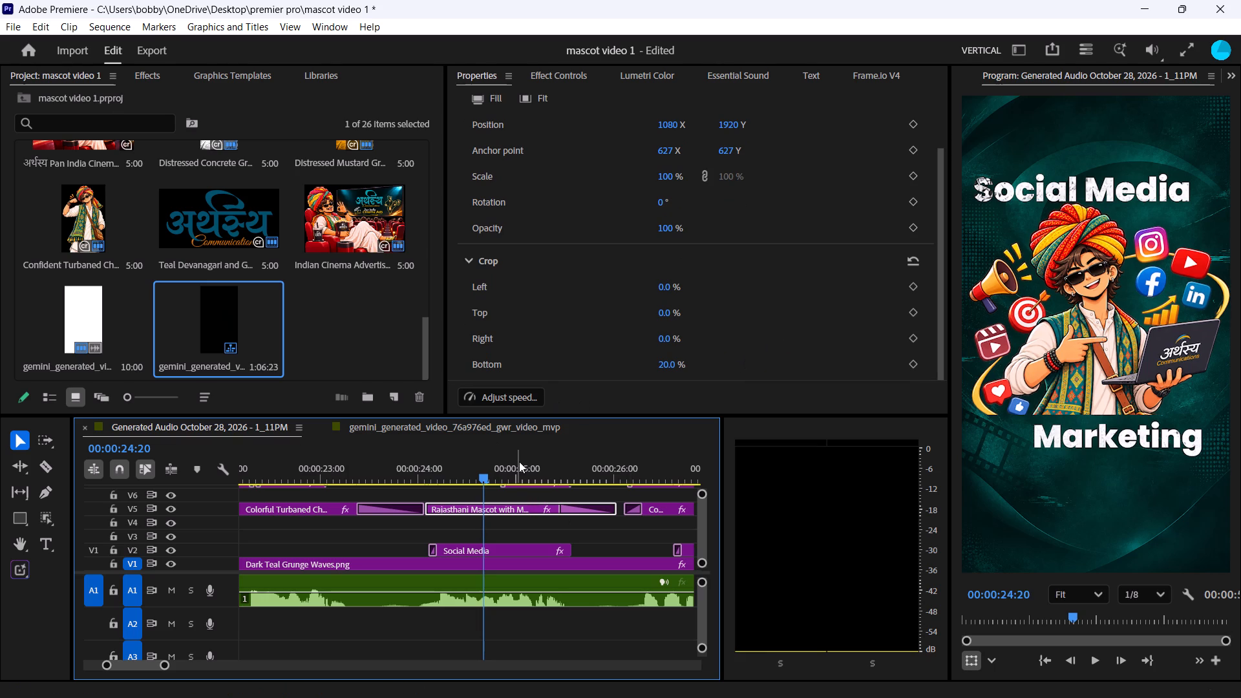
Enlarge the timeline area in height so more video and audio tracks show.
left_click(537, 413)
left_click_drag(549, 415, 549, 285)
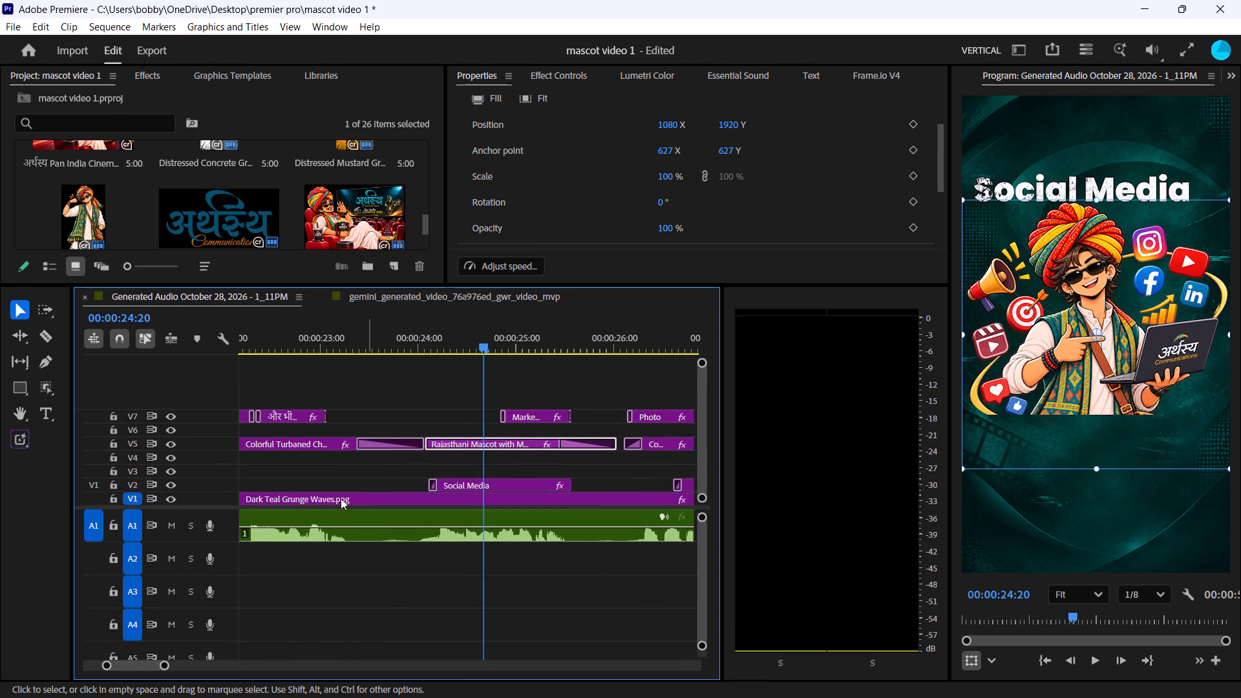
Return to 00:00:00:00 in the Generated Audio sequence and play it from the beginning to review the edit.
left_click_drag(165, 666, 224, 665)
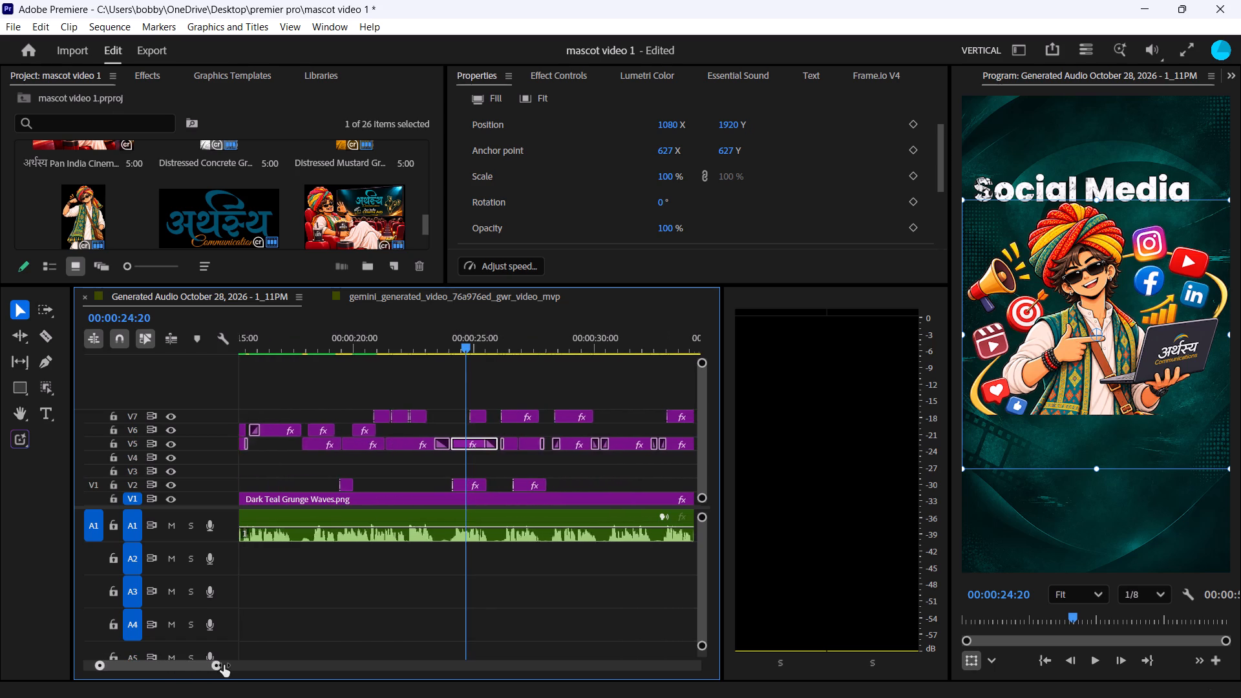
left_click_drag(224, 665, 229, 666)
left_click_drag(463, 339, 493, 341)
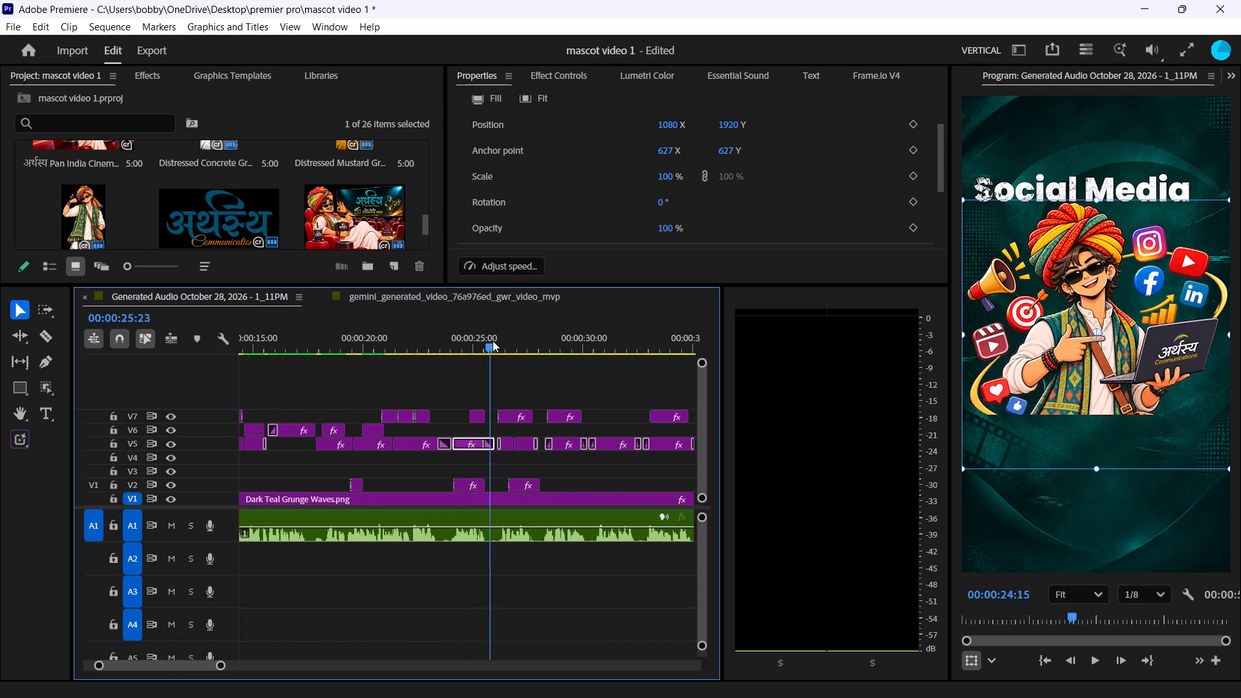
left_click_drag(493, 341, 0, 390)
left_click(351, 573)
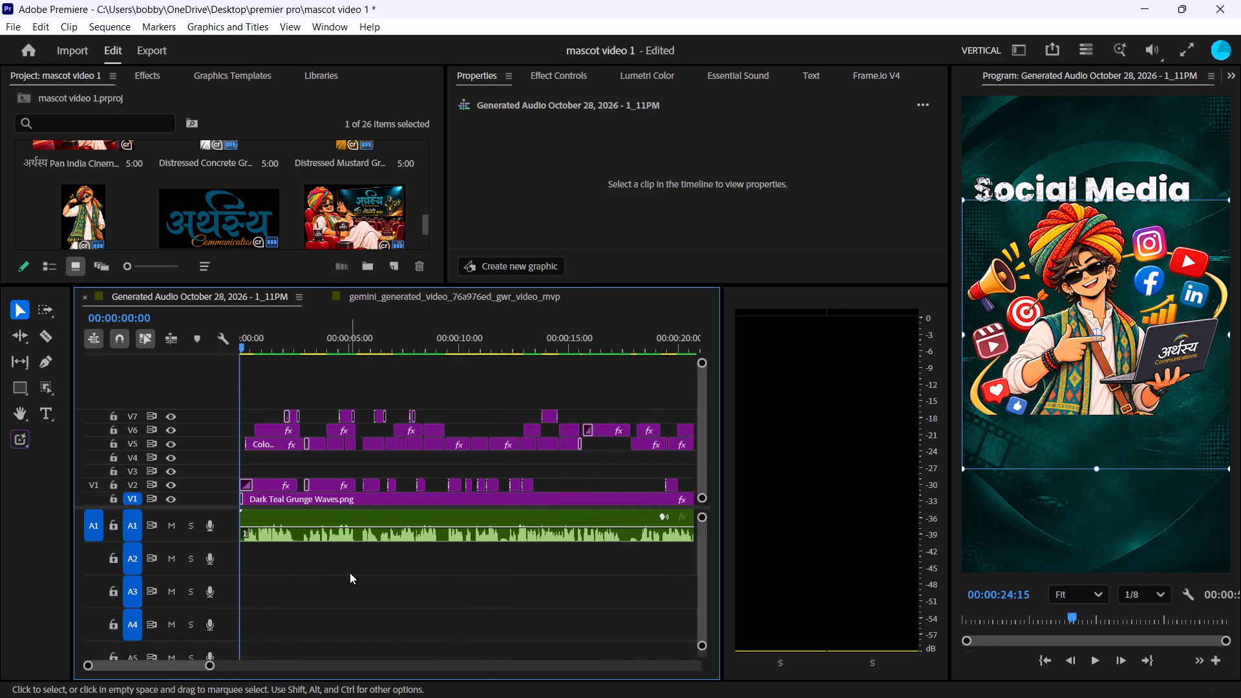
key("space")
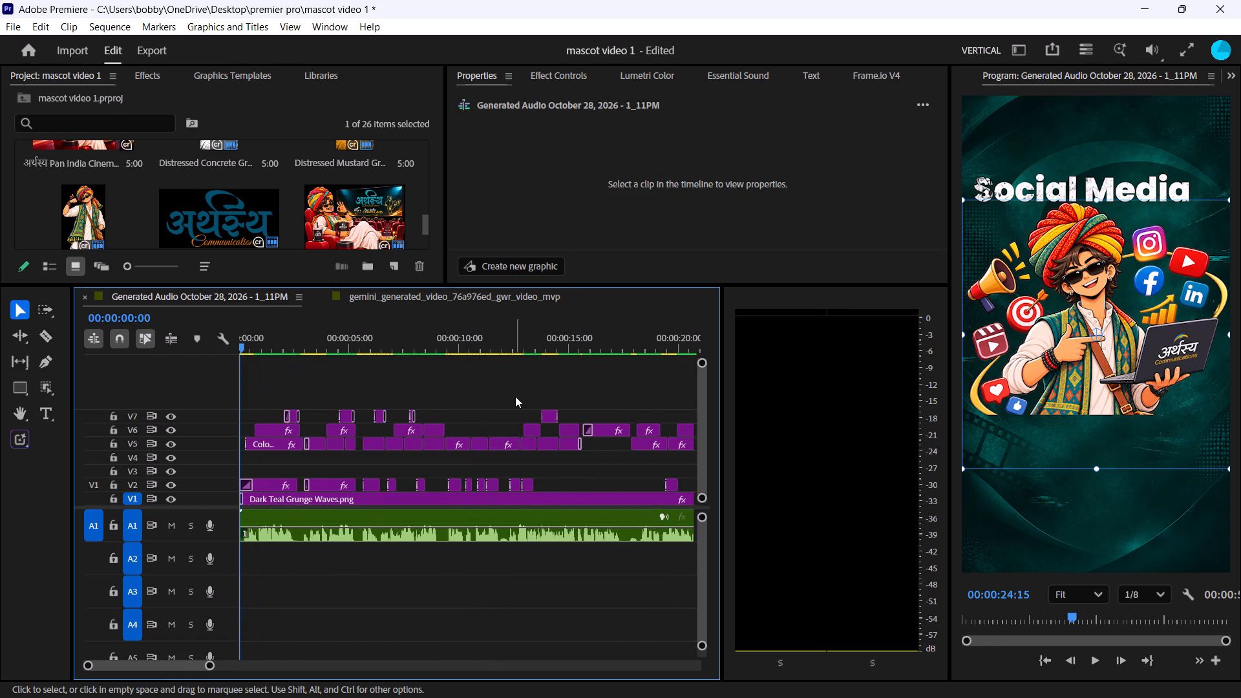
left_click(515, 396)
key("space")
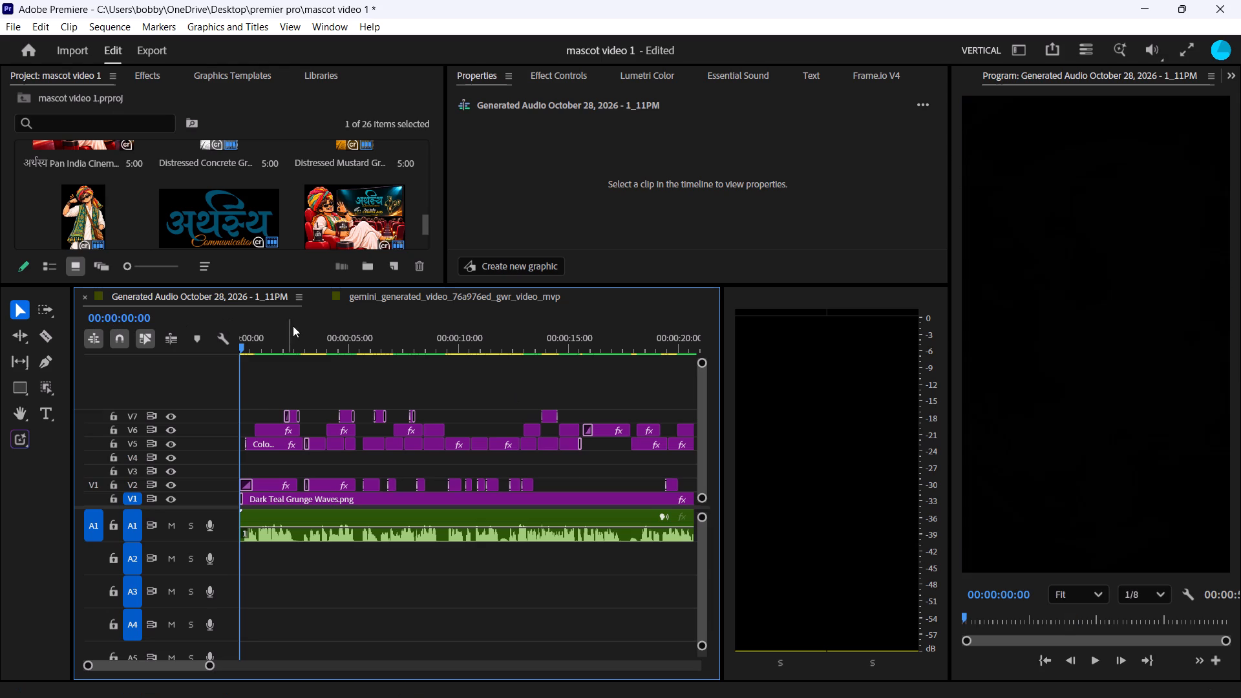
left_click_drag(366, 346, 139, 402)
key("Return")
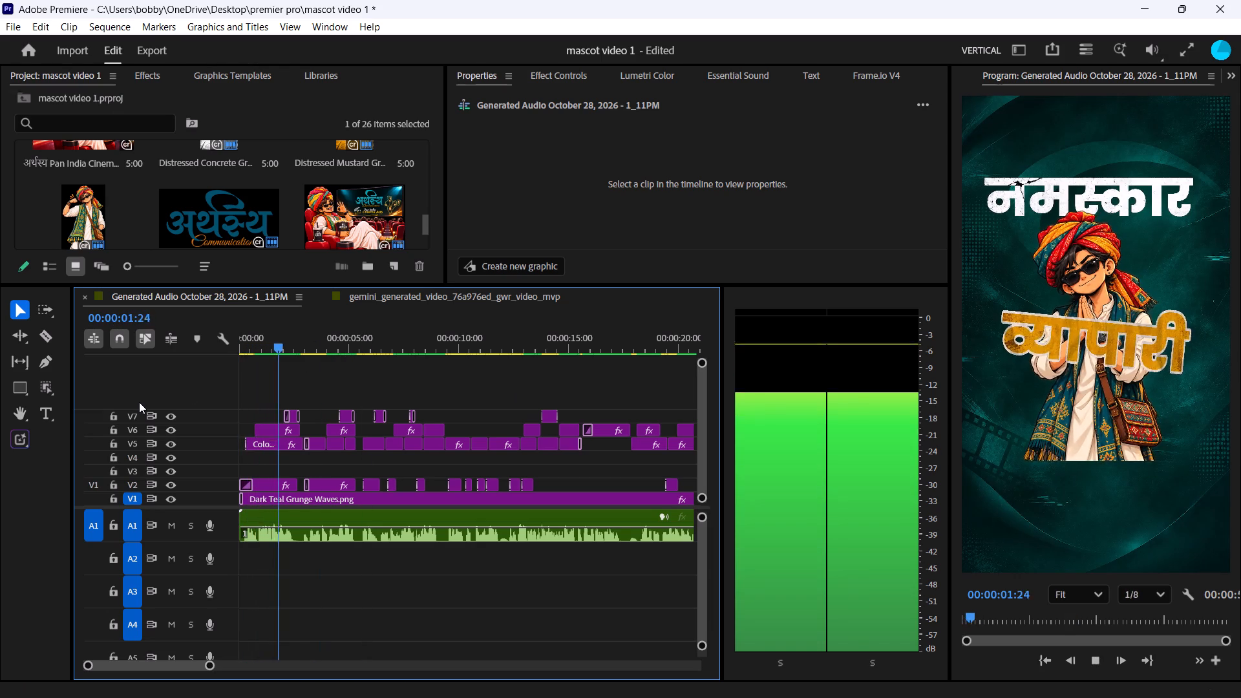
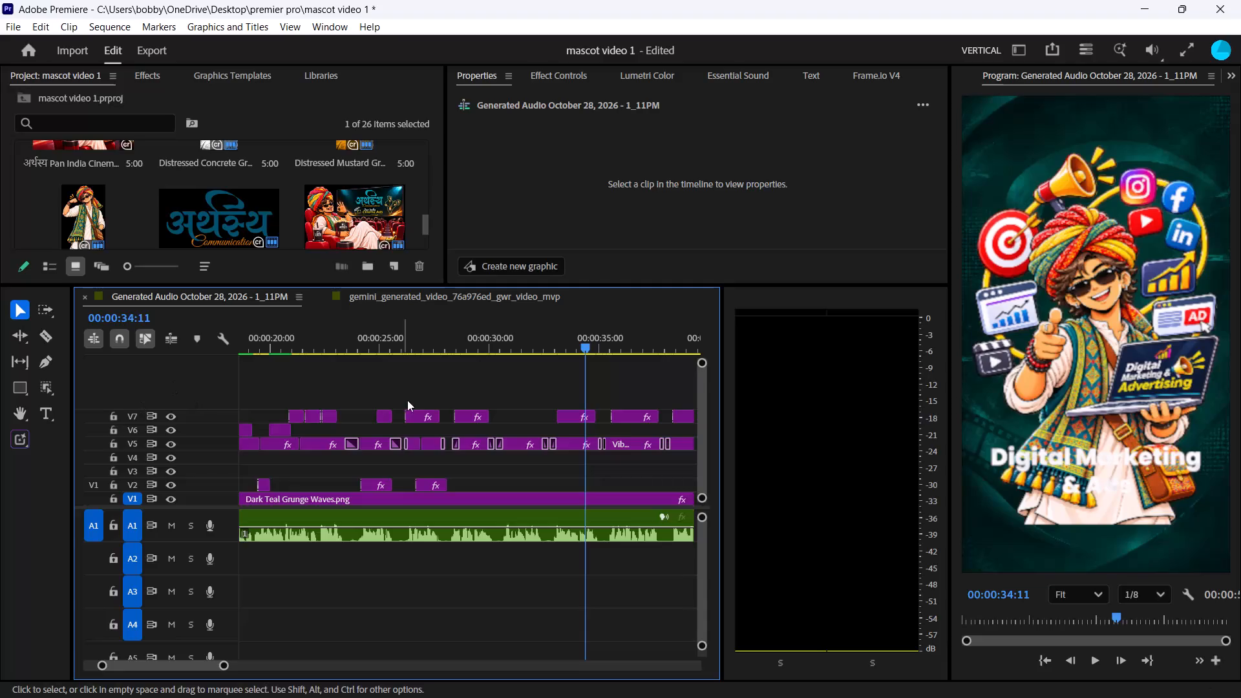
Set the bottom crop of the Colorful Digital Marketing Cartoon Cutout clip on V5 to 20%.
left_click(569, 446)
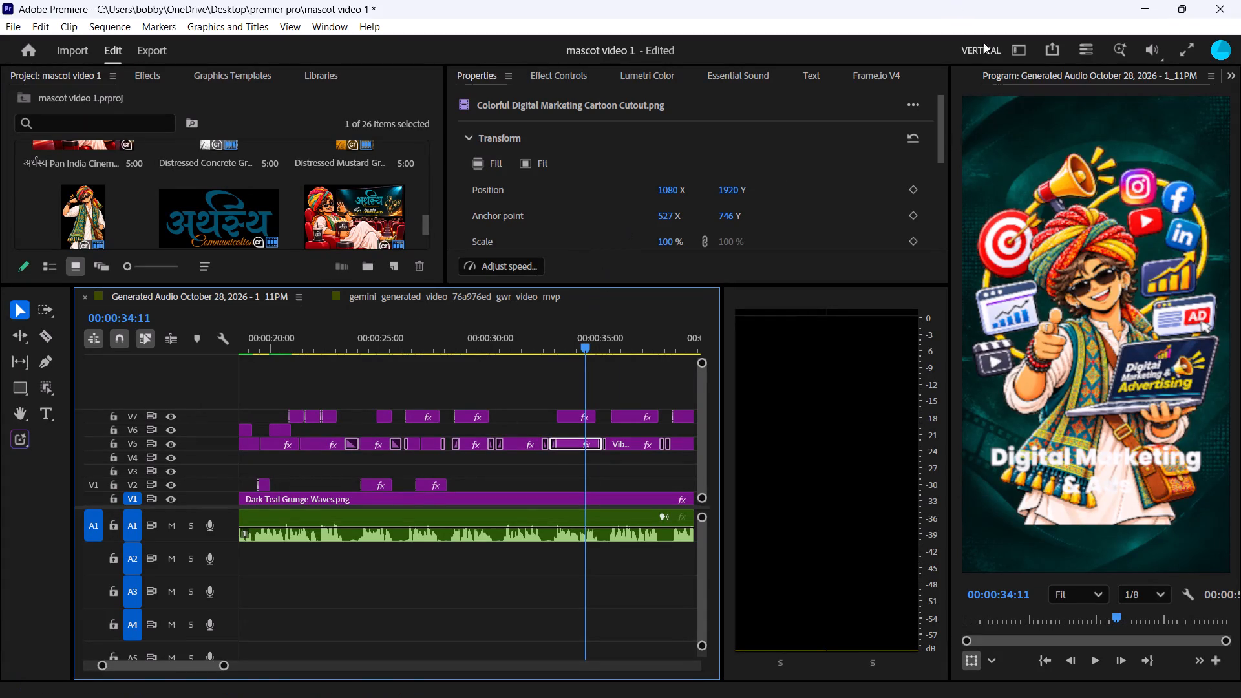
left_click_drag(942, 140, 940, 224)
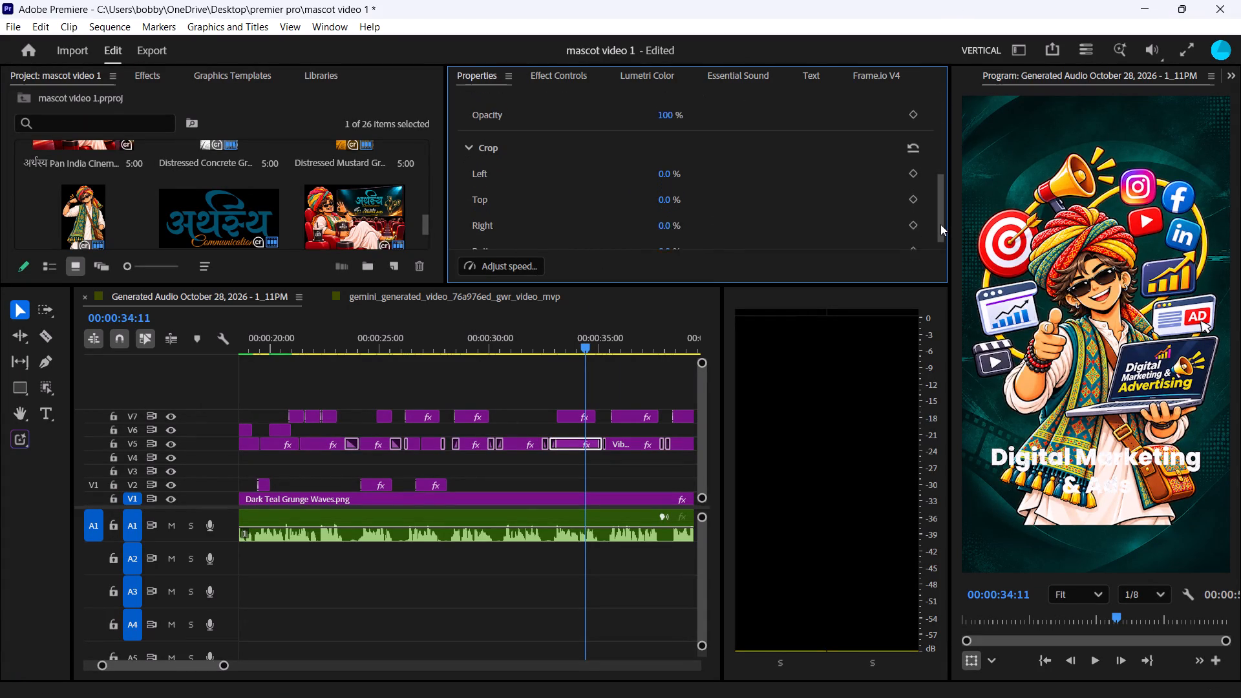
left_click_drag(940, 224, 935, 264)
left_click_drag(662, 237, 683, 237)
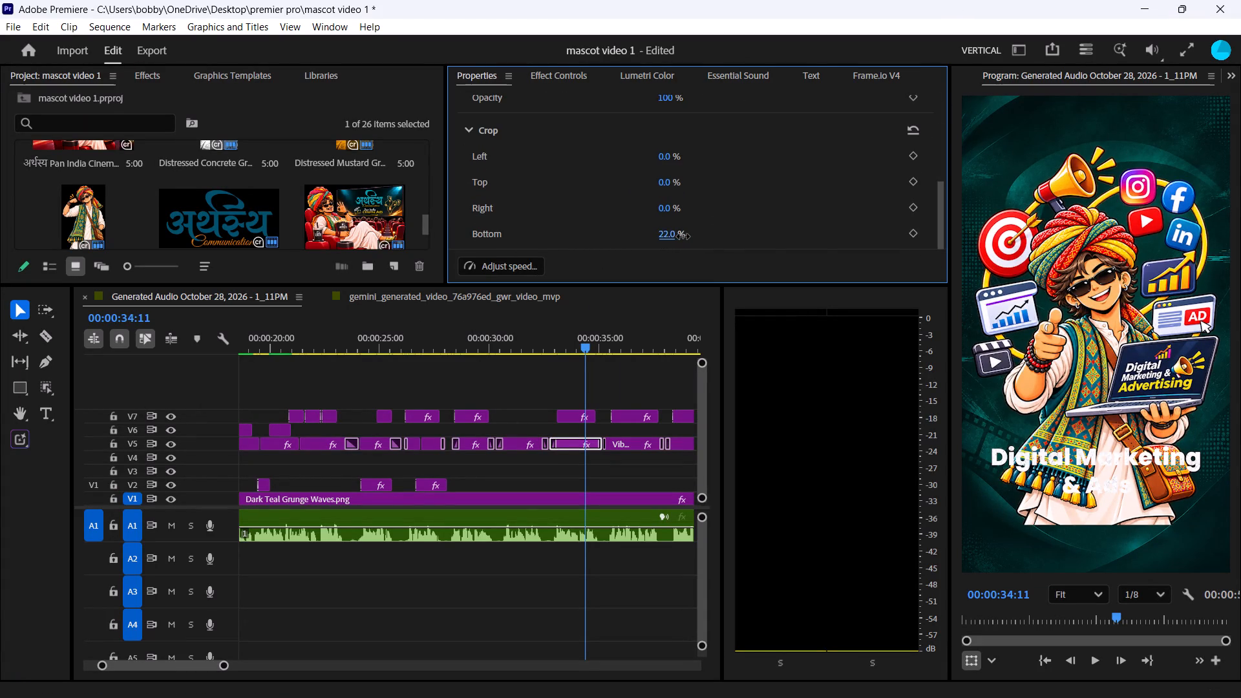
left_click_drag(683, 237, 682, 237)
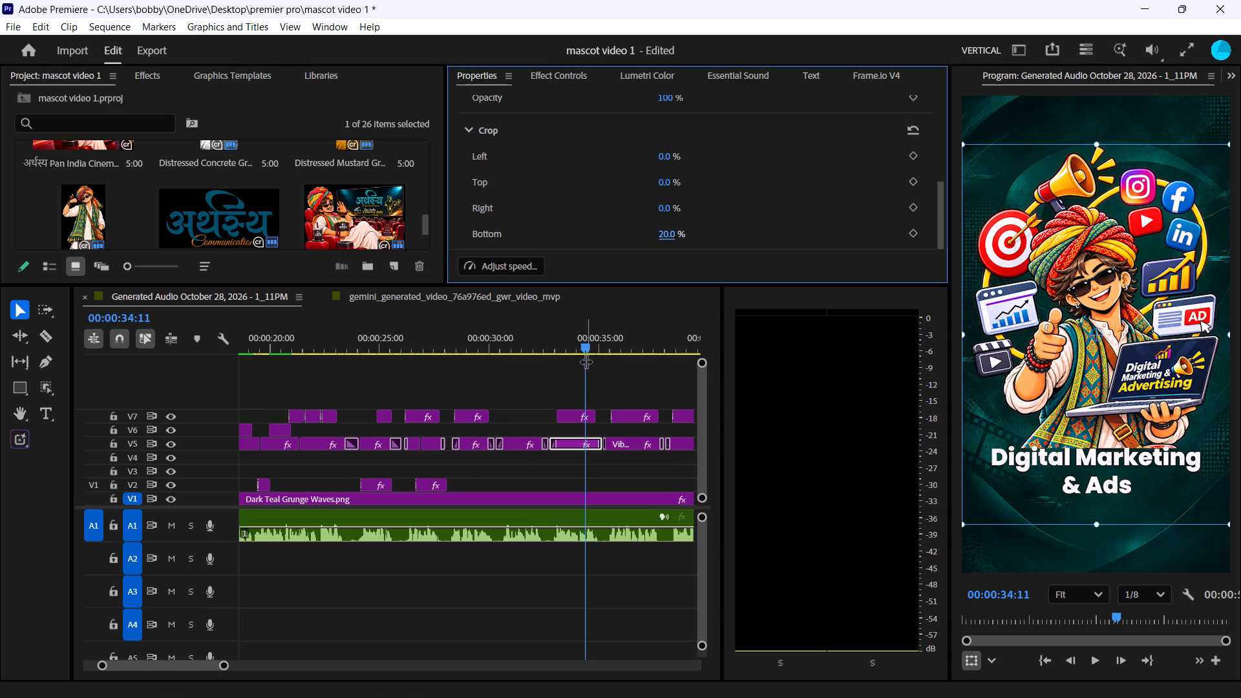
Scrub from 00:00:34:11 through the remaining service sections and the logo ending to review the rest of the sequence.
left_click_drag(586, 343, 623, 346)
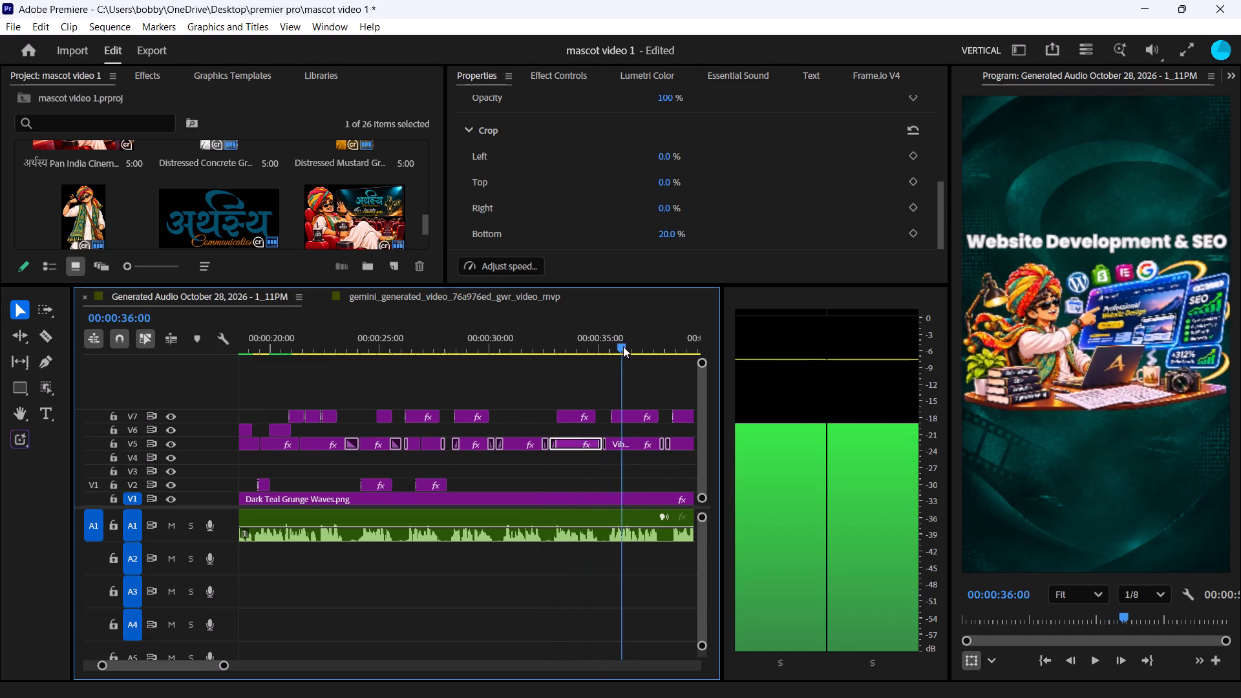
left_click_drag(623, 346, 676, 341)
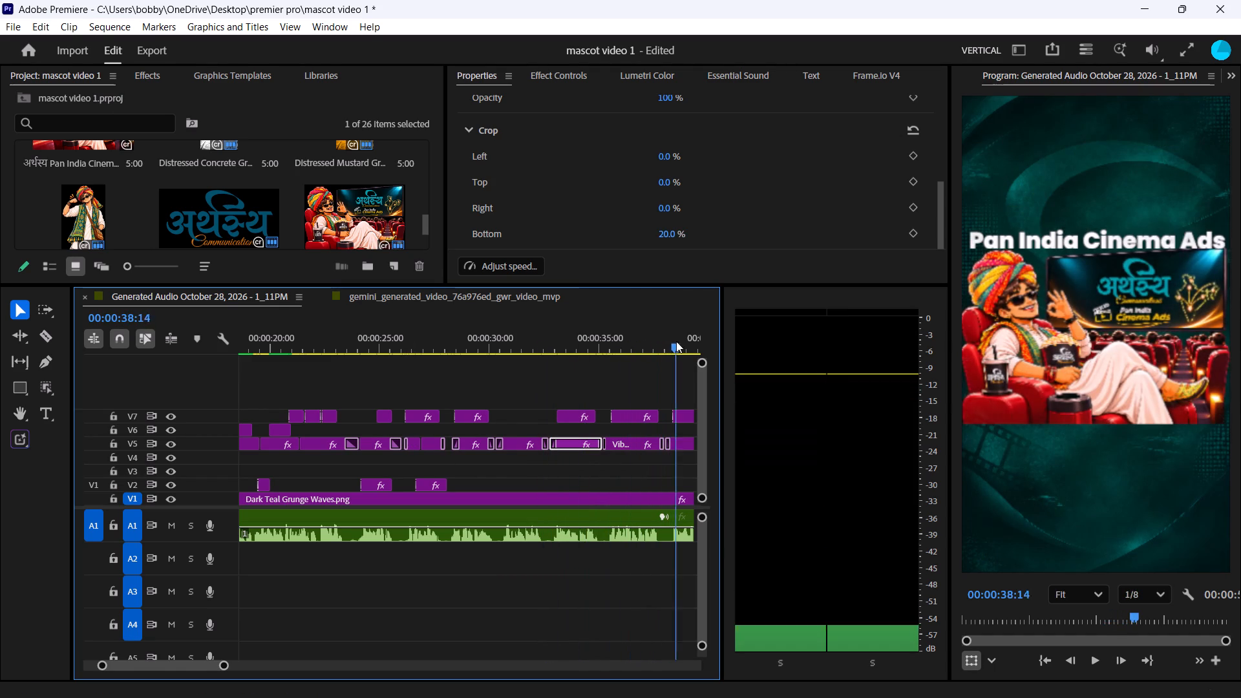
left_click_drag(676, 341, 672, 353)
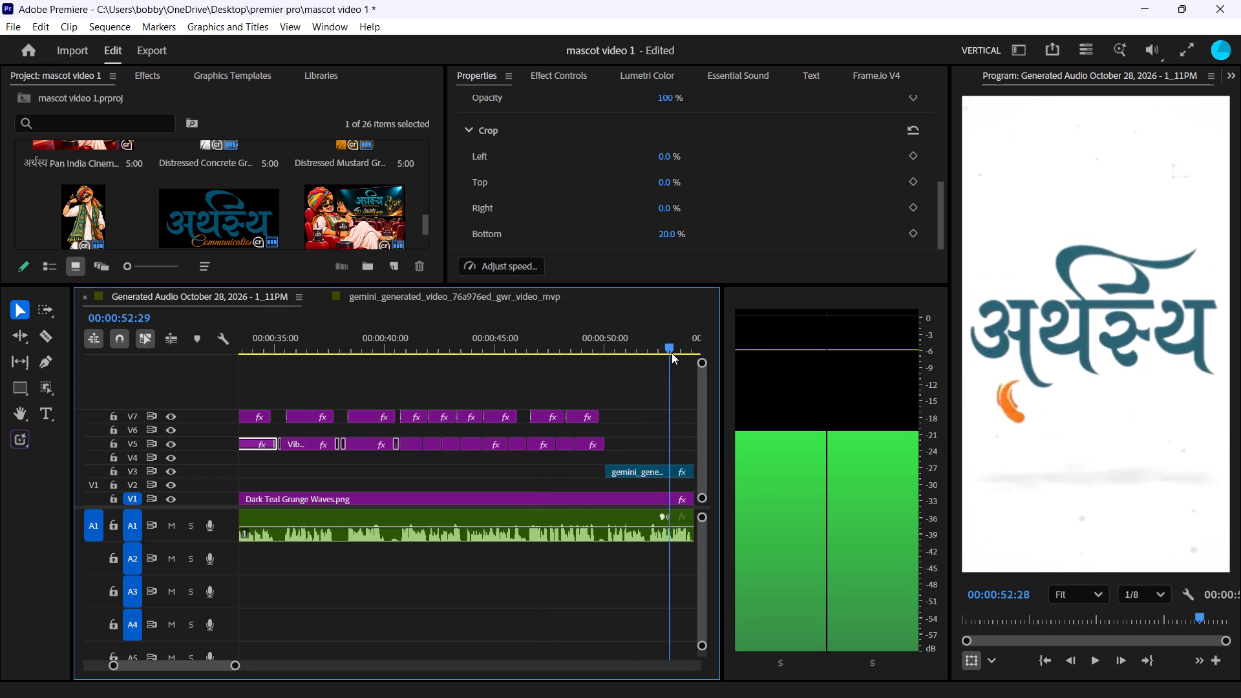
left_click_drag(672, 353, 474, 412)
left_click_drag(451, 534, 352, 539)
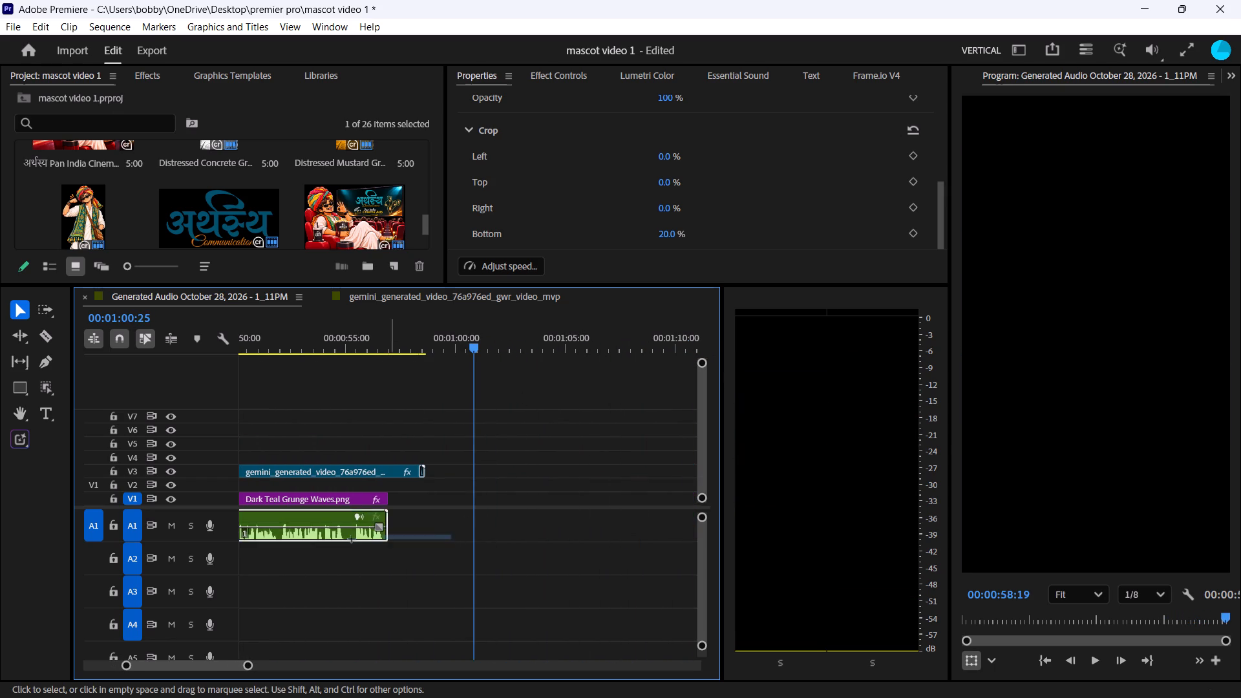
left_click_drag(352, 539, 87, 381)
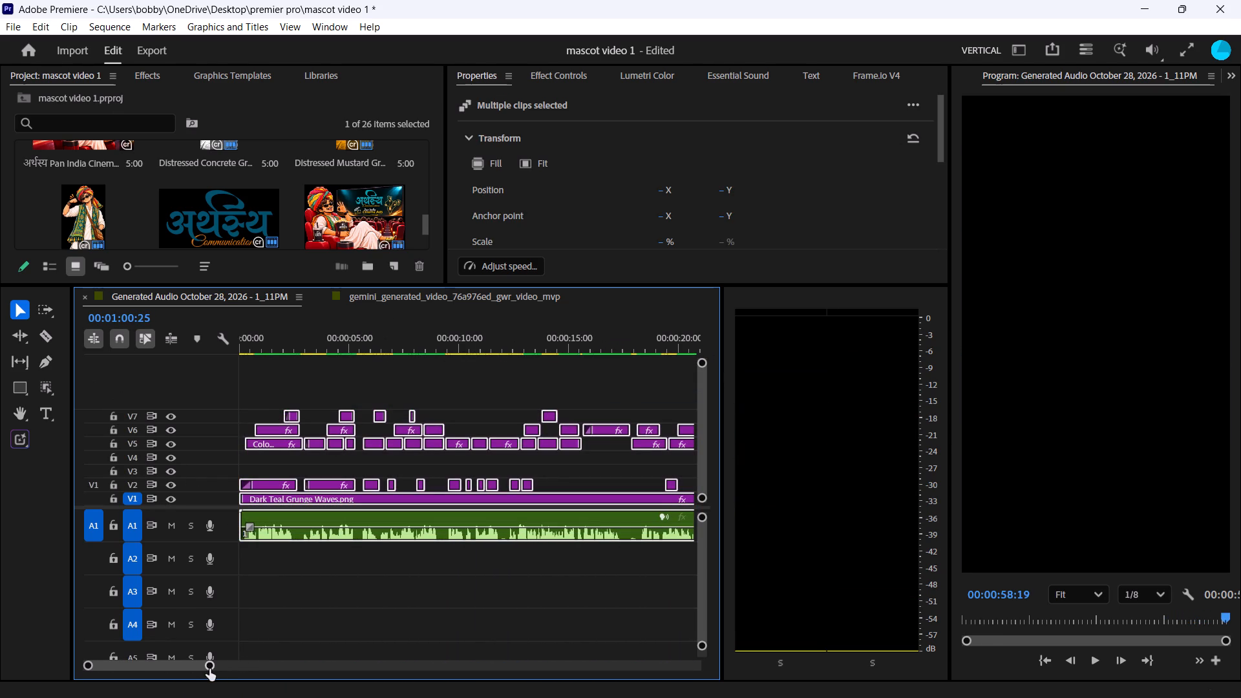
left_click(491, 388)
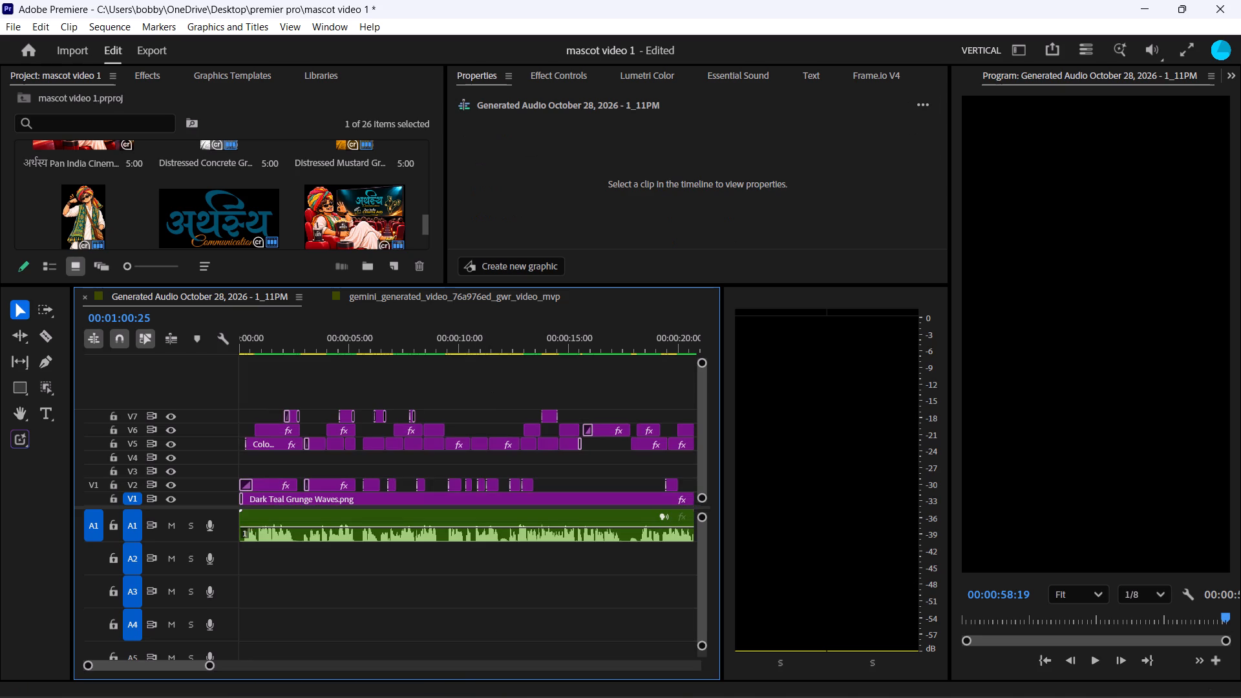
Place Teal Devanagari and Gold Script Logo.png on a new V8 track at the sequence start and extend it to the end of the V3 video.
left_click_drag(213, 212, 308, 374)
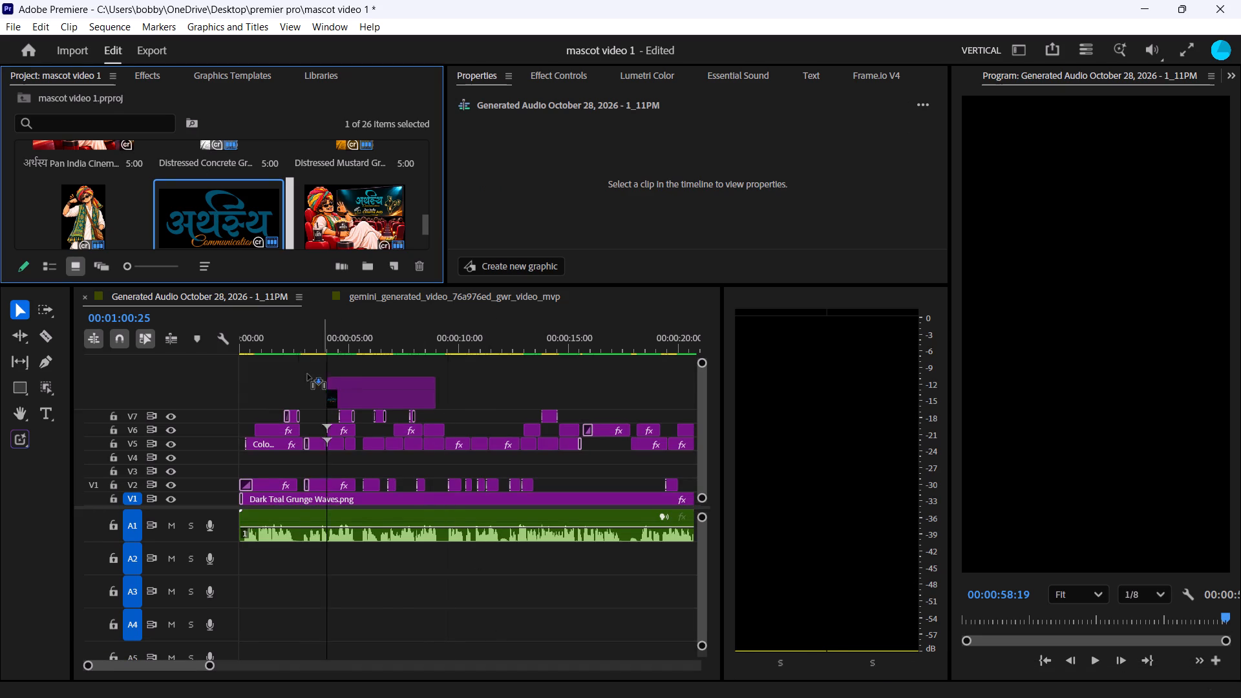
left_click_drag(308, 374, 217, 384)
left_click_drag(353, 388, 536, 386)
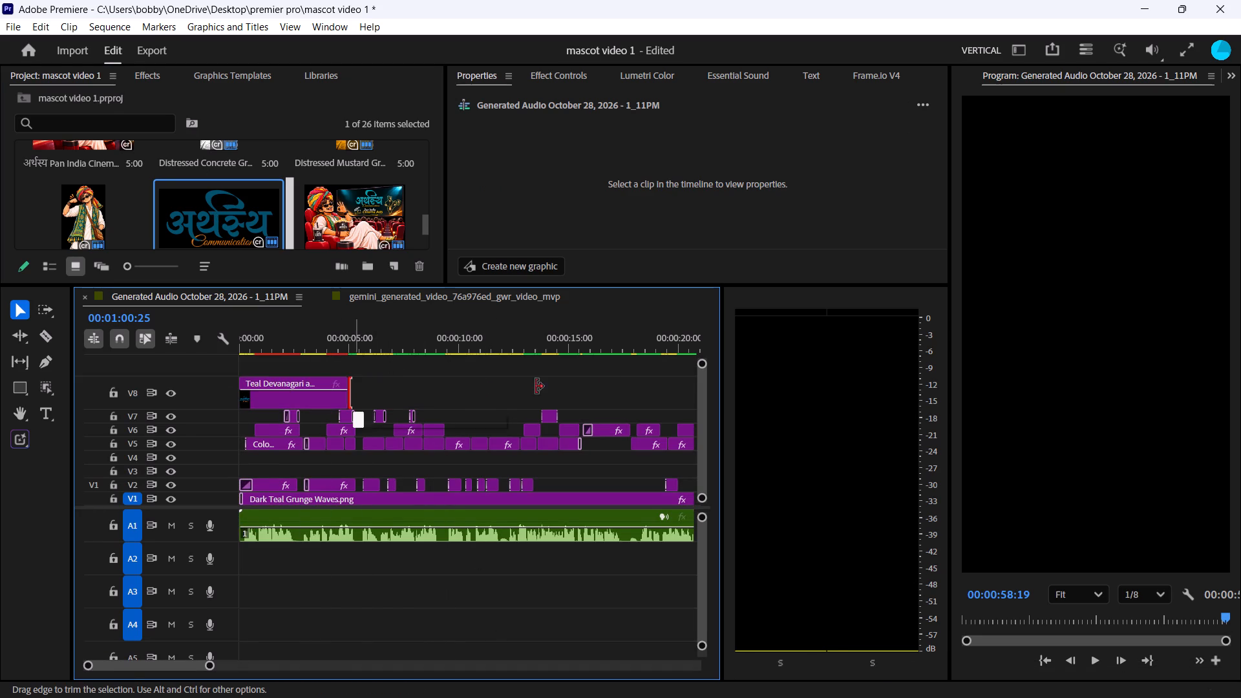
left_click_drag(536, 386, 729, 386)
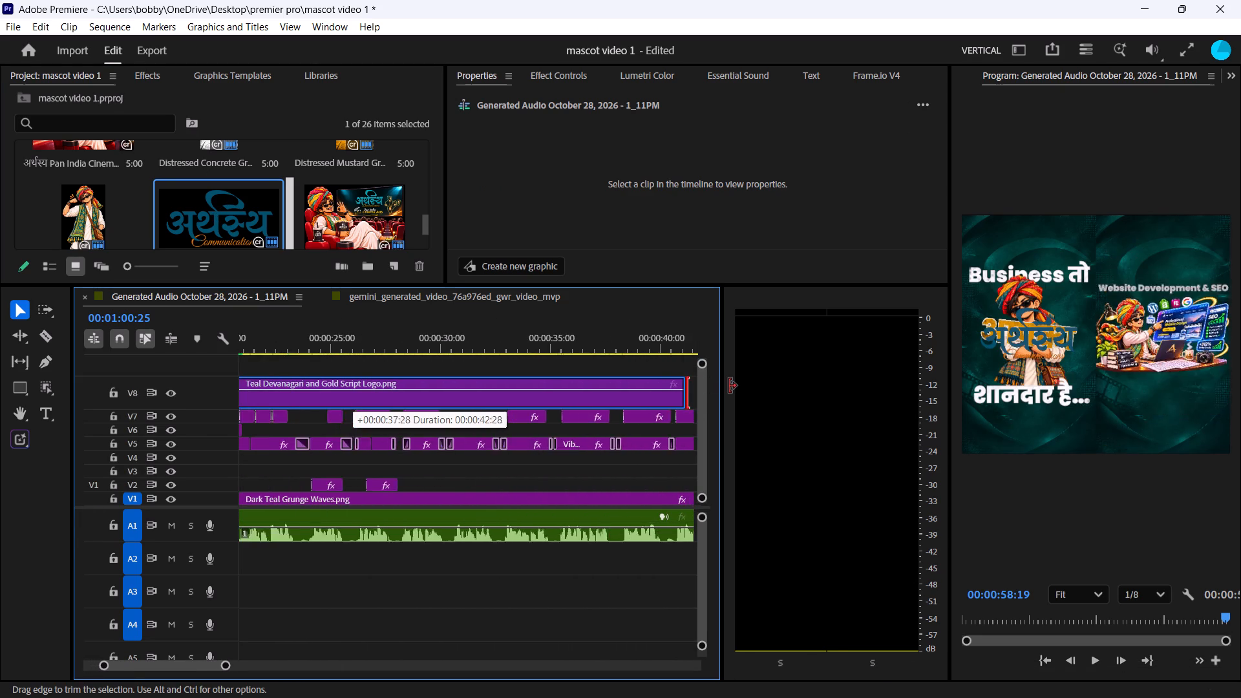
left_click_drag(729, 386, 374, 430)
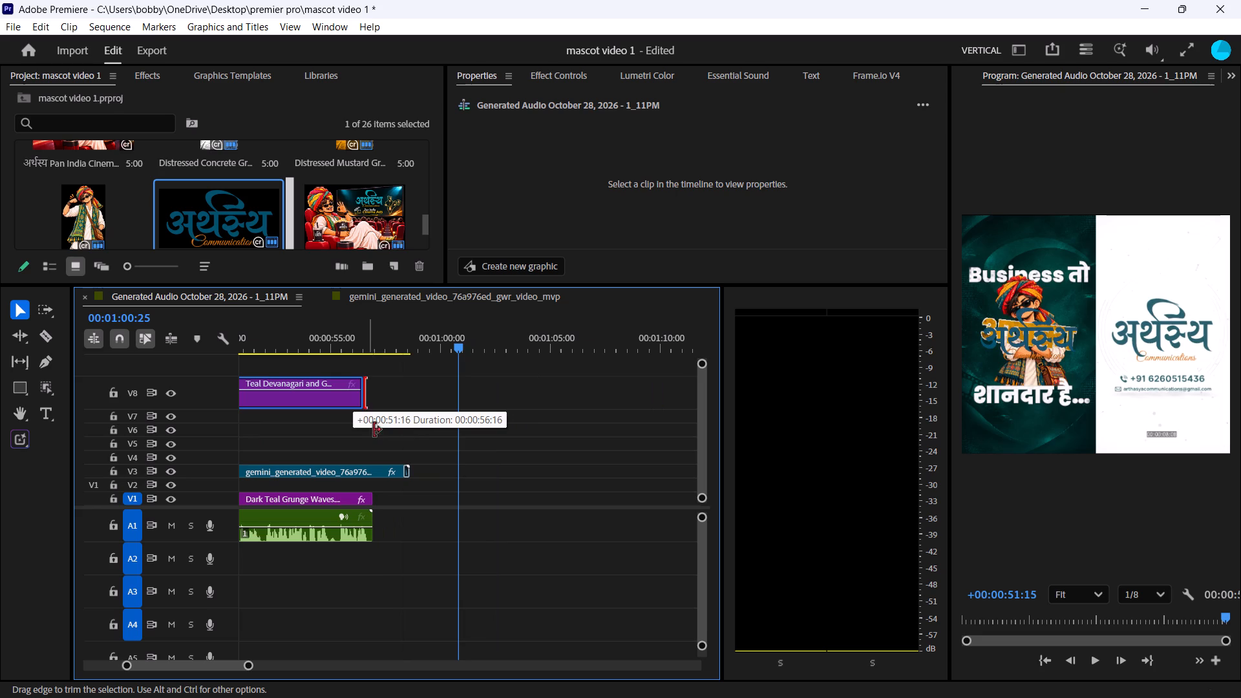
left_click_drag(374, 430, 414, 427)
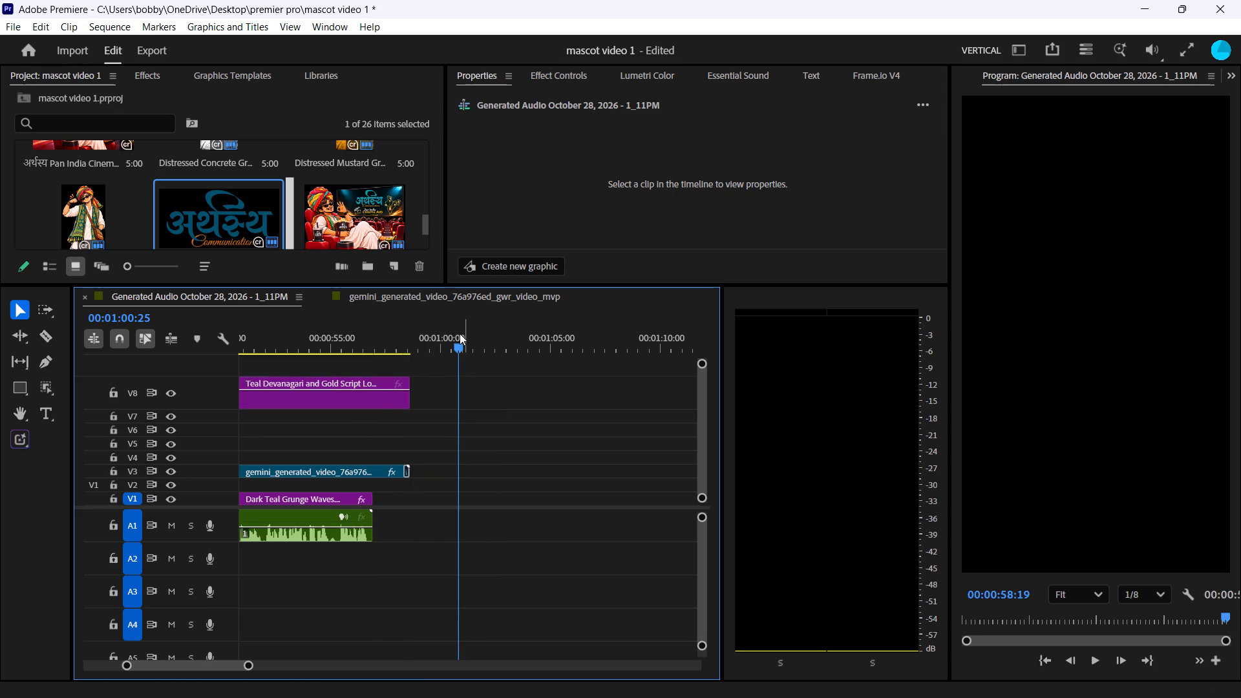
At 00:00:06:15, move the V8 logo above the mascot's head to about 1268.7, 514.2 and scale it down to 28%.
left_click_drag(458, 336, 321, 354)
left_click_drag(319, 345, 301, 349)
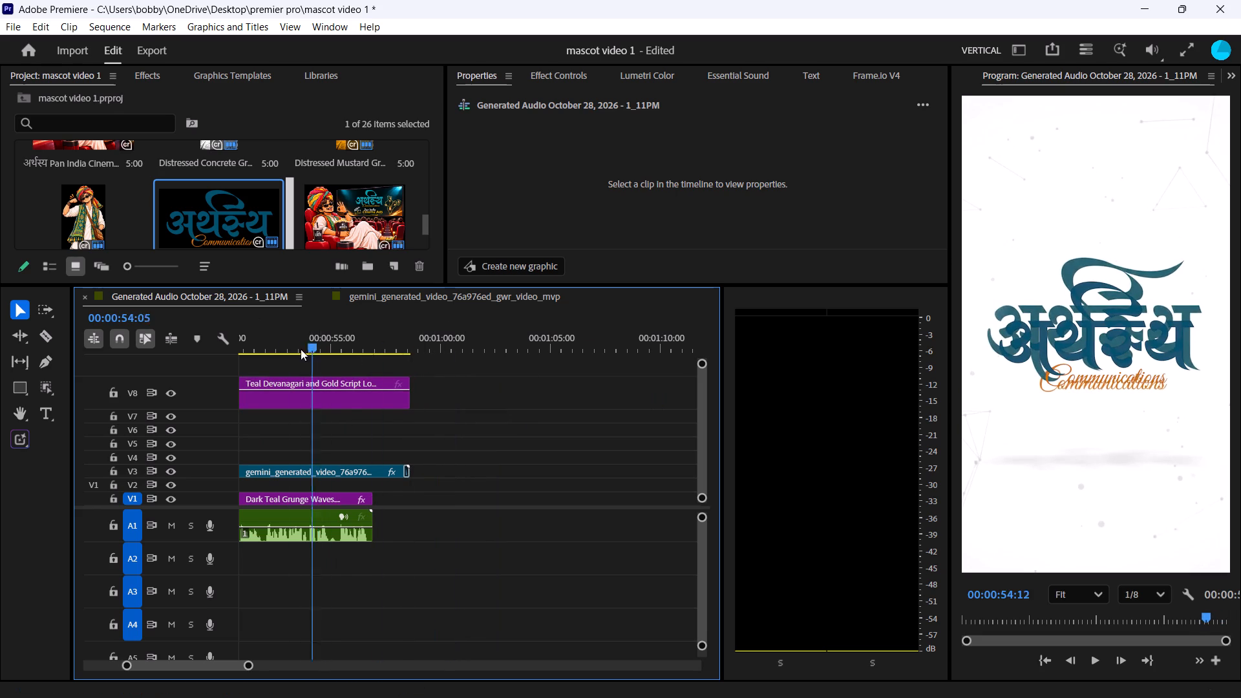
left_click_drag(301, 349, 383, 378)
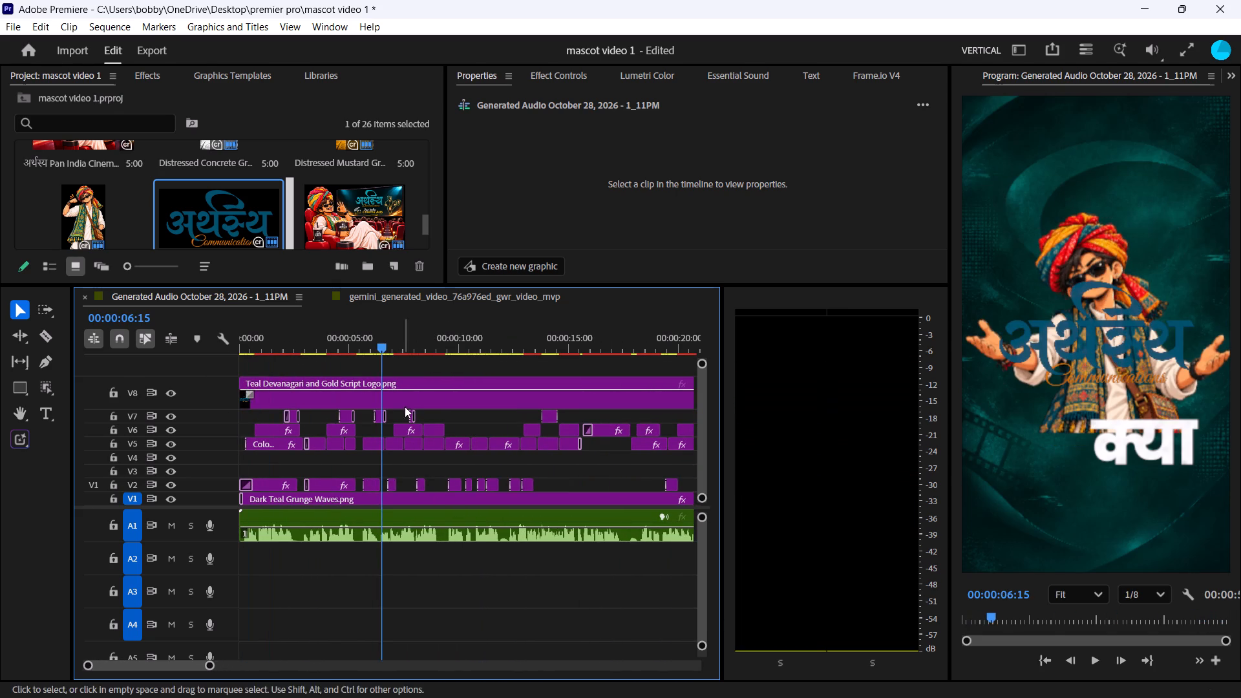
left_click(432, 395)
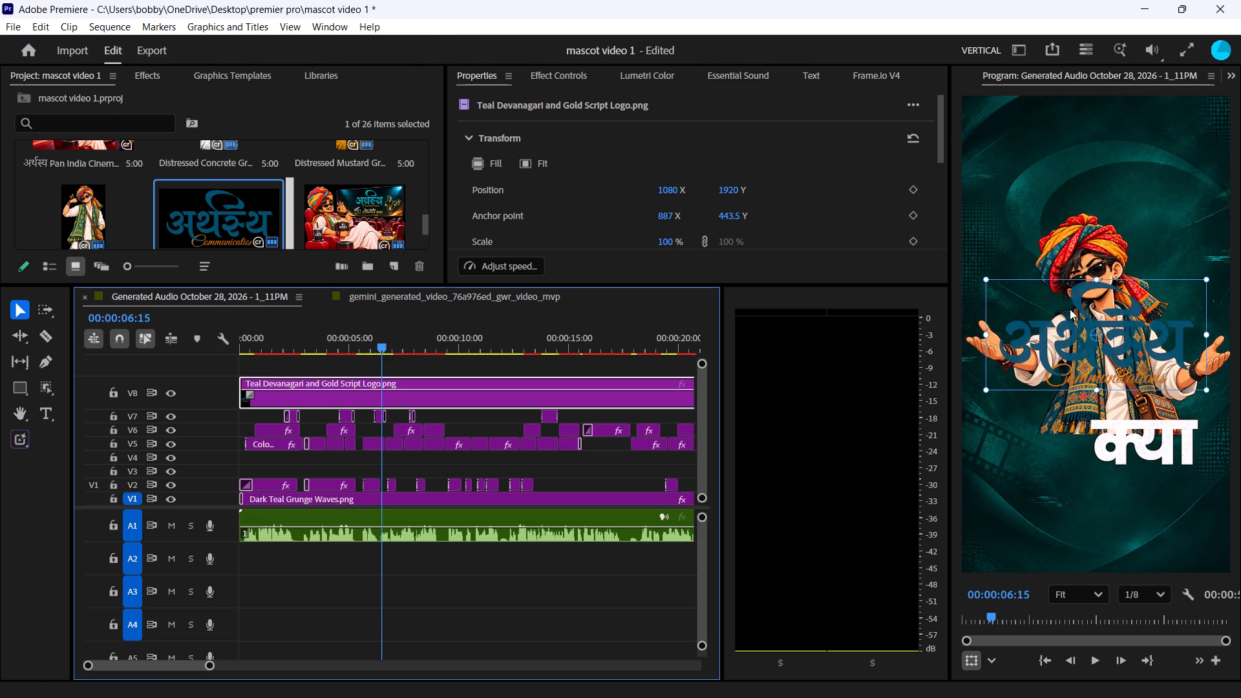
left_click_drag(1108, 337, 1115, 211)
left_click_drag(1135, 224, 1136, 189)
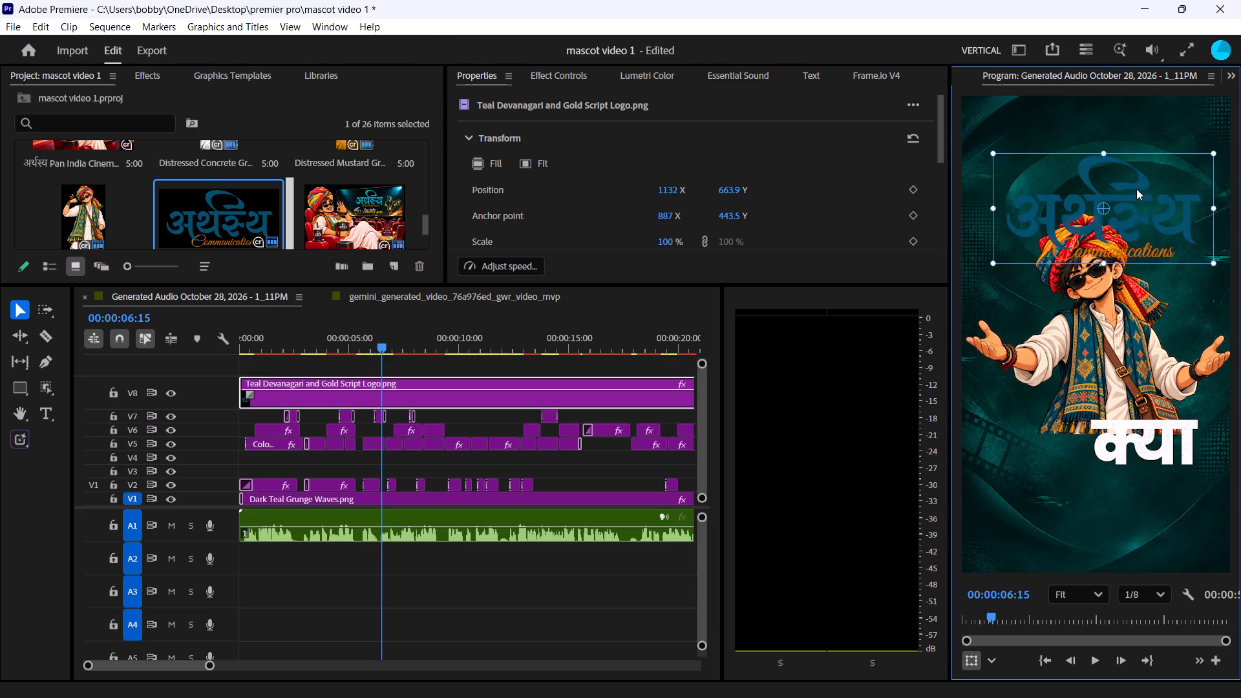
left_click_drag(1136, 189, 1152, 174)
left_click_drag(1008, 218, 1068, 190)
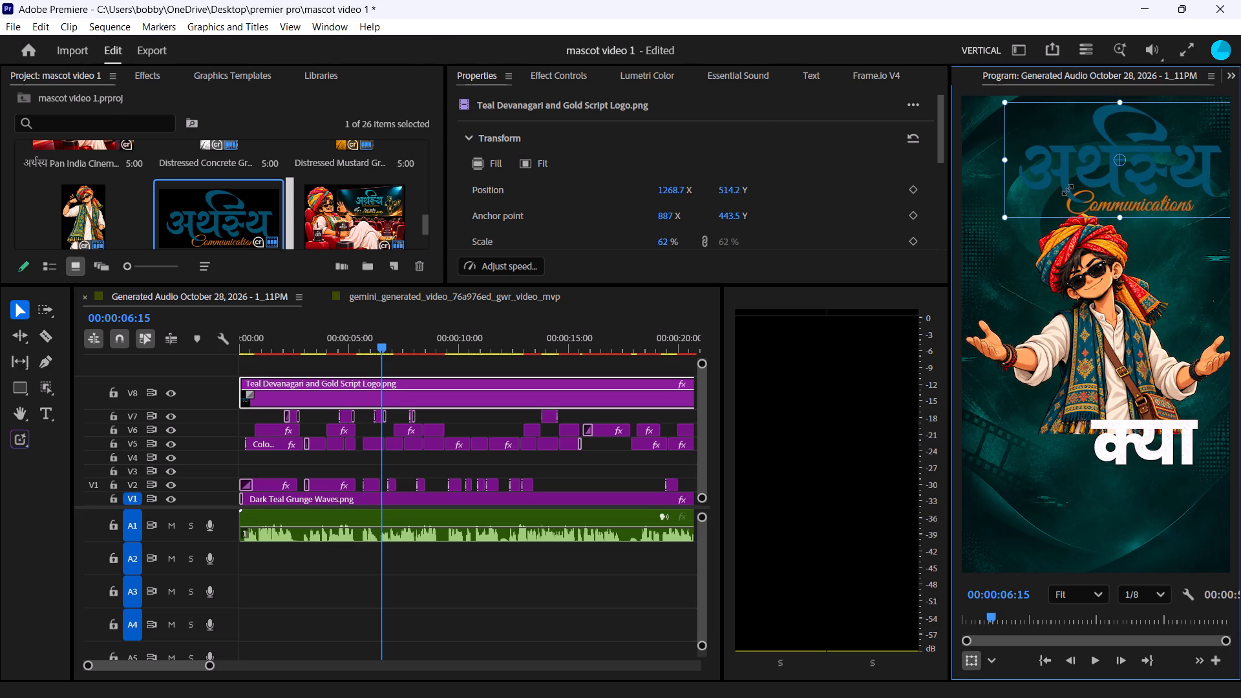
left_click_drag(1068, 190, 1105, 171)
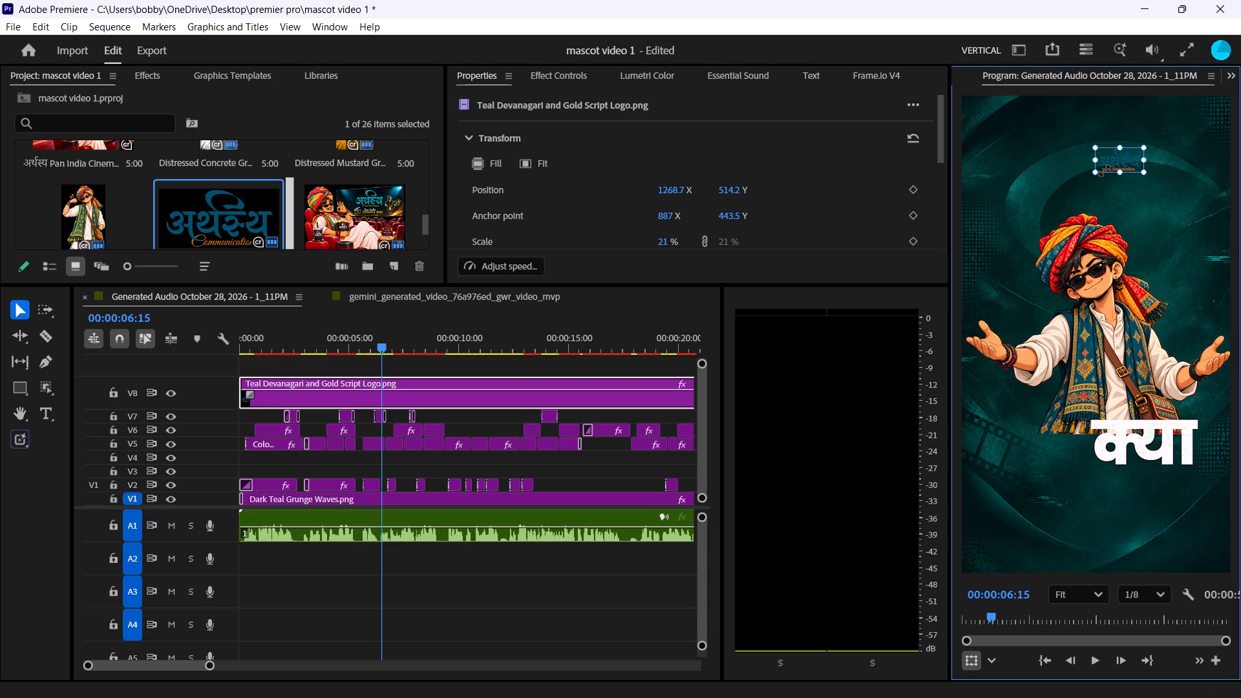
left_click_drag(1105, 171, 1096, 172)
left_click_drag(1096, 172, 1088, 175)
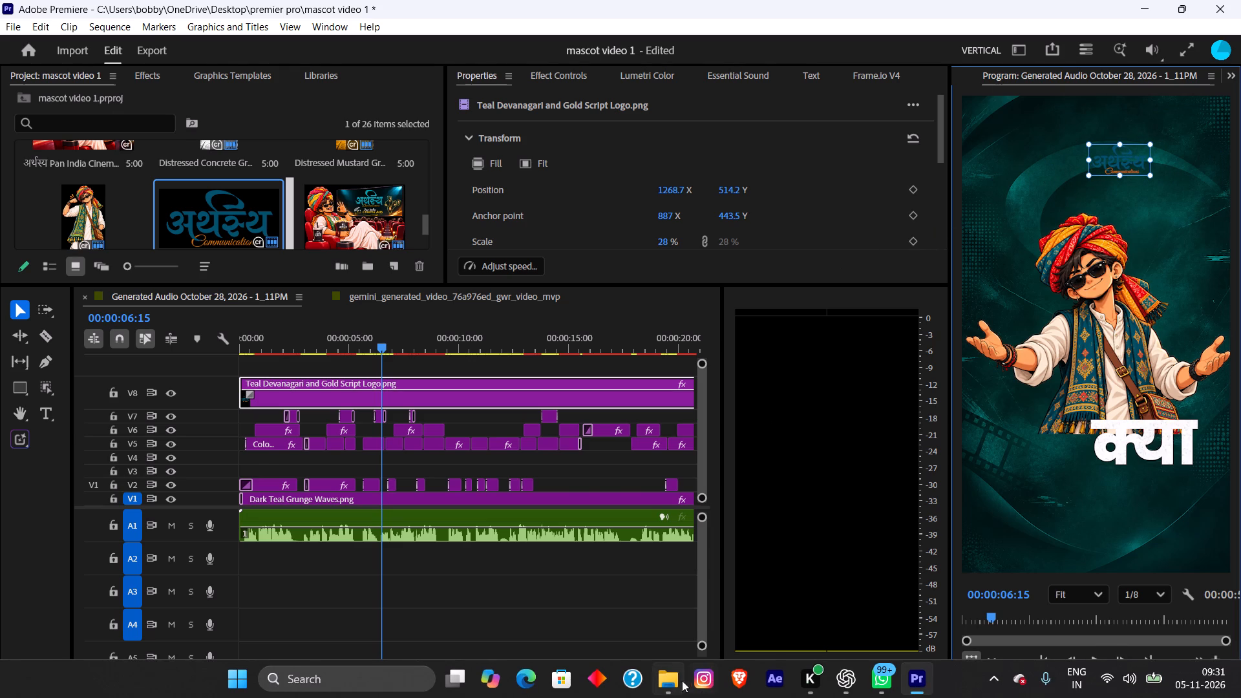
Switch to File Explorer and look through the Downloads folder for another version of the अर्थस्य Communications logo.
left_click(677, 683)
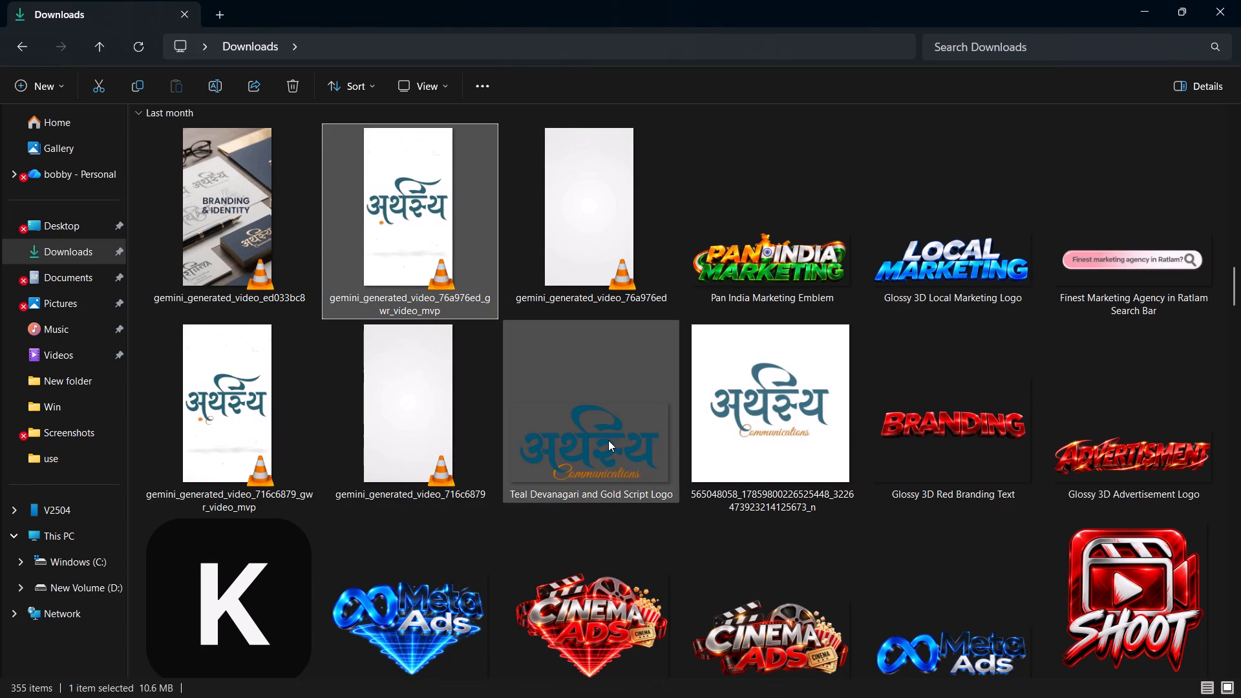
scroll(608, 440, "down", 4)
scroll(608, 440, "up", 2)
scroll(608, 440, "down", 5)
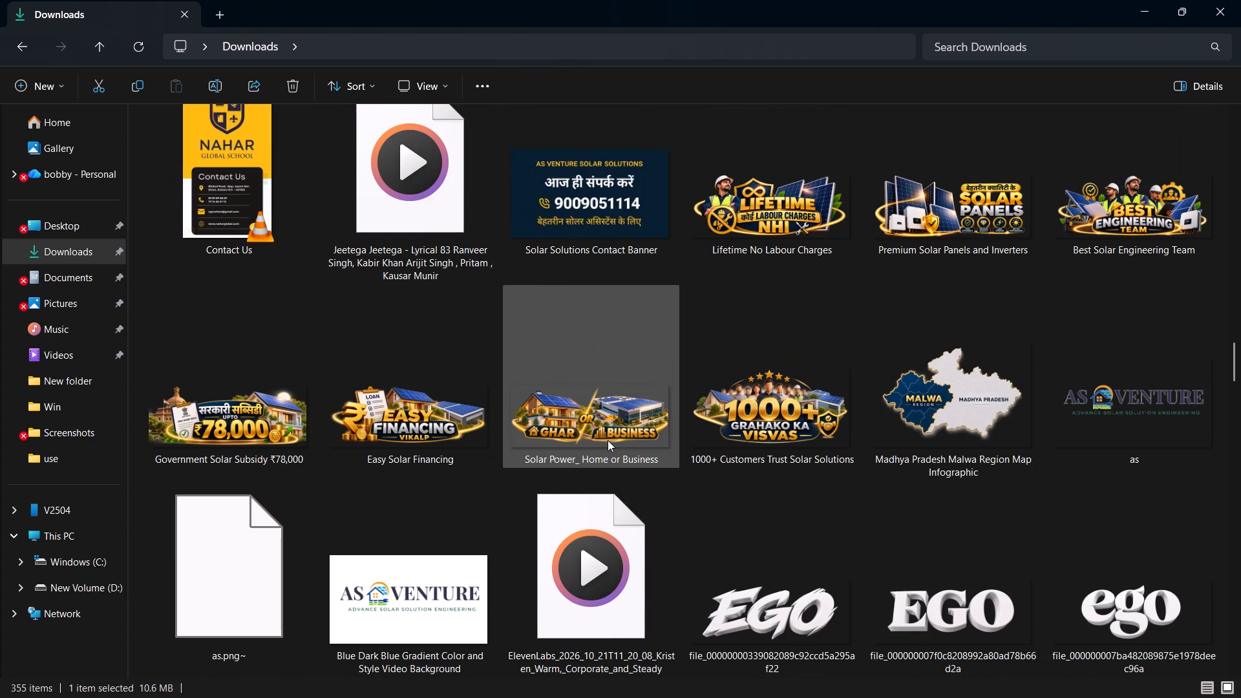
scroll(608, 440, "down", 3)
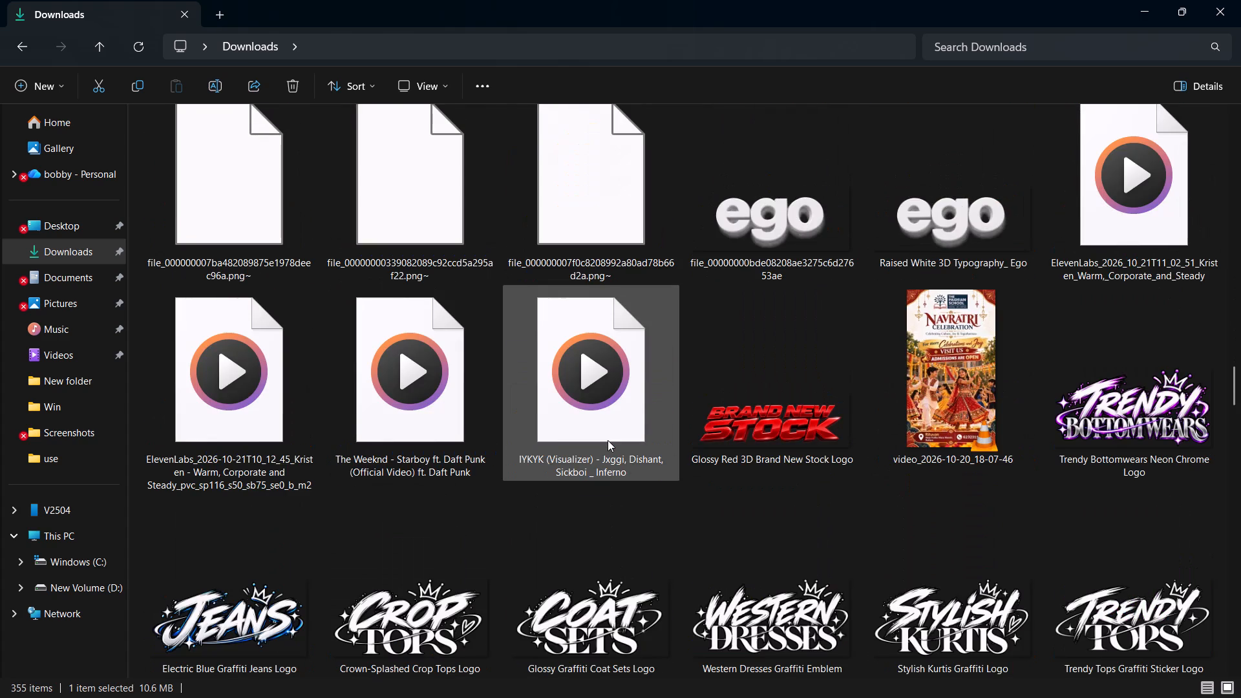
scroll(608, 440, "down", 3)
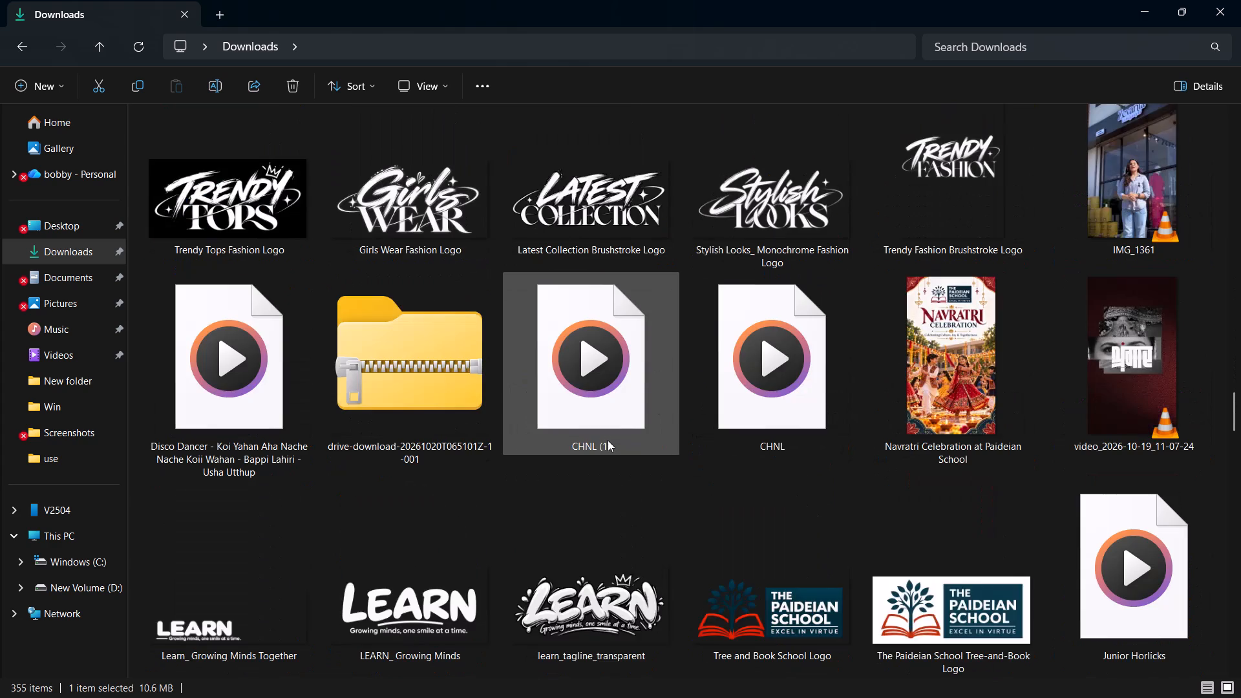
scroll(608, 440, "down", 3)
scroll(608, 440, "up", 4)
scroll(608, 440, "down", 1)
scroll(608, 440, "up", 3)
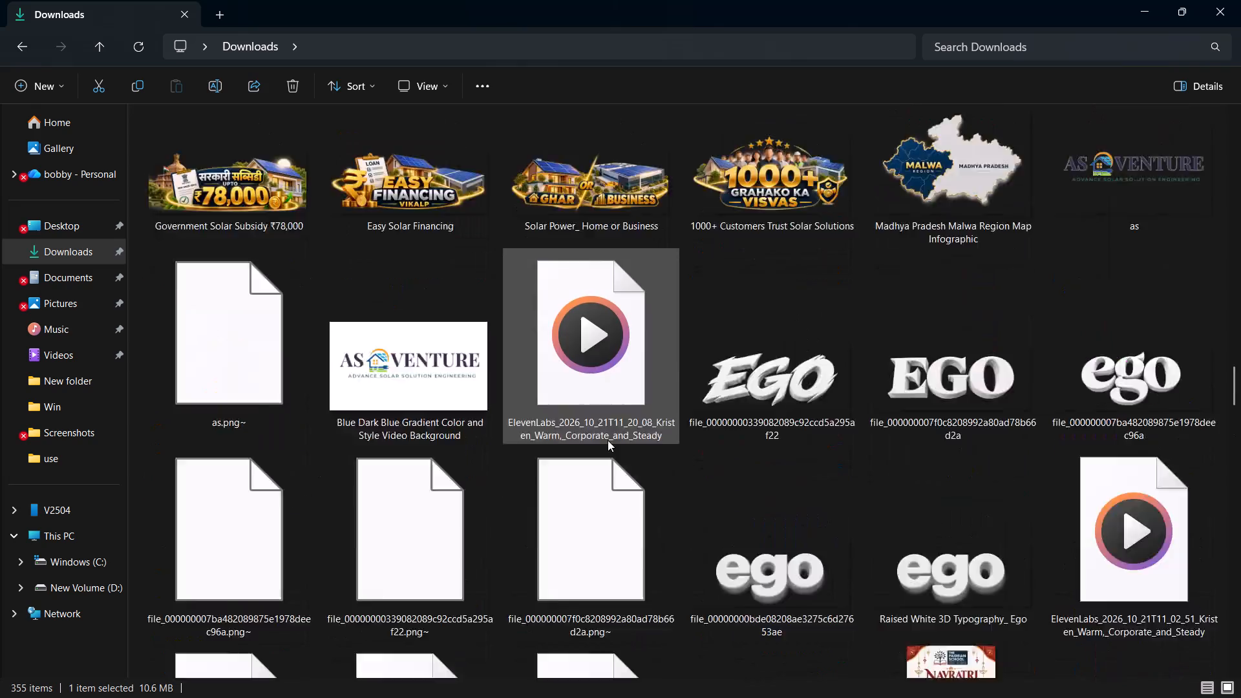
scroll(608, 440, "up", 11)
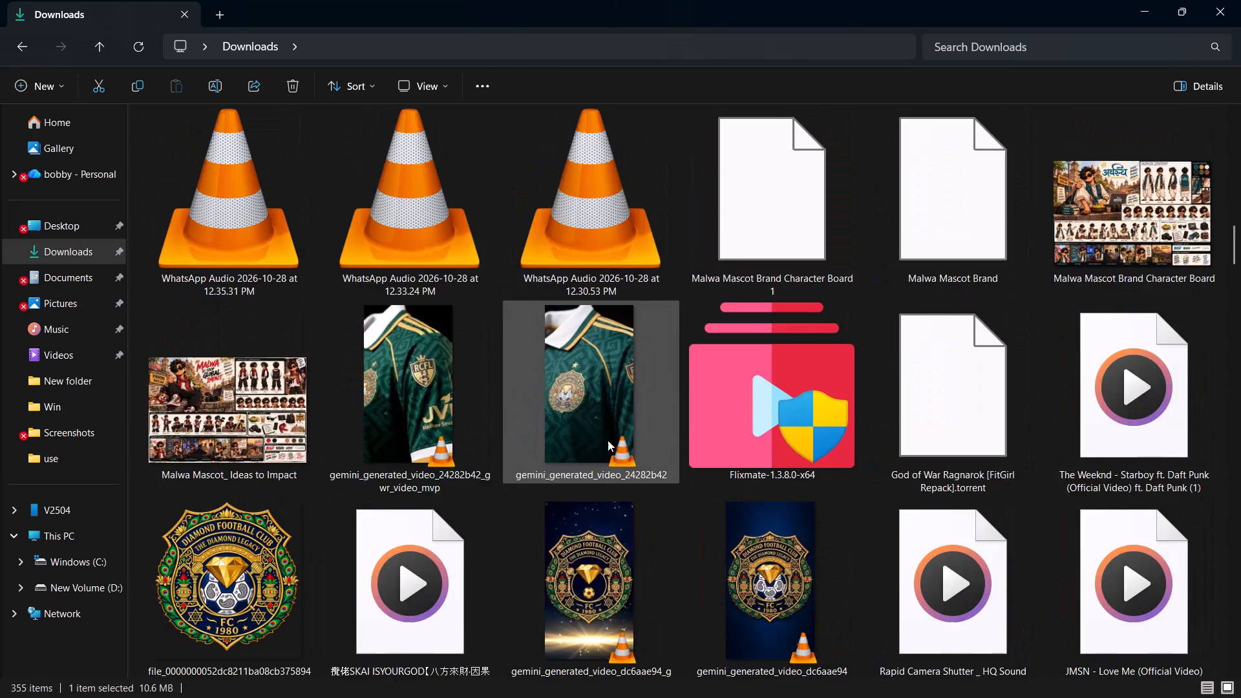
scroll(608, 440, "up", 11)
scroll(608, 440, "down", 1)
scroll(608, 440, "up", 5)
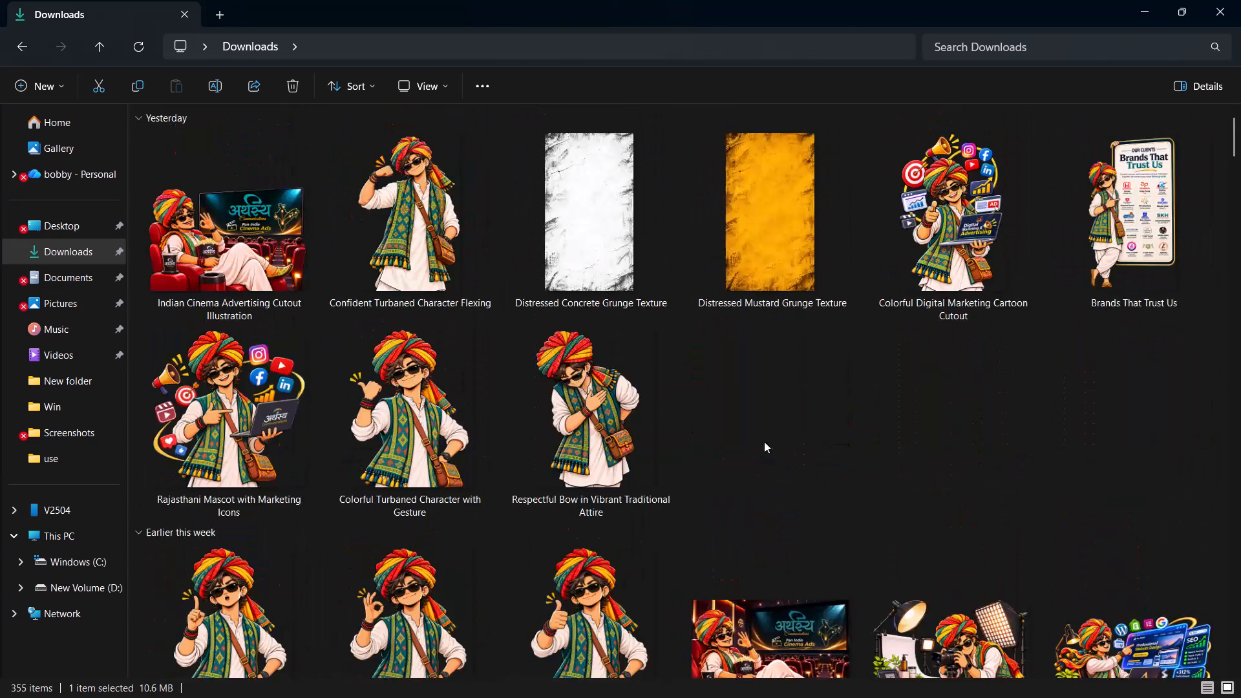
left_click(958, 485)
scroll(816, 450, "up", 1)
scroll(816, 450, "down", 10)
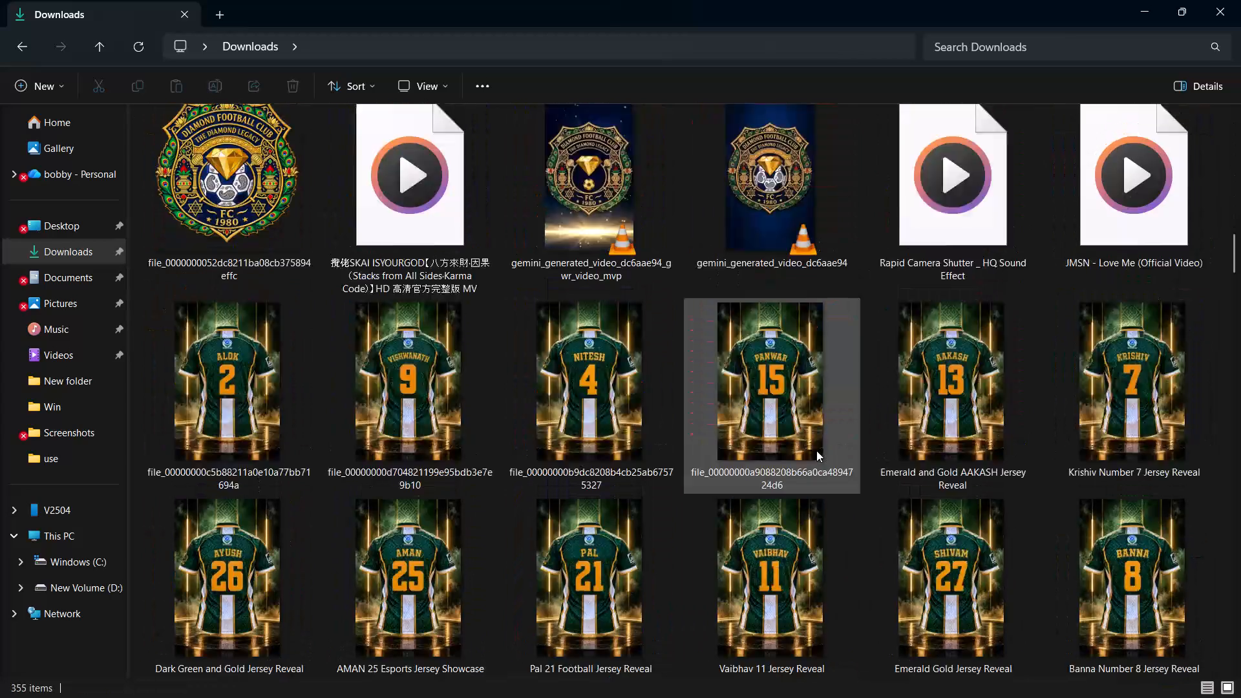
scroll(816, 450, "down", 2)
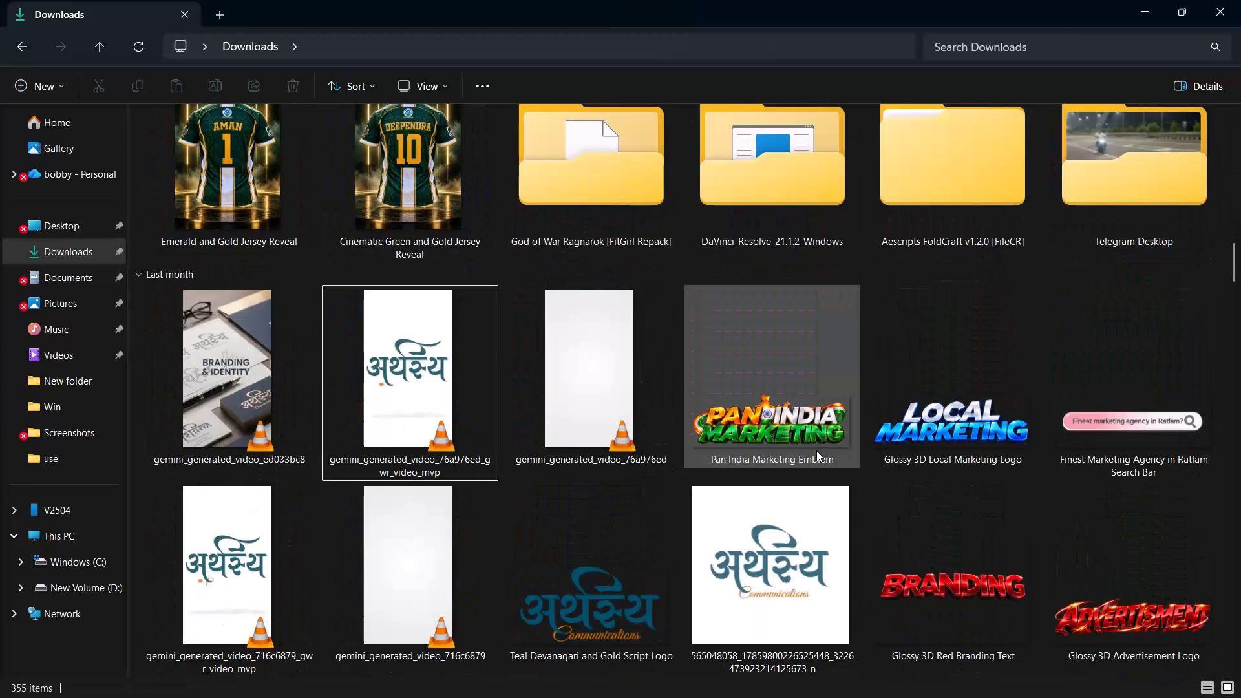
scroll(816, 450, "down", 1)
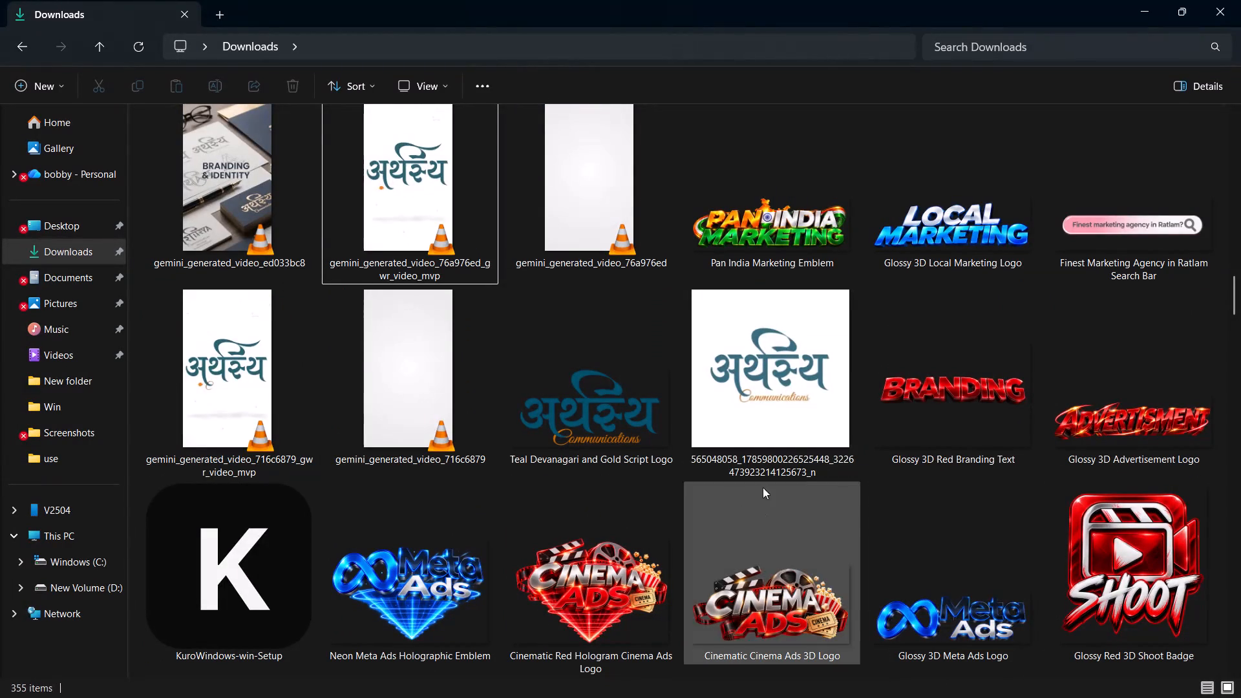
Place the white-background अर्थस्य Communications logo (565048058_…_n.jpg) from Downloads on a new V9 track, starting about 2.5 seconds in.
left_click_drag(787, 352, 1014, 697)
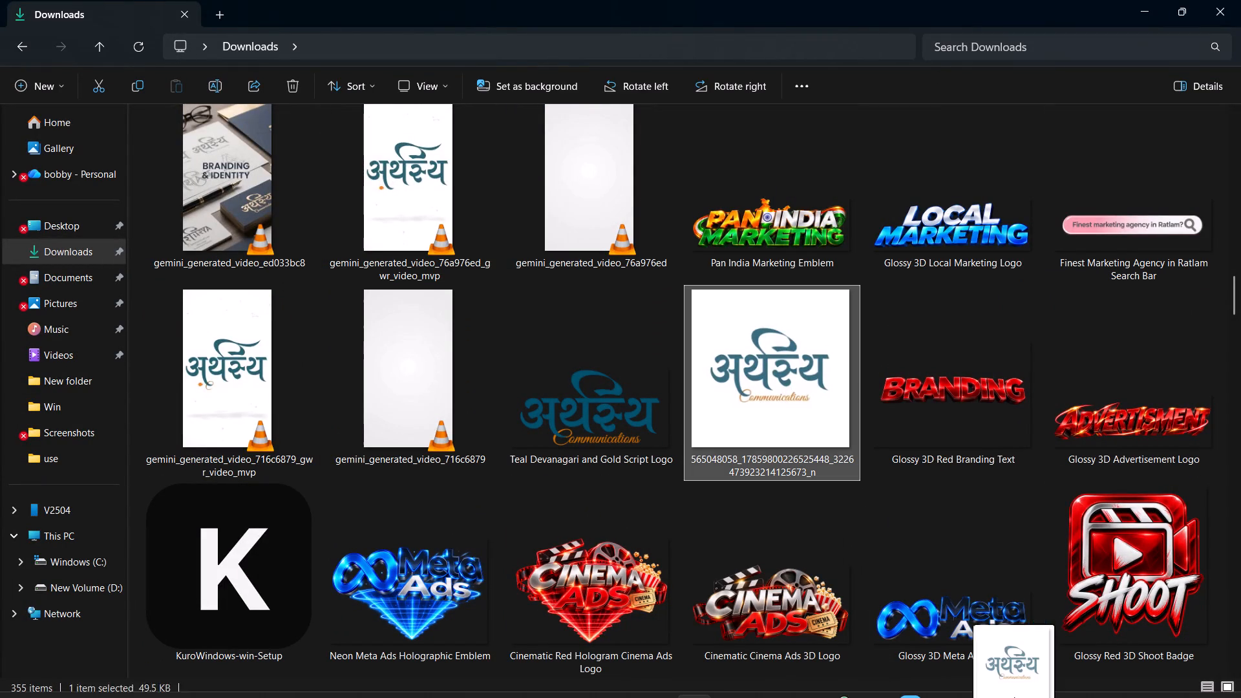
left_click_drag(1014, 697, 274, 319)
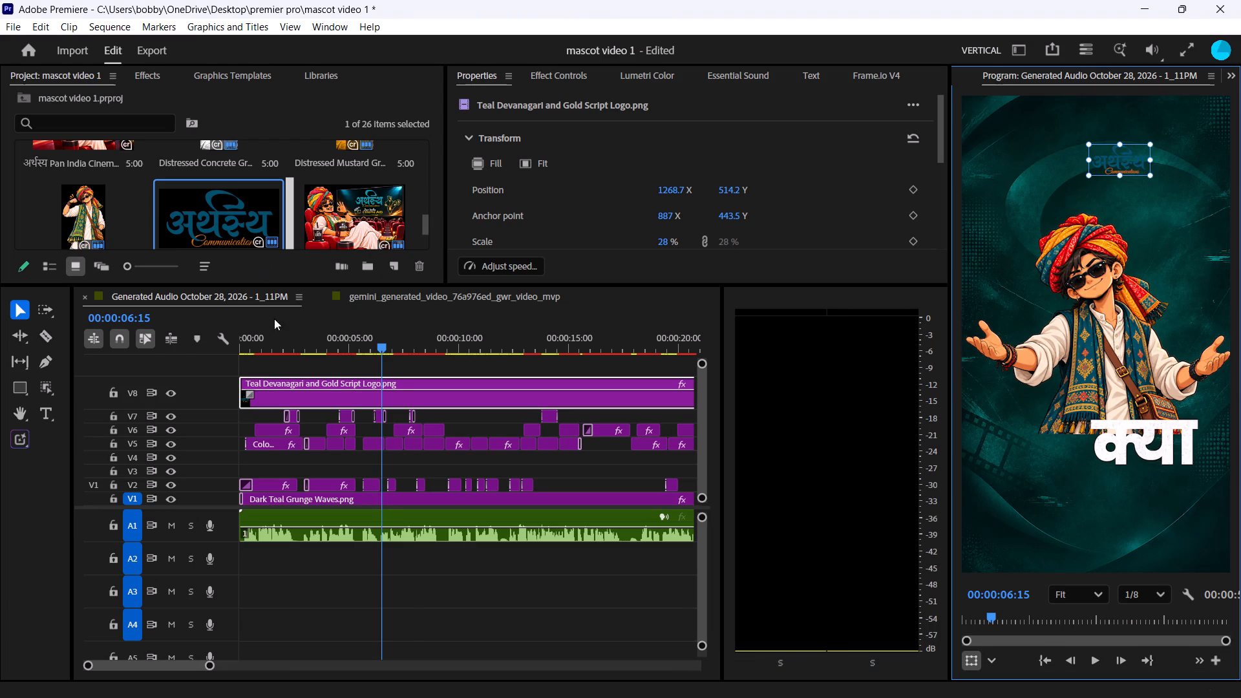
left_click_drag(274, 319, 297, 369)
Delete the Teal Devanagari and Gold Script Logo.png clip from V8.
left_click(403, 392)
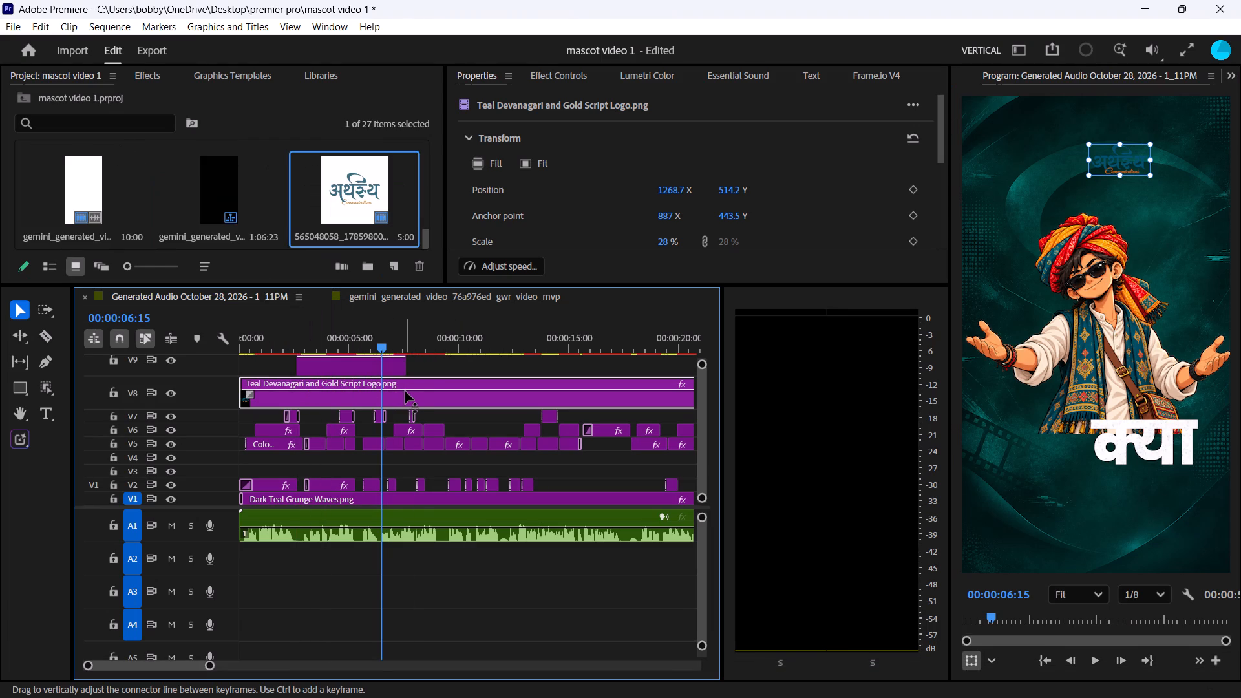
key("BackSpace")
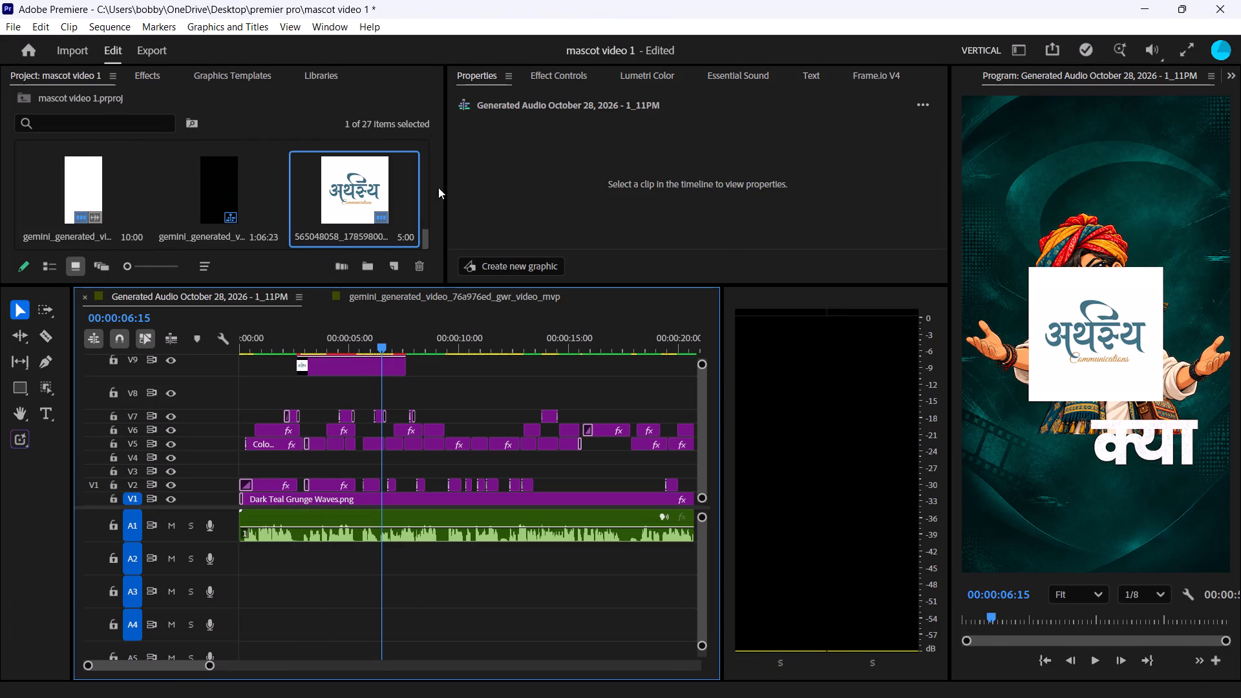
Crop the V9 white-background logo by 23% at the bottom and 22% at the top.
left_click(349, 361)
left_click_drag(939, 142, 939, 145)
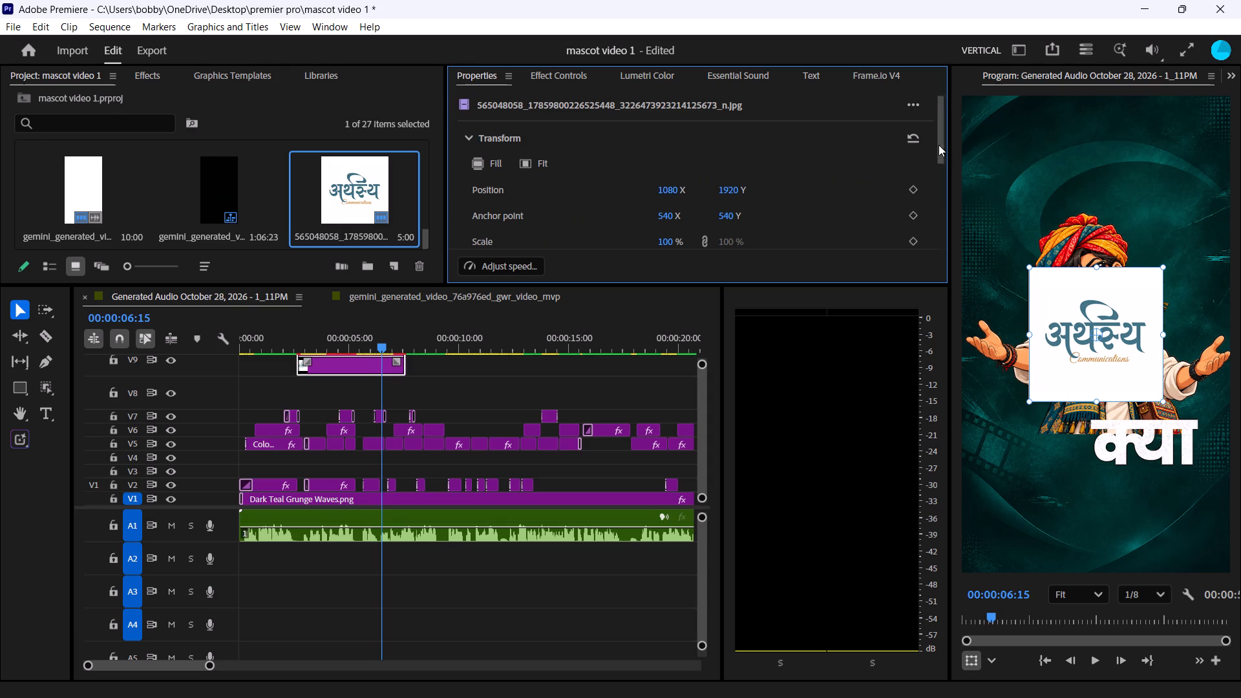
left_click_drag(939, 145, 933, 247)
left_click_drag(668, 238, 690, 238)
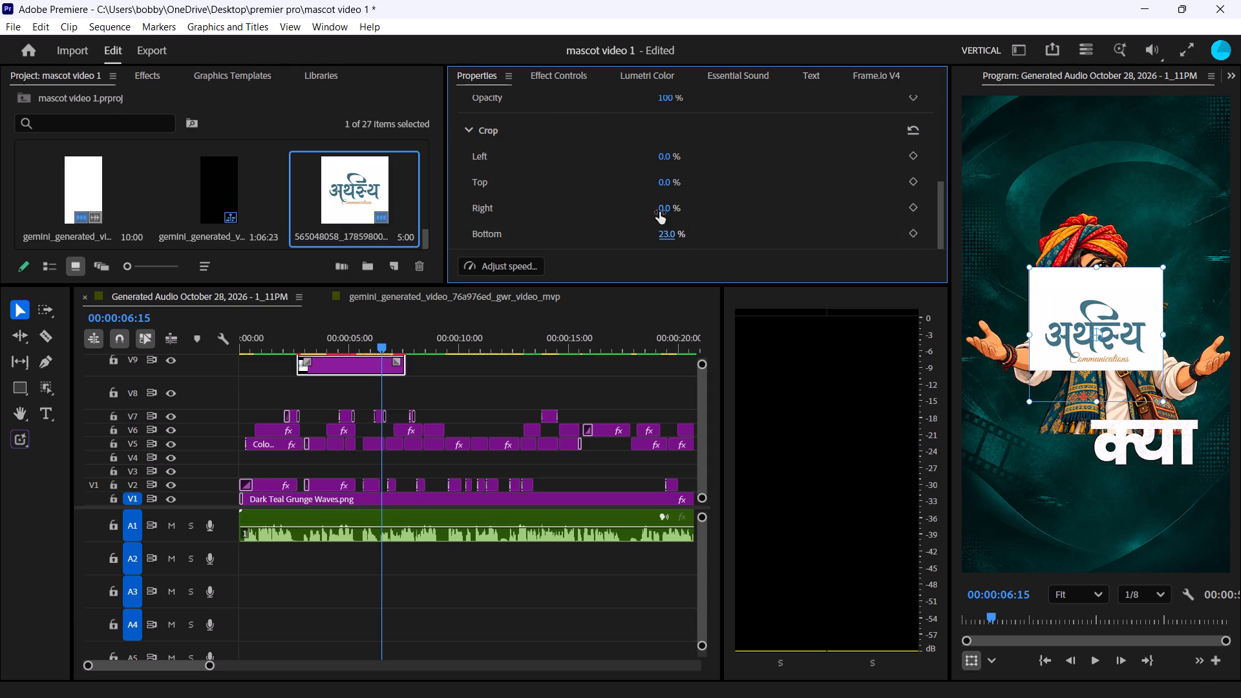
left_click_drag(666, 184, 679, 185)
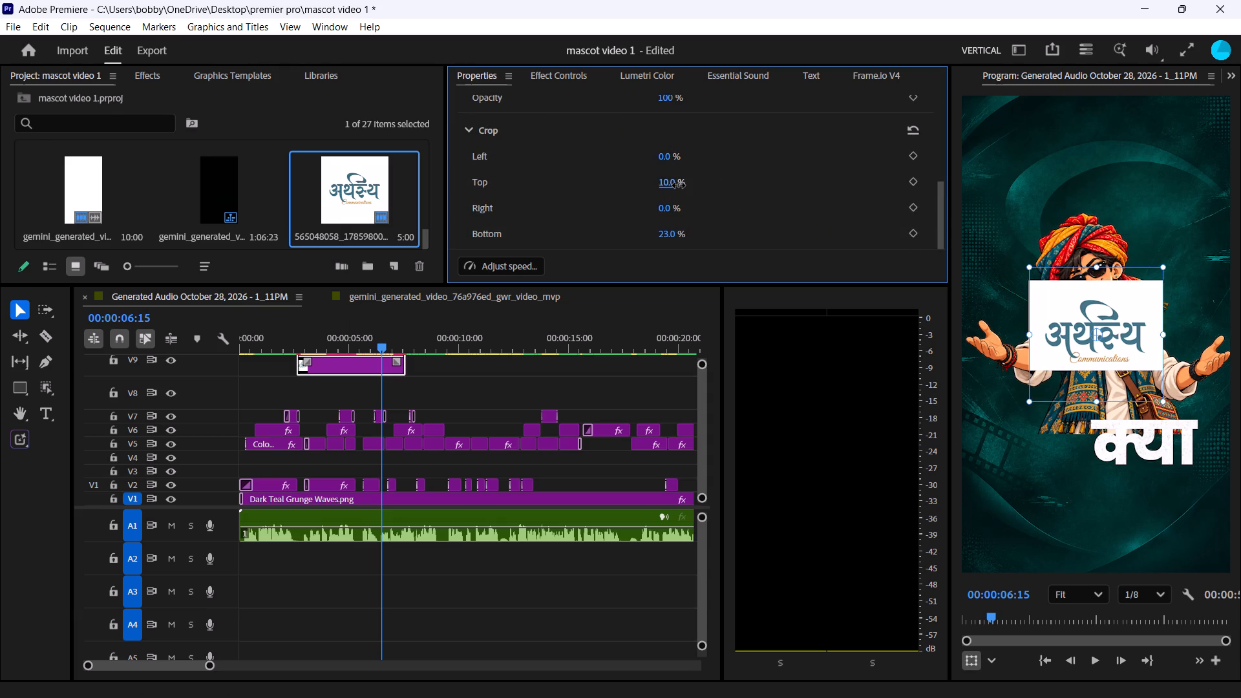
left_click_drag(679, 185, 691, 188)
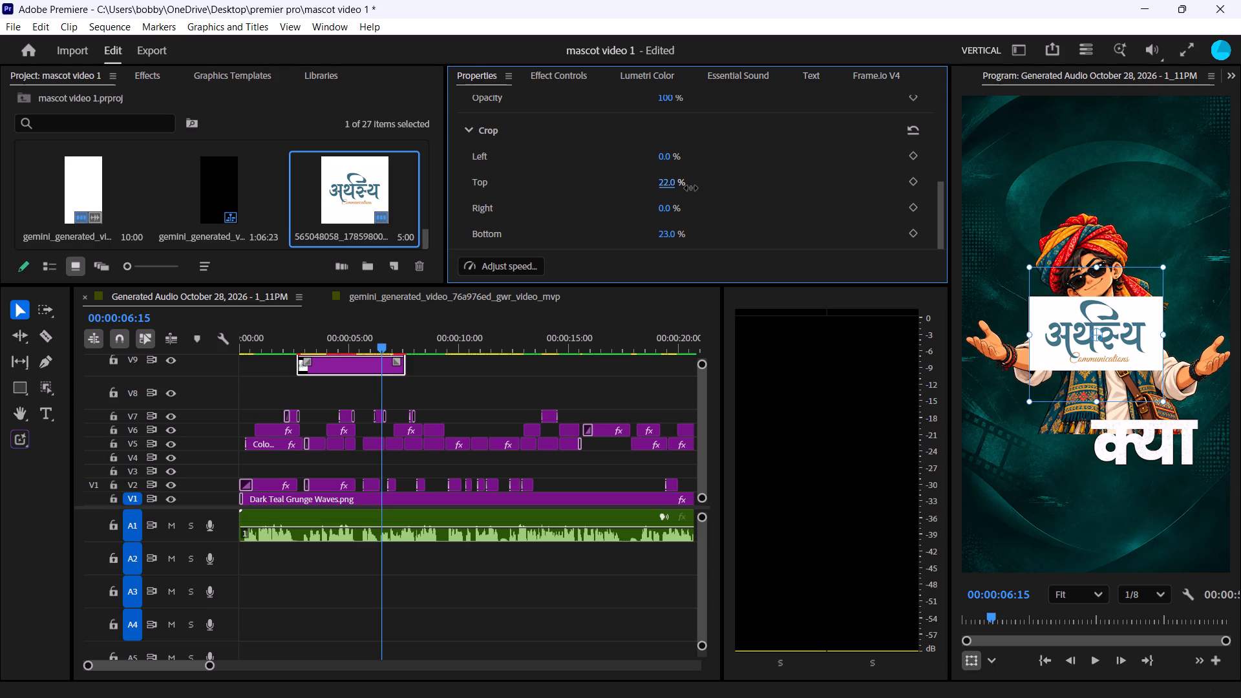
left_click_drag(691, 188, 690, 188)
Scale the V9 logo down to 44% and move it to the frame's upper-right corner, at about 1808.7, 312.4.
left_click_drag(1031, 334, 1061, 334)
left_click_drag(1087, 346, 1091, 330)
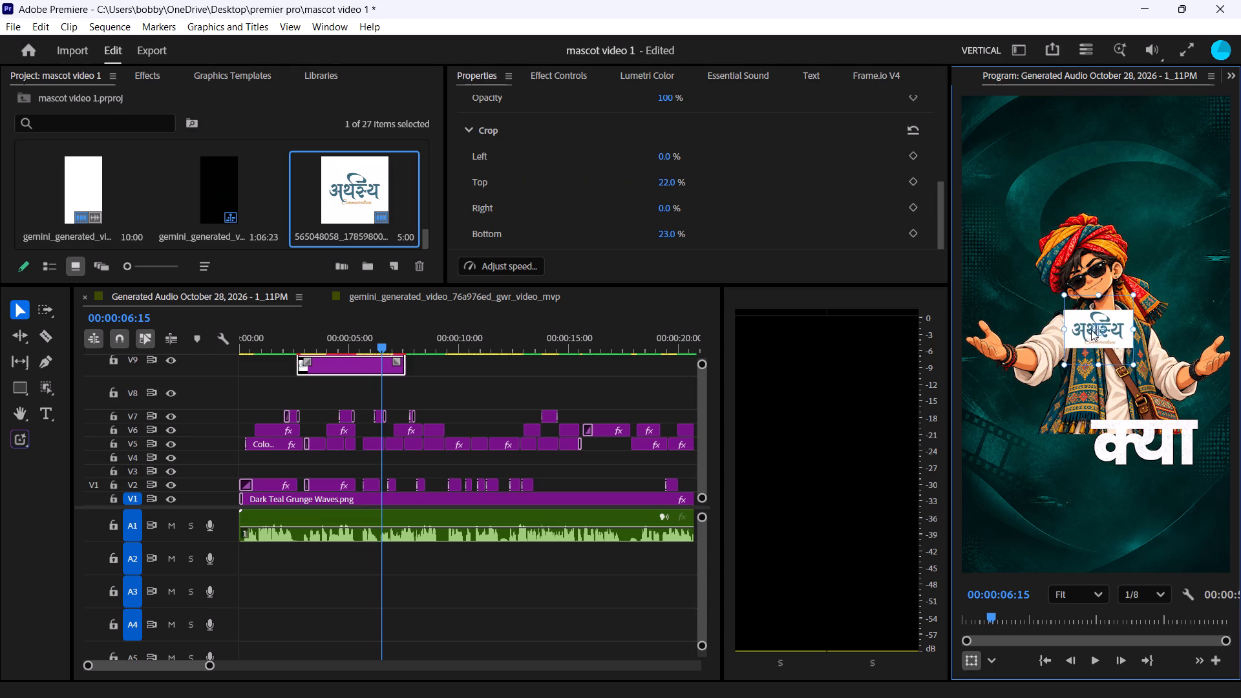
left_click_drag(1091, 330, 1182, 141)
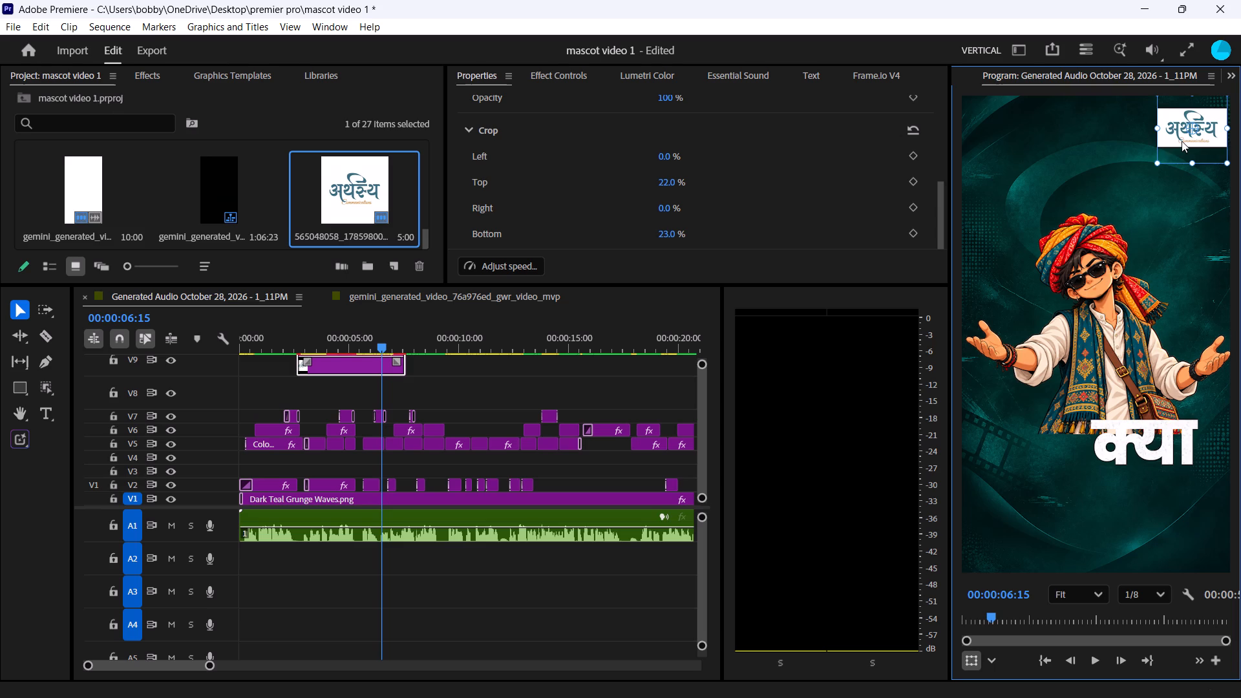
left_click_drag(1182, 141, 1171, 150)
left_click_drag(1143, 138, 1156, 140)
left_click_drag(1180, 149, 1186, 147)
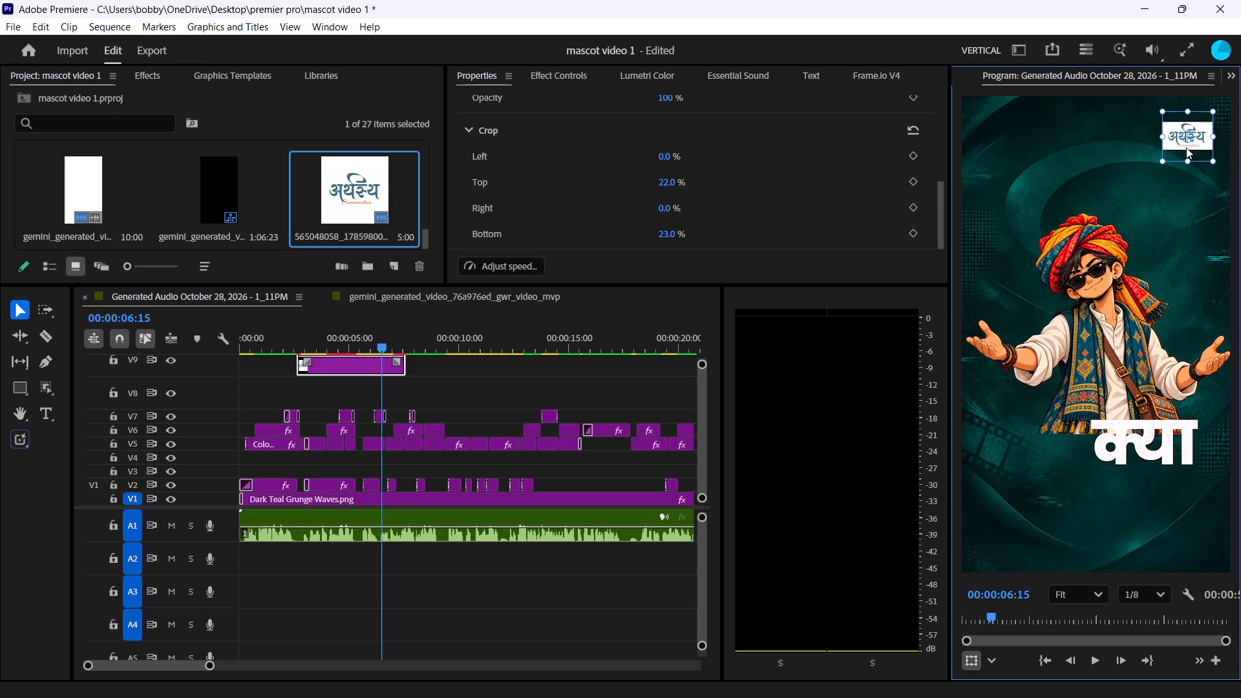
left_click_drag(1186, 147, 1185, 143)
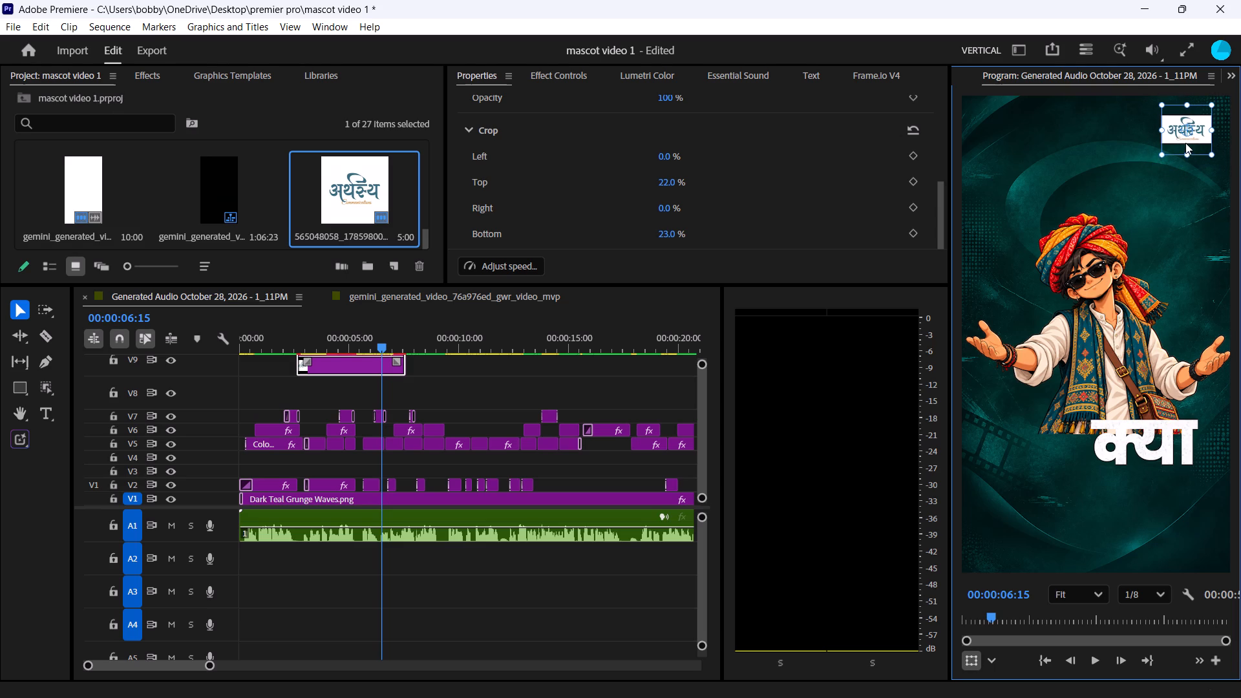
left_click_drag(1185, 143, 1185, 146)
left_click_drag(1162, 137, 1152, 140)
Check the V9 logo's placement in the full frame and raise it by setting its vertical position to 286.
scroll(1204, 138, "up", 2)
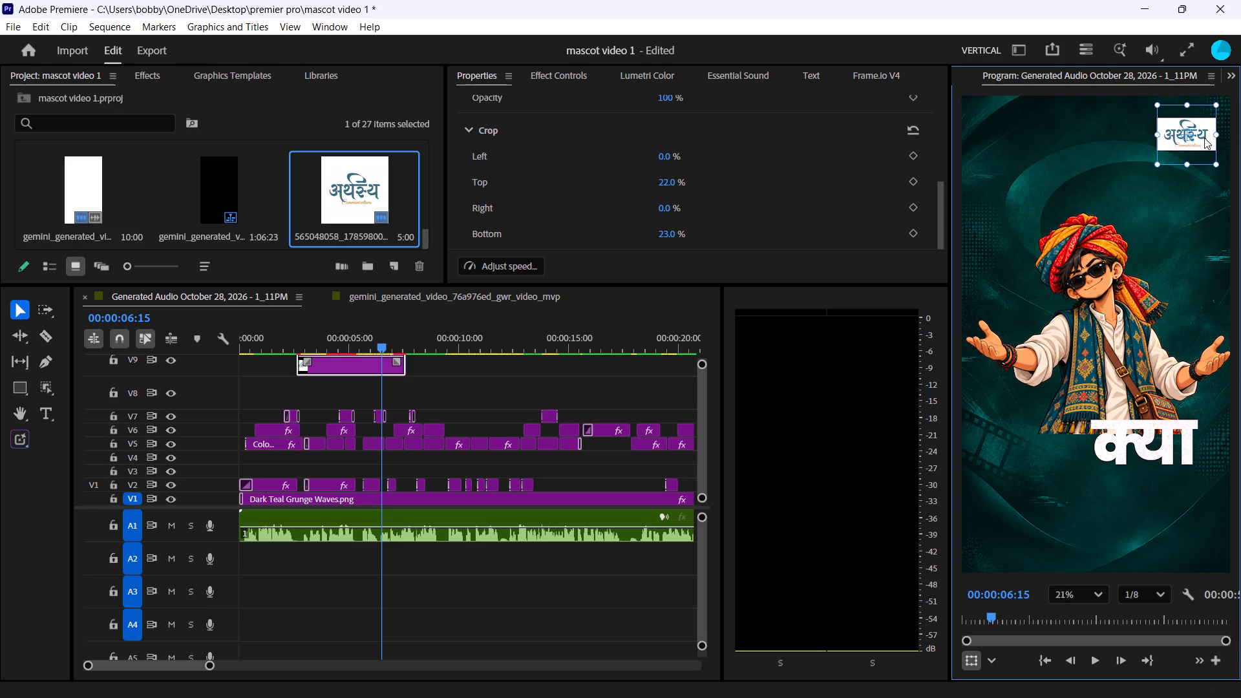
scroll(1204, 138, "up", 6)
scroll(1204, 138, "down", 6)
left_click(1203, 200)
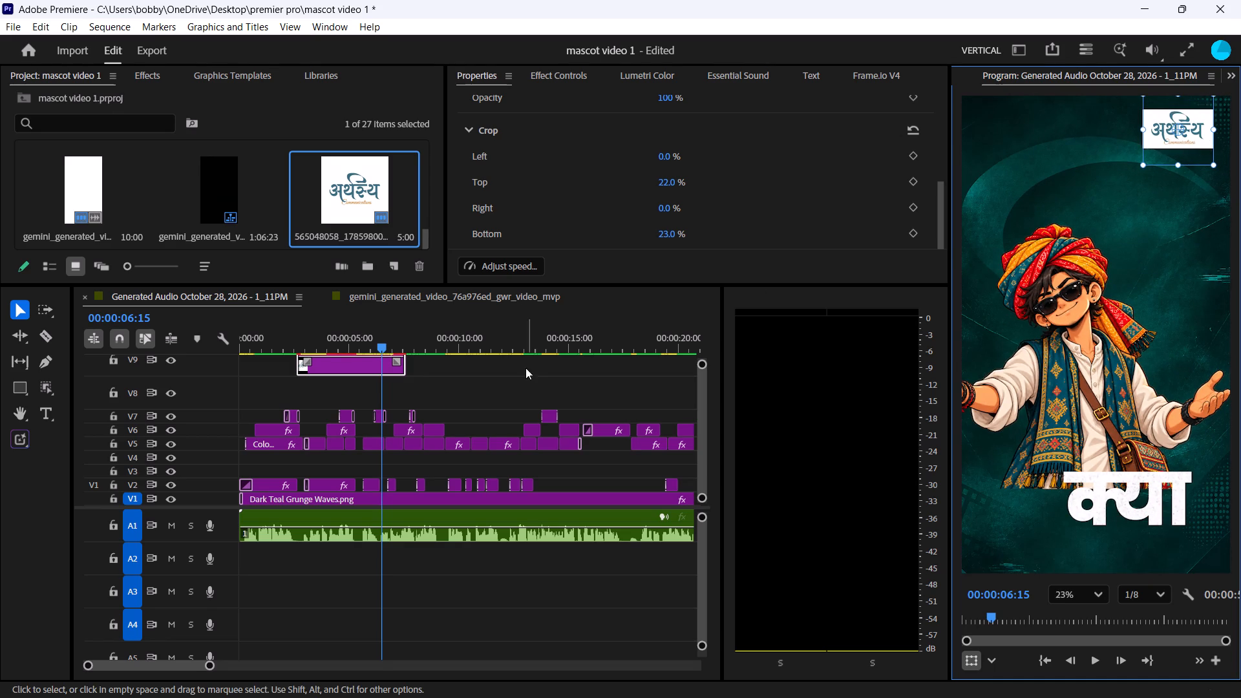
left_click(533, 382)
scroll(1065, 198, "down", 4)
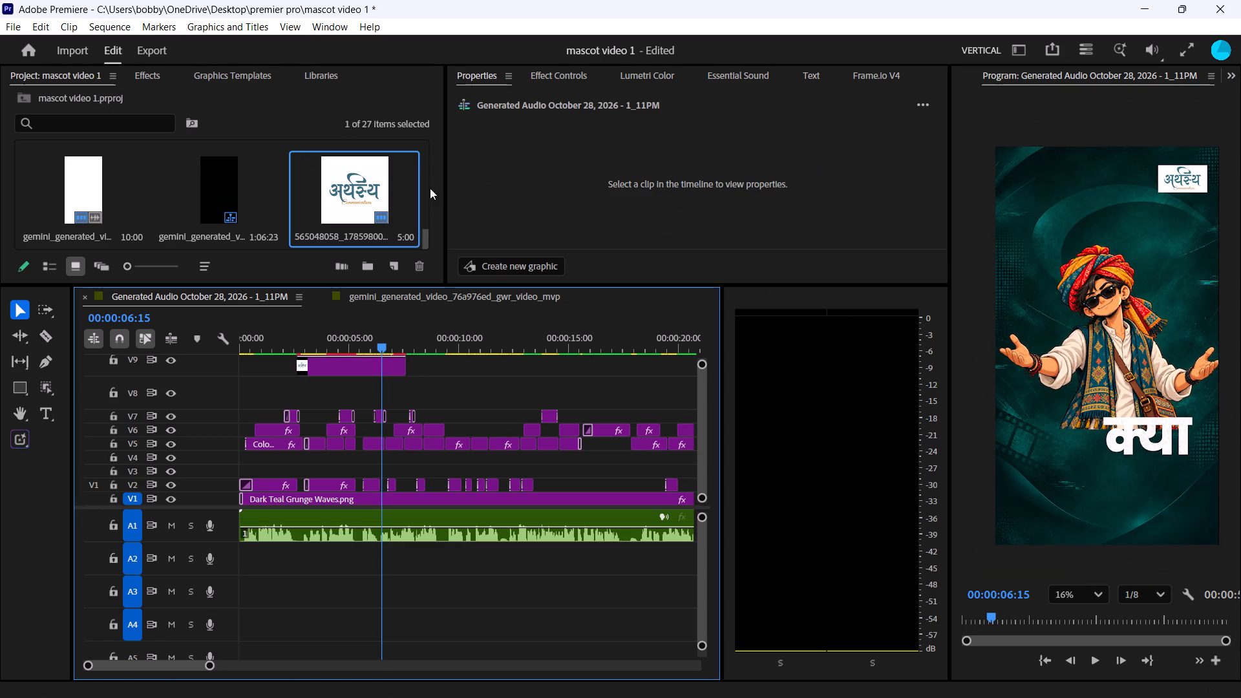
left_click(325, 360)
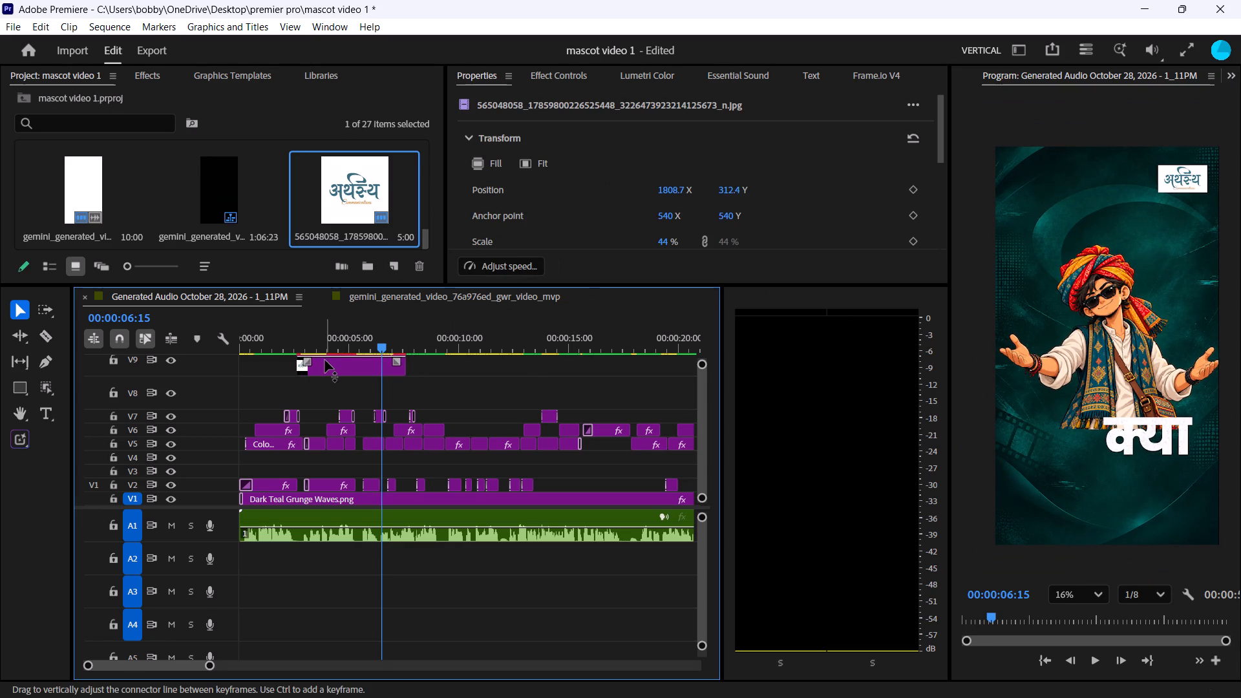
left_click_drag(728, 195, 720, 196)
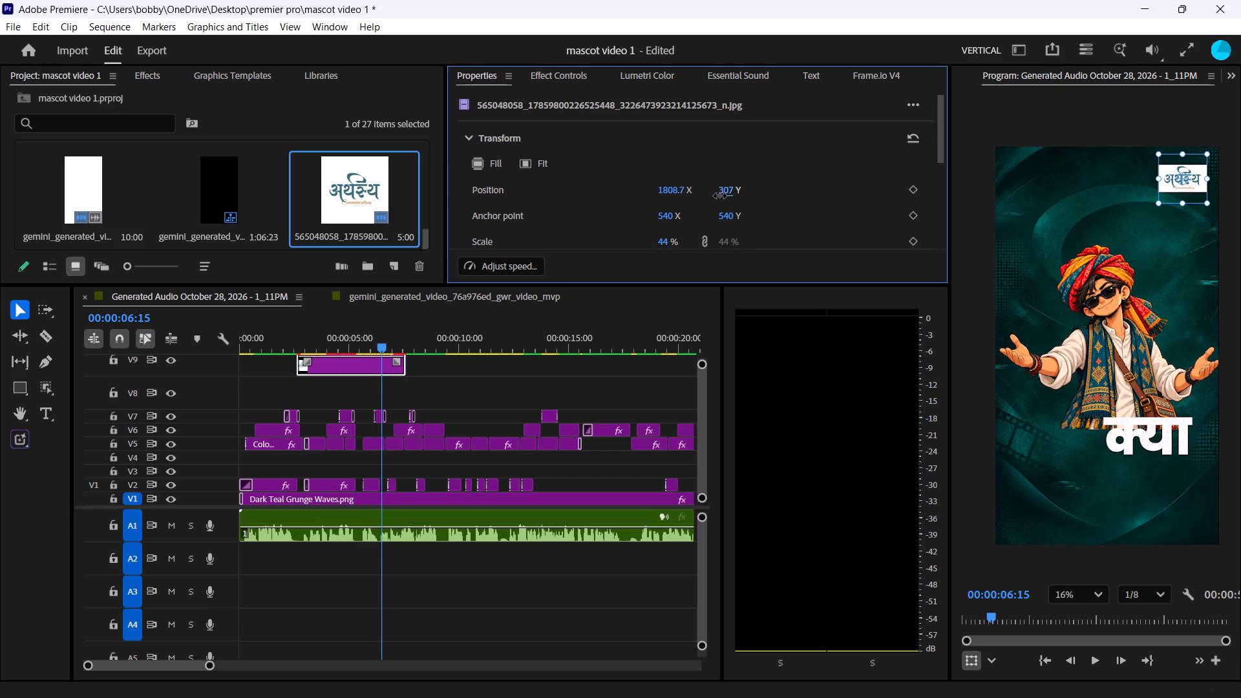
left_click_drag(720, 196, 707, 199)
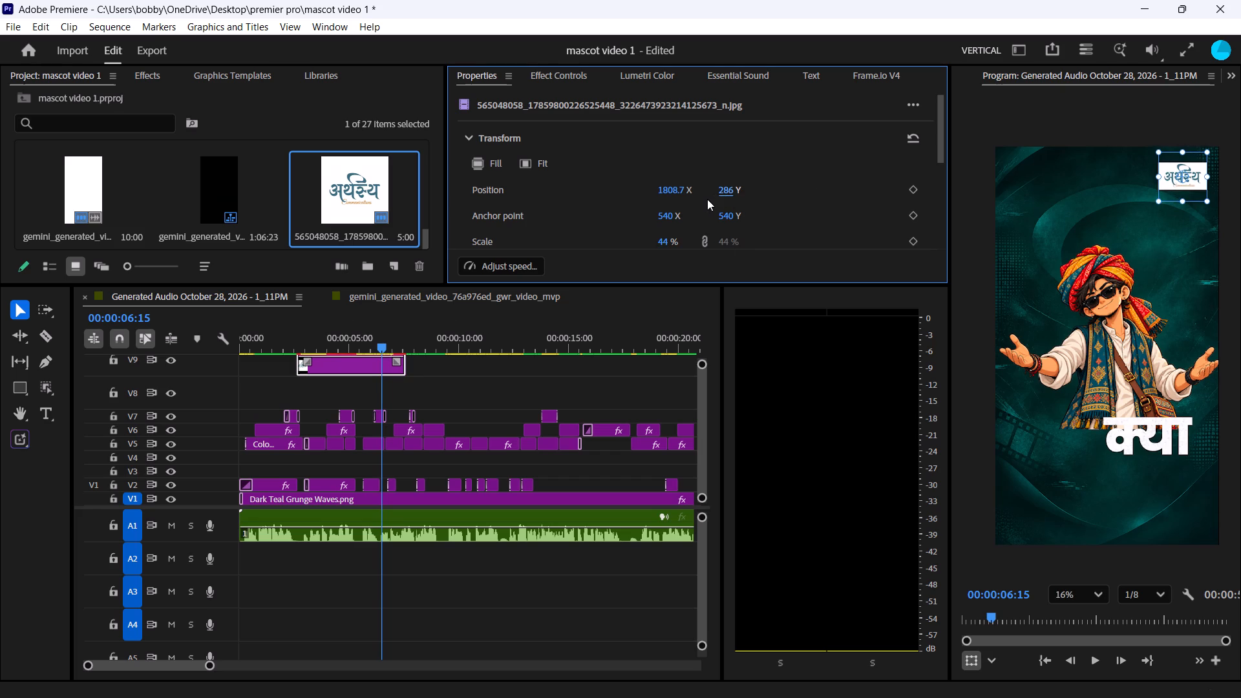
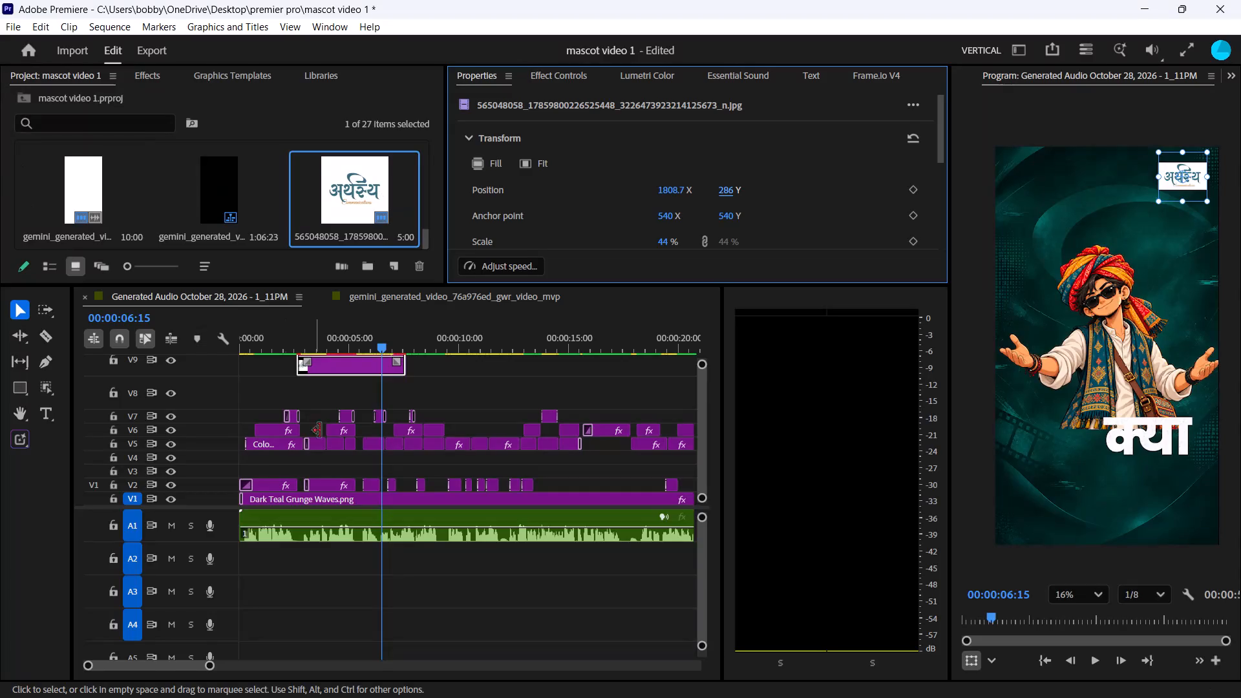
Extend the logo image clip on V9 back to the sequence start and out to the V3 video's end, lasting 00:00:58:19.
left_click_drag(293, 369, 111, 370)
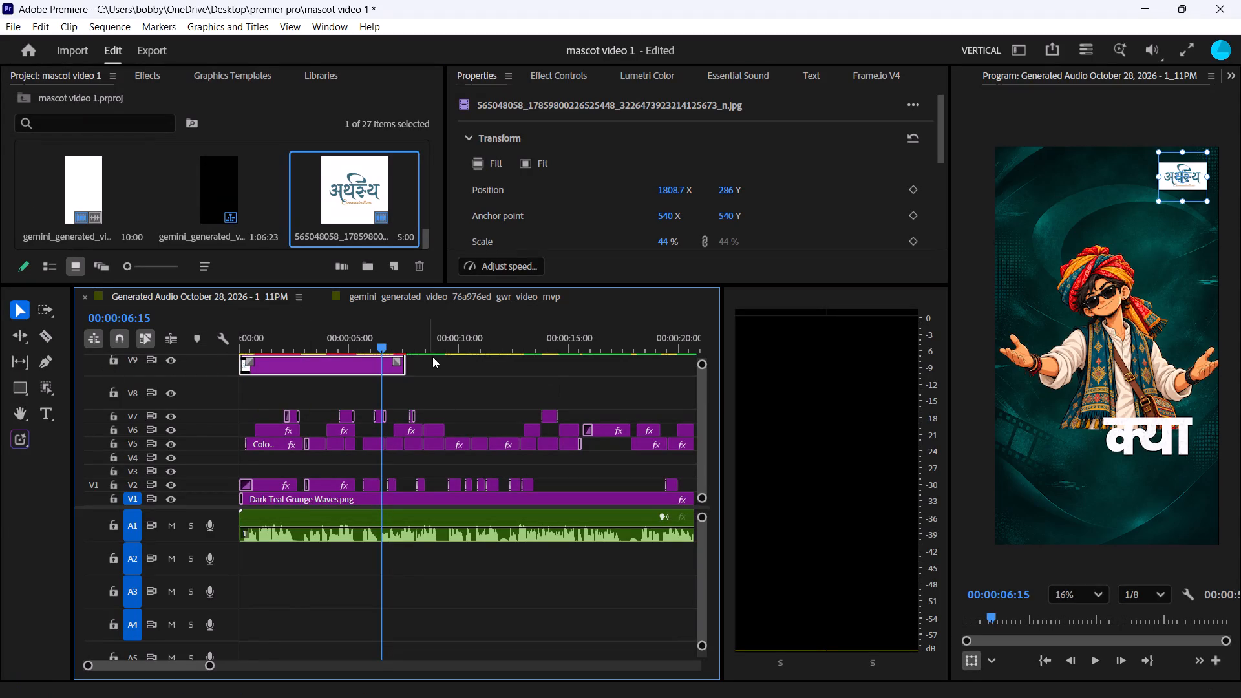
left_click_drag(410, 366, 697, 355)
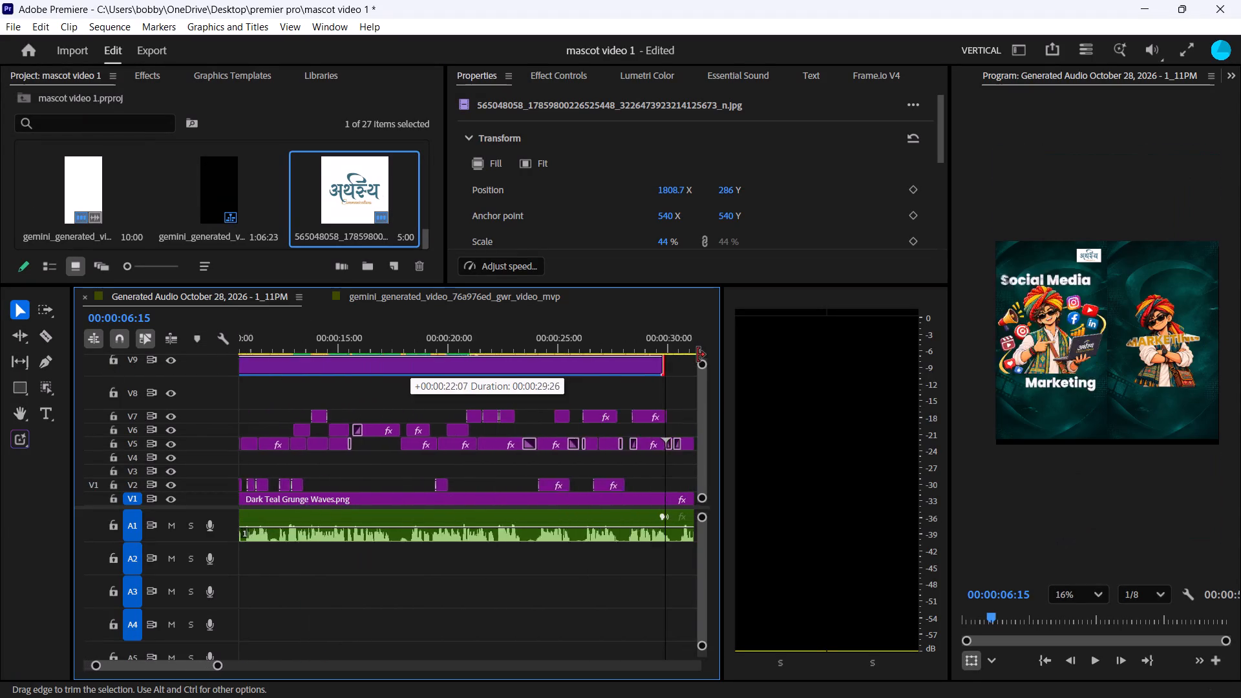
left_click_drag(697, 355, 697, 357)
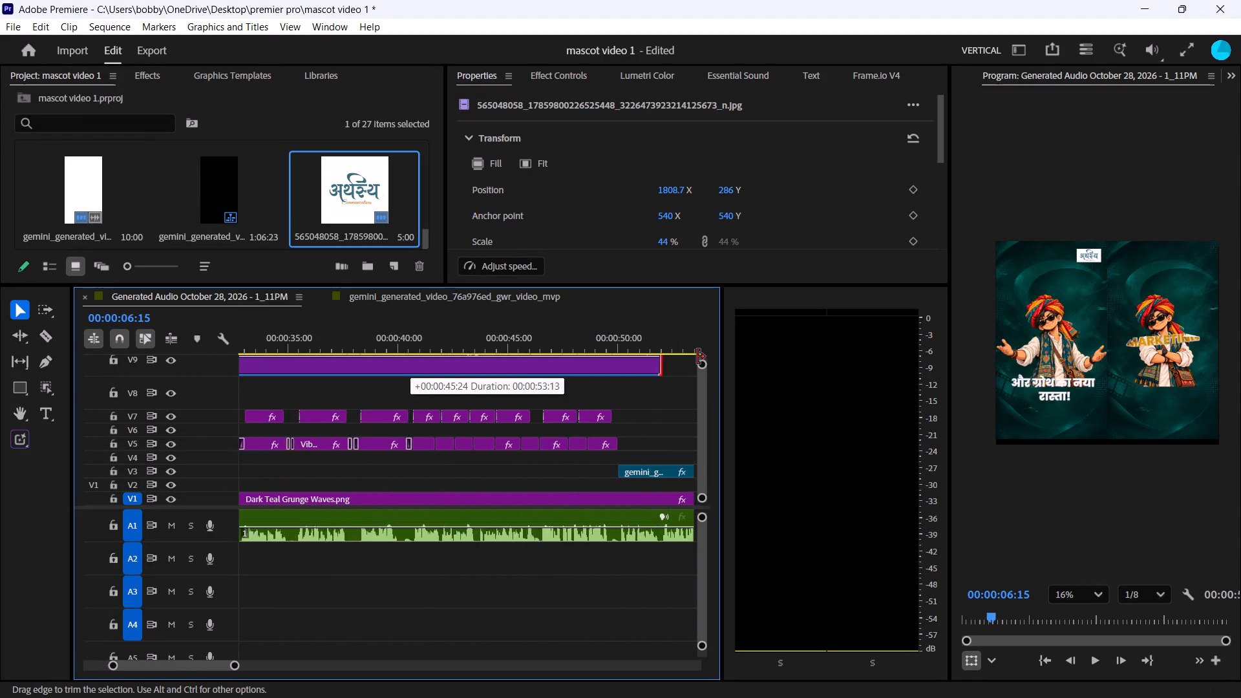
left_click_drag(697, 357, 570, 389)
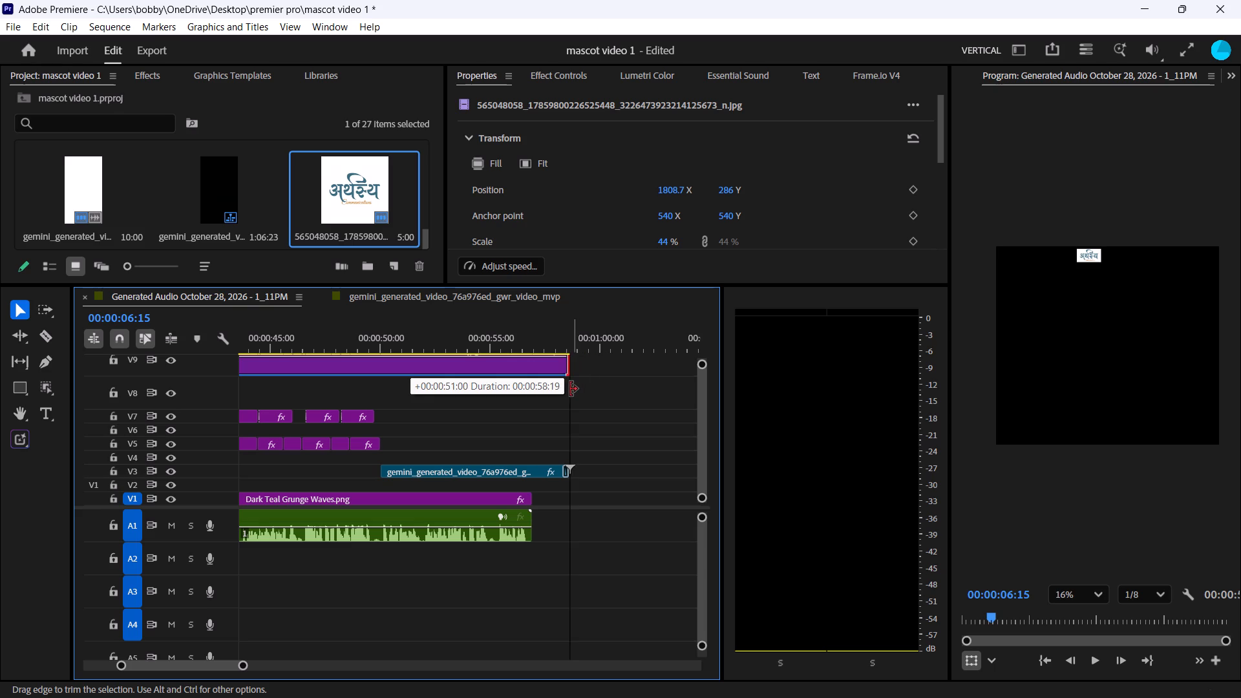
left_click_drag(570, 389, 569, 389)
left_click(569, 366)
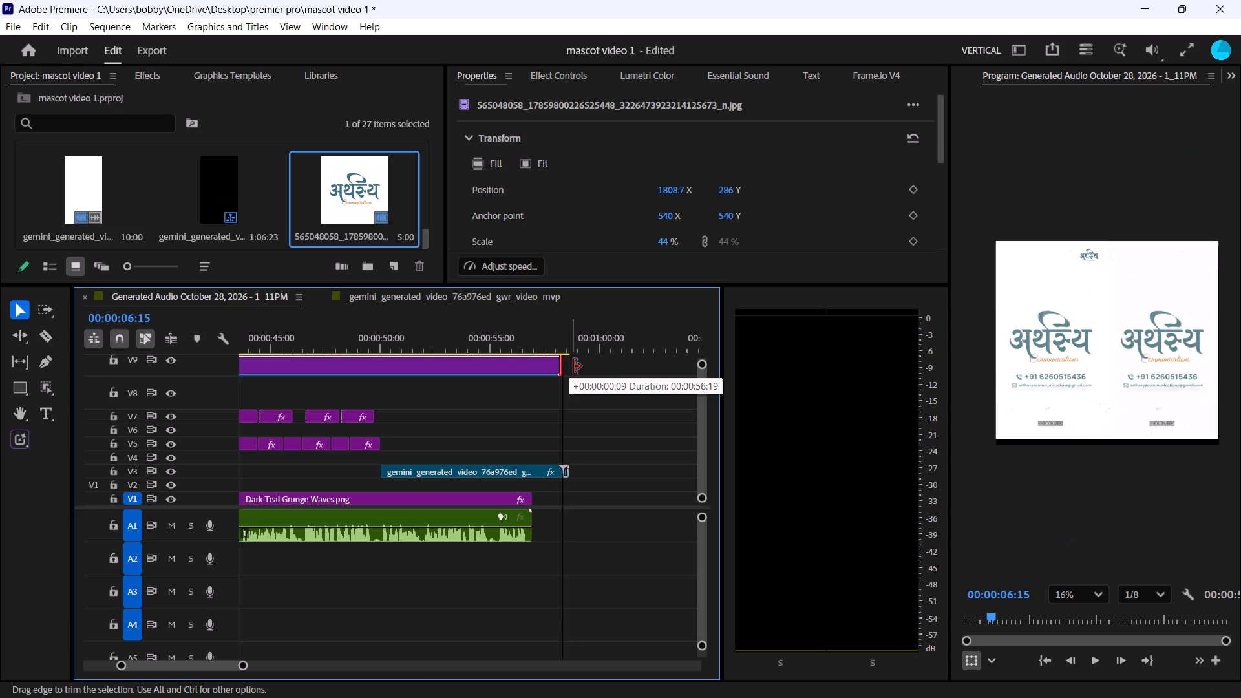
left_click_drag(571, 367, 575, 367)
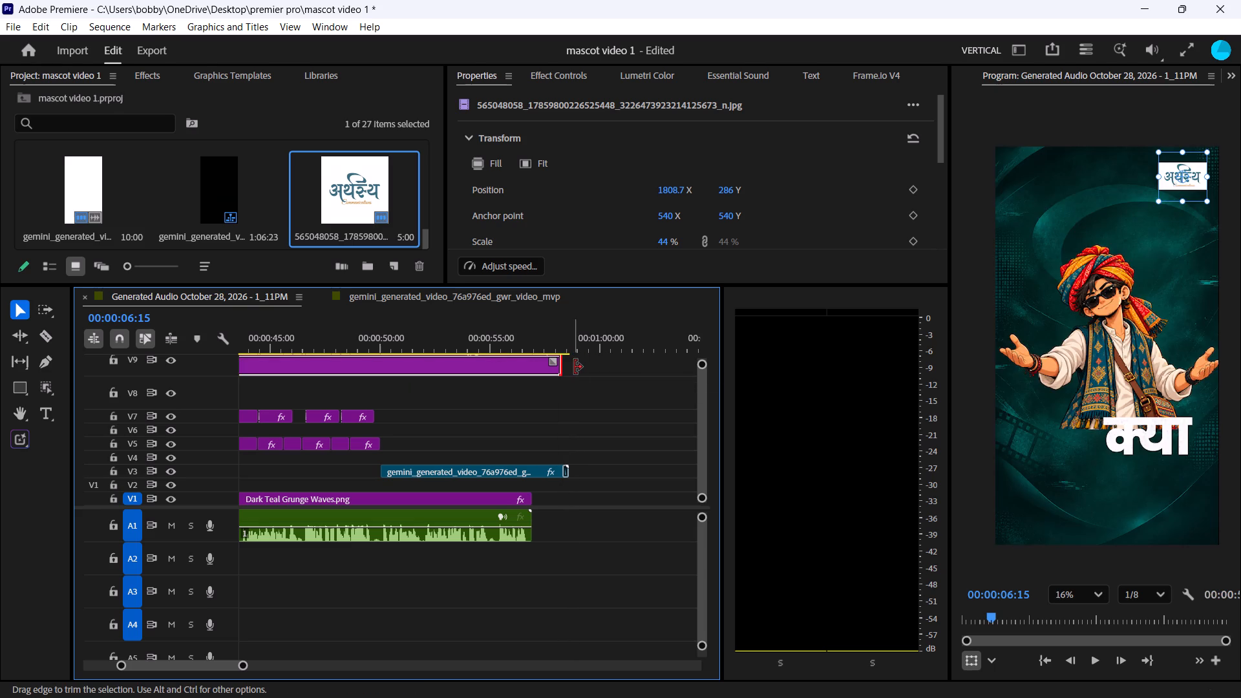
left_click_drag(575, 367, 577, 367)
left_click(563, 364)
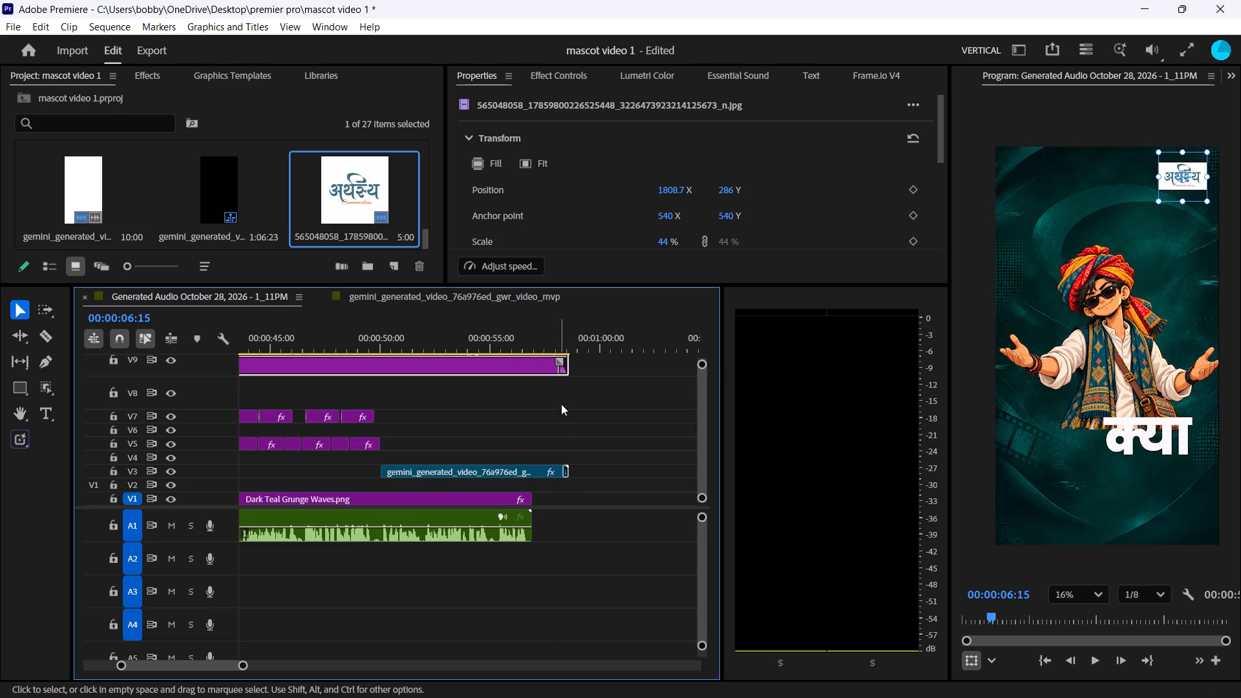
Select all the clips in the sequence and send it to Media Encoder for export with the current media file settings.
left_click(597, 338)
left_click_drag(652, 567, 456, 509)
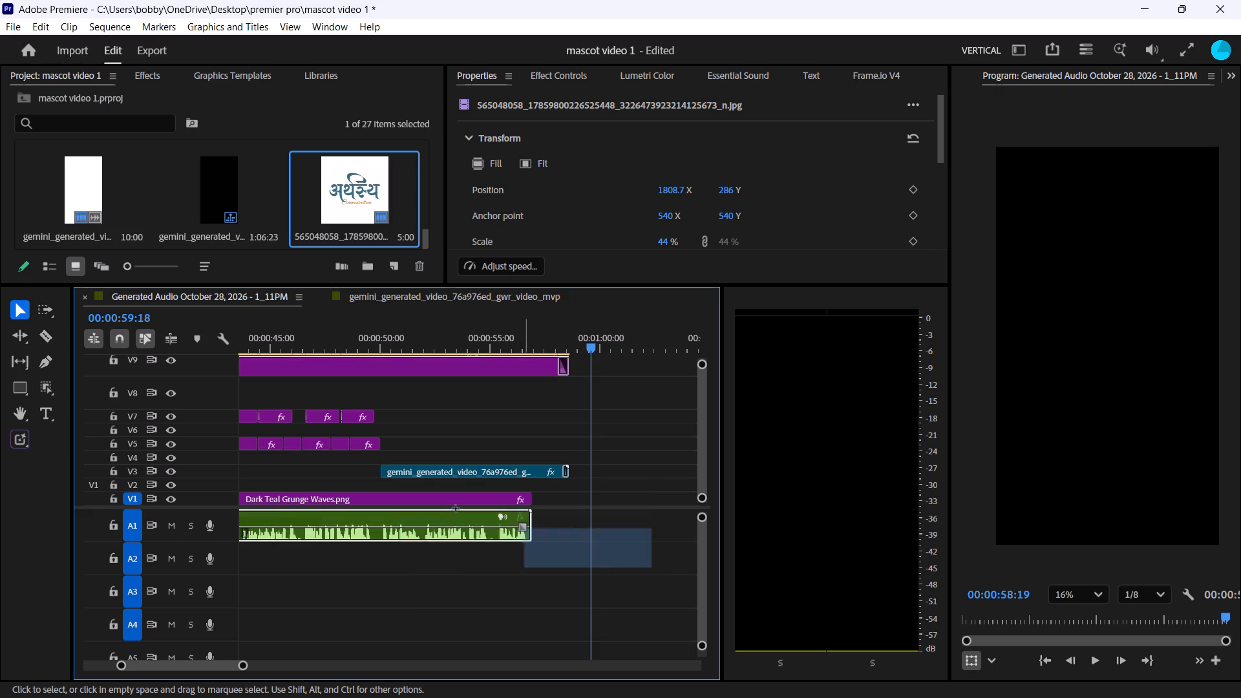
left_click_drag(456, 509, 0, 342)
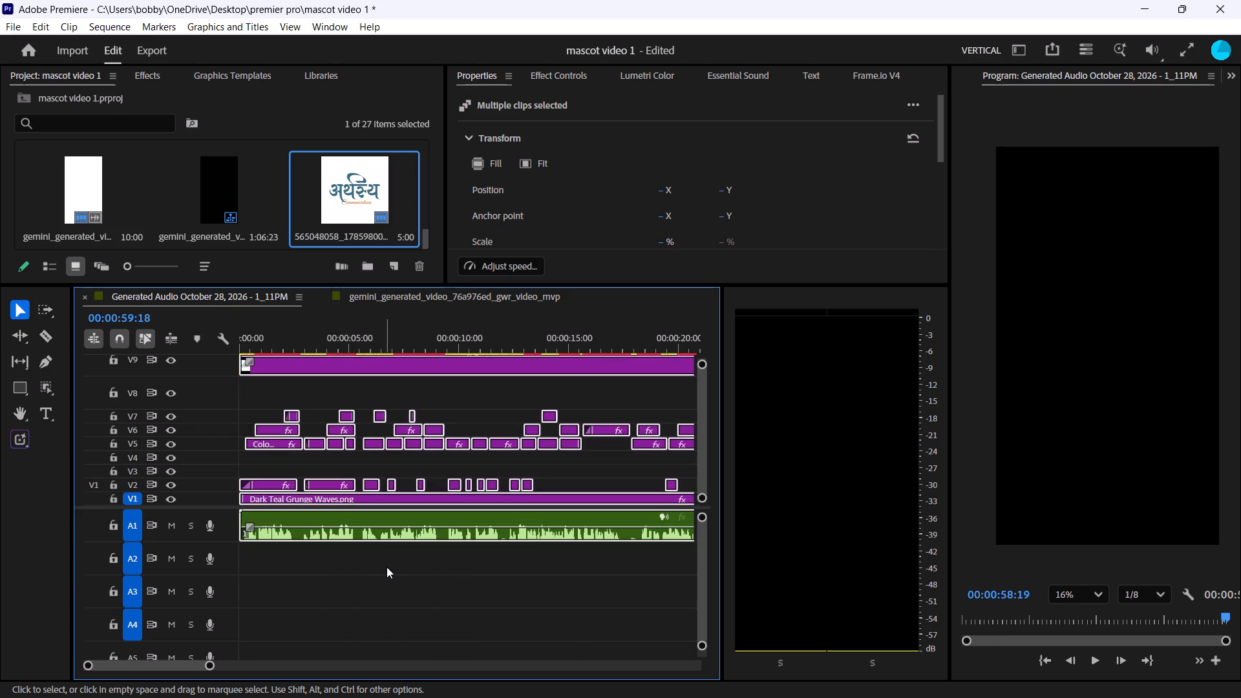
key("ctrl+m")
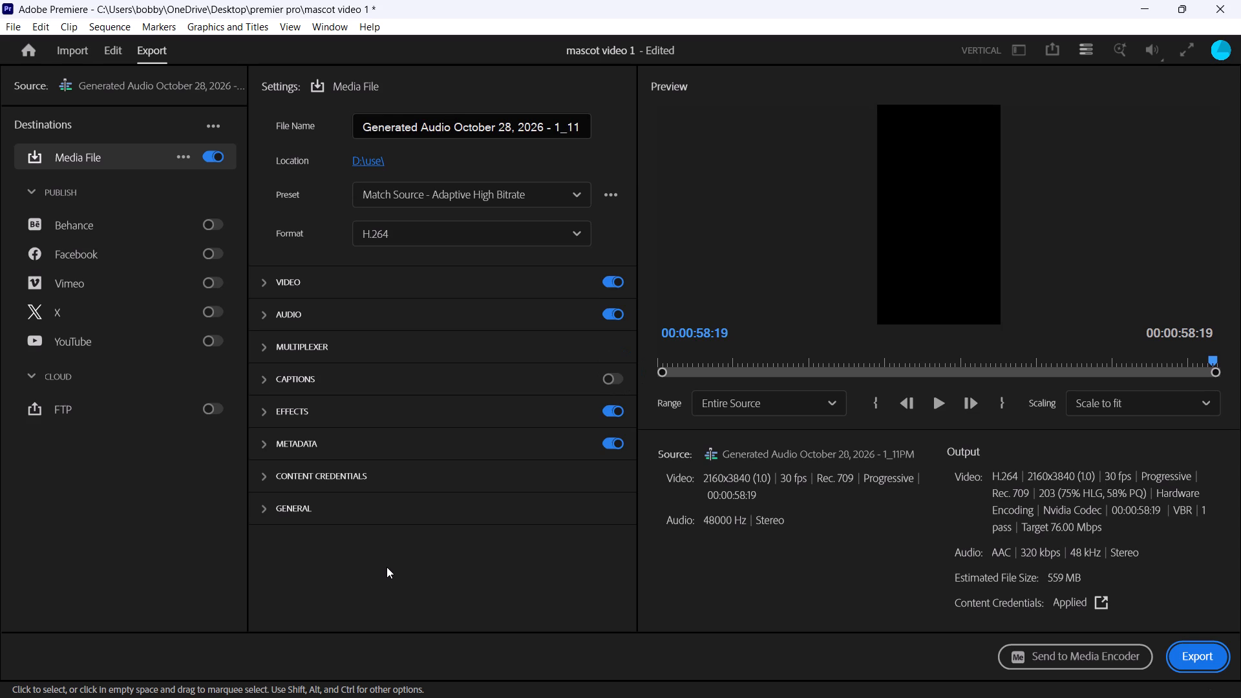
left_click(1019, 650)
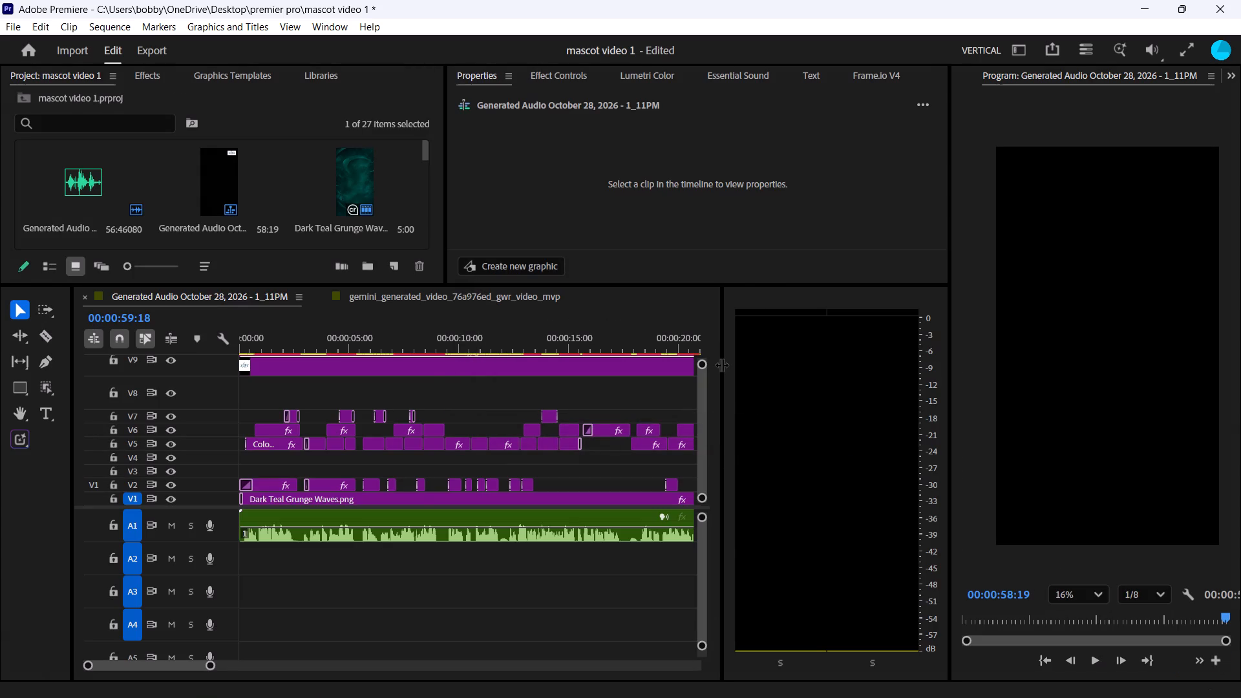
Minimise the Premiere window to switch to the Downloads folder in File Explorer.
left_click(1144, 0)
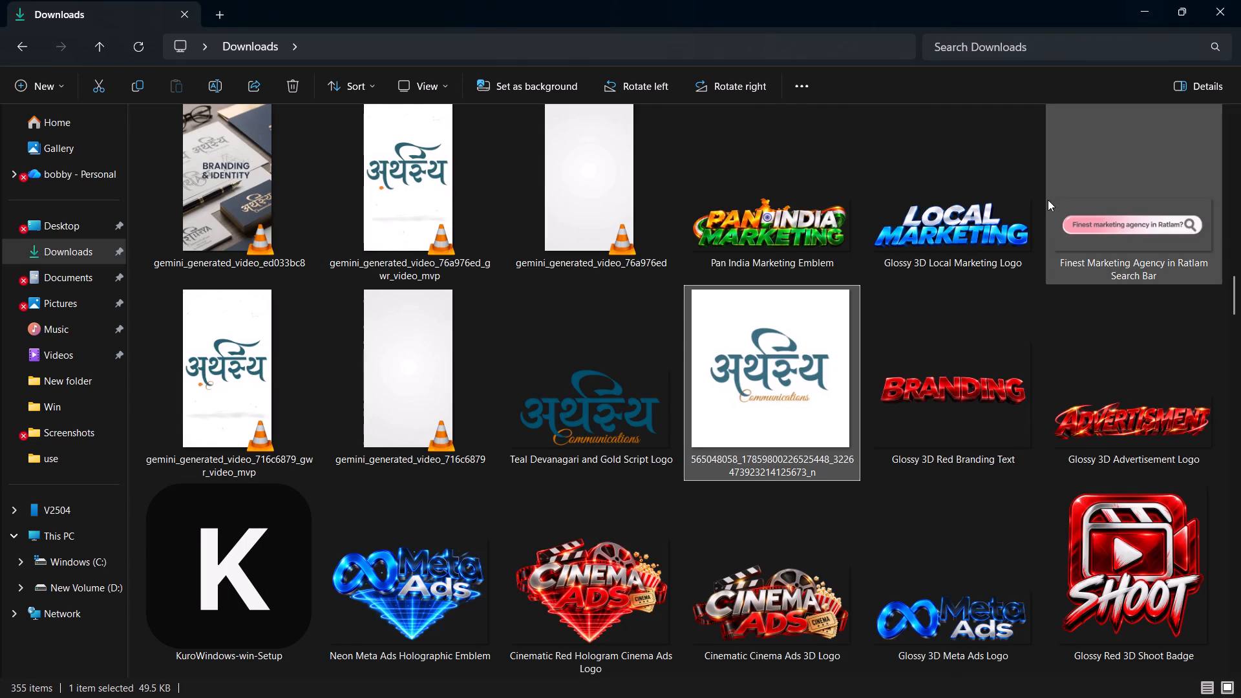
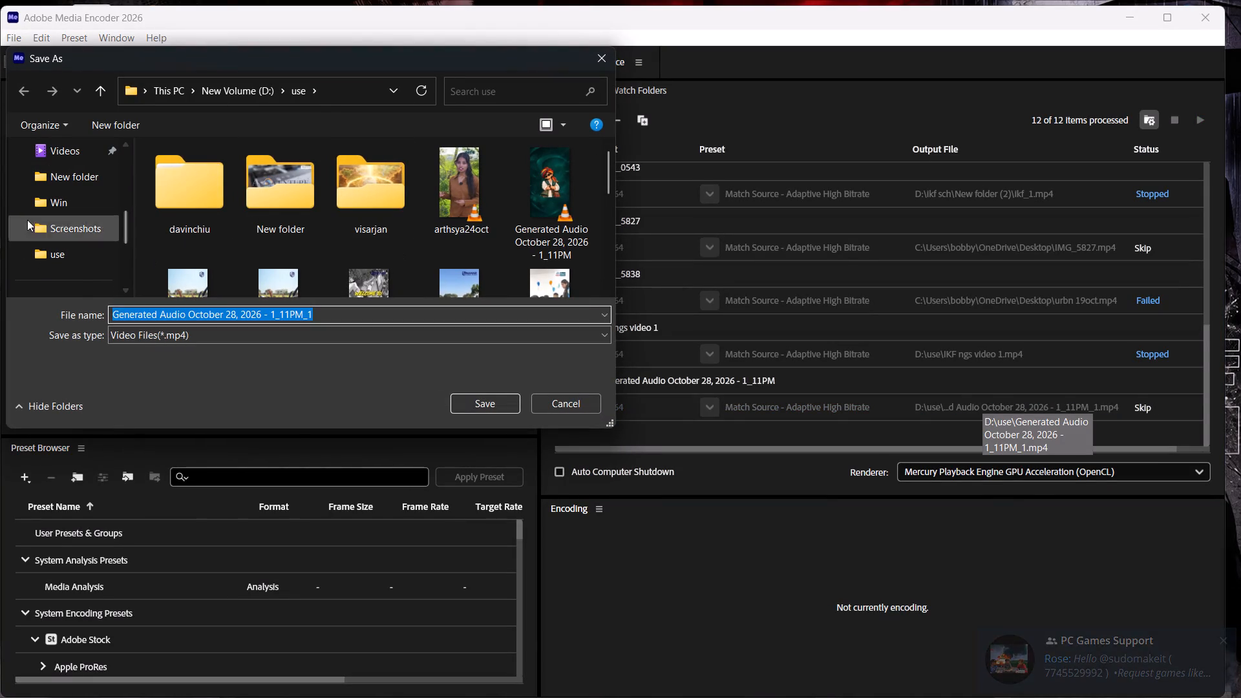
Set the queued export's output file to "mascot video1" as an MP4 in the use folder on drive D.
left_click(74, 261)
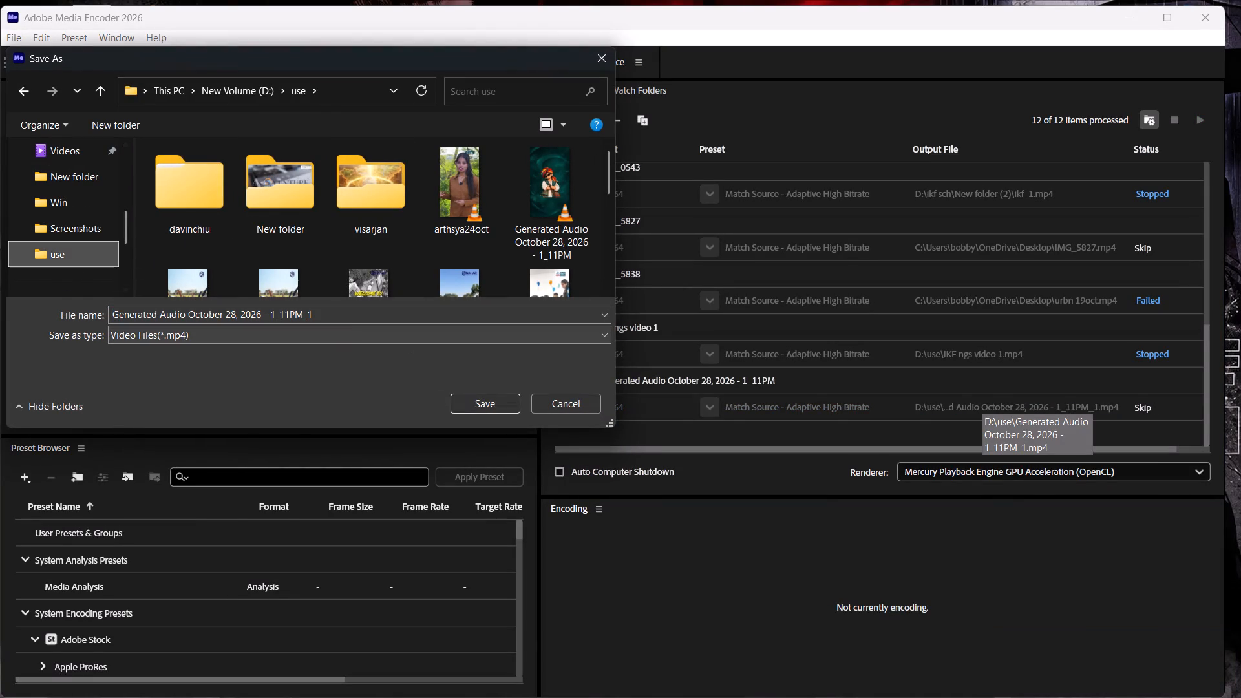
left_click_drag(317, 316, 69, 317)
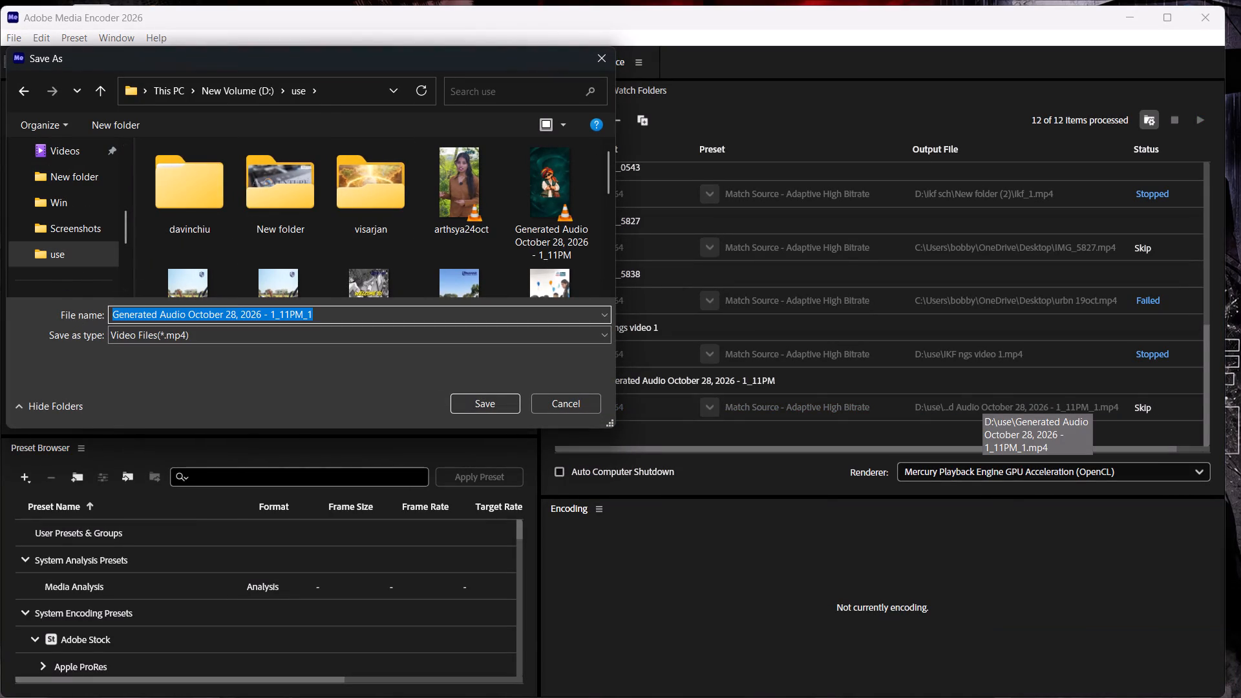
key("BackSpace")
type("mascot video1")
key("Return")
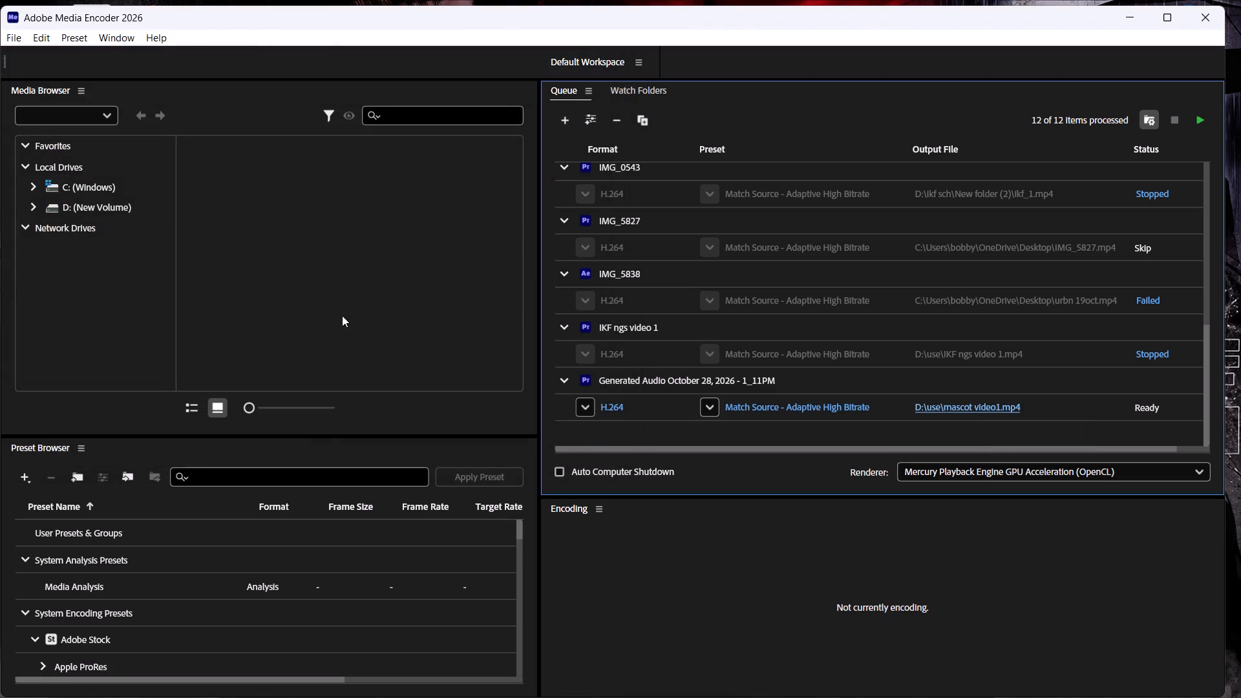
Start encoding the queue to render the mascot video.
left_click(1191, 127)
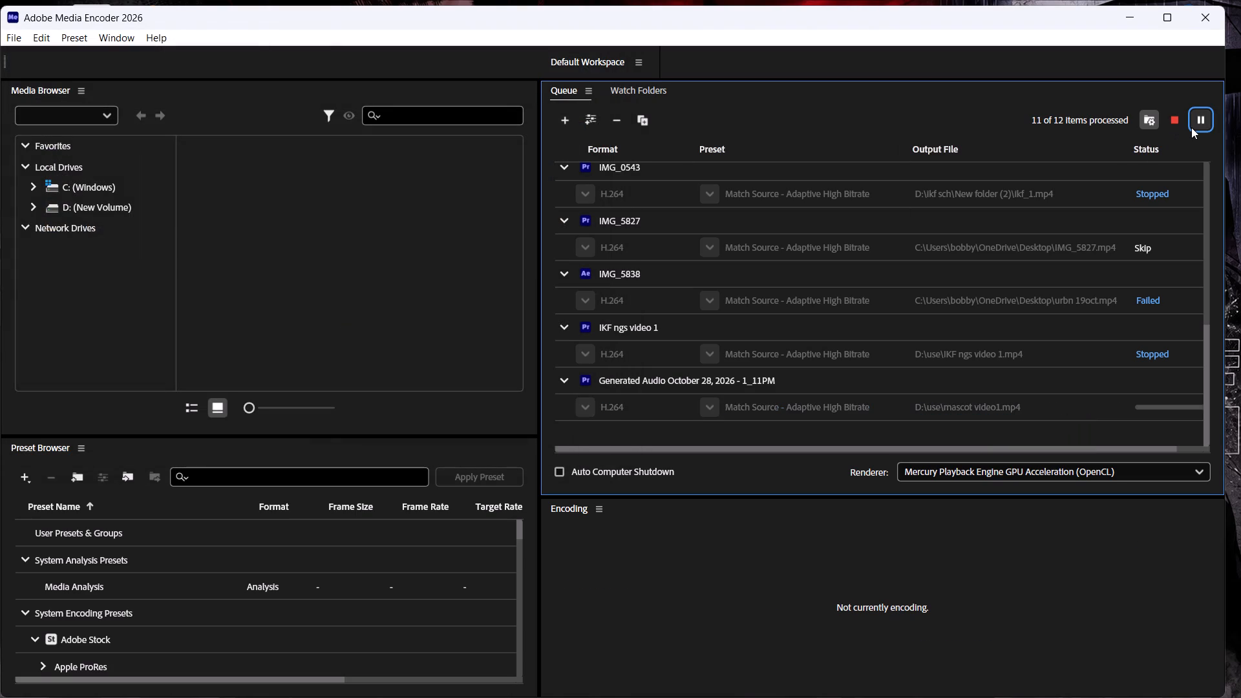
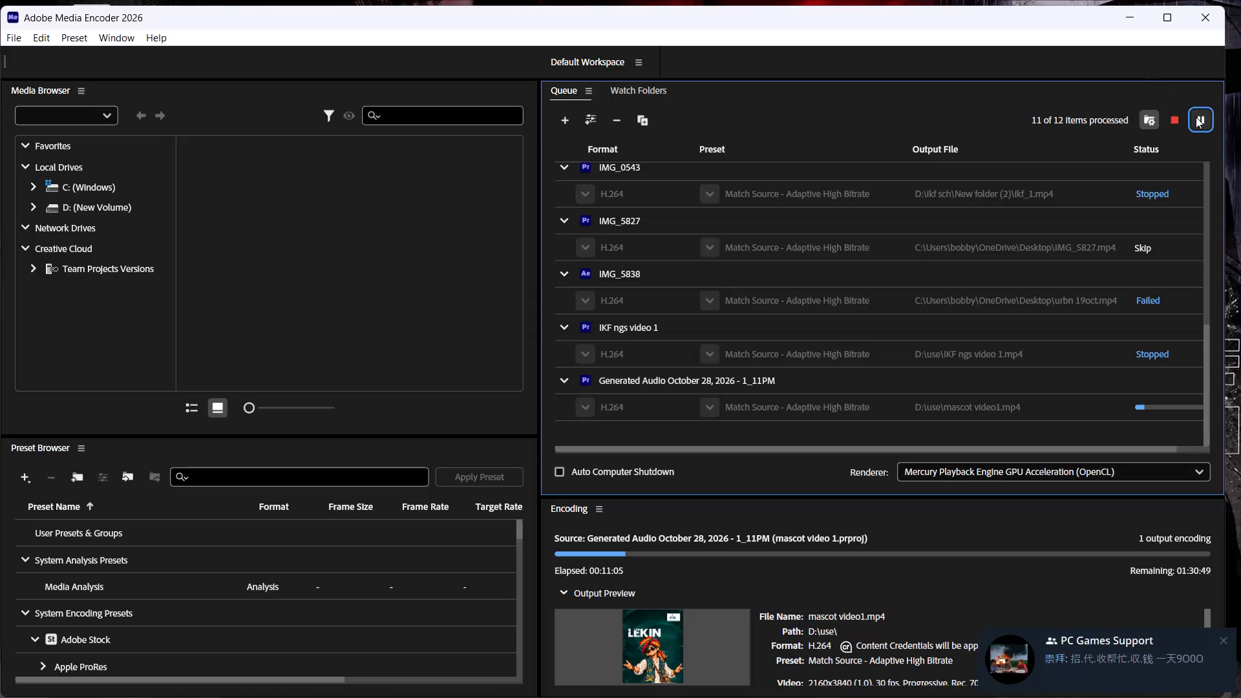
Pause the running encode of mascot video1.mp4 in the queue.
left_click(1196, 118)
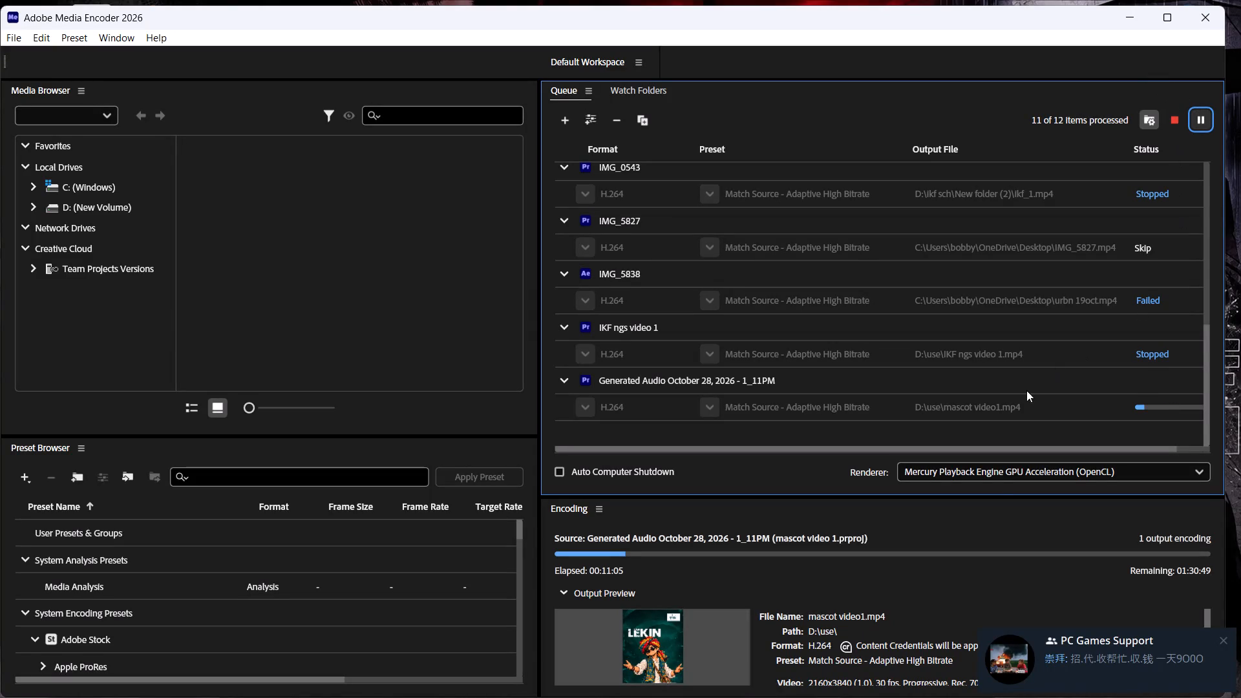
left_click(1018, 529)
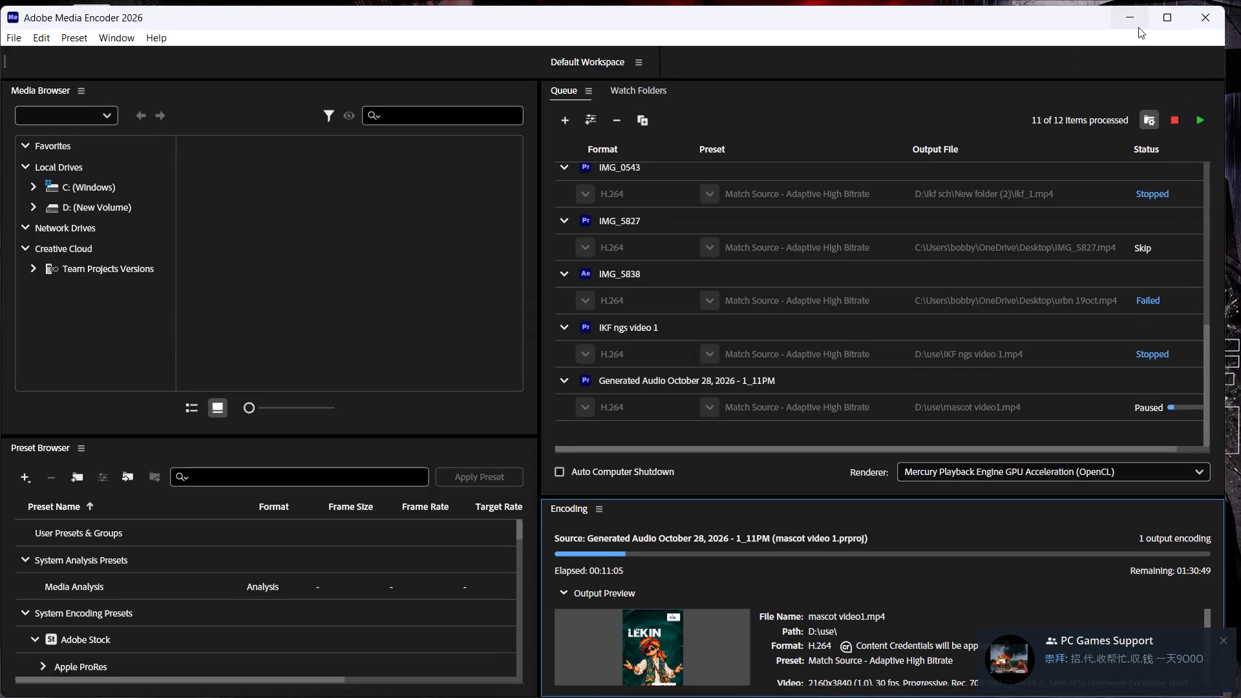
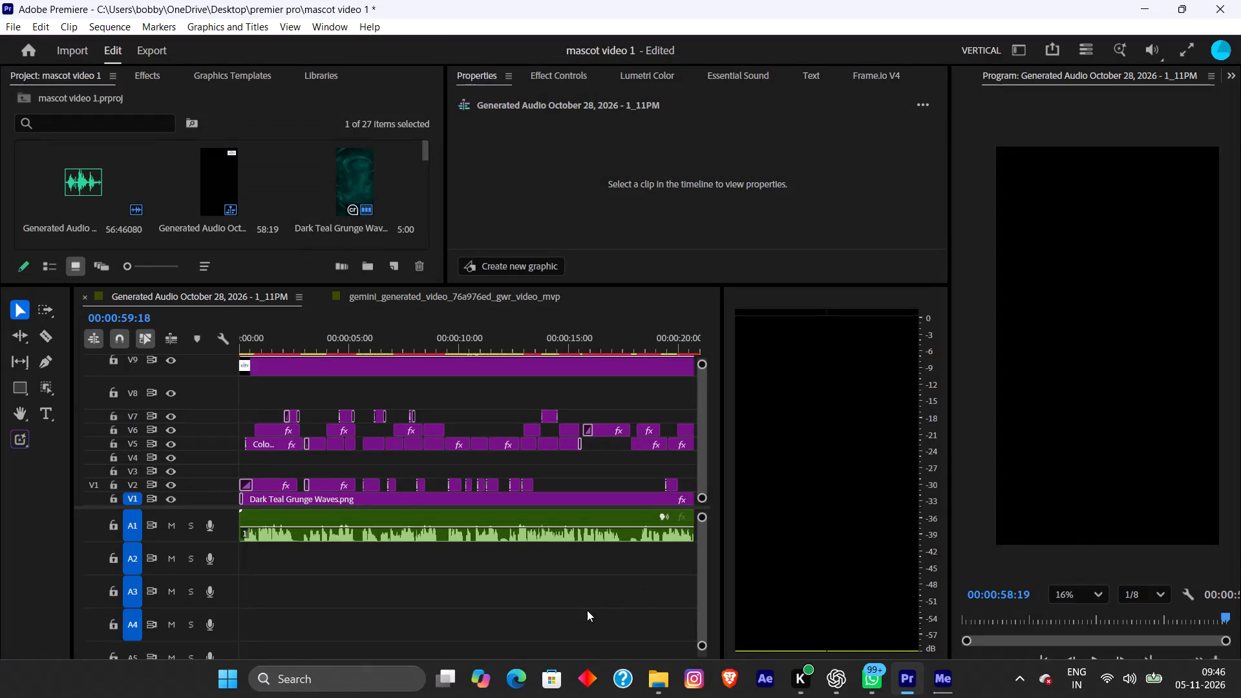
Scrub through roughly the first 17 seconds of the mascot video sequence in Premiere to check its frames and logo overlay.
left_click(586, 610)
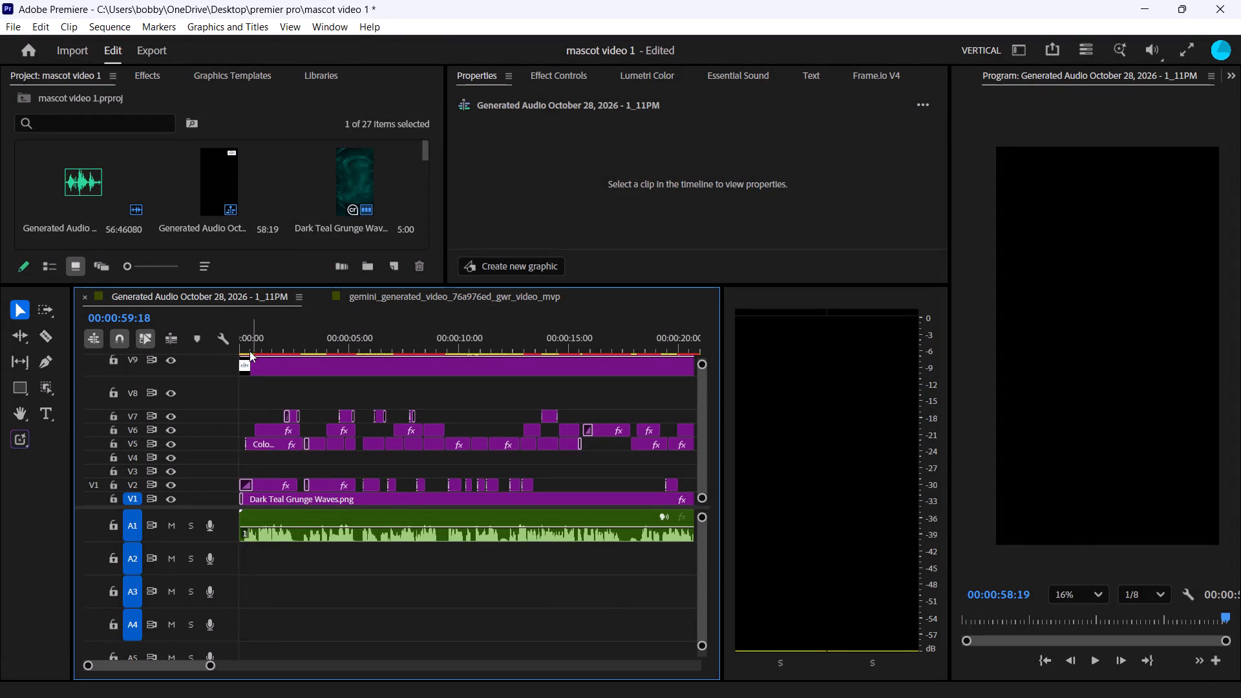
left_click_drag(487, 340, 374, 340)
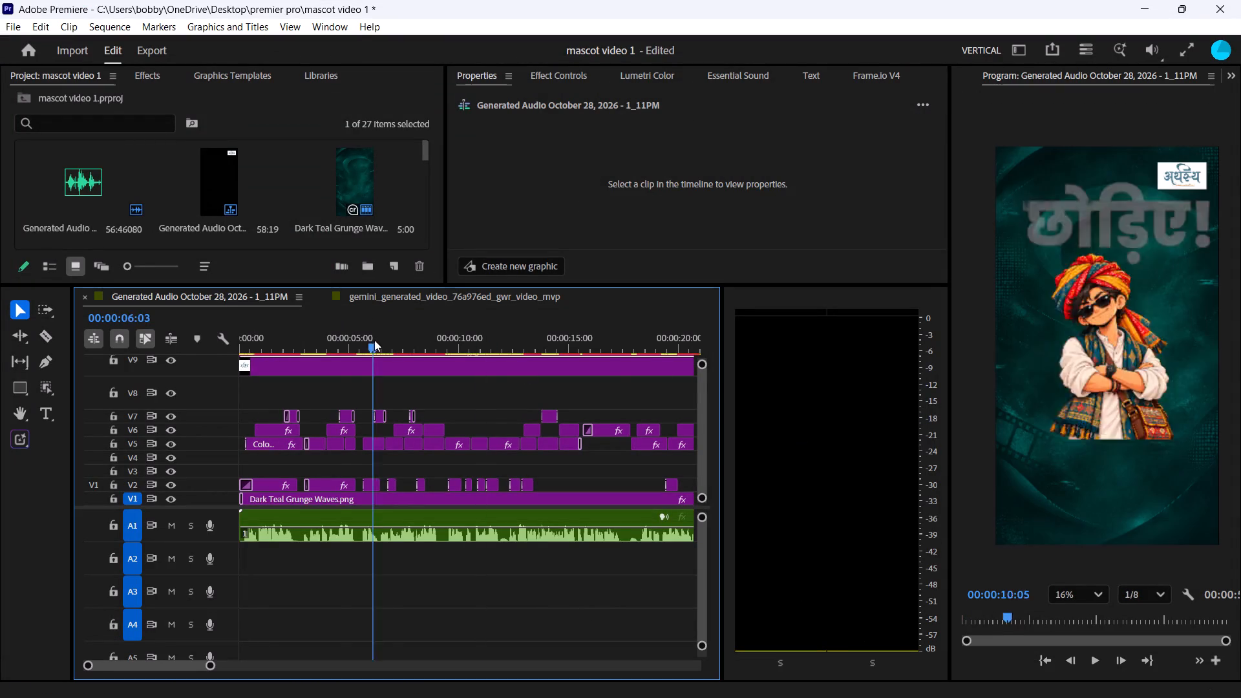
left_click_drag(374, 340, 611, 357)
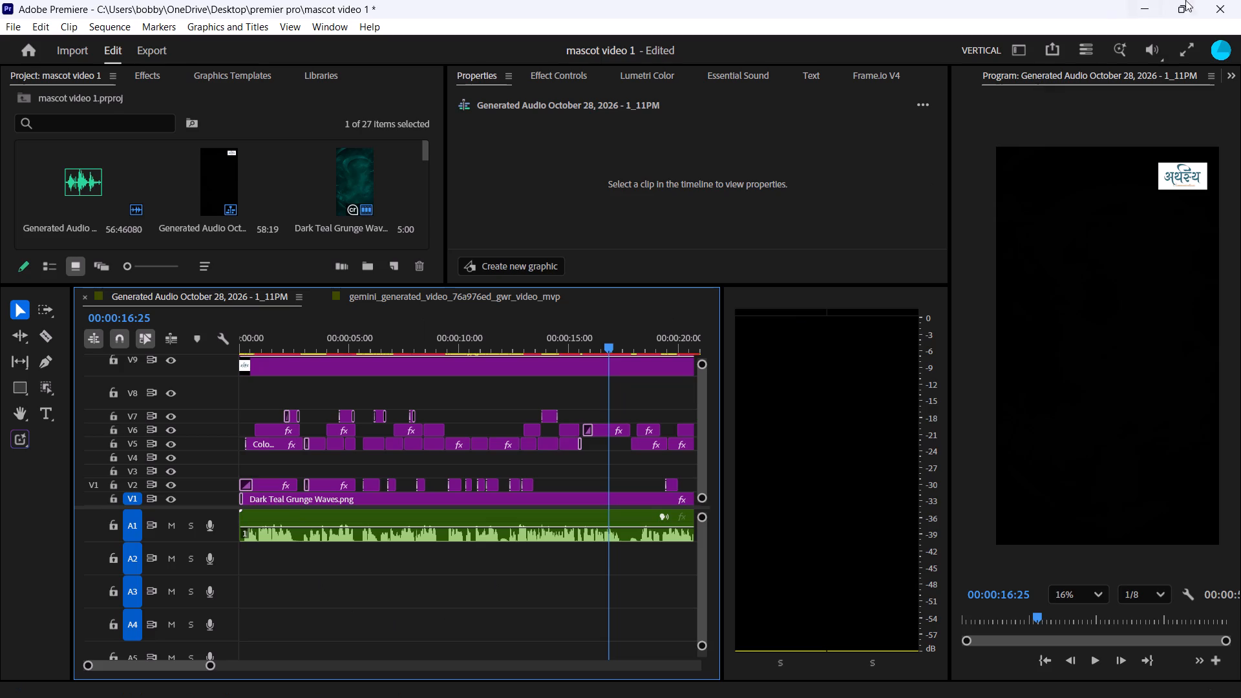
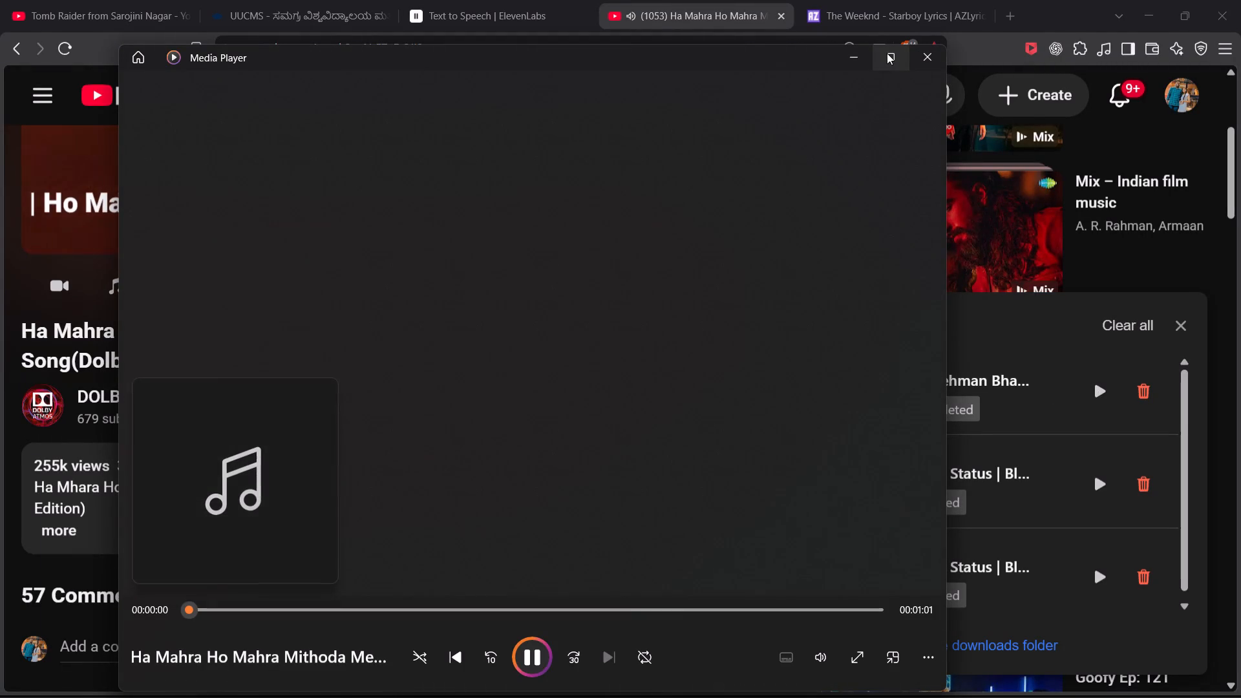
Switch back to the browser and pause the Ha Mahra Ho Mahra video on YouTube.
left_click(52, 199)
left_click(383, 148)
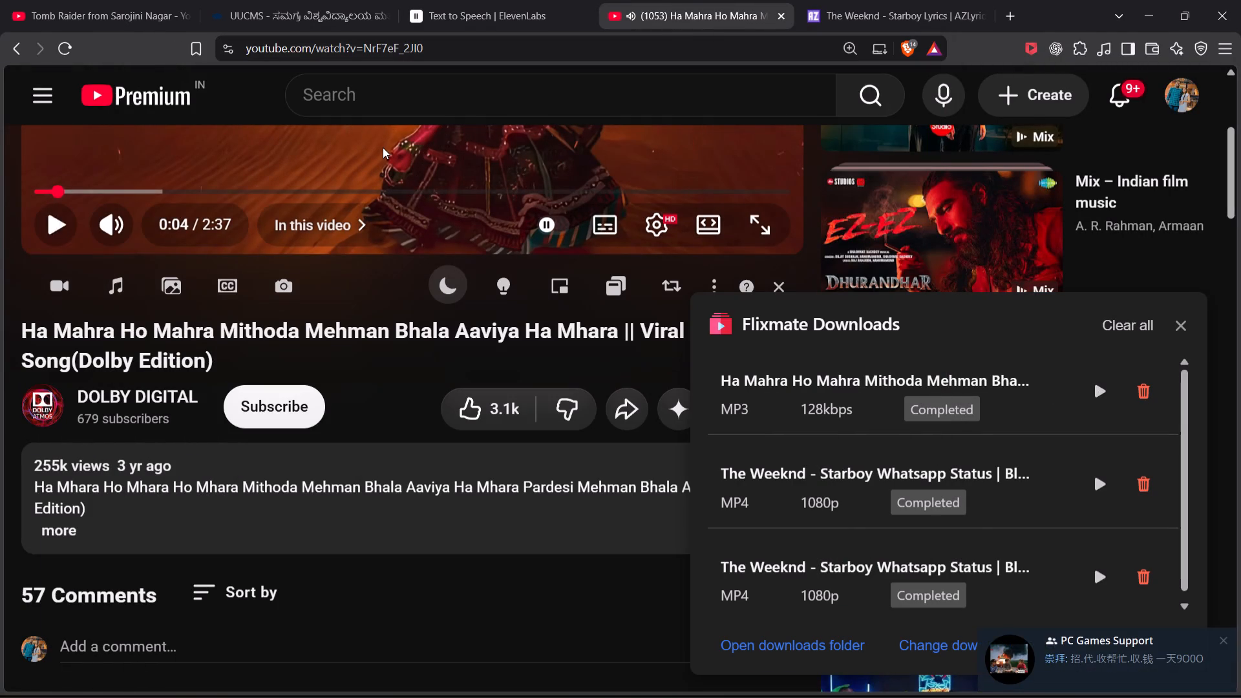
scroll(394, 244, "up", 6)
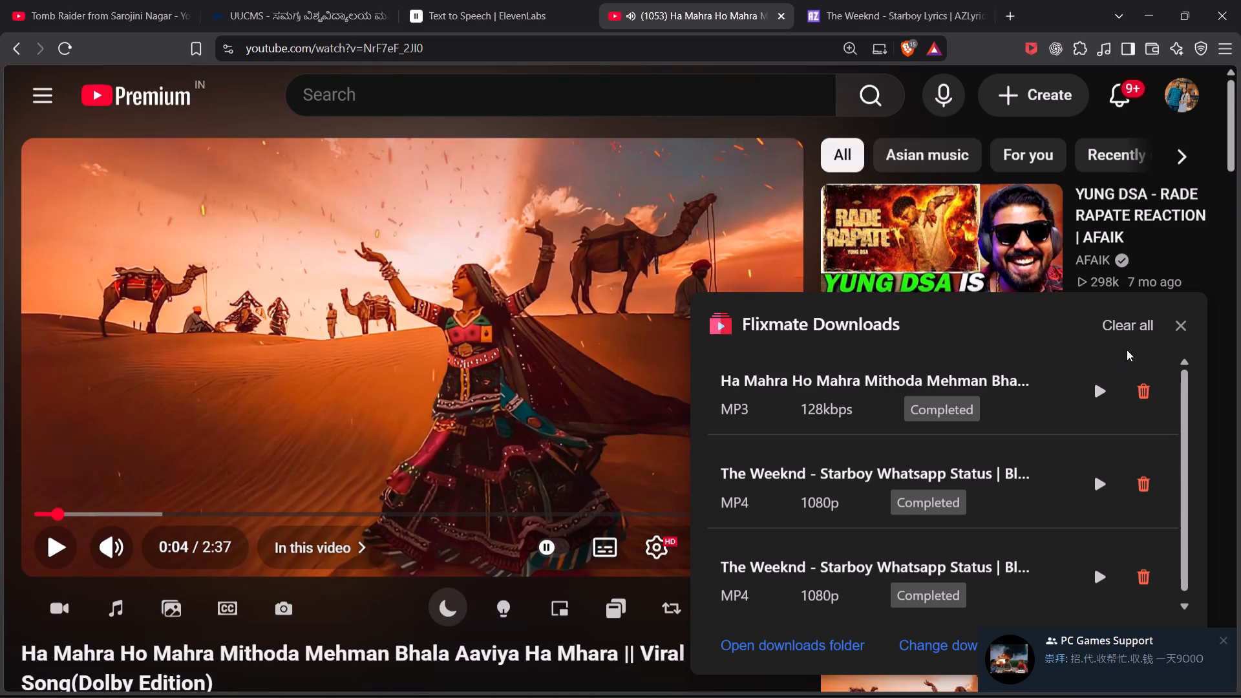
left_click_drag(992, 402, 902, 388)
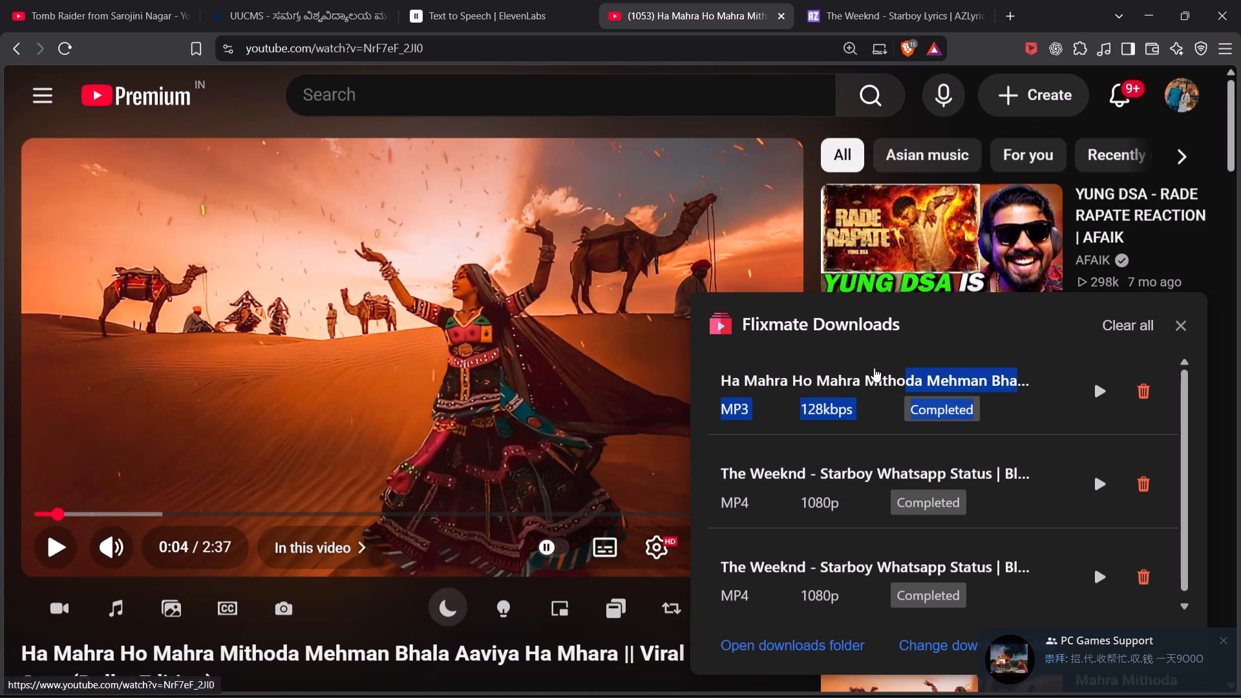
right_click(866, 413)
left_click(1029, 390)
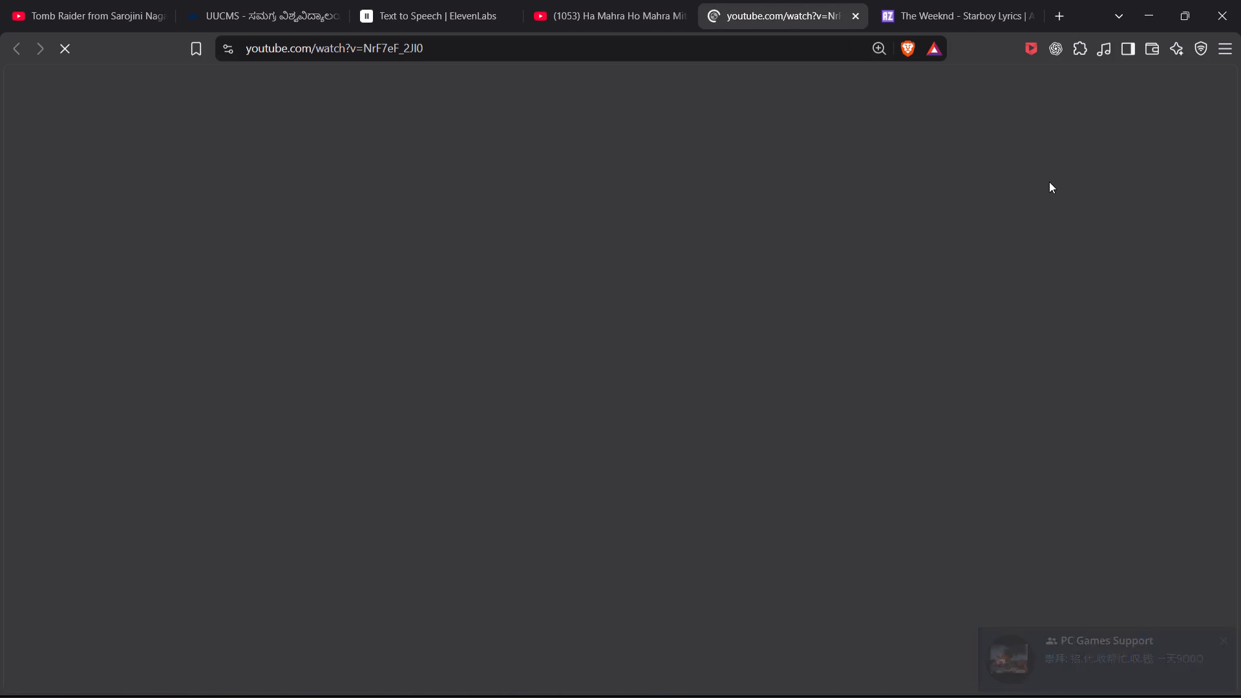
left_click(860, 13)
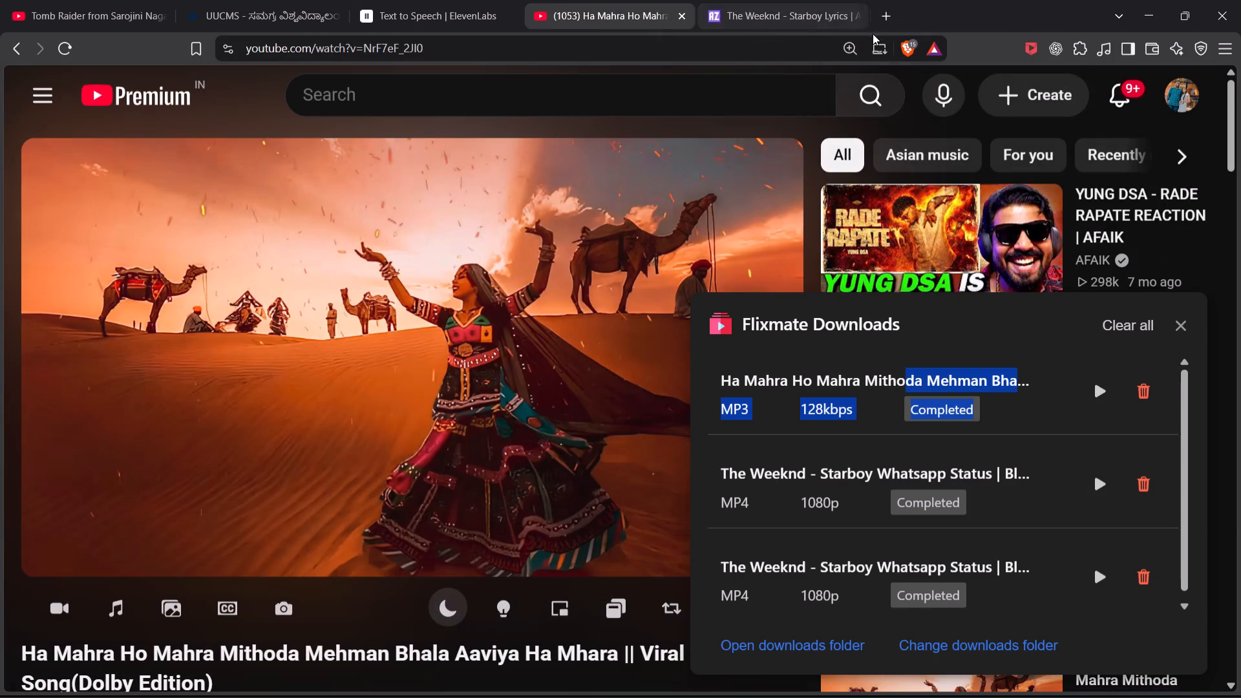
Check the browser's download history for the song file, and return to the YouTube page.
left_click(1216, 54)
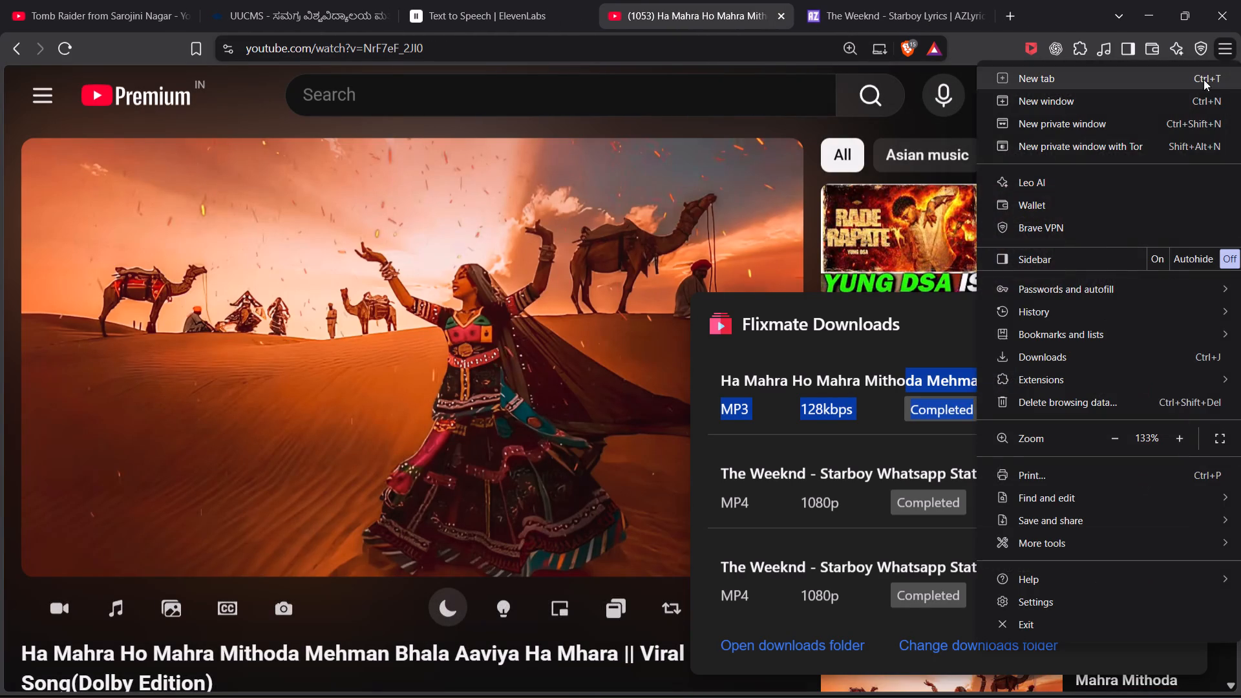
left_click(1072, 361)
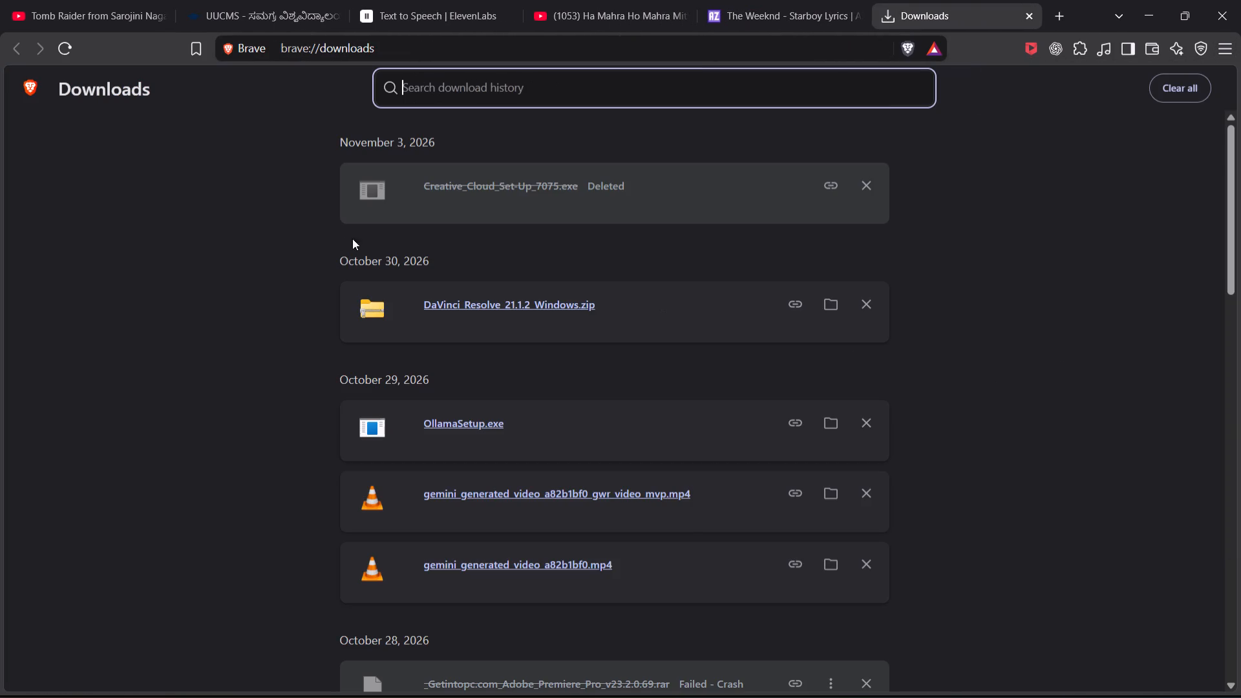
left_click(601, 14)
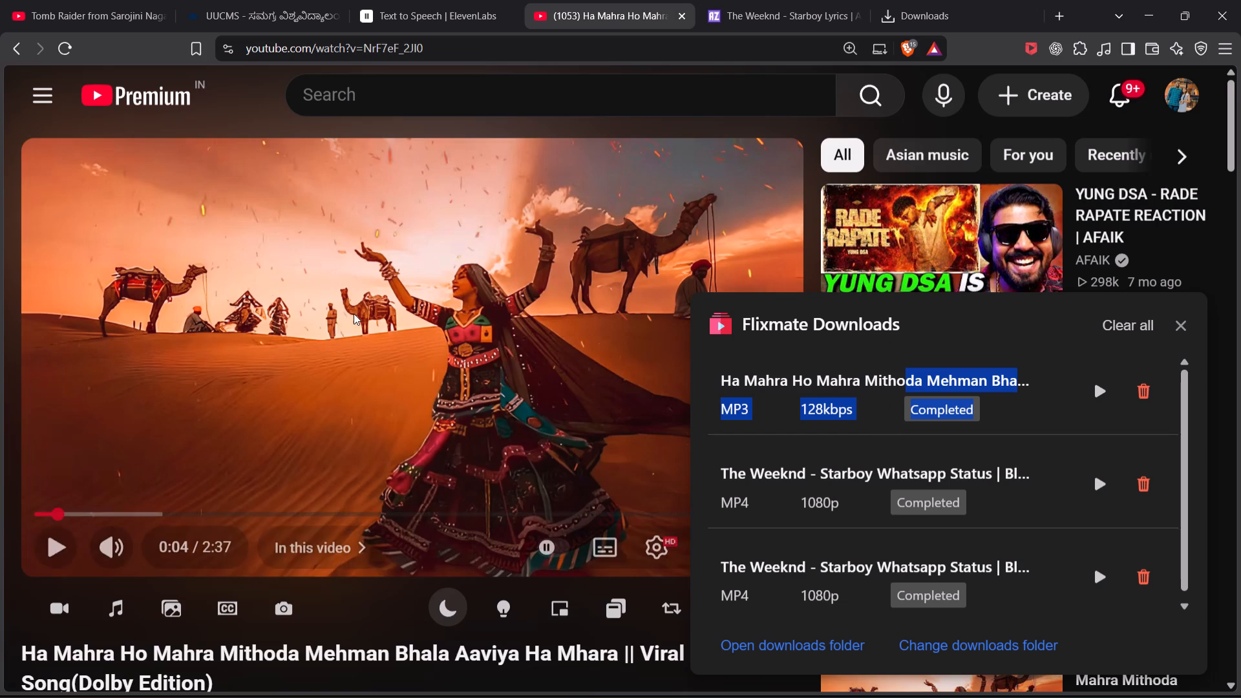
Download the full Ha Mahra Ho Mahra song as a 128Kbps MP3 with Flixmate.
left_click(120, 611)
scroll(209, 508, "down", 5)
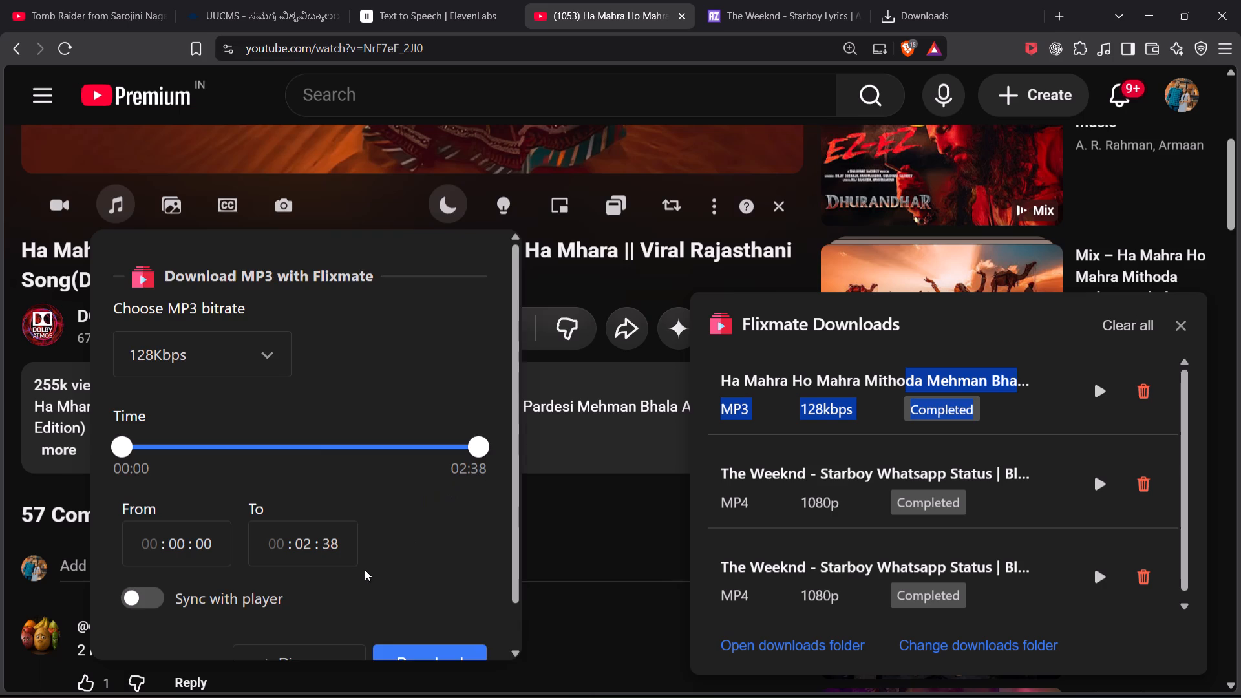
scroll(368, 569, "down", 1)
left_click(430, 619)
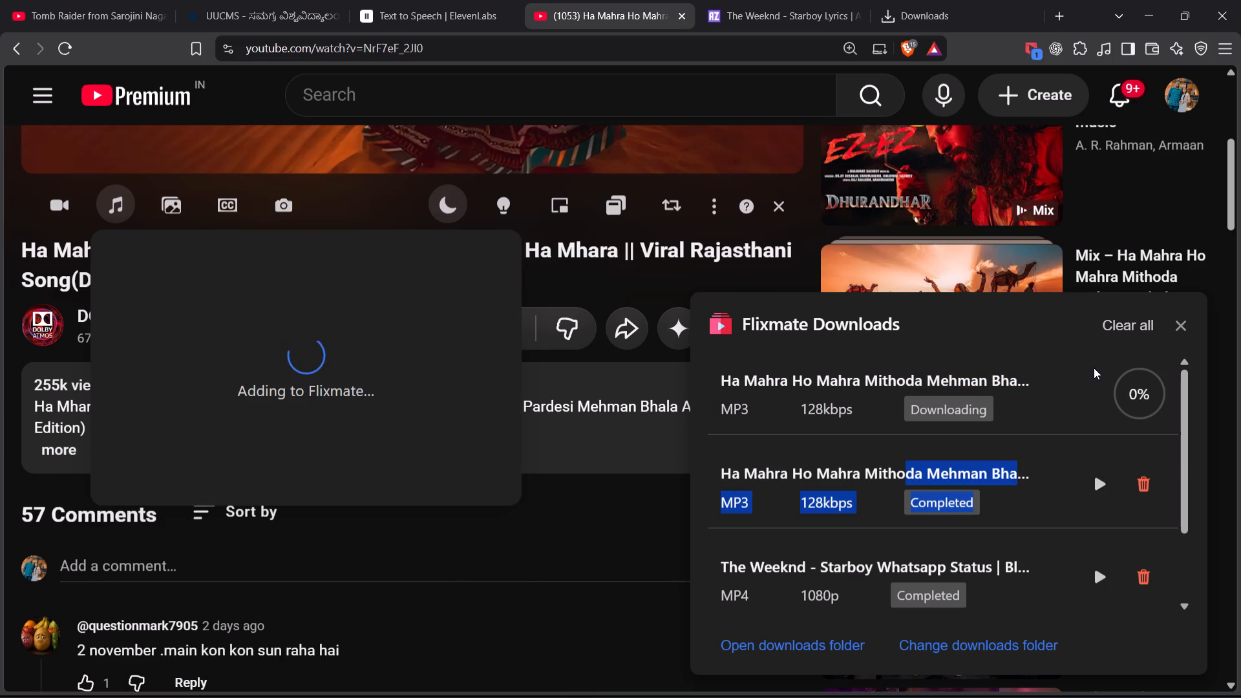
Download the song as a 128Kbps MP3 trimmed from 00:45 to 02:04 with the Flixmate extension.
left_click(1032, 46)
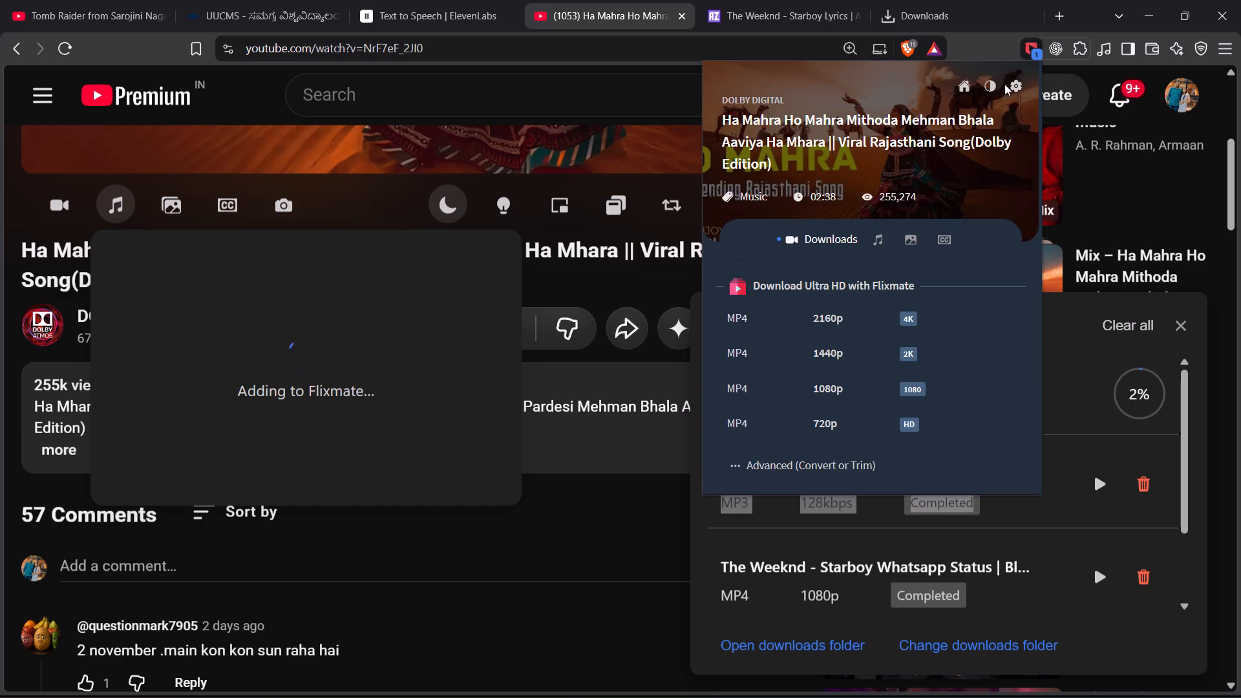
left_click(880, 245)
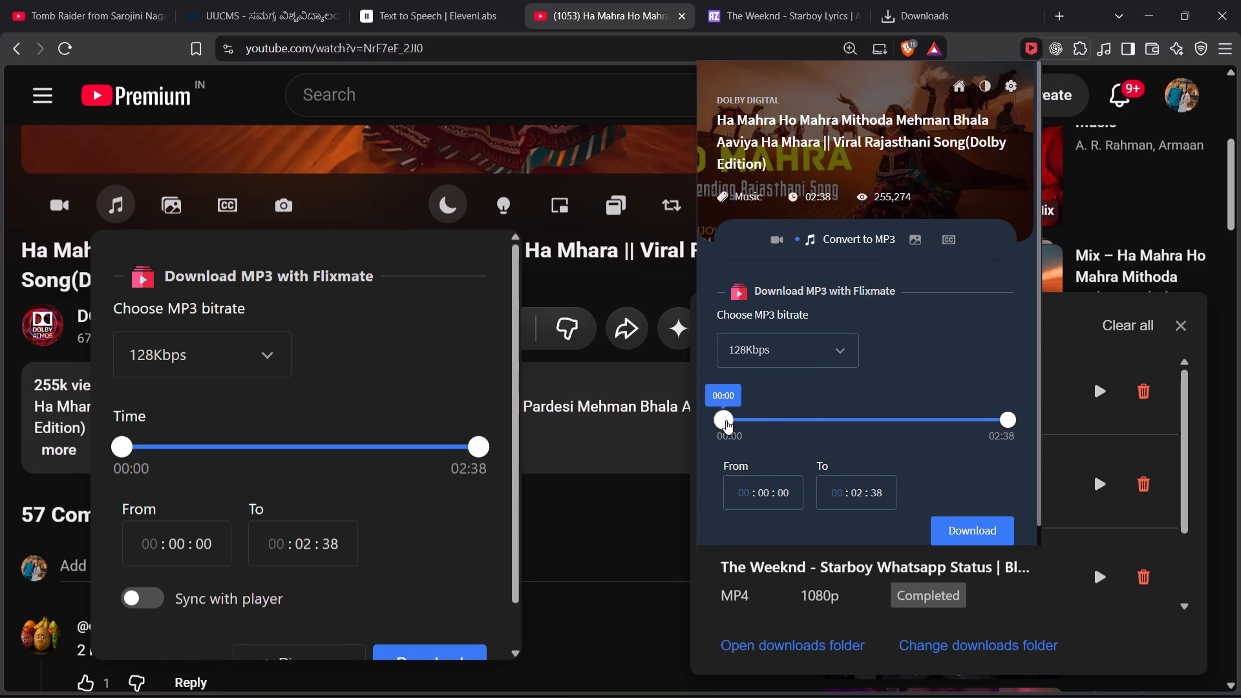
left_click_drag(726, 420, 791, 418)
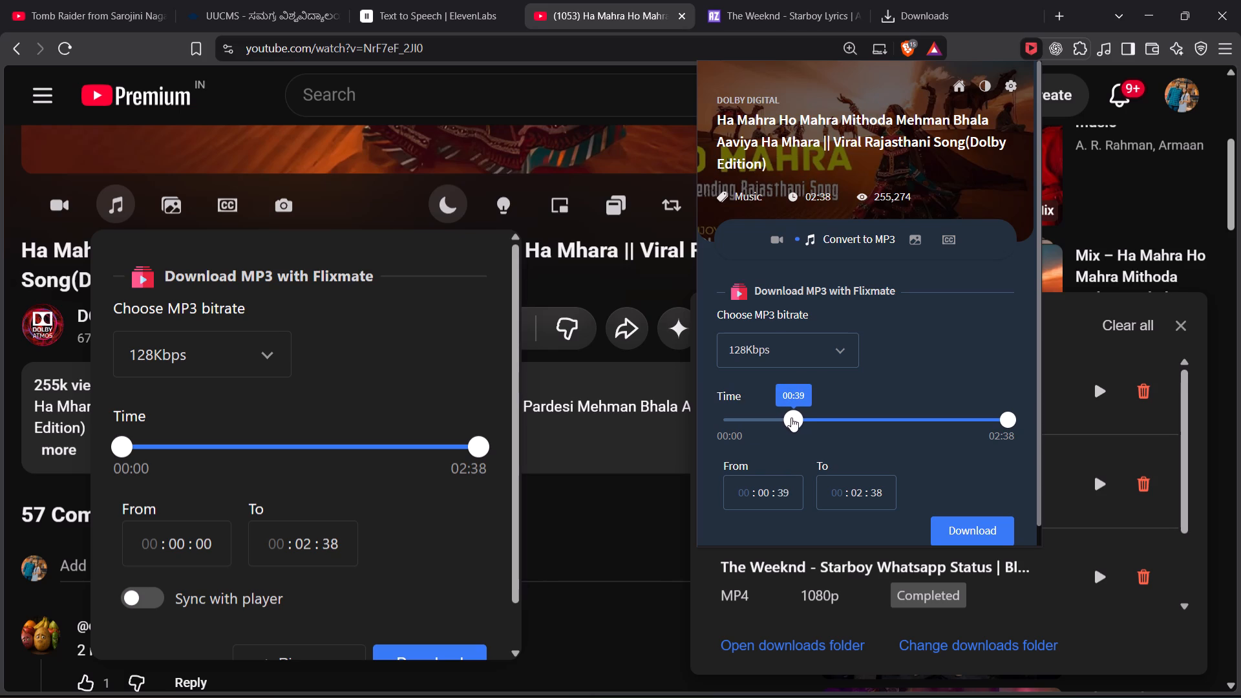
left_click_drag(791, 418, 804, 417)
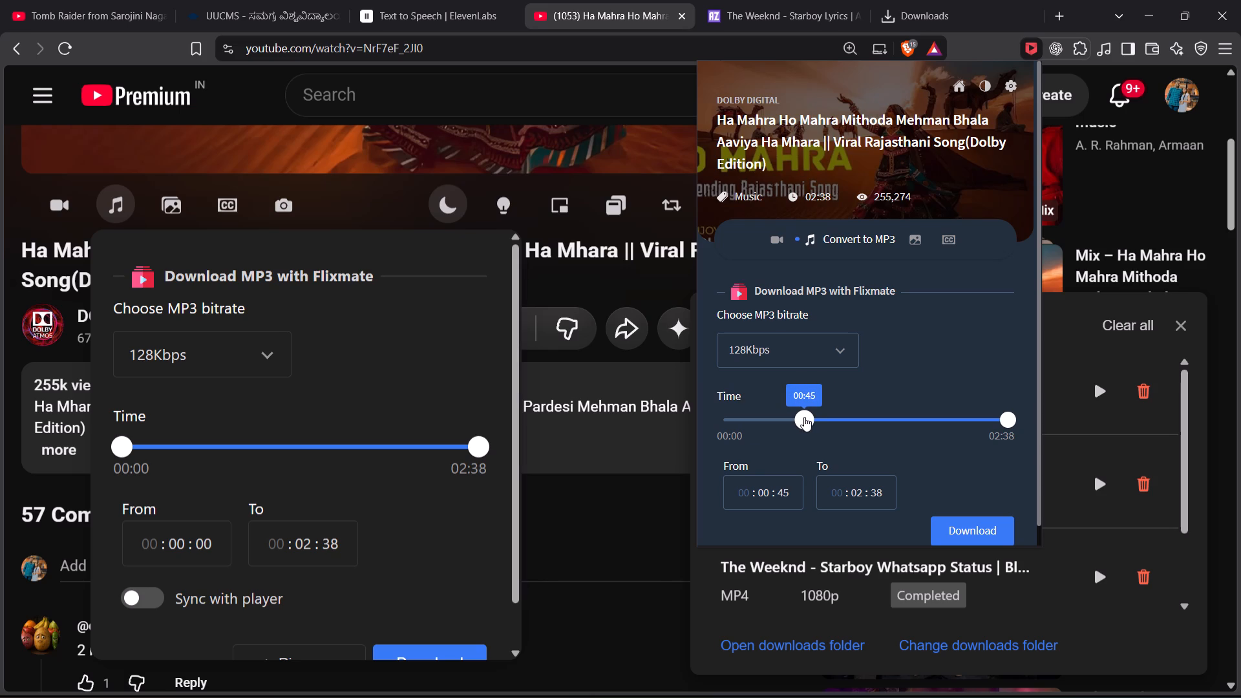
left_click_drag(804, 417, 804, 416)
left_click_drag(1010, 421, 922, 424)
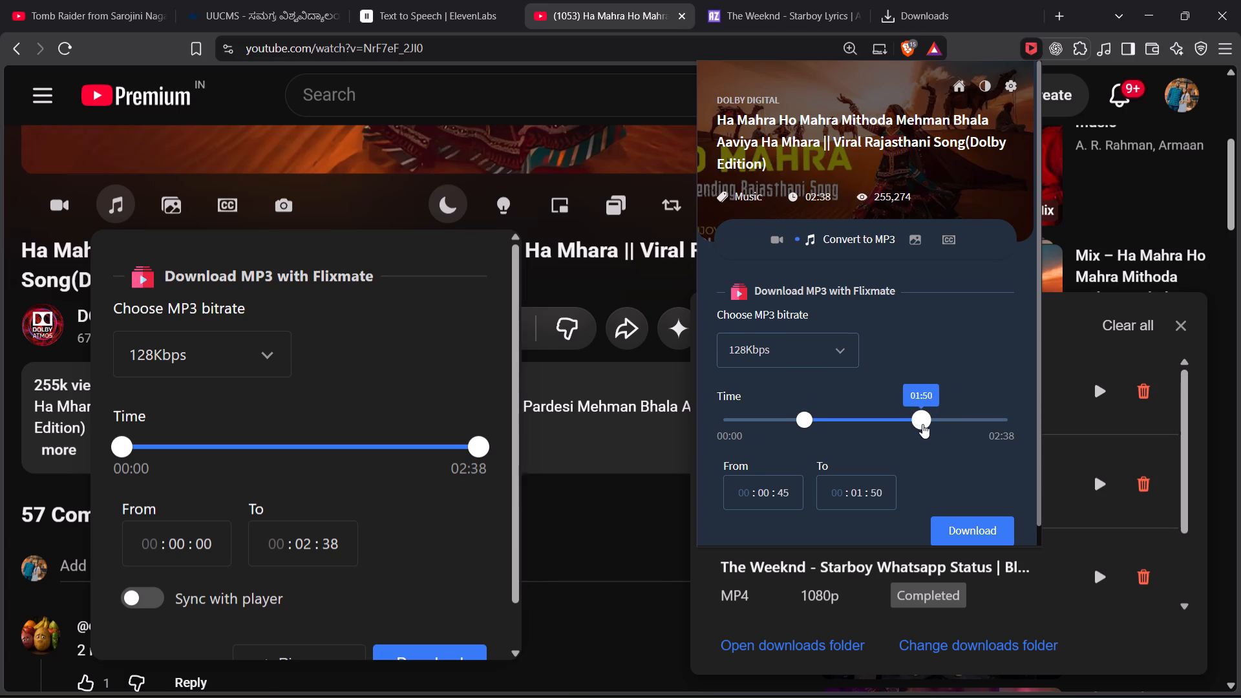
left_click_drag(922, 424, 948, 424)
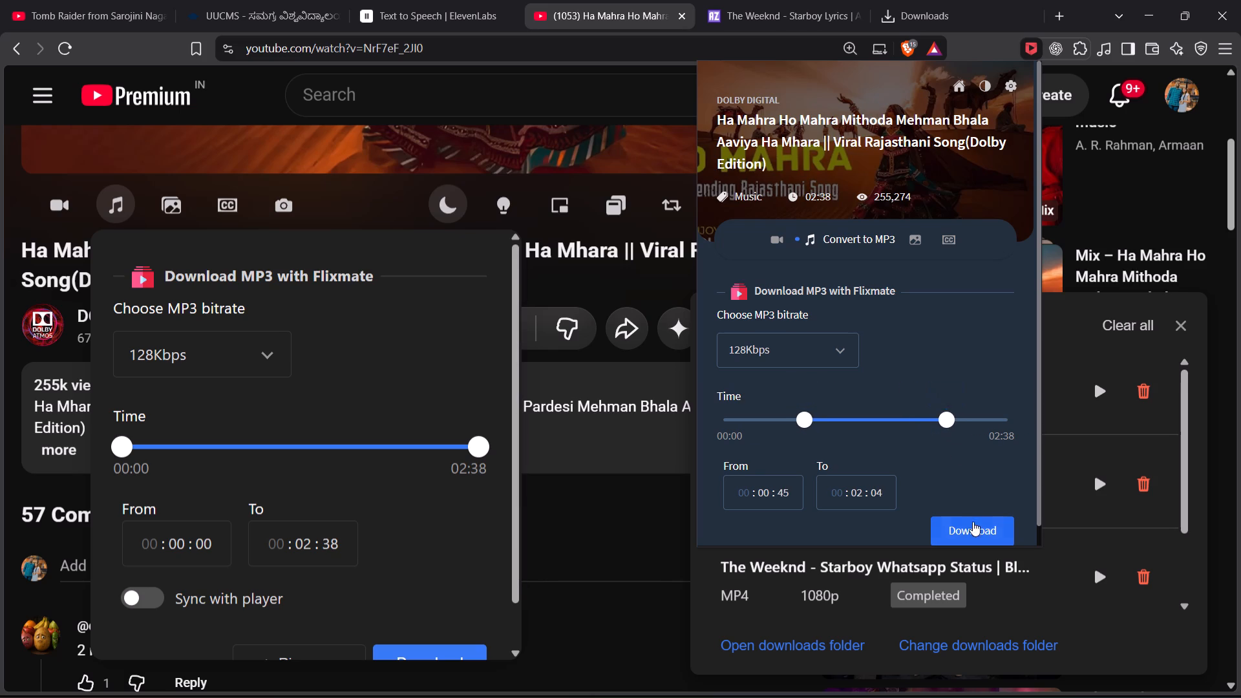
left_click(971, 522)
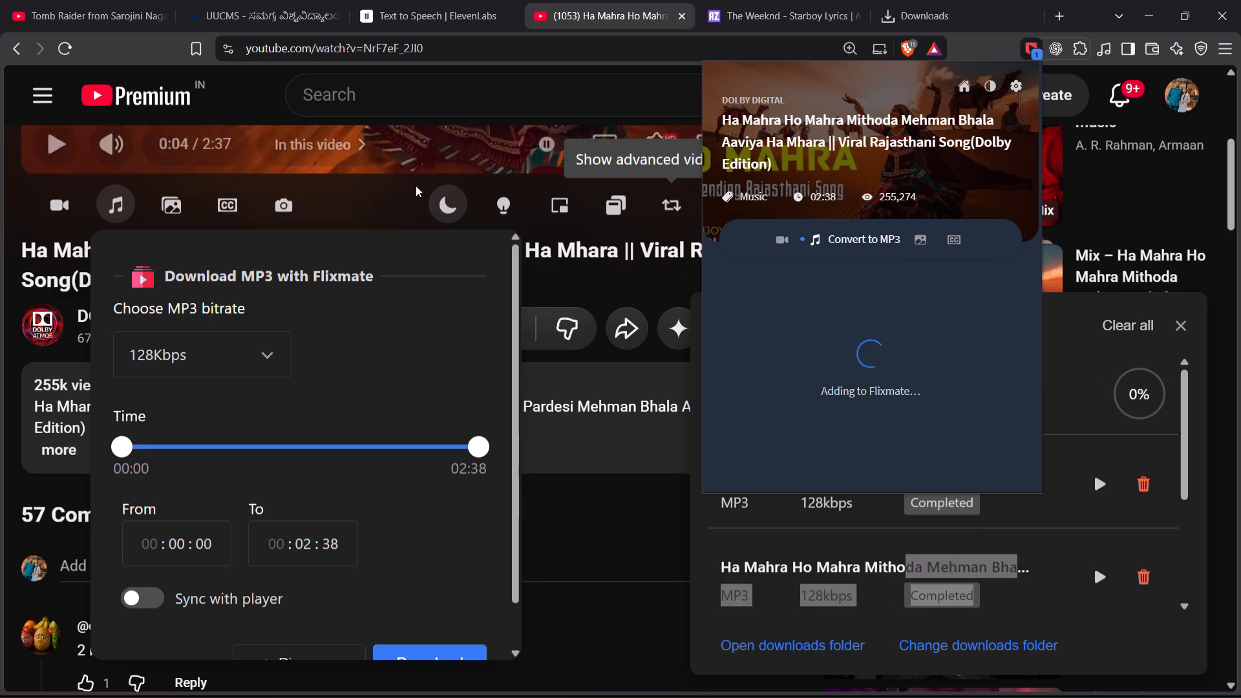
left_click(566, 249)
Play the song's YouTube video briefly and pause it again.
scroll(569, 247, "up", 3)
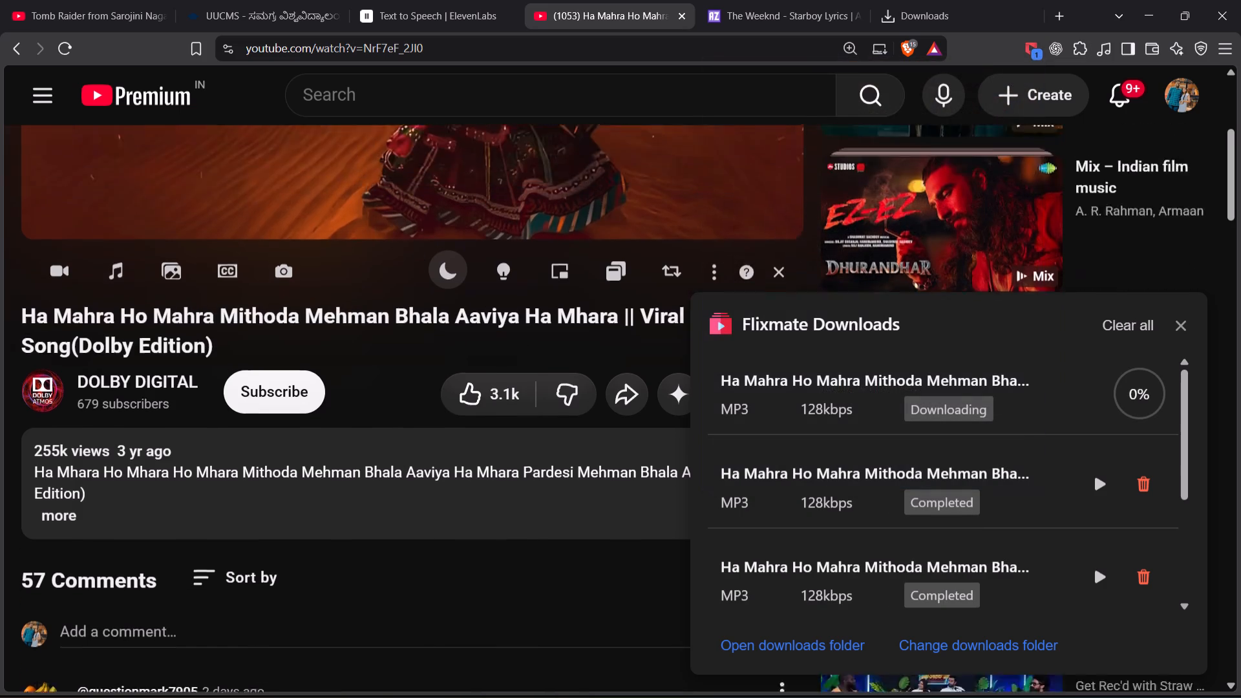
scroll(569, 247, "up", 5)
left_click(396, 402)
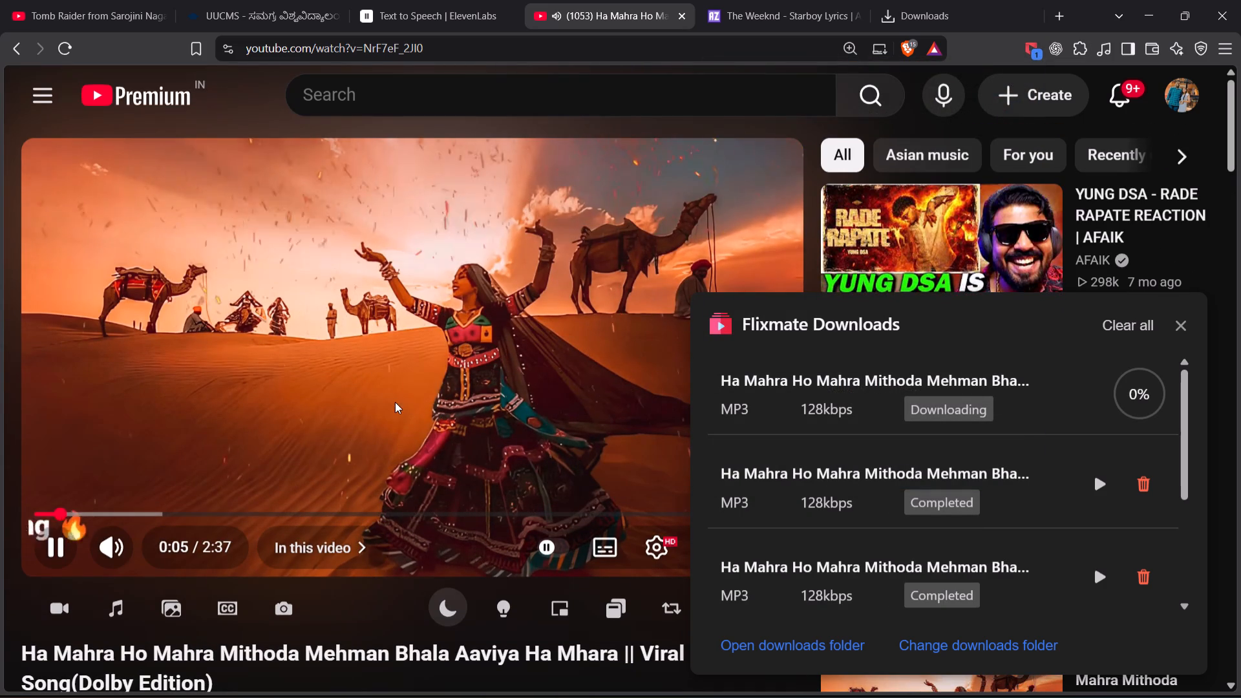
left_click(54, 553)
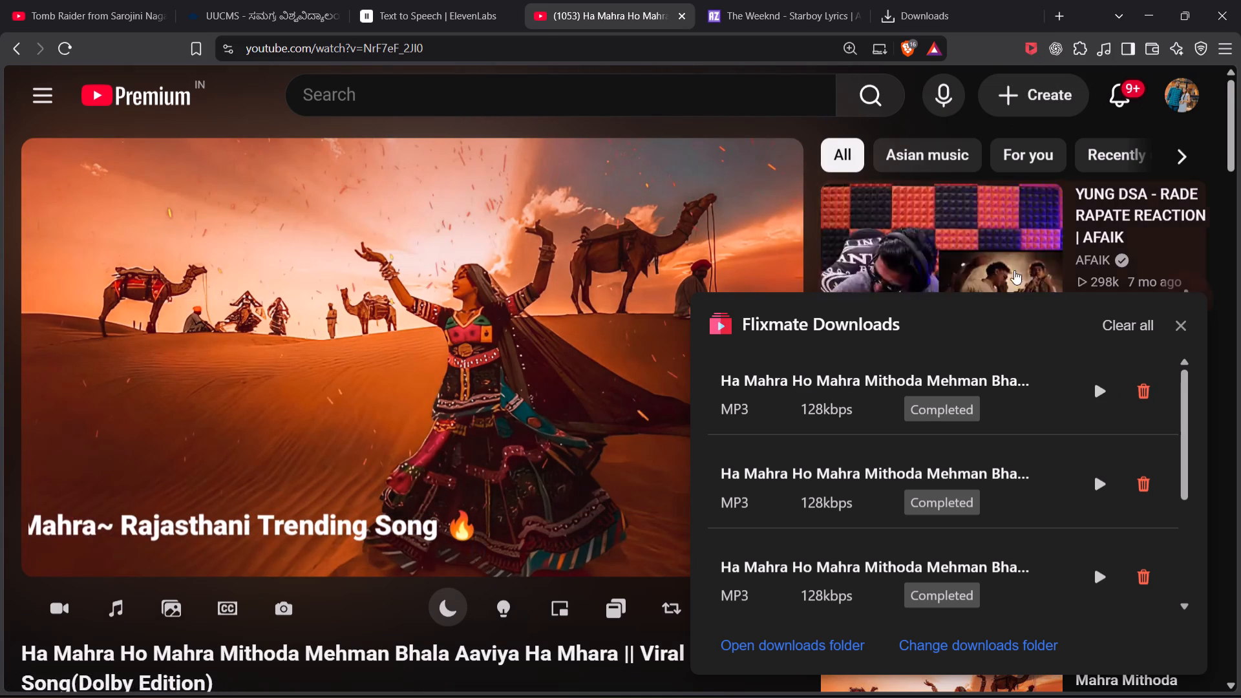
Add the first Ha Mahra Ho Mahra MP3 from the Flixmate downloads folder to track A3 at the start of the Premiere sequence.
left_click(808, 649)
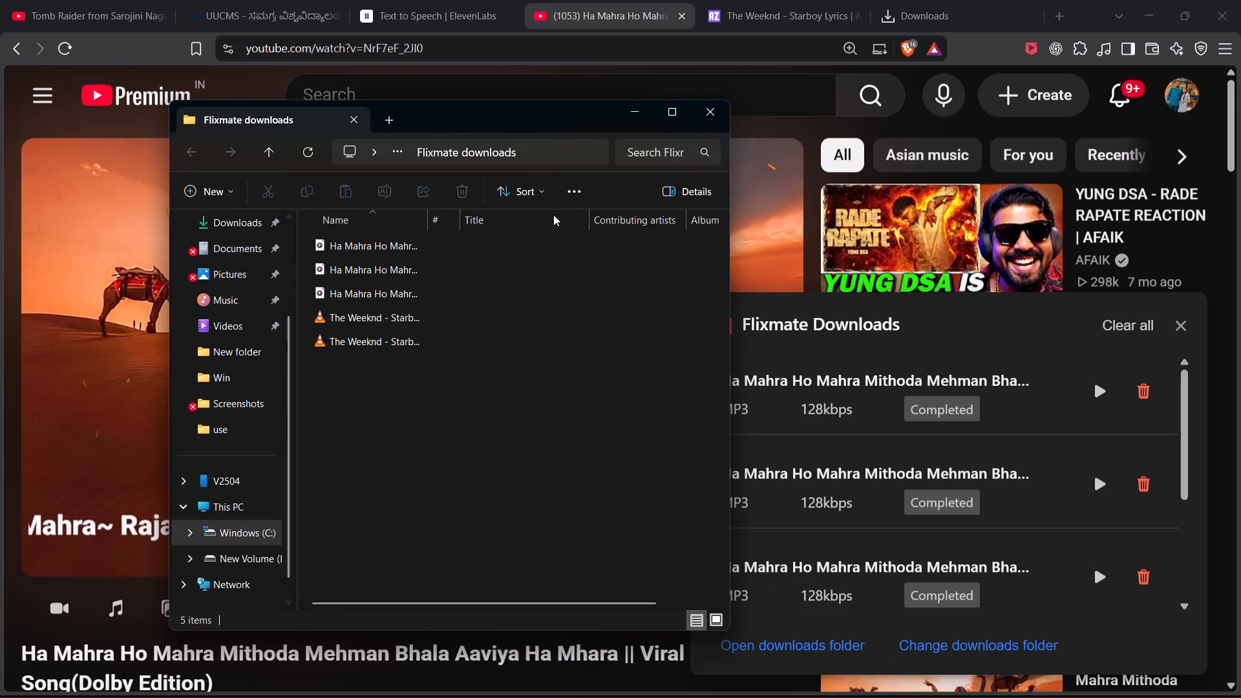
left_click(353, 238)
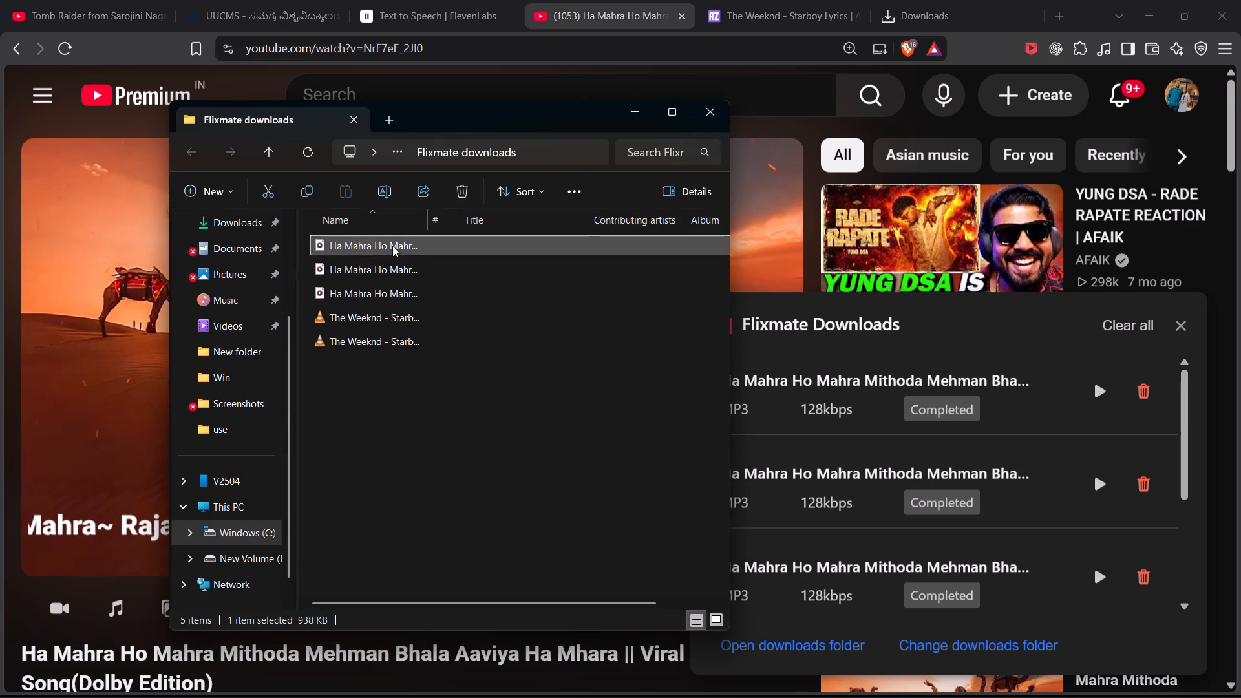
left_click_drag(374, 244, 913, 697)
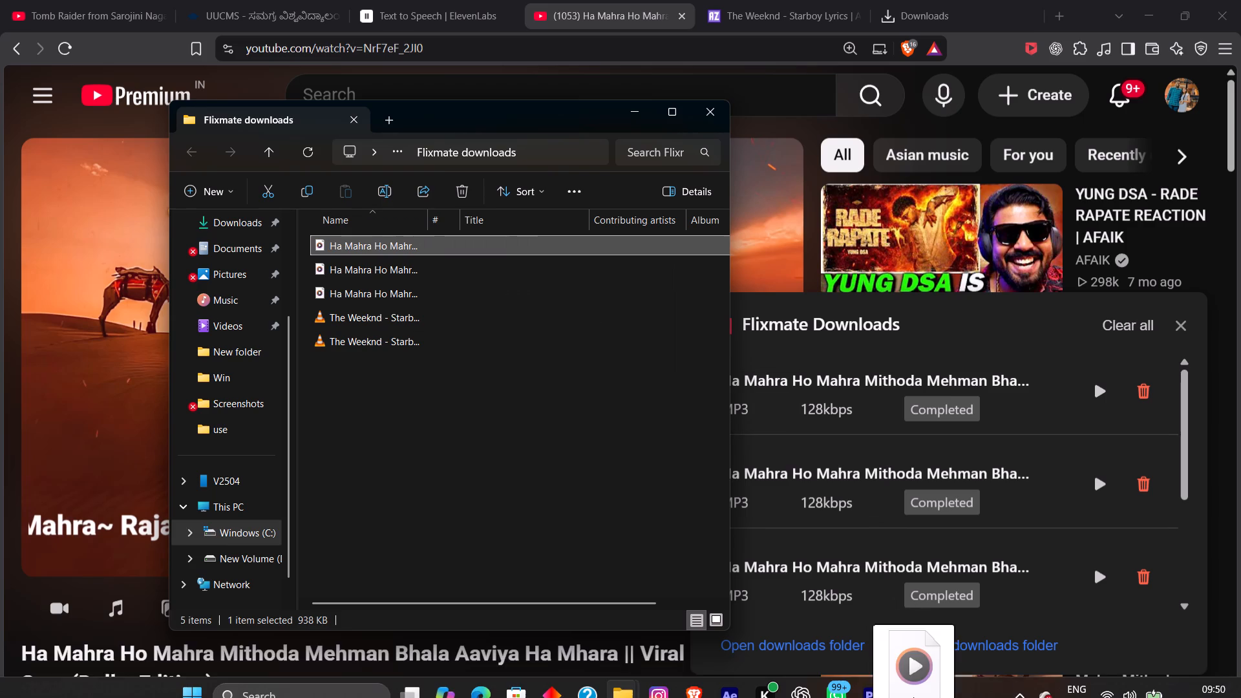
left_click_drag(913, 697, 871, 688)
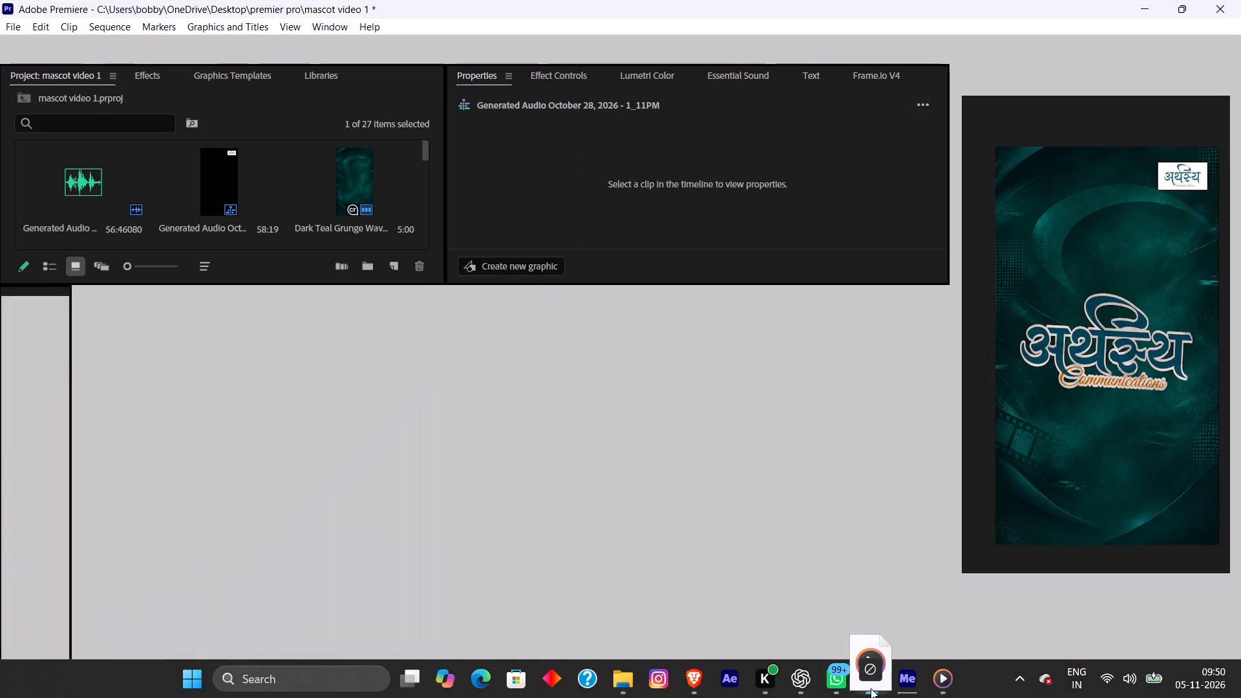
left_click_drag(871, 688, 244, 583)
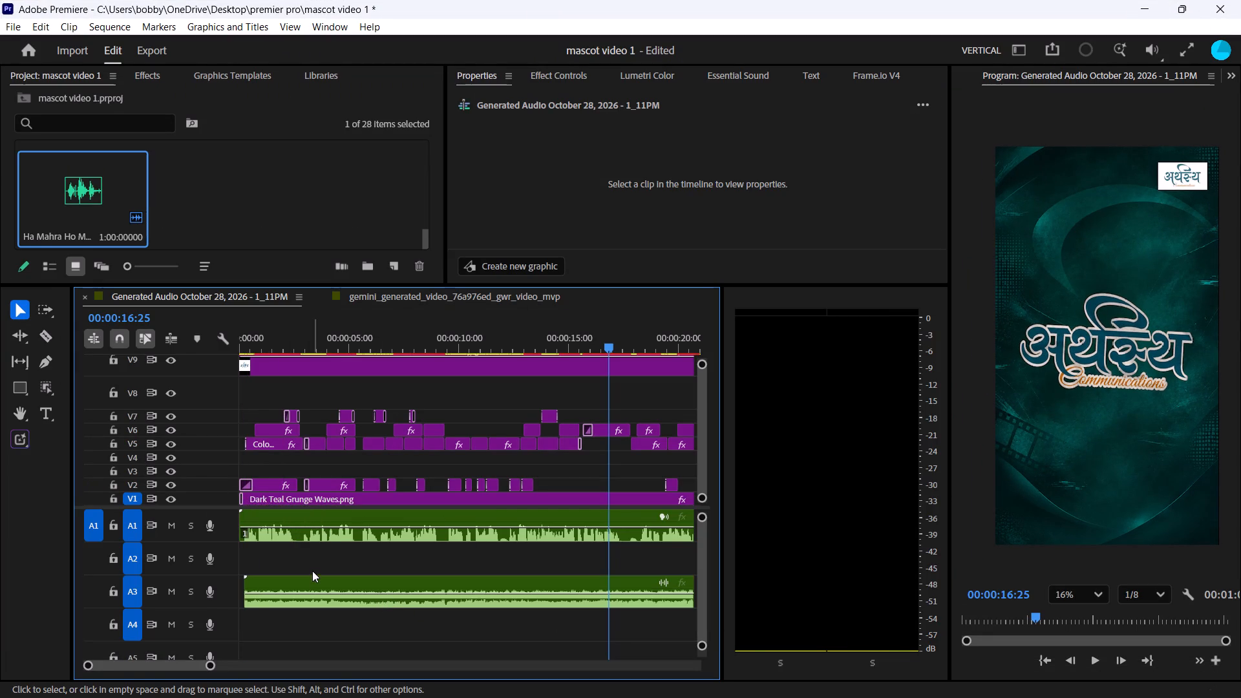
left_click_drag(333, 584, 140, 582)
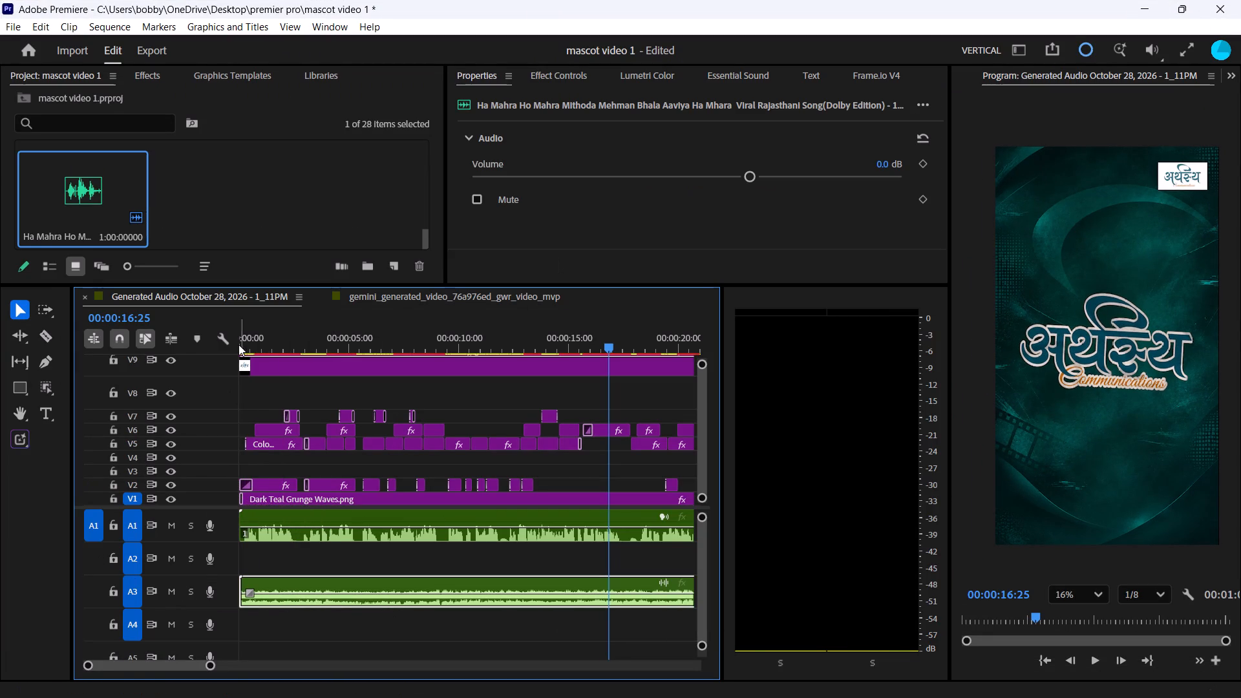
Play the sequence from the start and lower the A3 music clip's volume to -18.3 dB against the voiceover.
left_click_drag(249, 348, 161, 375)
key("space")
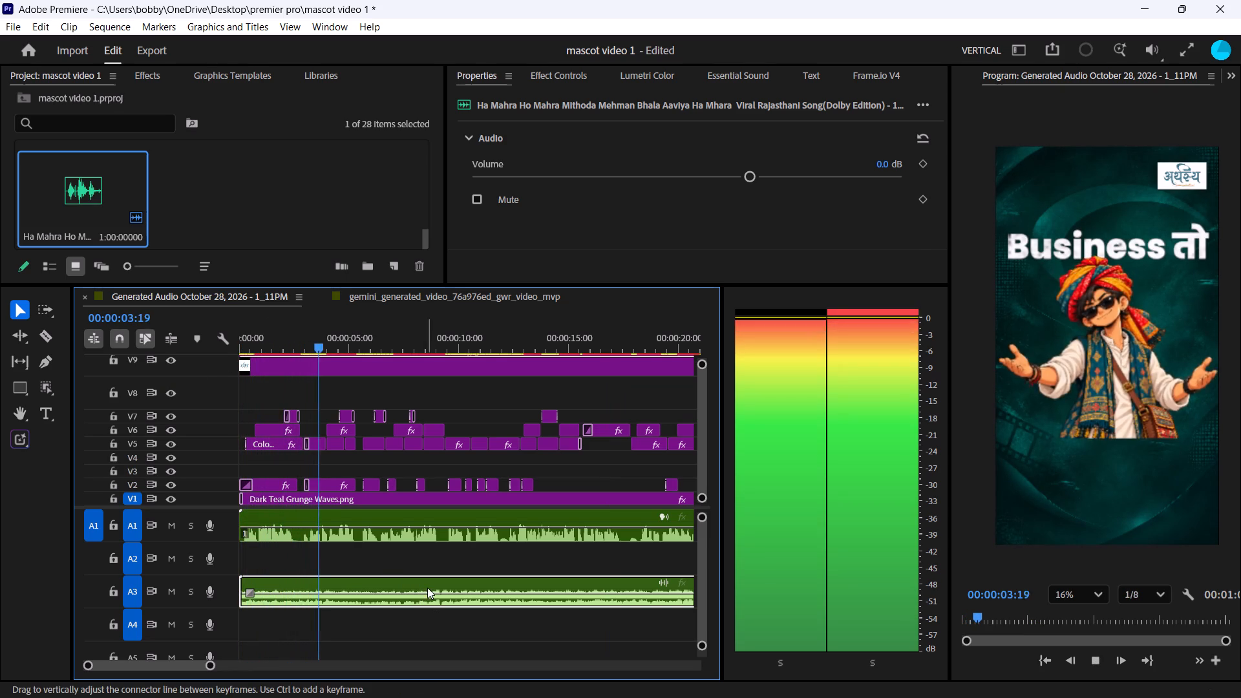
left_click_drag(215, 666, 315, 668)
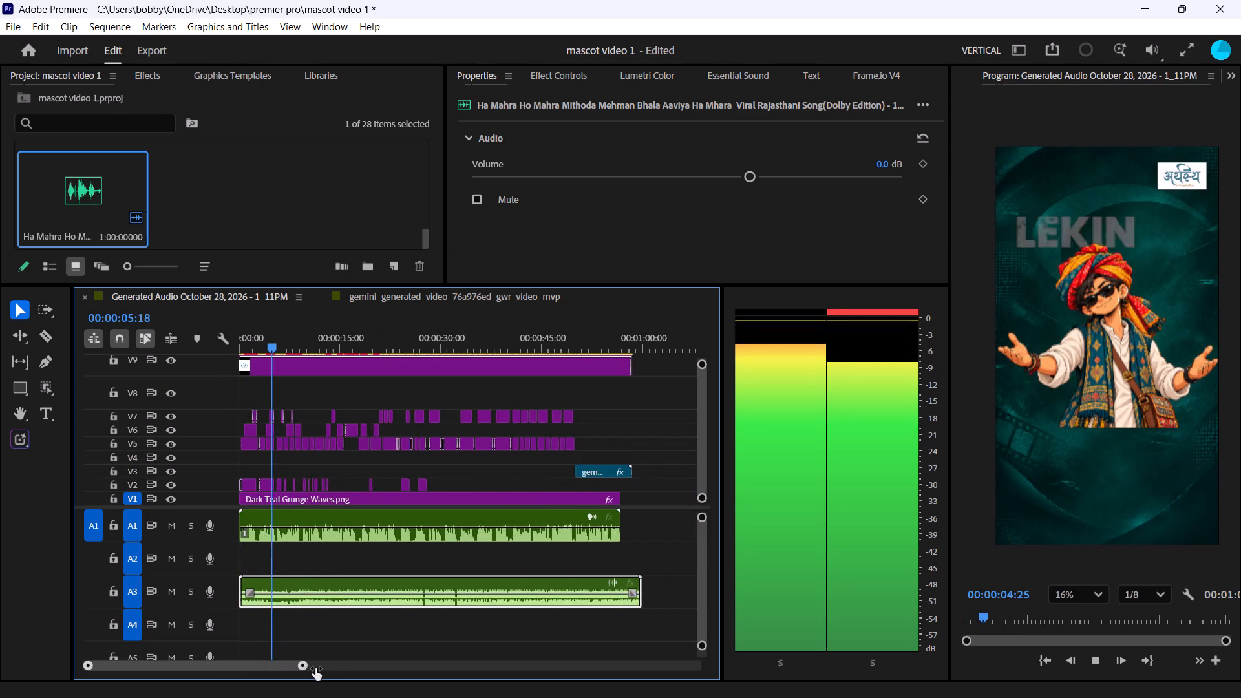
left_click_drag(315, 668, 324, 668)
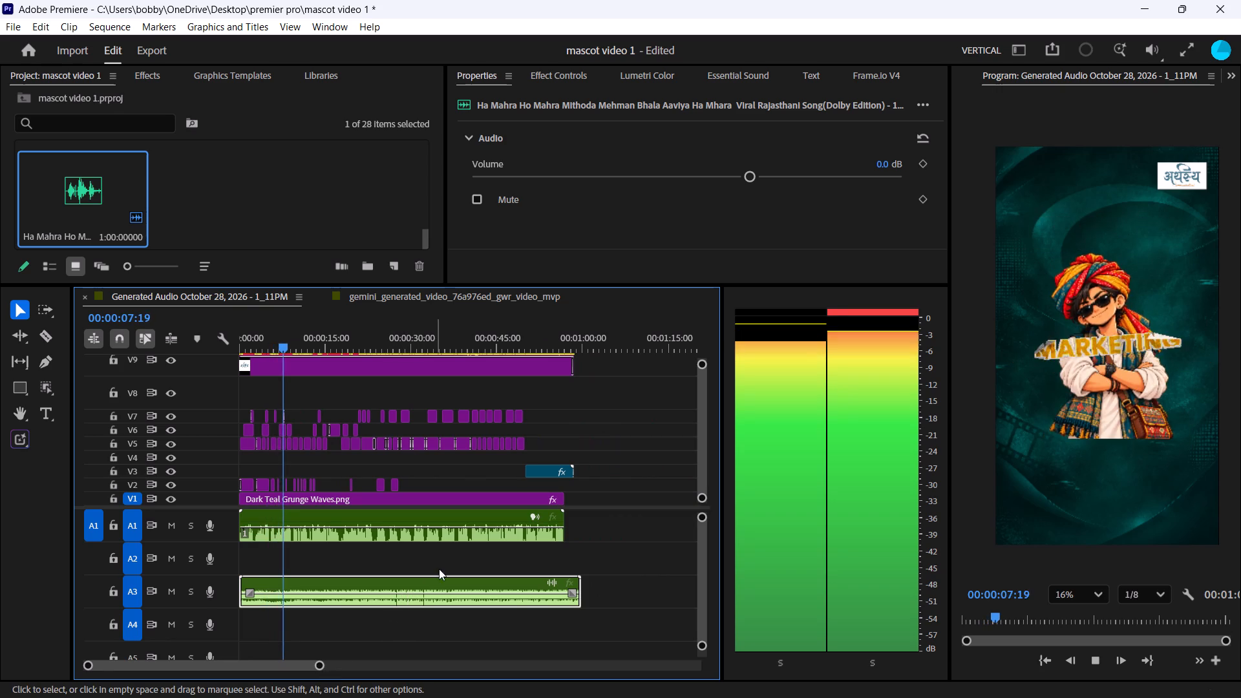
left_click_drag(434, 592, 436, 598)
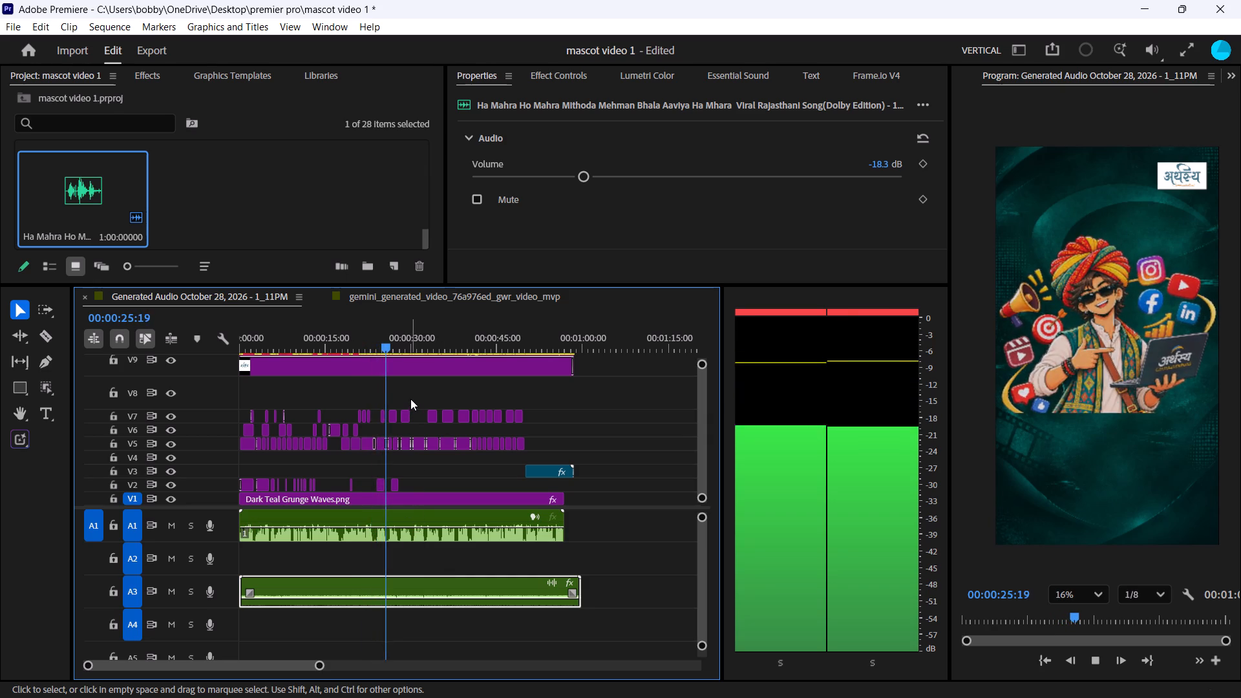
key("space")
key("space")
key("space")
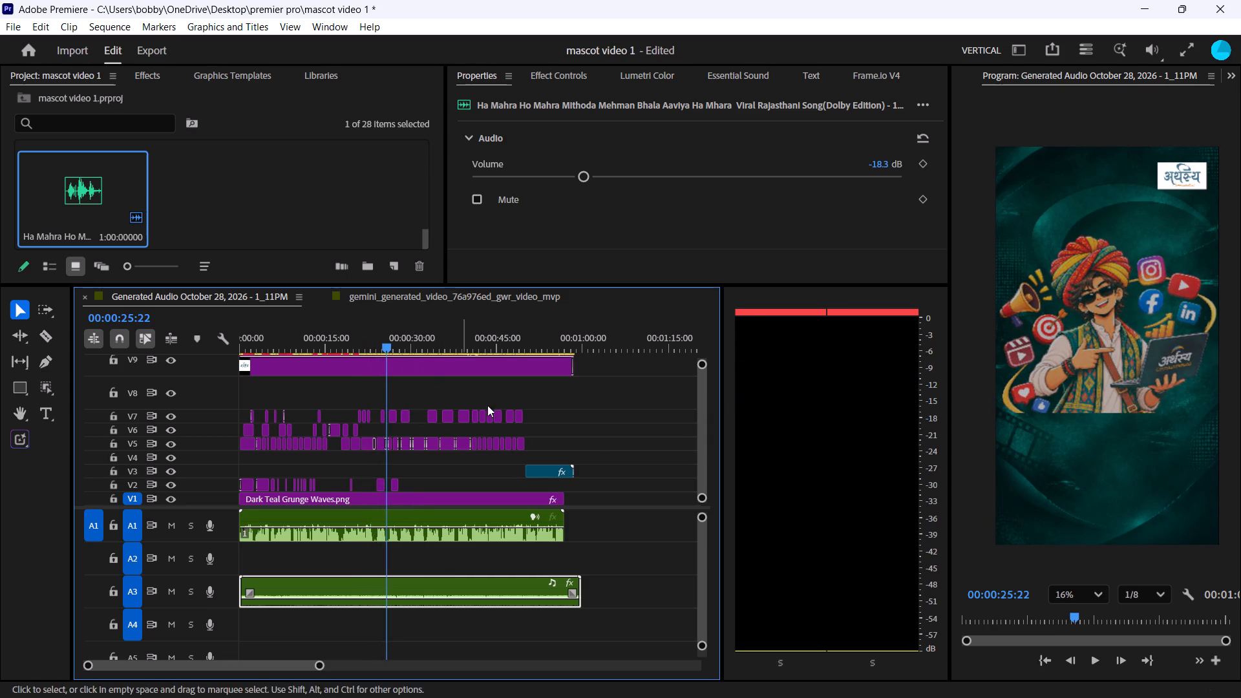
Return to the sequence start and try to replay it to check the music level.
left_click(602, 429)
left_click_drag(402, 338, 41, 440)
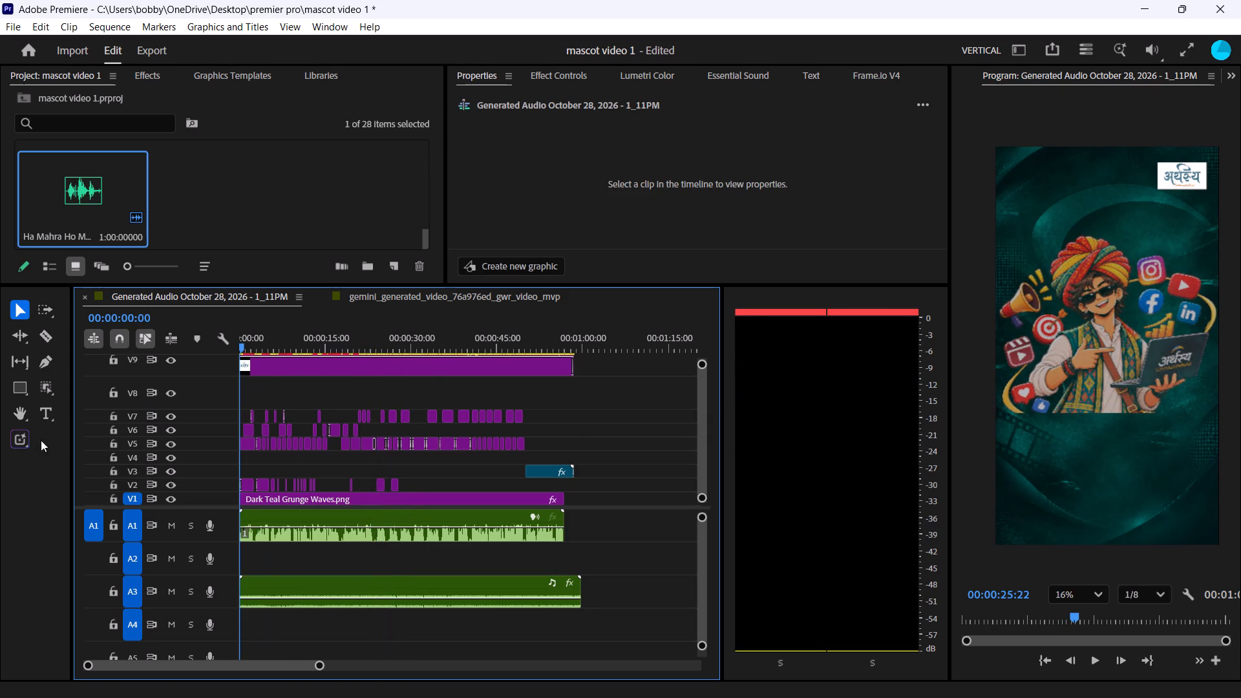
left_click_drag(41, 440, 38, 441)
key("space")
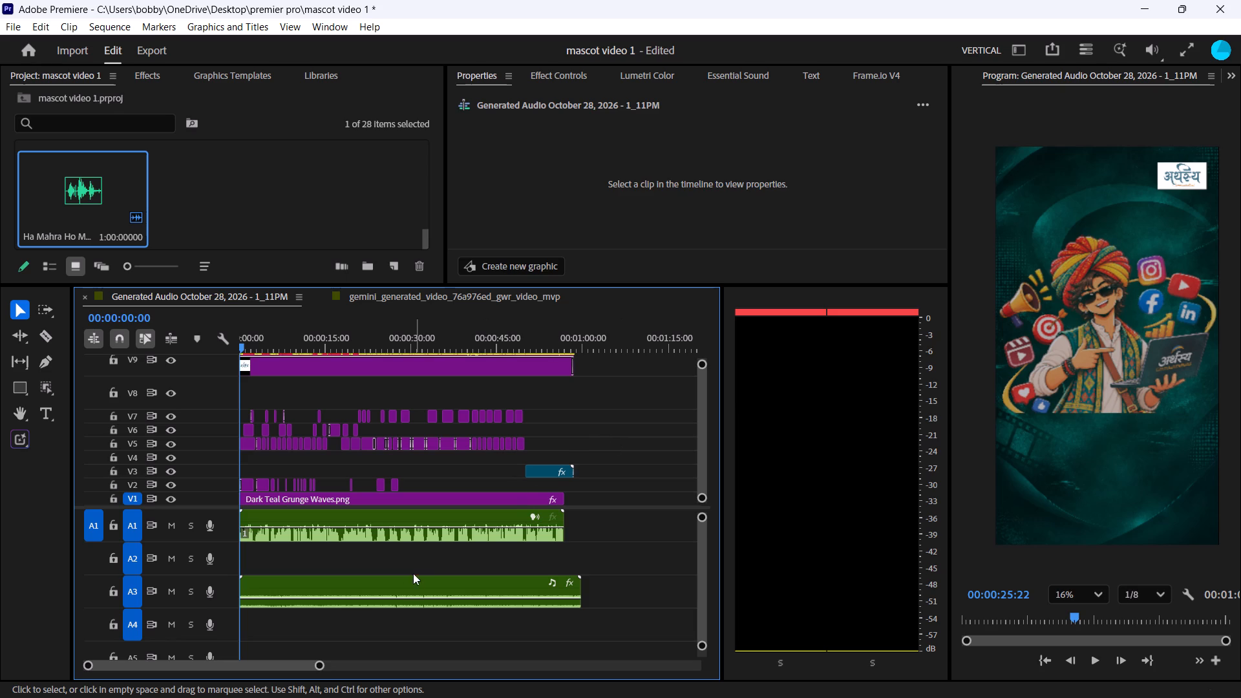
left_click(411, 584)
key("space")
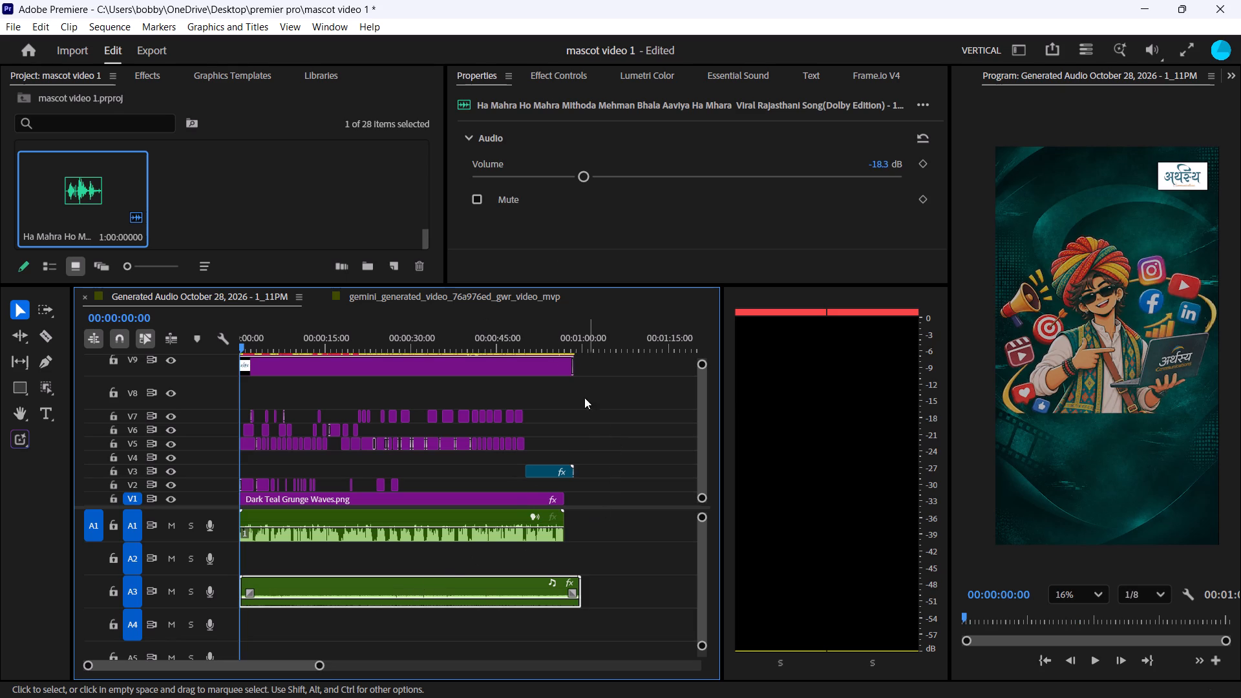
left_click_drag(261, 344, 185, 374)
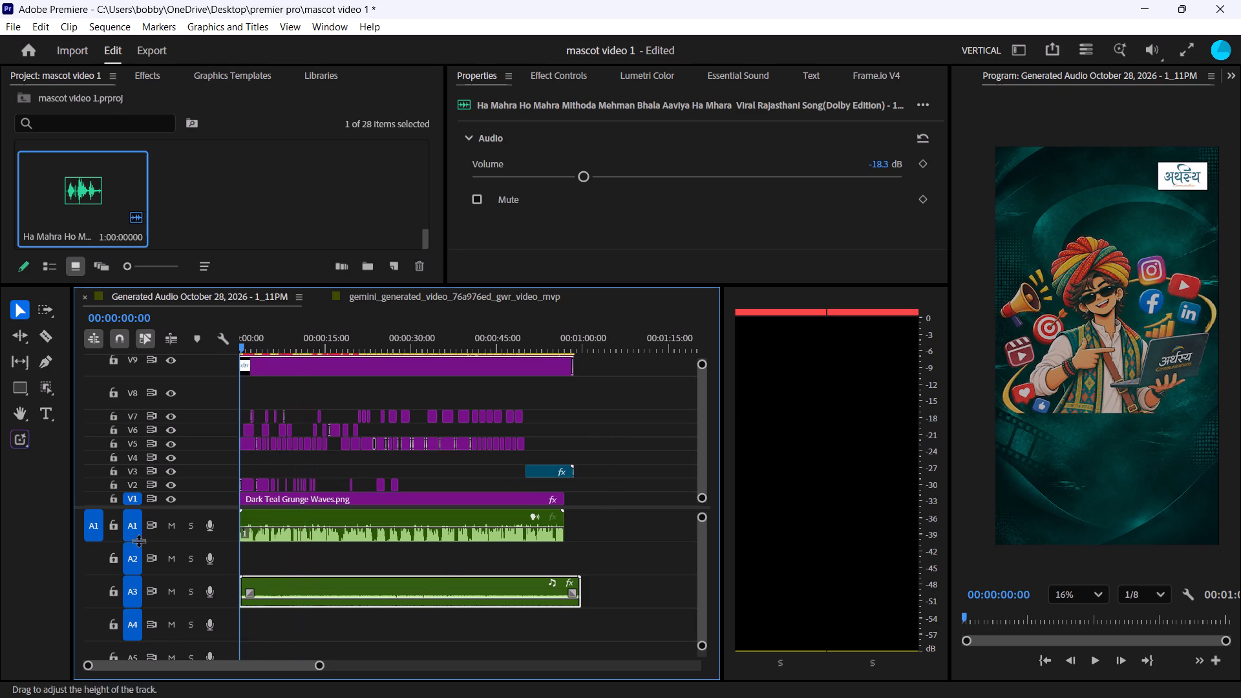
Enlarge the audio tracks and lower the A3 music clip's volume to -23.3 dB.
left_click_drag(703, 518, 706, 542)
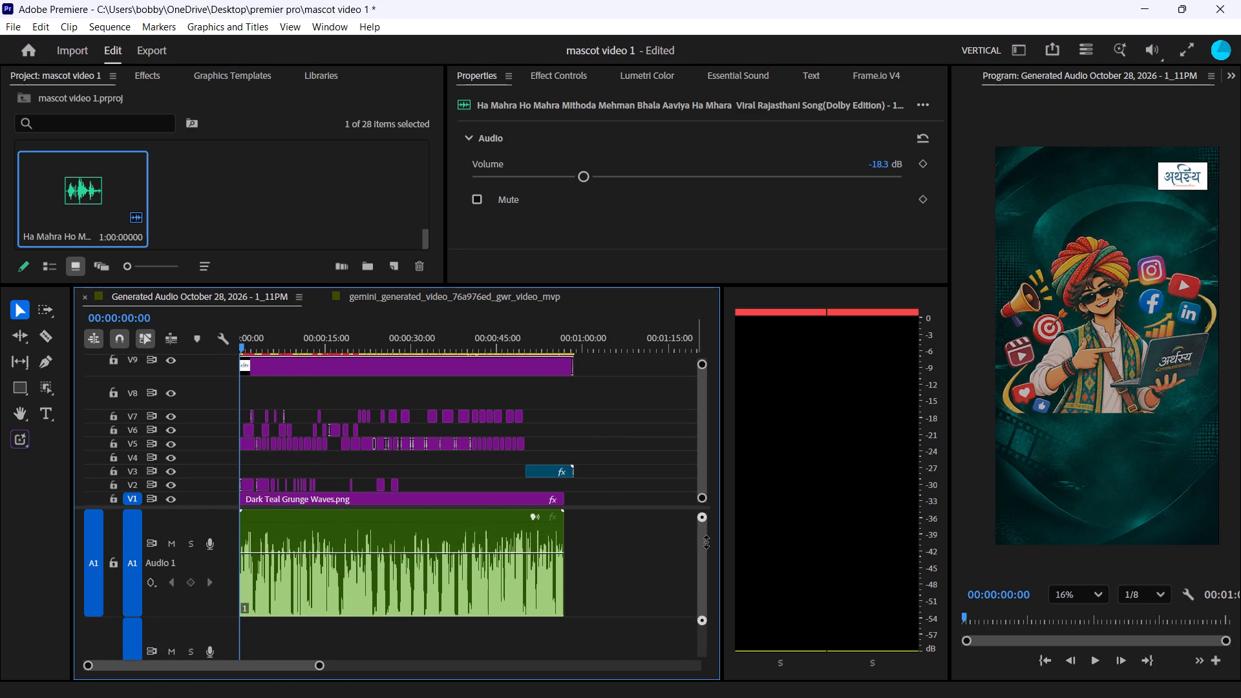
left_click_drag(706, 542, 706, 542)
left_click_drag(705, 560, 703, 570)
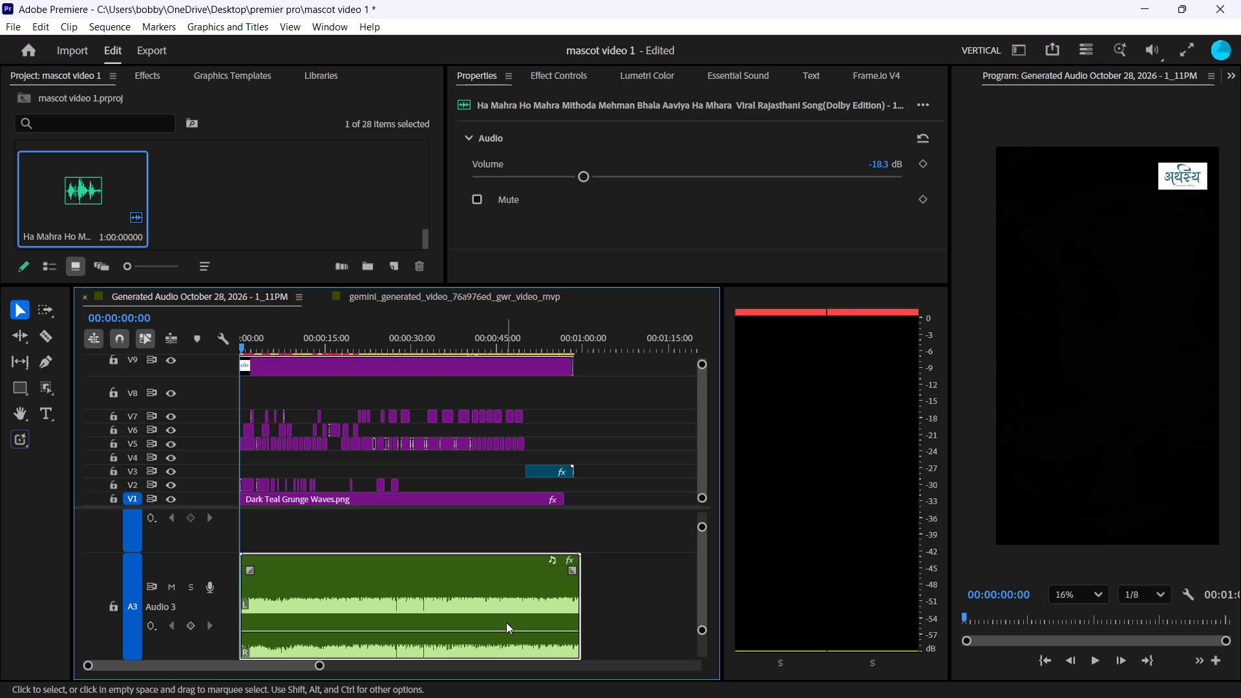
left_click_drag(505, 629, 506, 637)
Play the sequence from the start to check the music balance against the voiceover.
left_click_drag(394, 341, 74, 392)
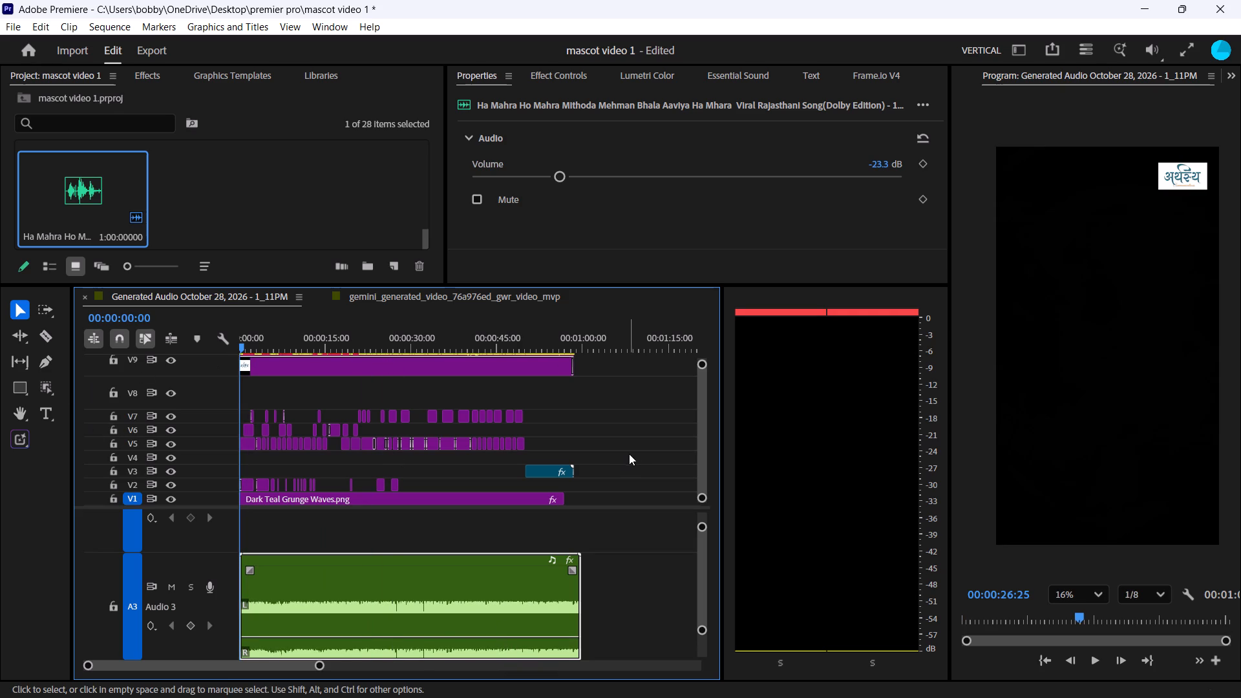
left_click(630, 453)
key("space")
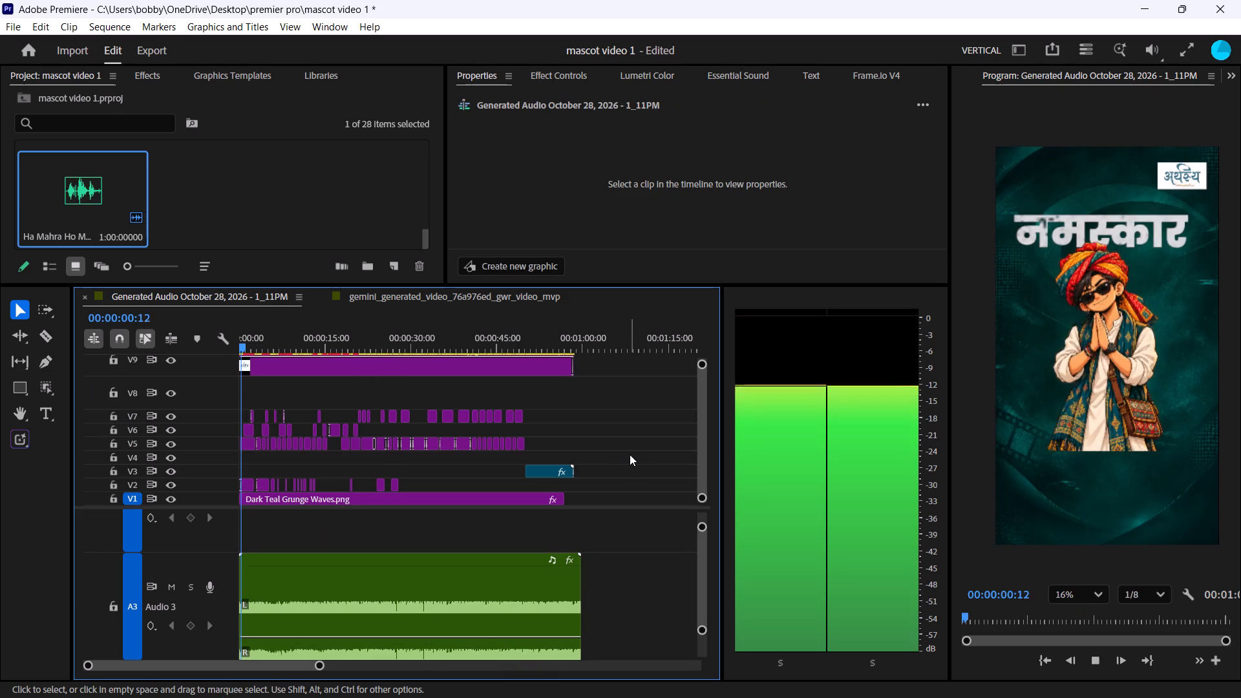
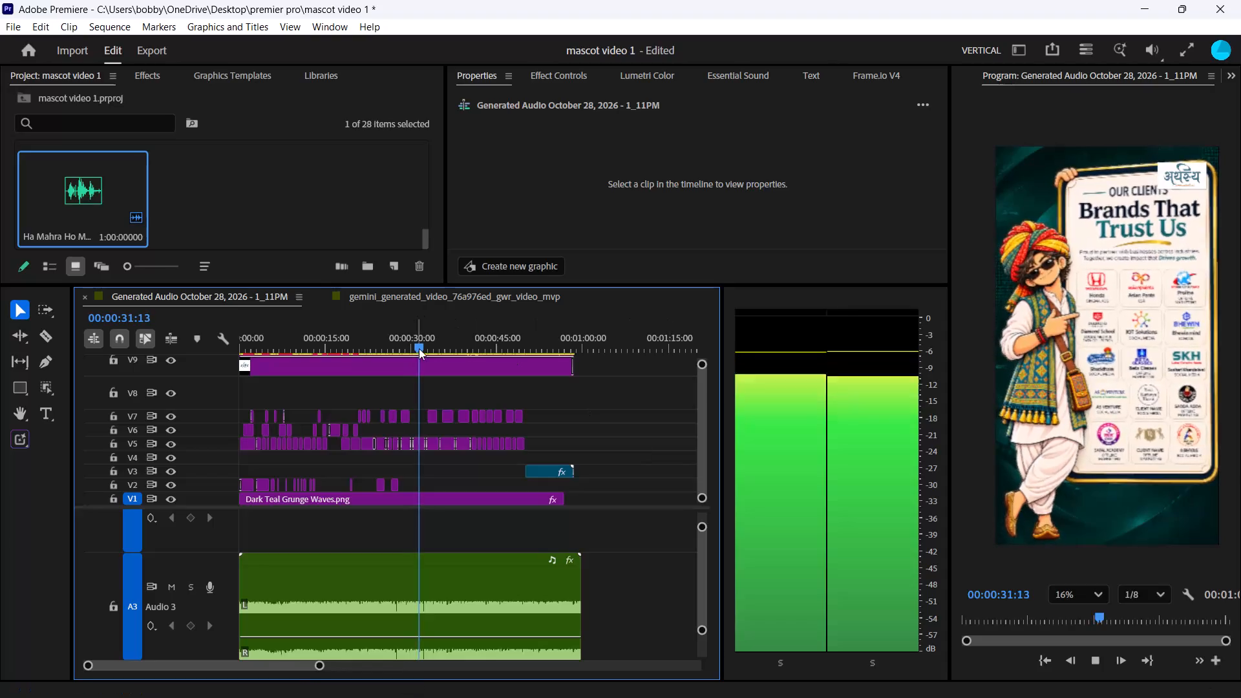
Stop playback, try replaying from about 23 seconds, and return the playhead to the start of the sequence.
key("space")
left_click_drag(423, 340, 405, 344)
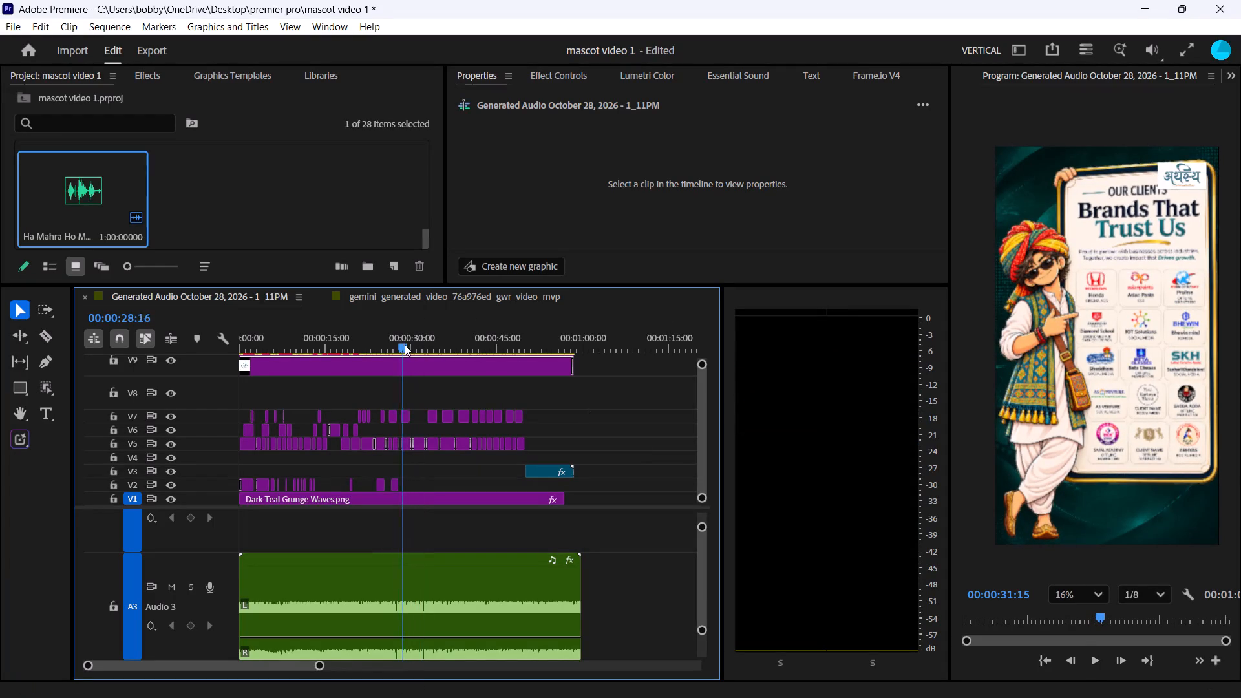
left_click_drag(405, 344, 377, 352)
left_click(621, 443)
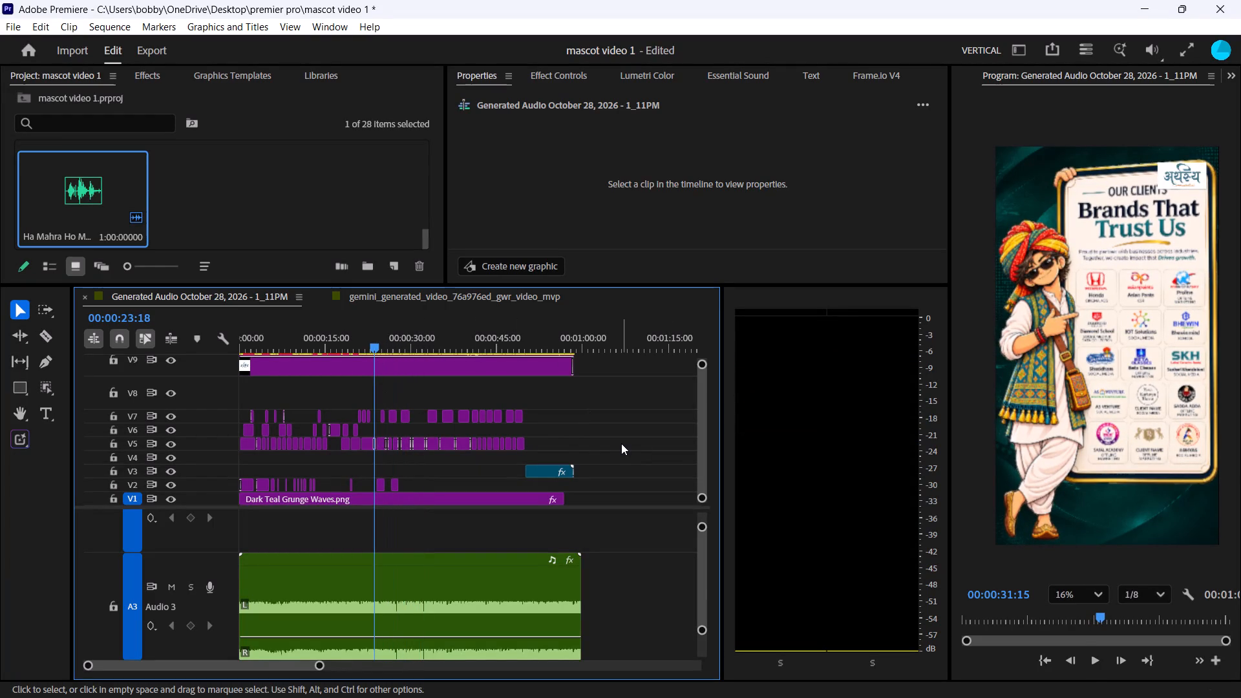
key("space")
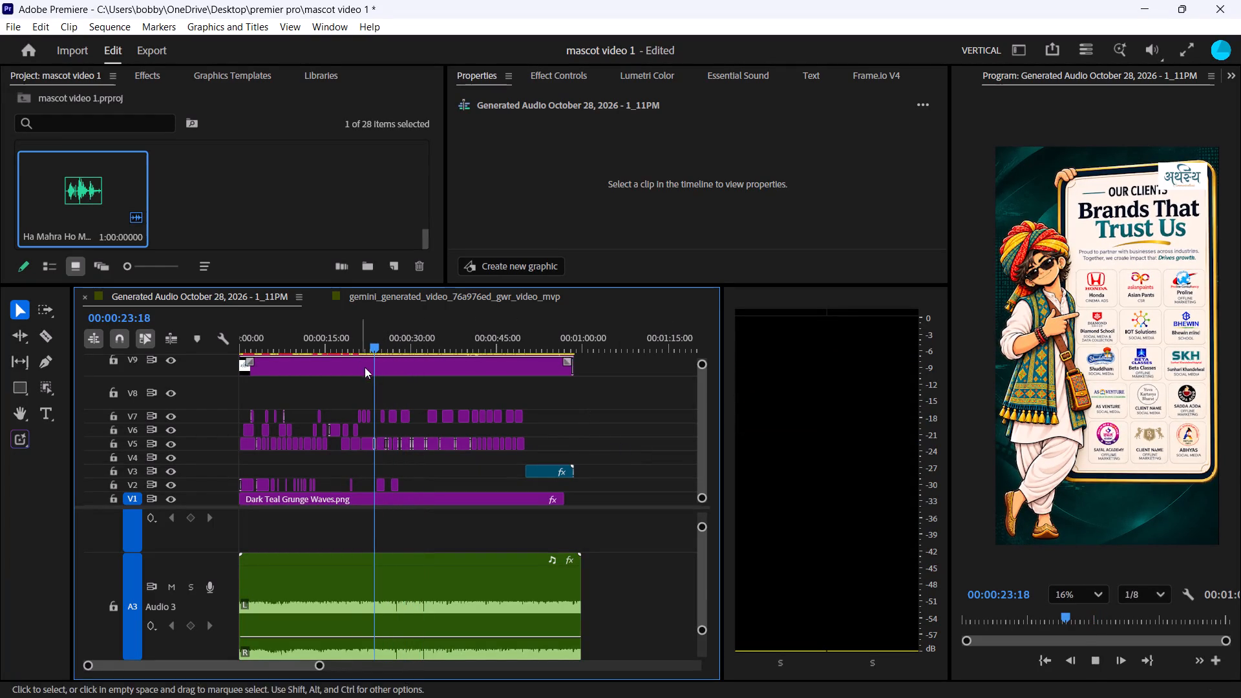
left_click_drag(377, 345, 51, 383)
left_click_drag(636, 616, 634, 616)
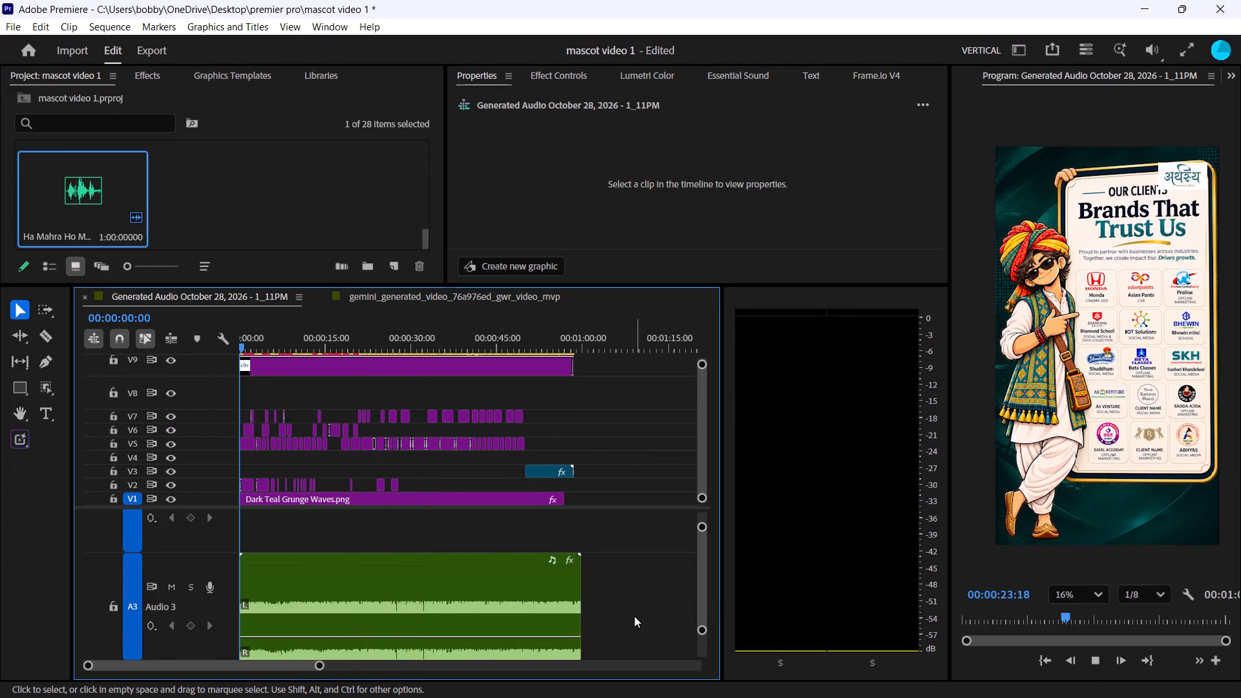
left_click_drag(634, 616, 192, 326)
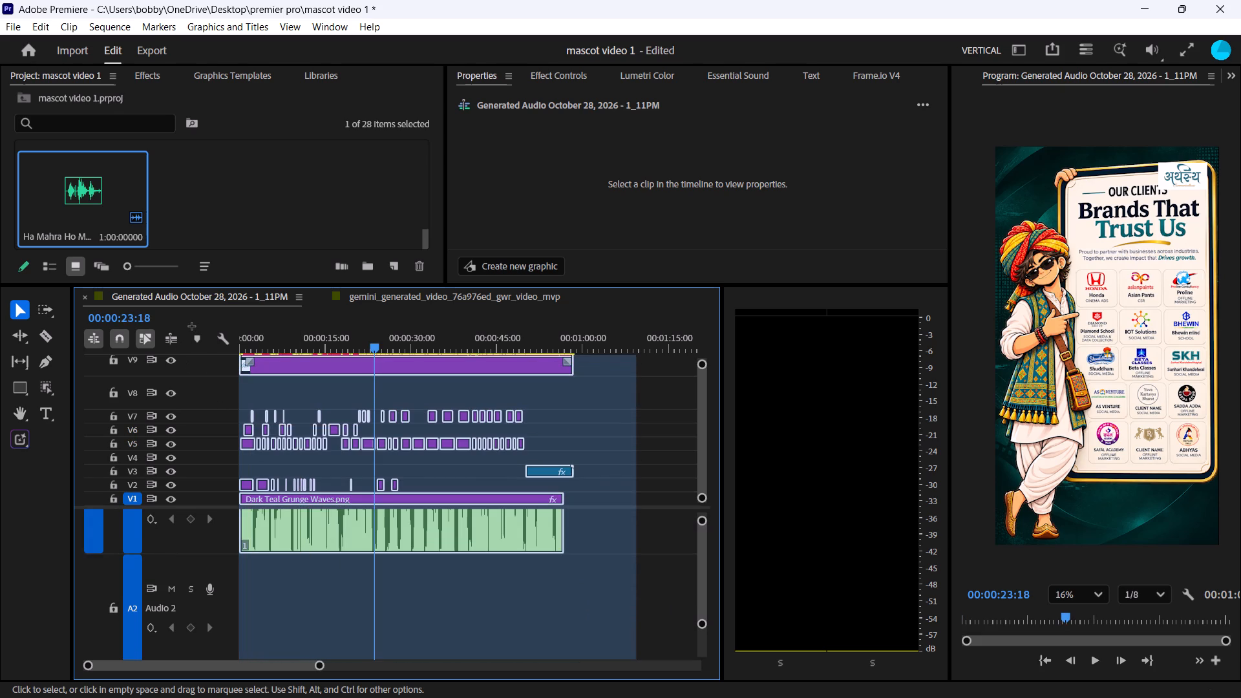
left_click_drag(192, 326, 191, 326)
left_click_drag(392, 343, 0, 445)
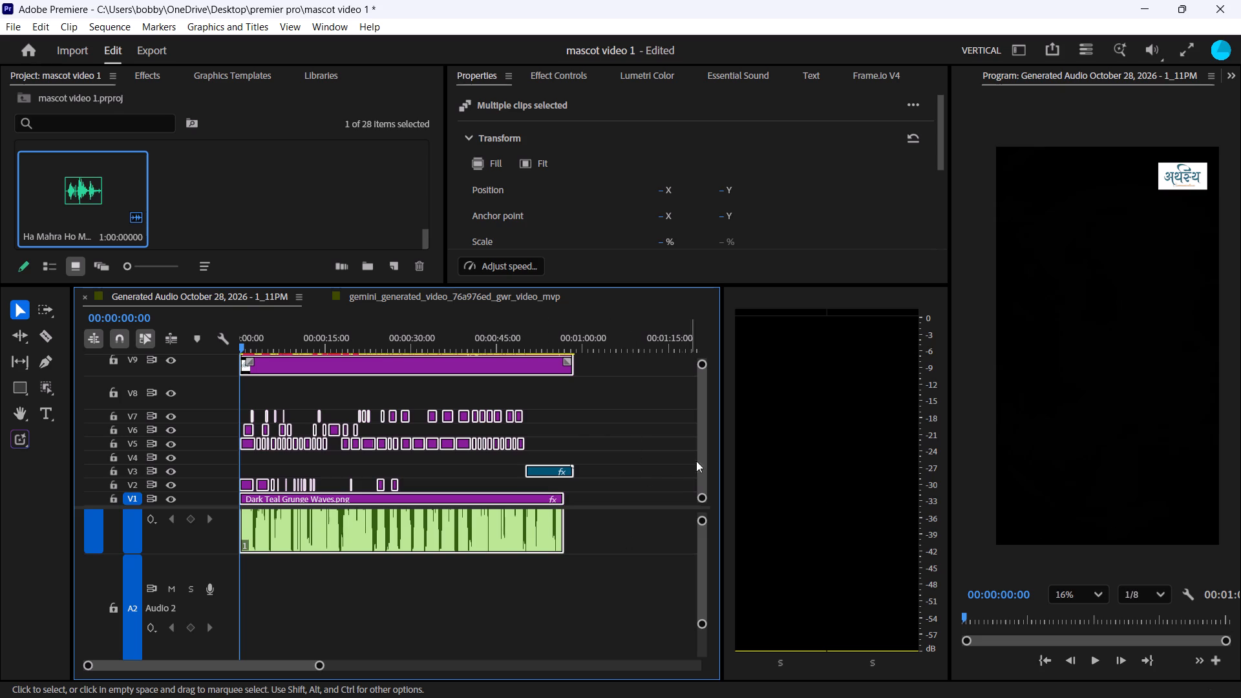
Trim the end of the A3 music clip to line up with the end of the V3 clip, for a duration of 00:00:58:19.
left_click_drag(703, 628, 711, 656)
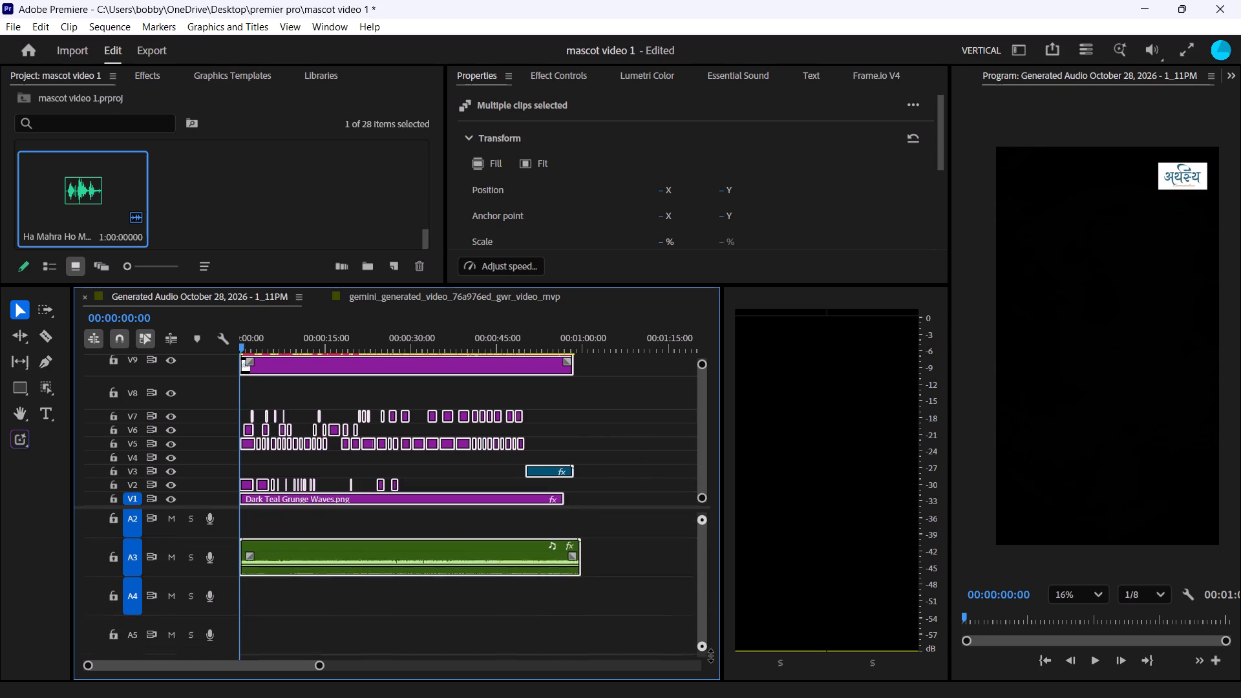
left_click_drag(711, 656, 712, 669)
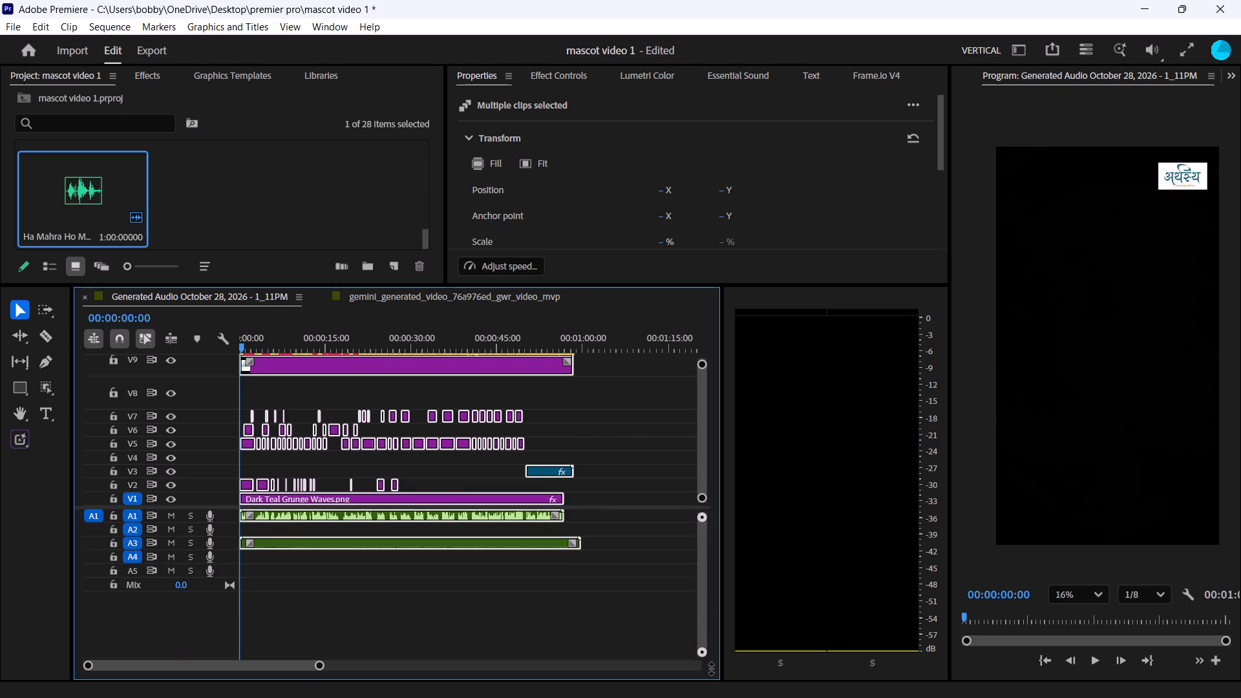
left_click_drag(712, 669, 714, 645)
left_click_drag(704, 582, 704, 587)
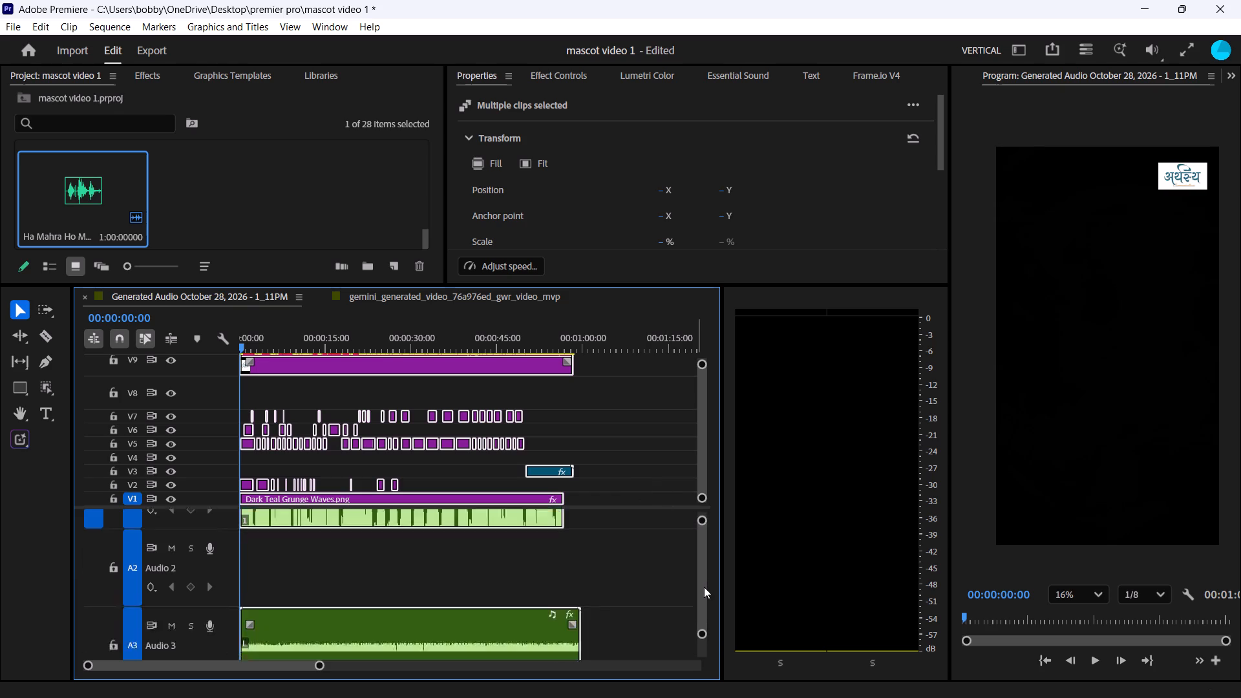
left_click_drag(704, 587, 706, 587)
left_click(587, 589)
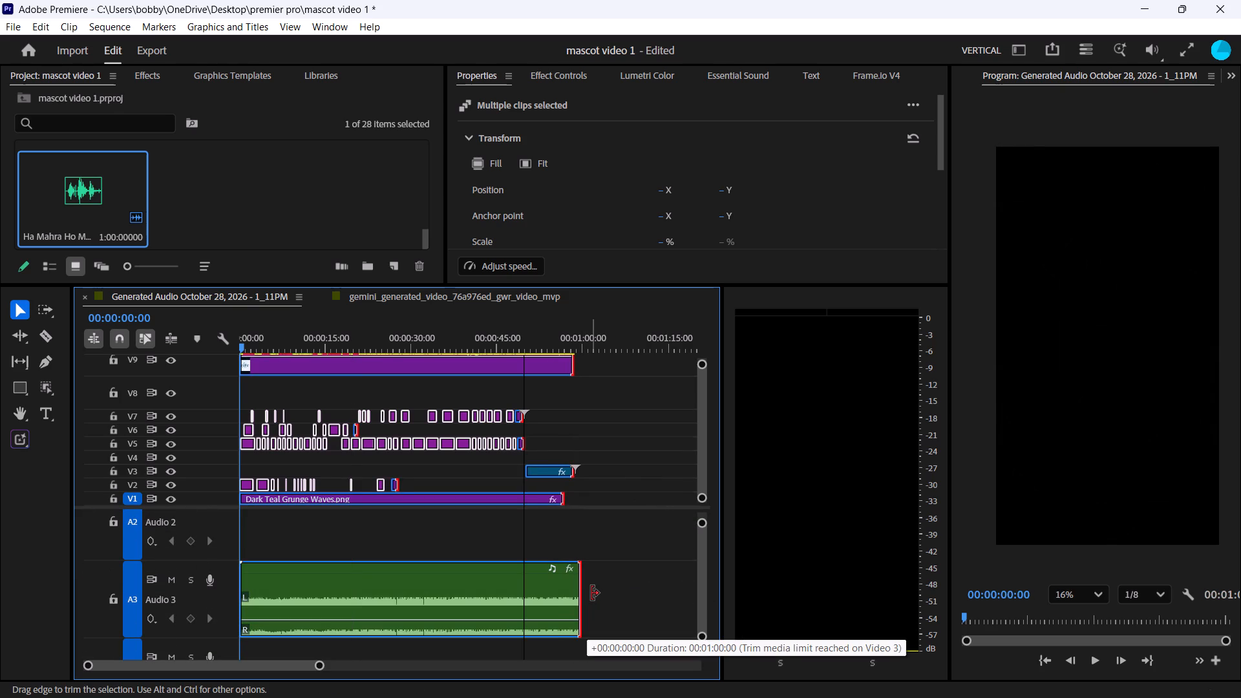
key("ctrl+z")
left_click(622, 603)
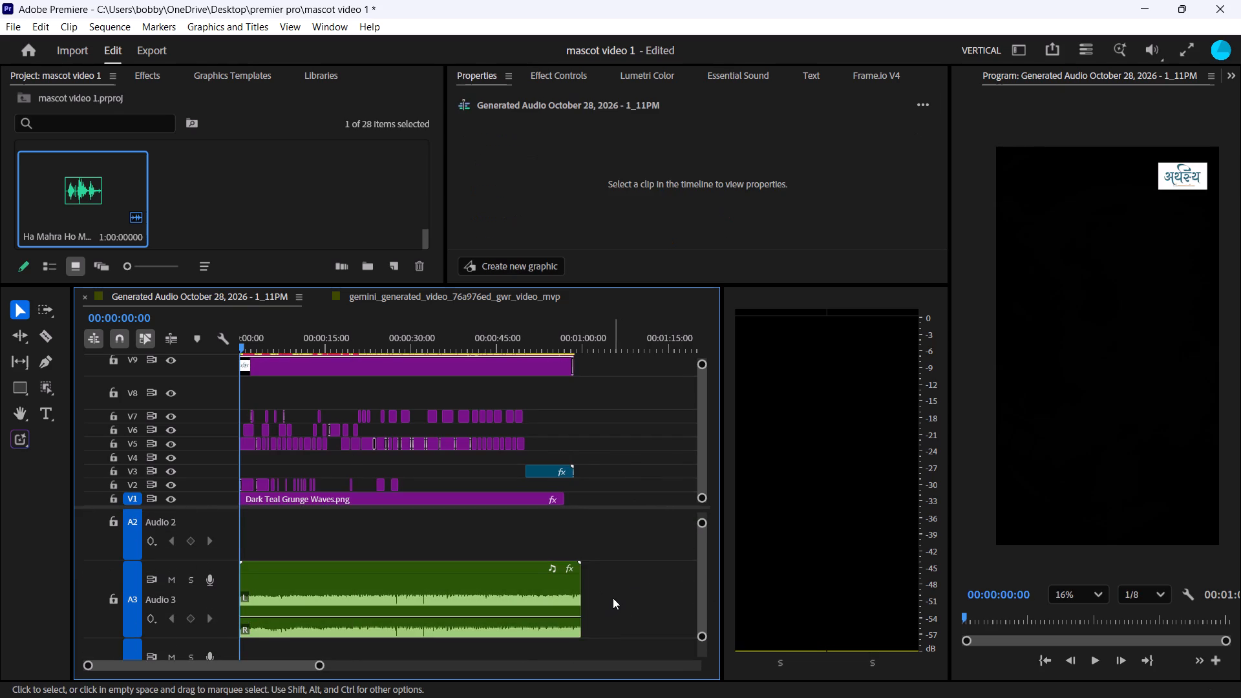
left_click_drag(588, 590, 580, 593)
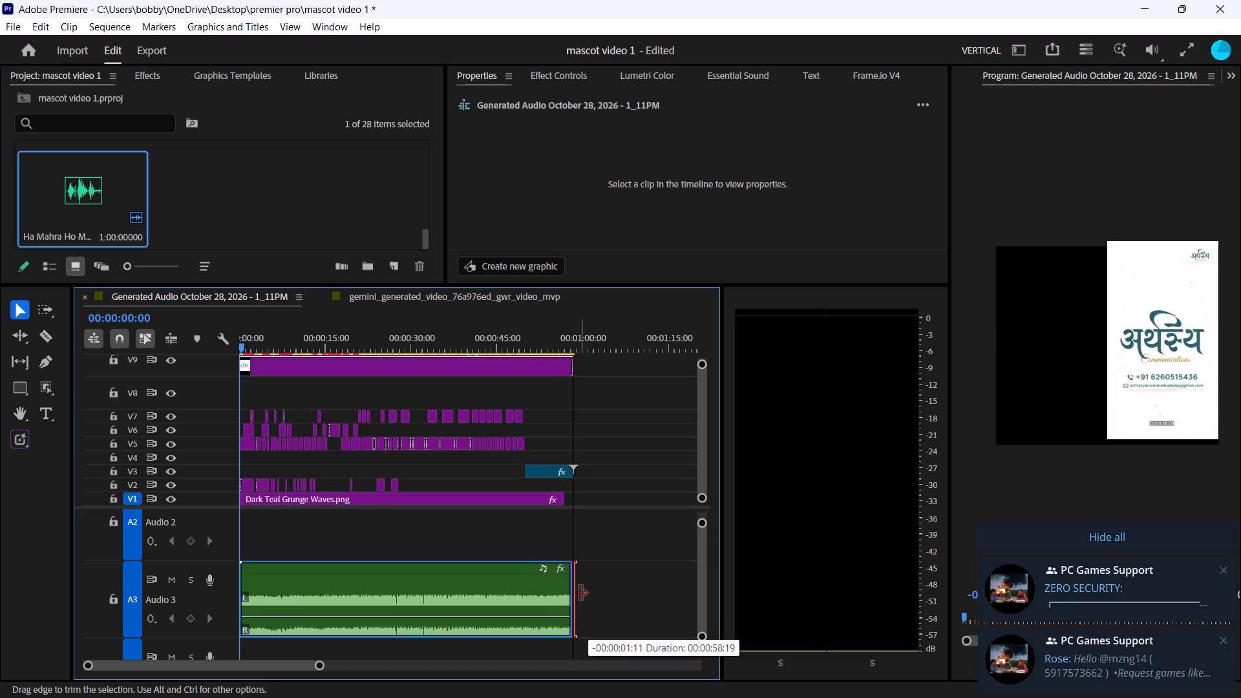
left_click_drag(580, 593, 578, 593)
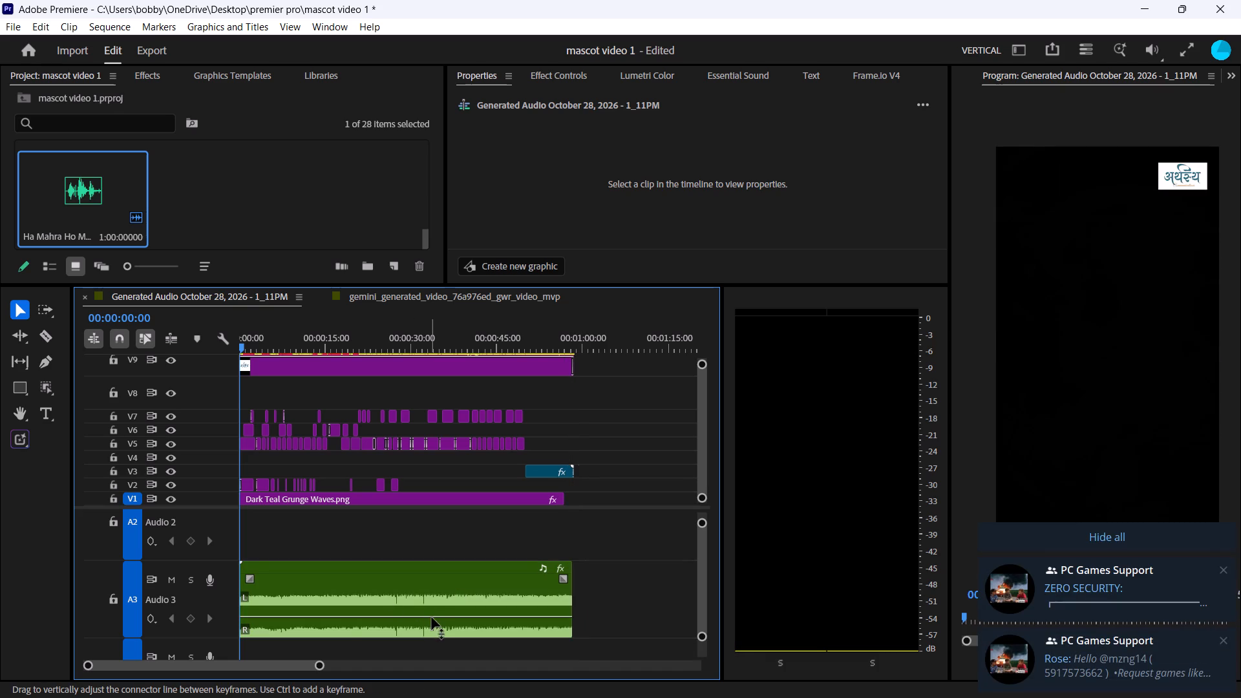
Lower the A3 music clip's volume to -25.8 dB.
left_click(436, 617)
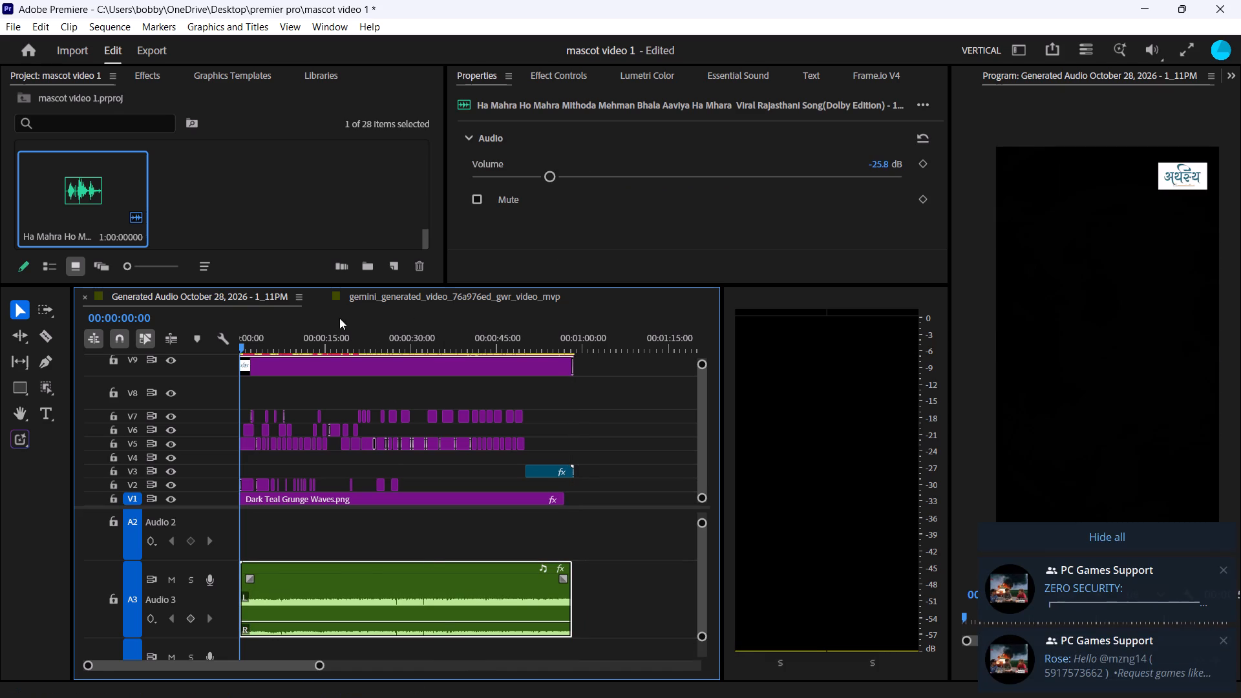
Play the sequence from the start to check the music level, and return the playhead to the beginning.
left_click_drag(366, 346, 149, 361)
key("space")
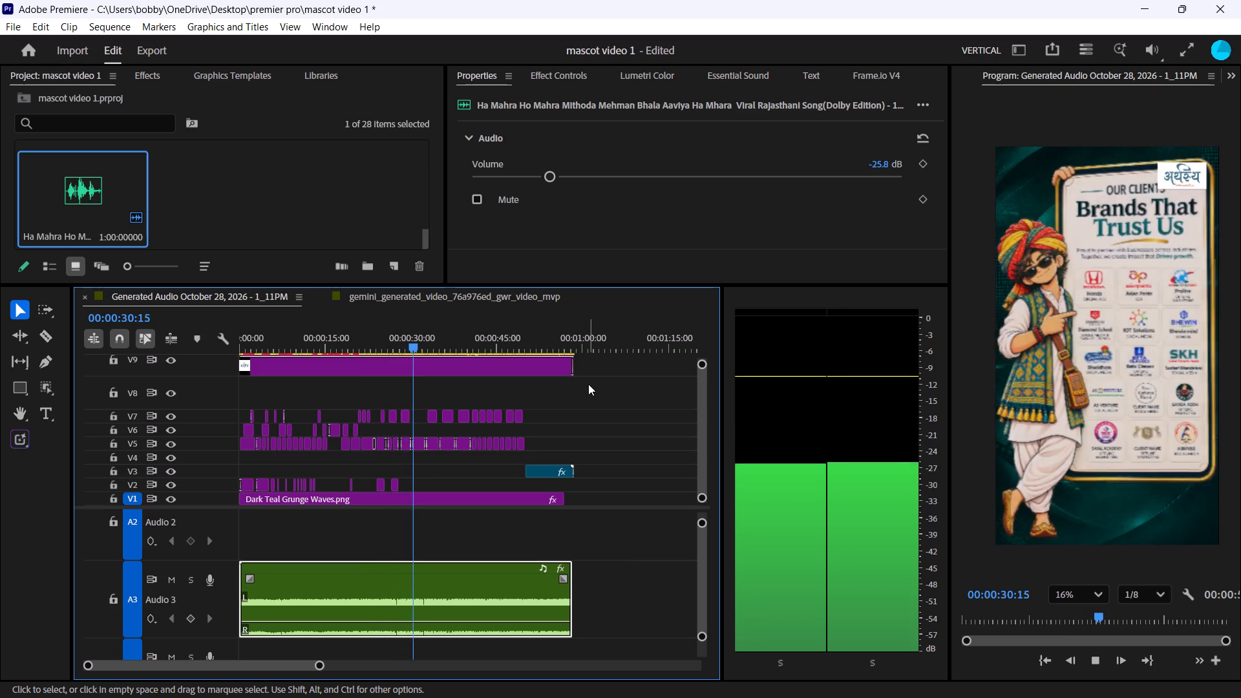
left_click_drag(430, 343, 220, 346)
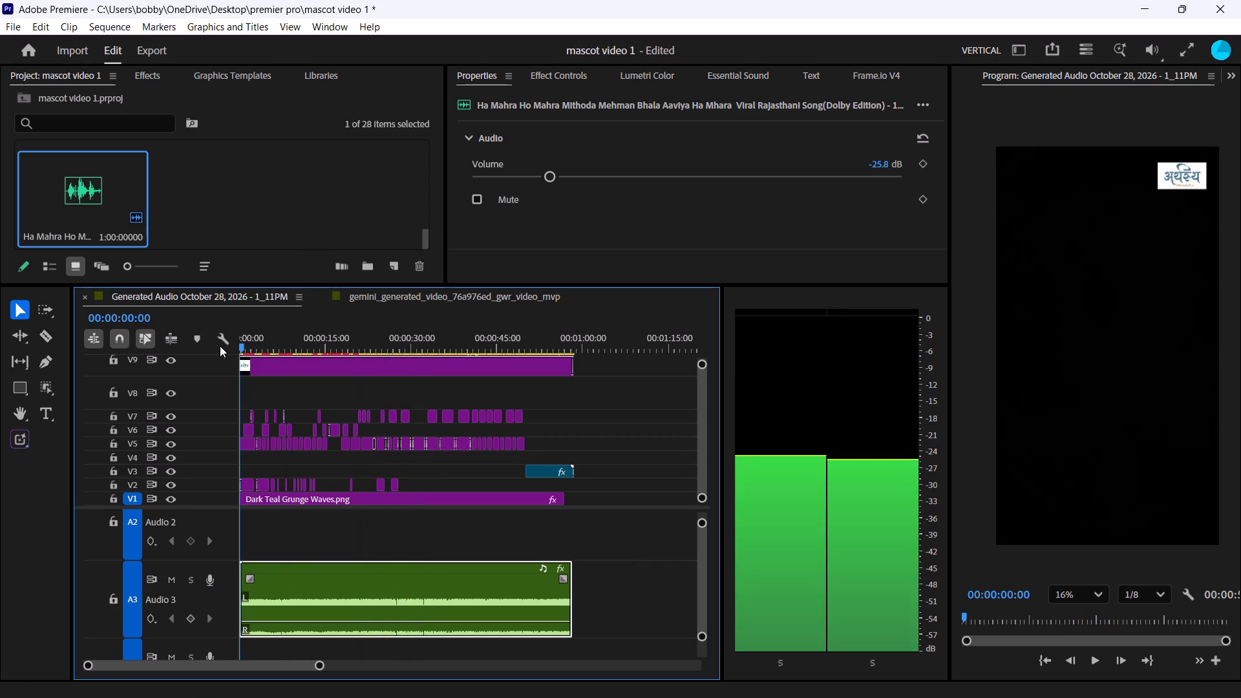
left_click_drag(220, 346, 86, 367)
left_click(620, 593)
left_click_drag(646, 597, 634, 600)
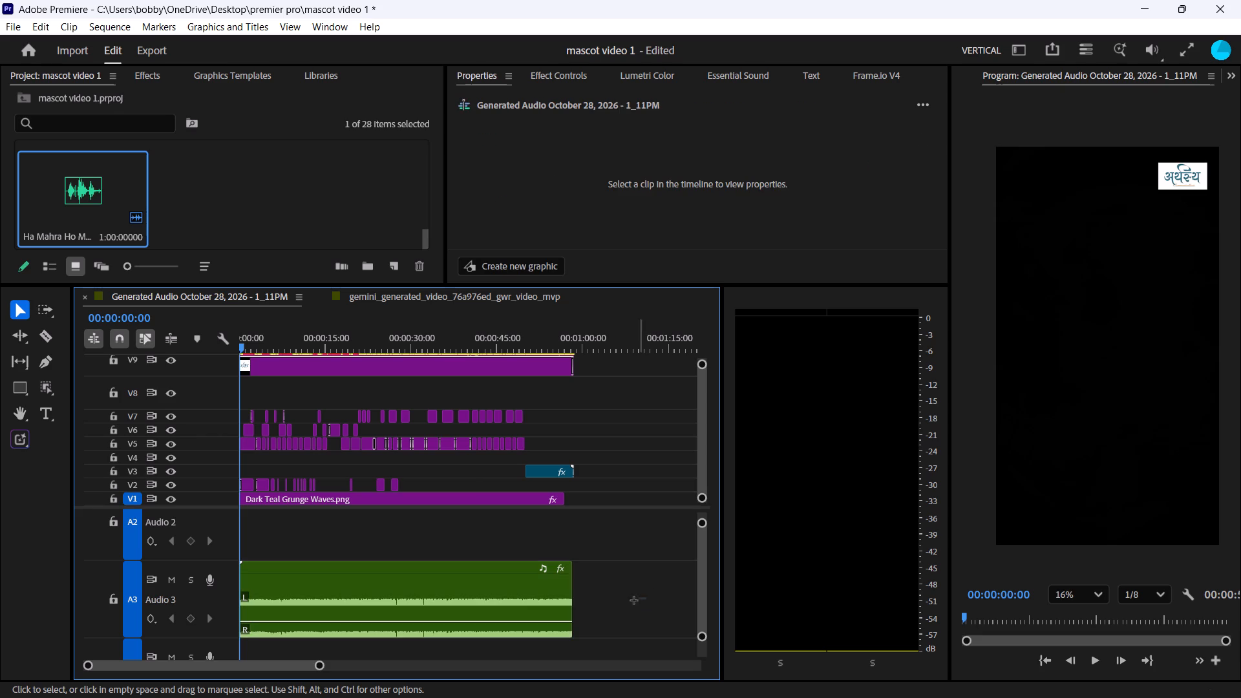
left_click_drag(634, 600, 220, 363)
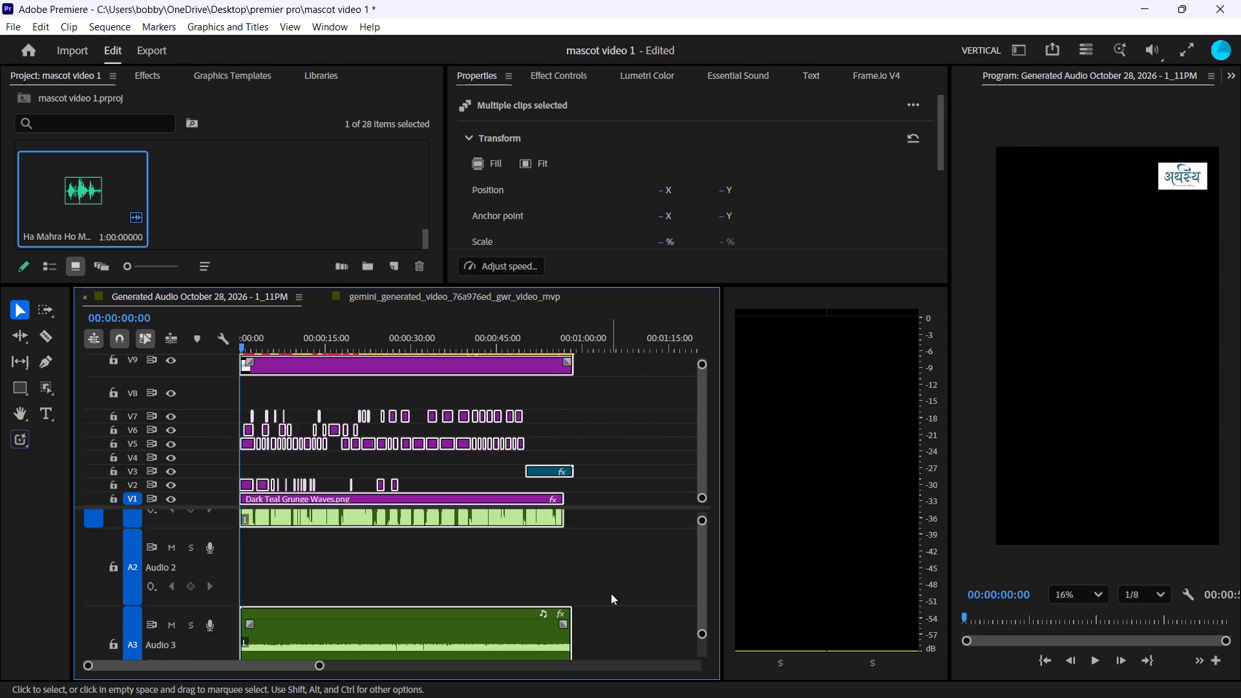
left_click(611, 593, "ctrl")
Export the sequence as a media file named mascot video 1.
key("ctrl+m")
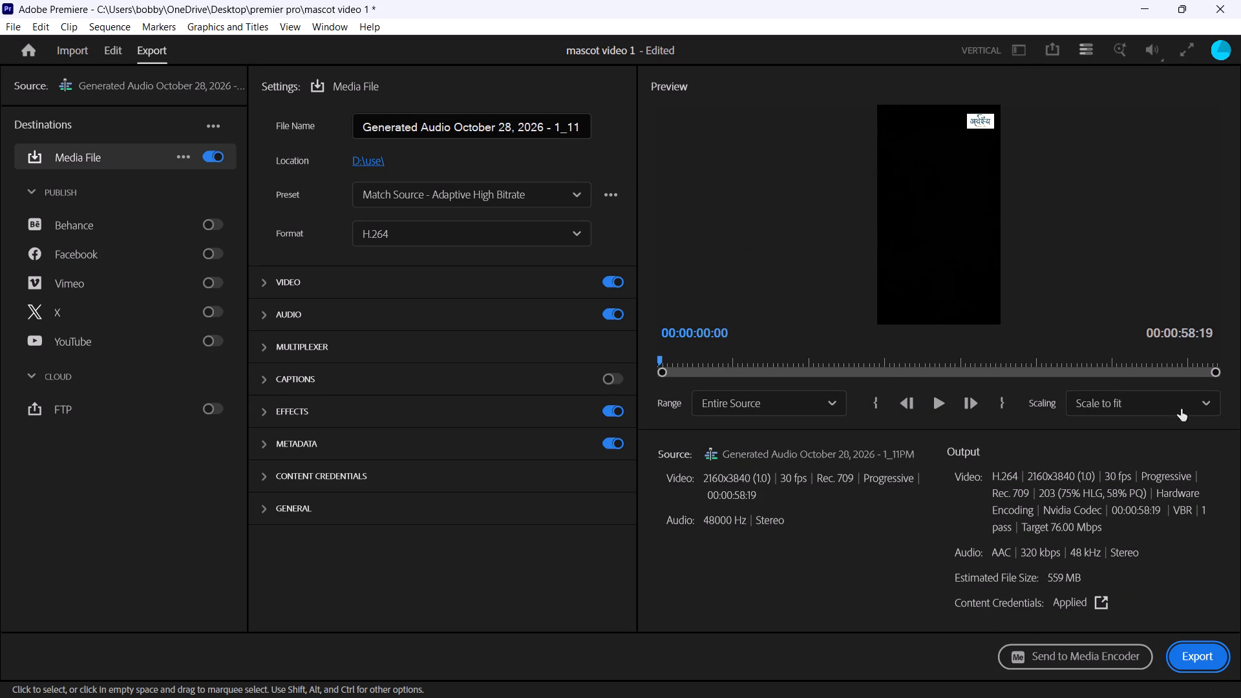
left_click(573, 136)
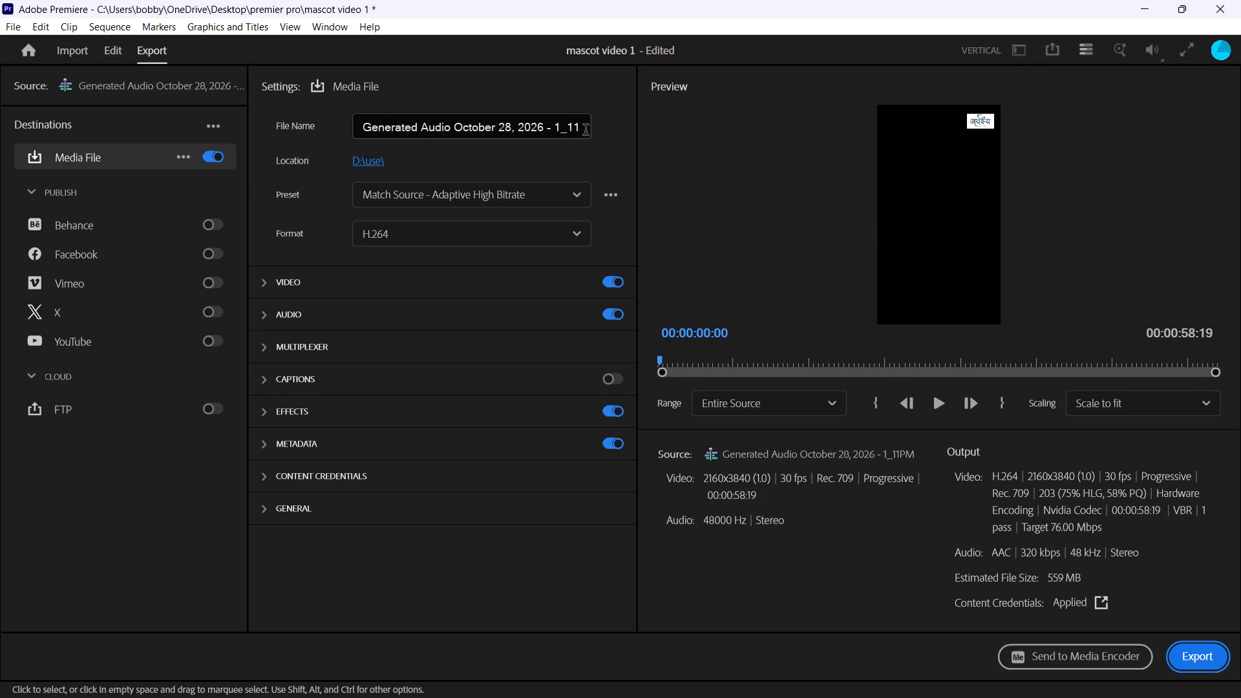
double_click(586, 131)
left_click_drag(586, 131, 456, 137)
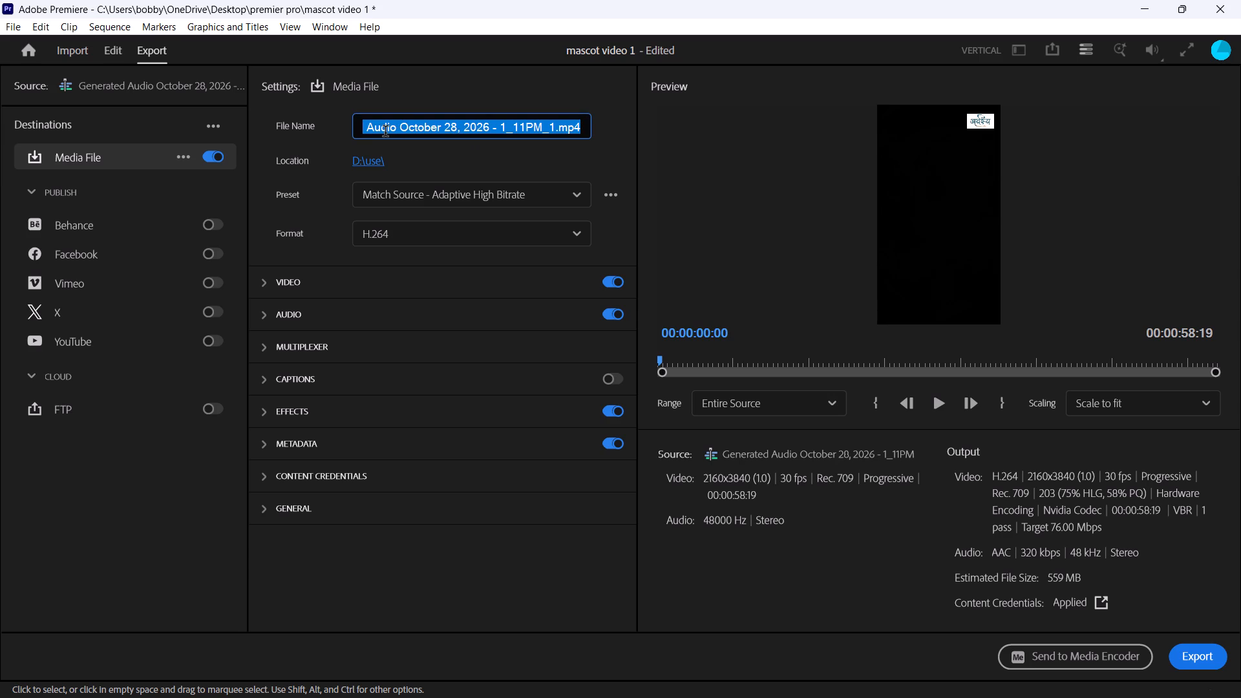
key("BackSpace")
key("BackSpace")
key("BackSpace")
key("BackSpace")
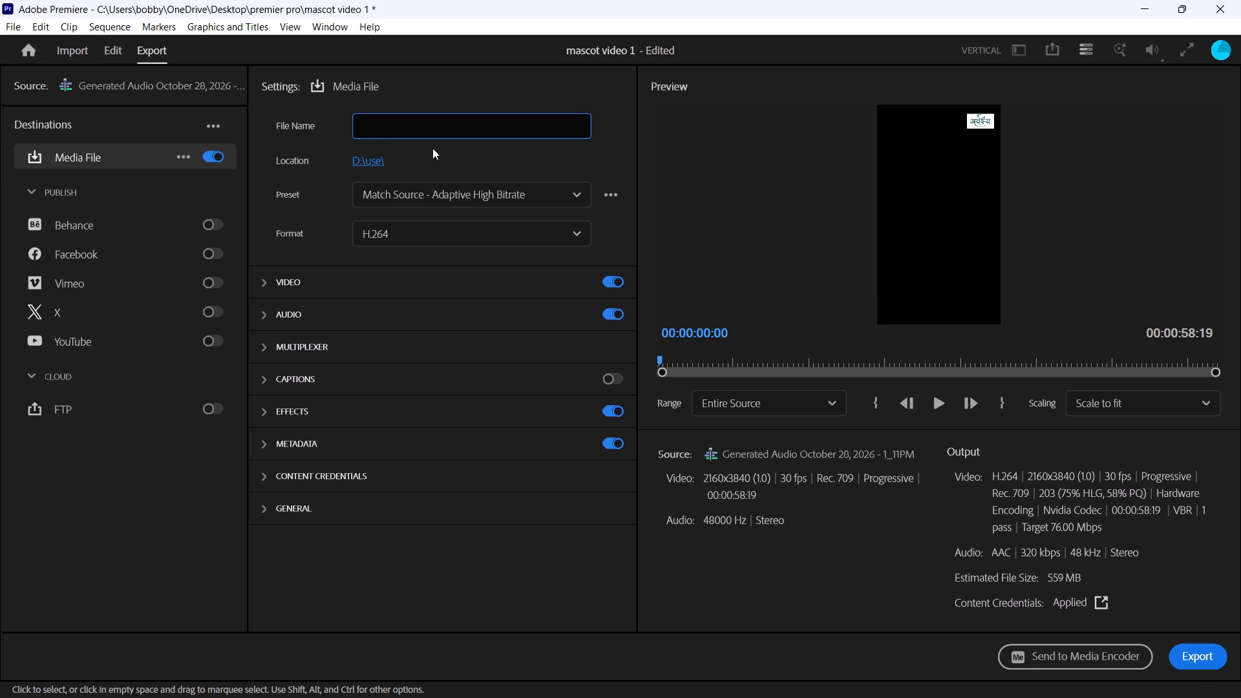
key("BackSpace")
key("BackSpace")
key("BackSpace")
key("BackSpace")
type("mascot video 1")
key("Return")
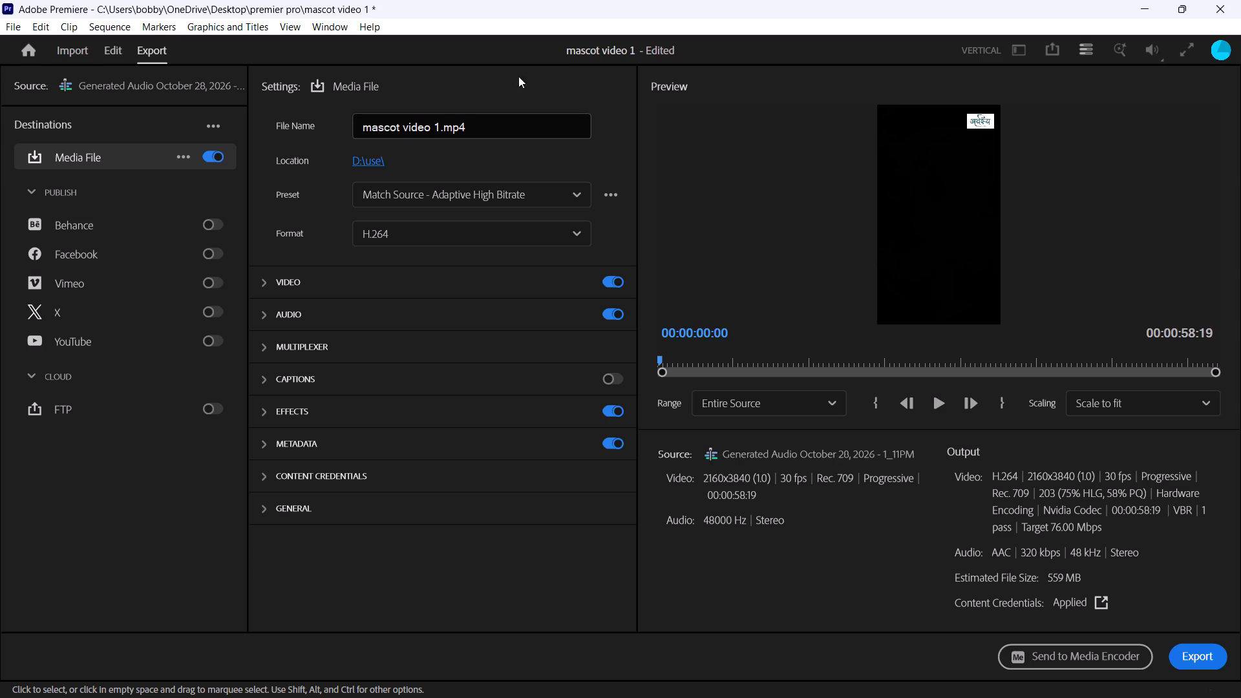
left_click(1211, 656)
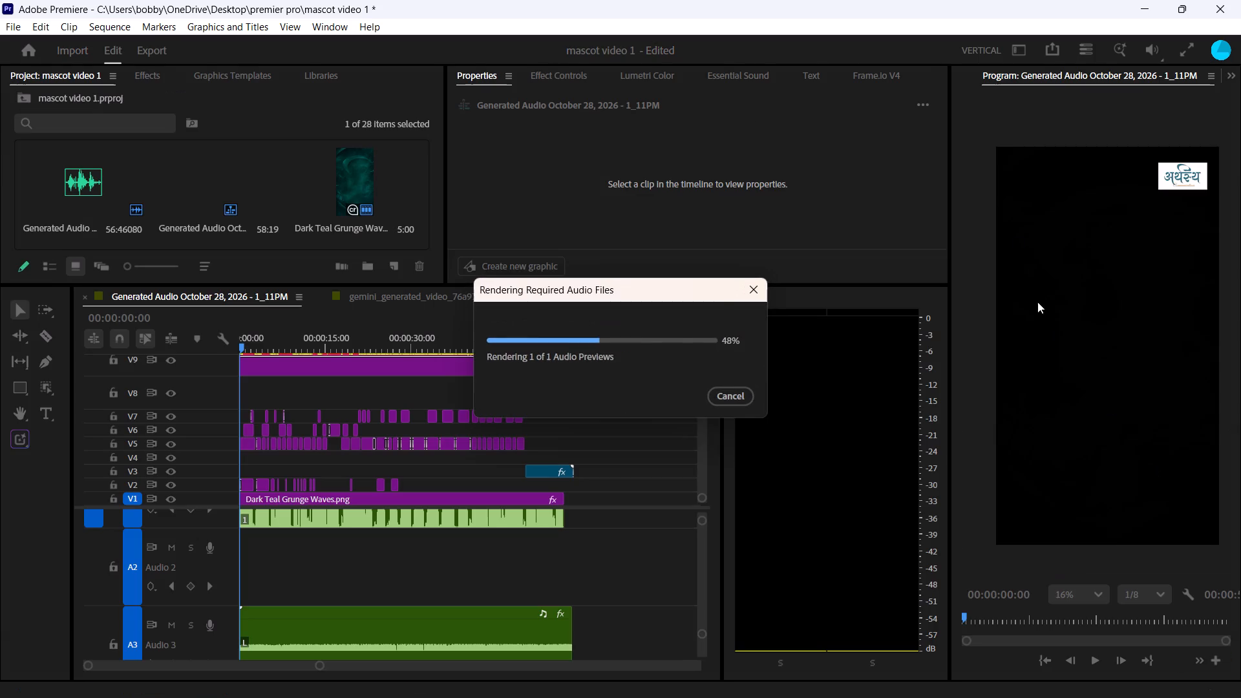
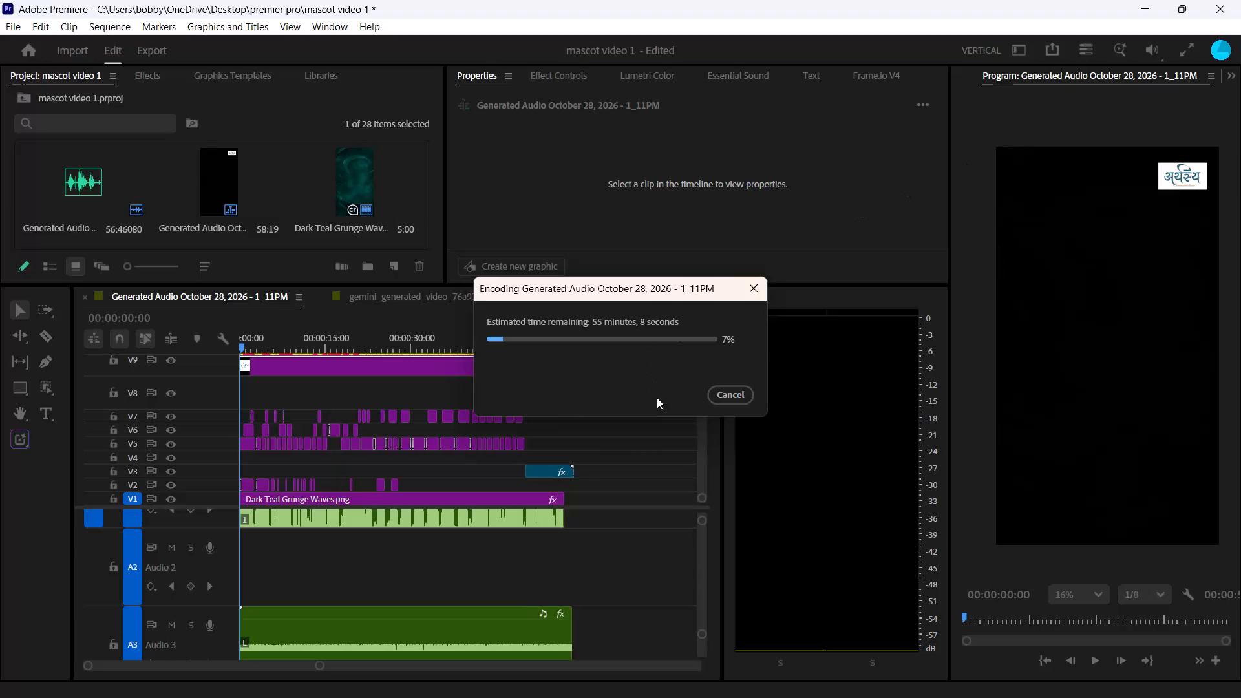
Cancel the running encode of the sequence.
left_click(741, 404)
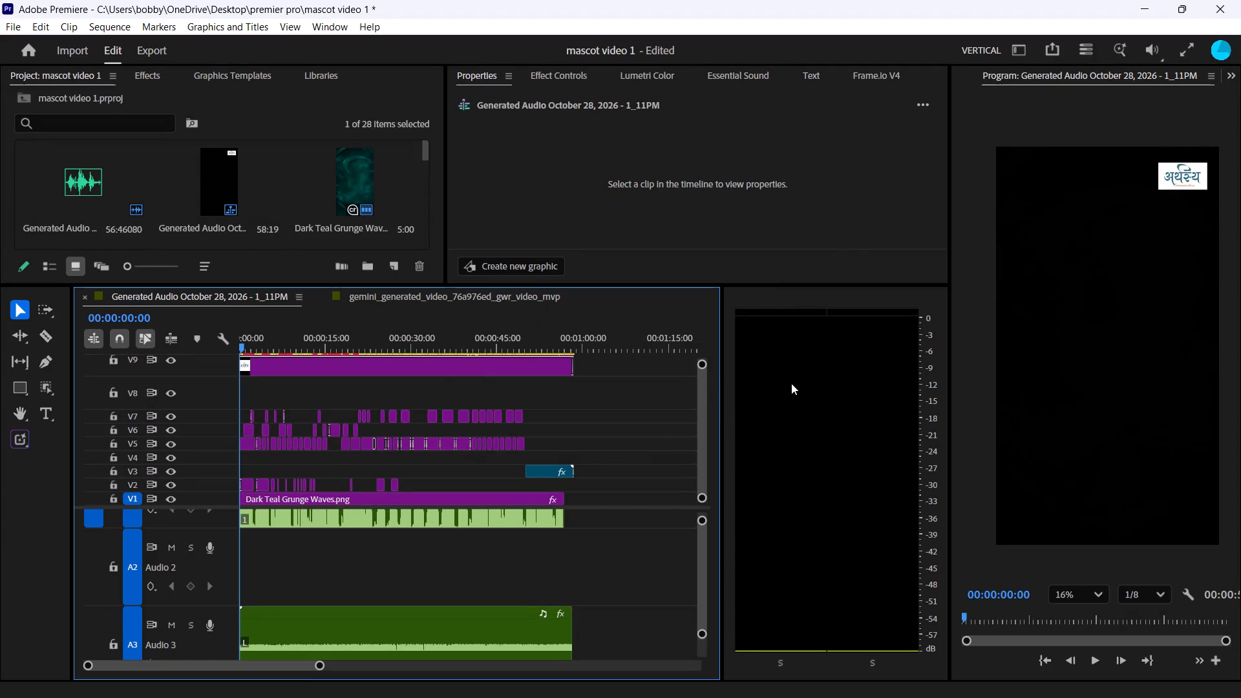
Save the mascot video 1 project.
left_click(791, 383)
left_click(851, 246)
key("ctrl+s")
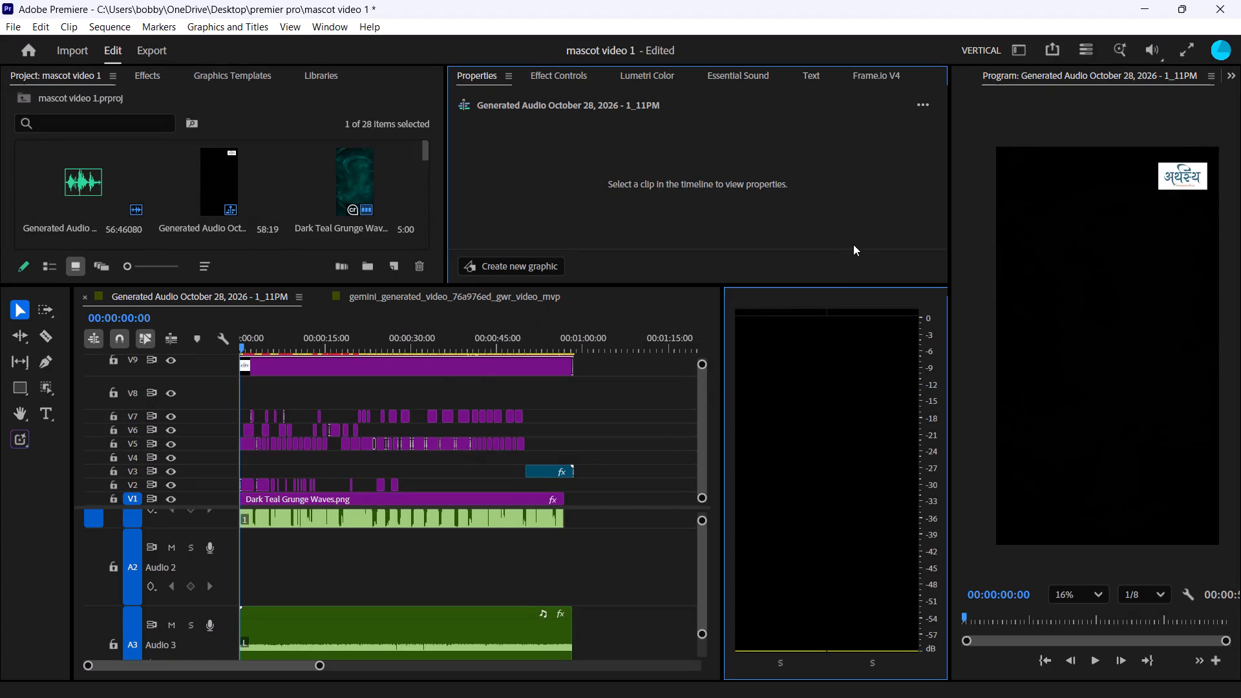